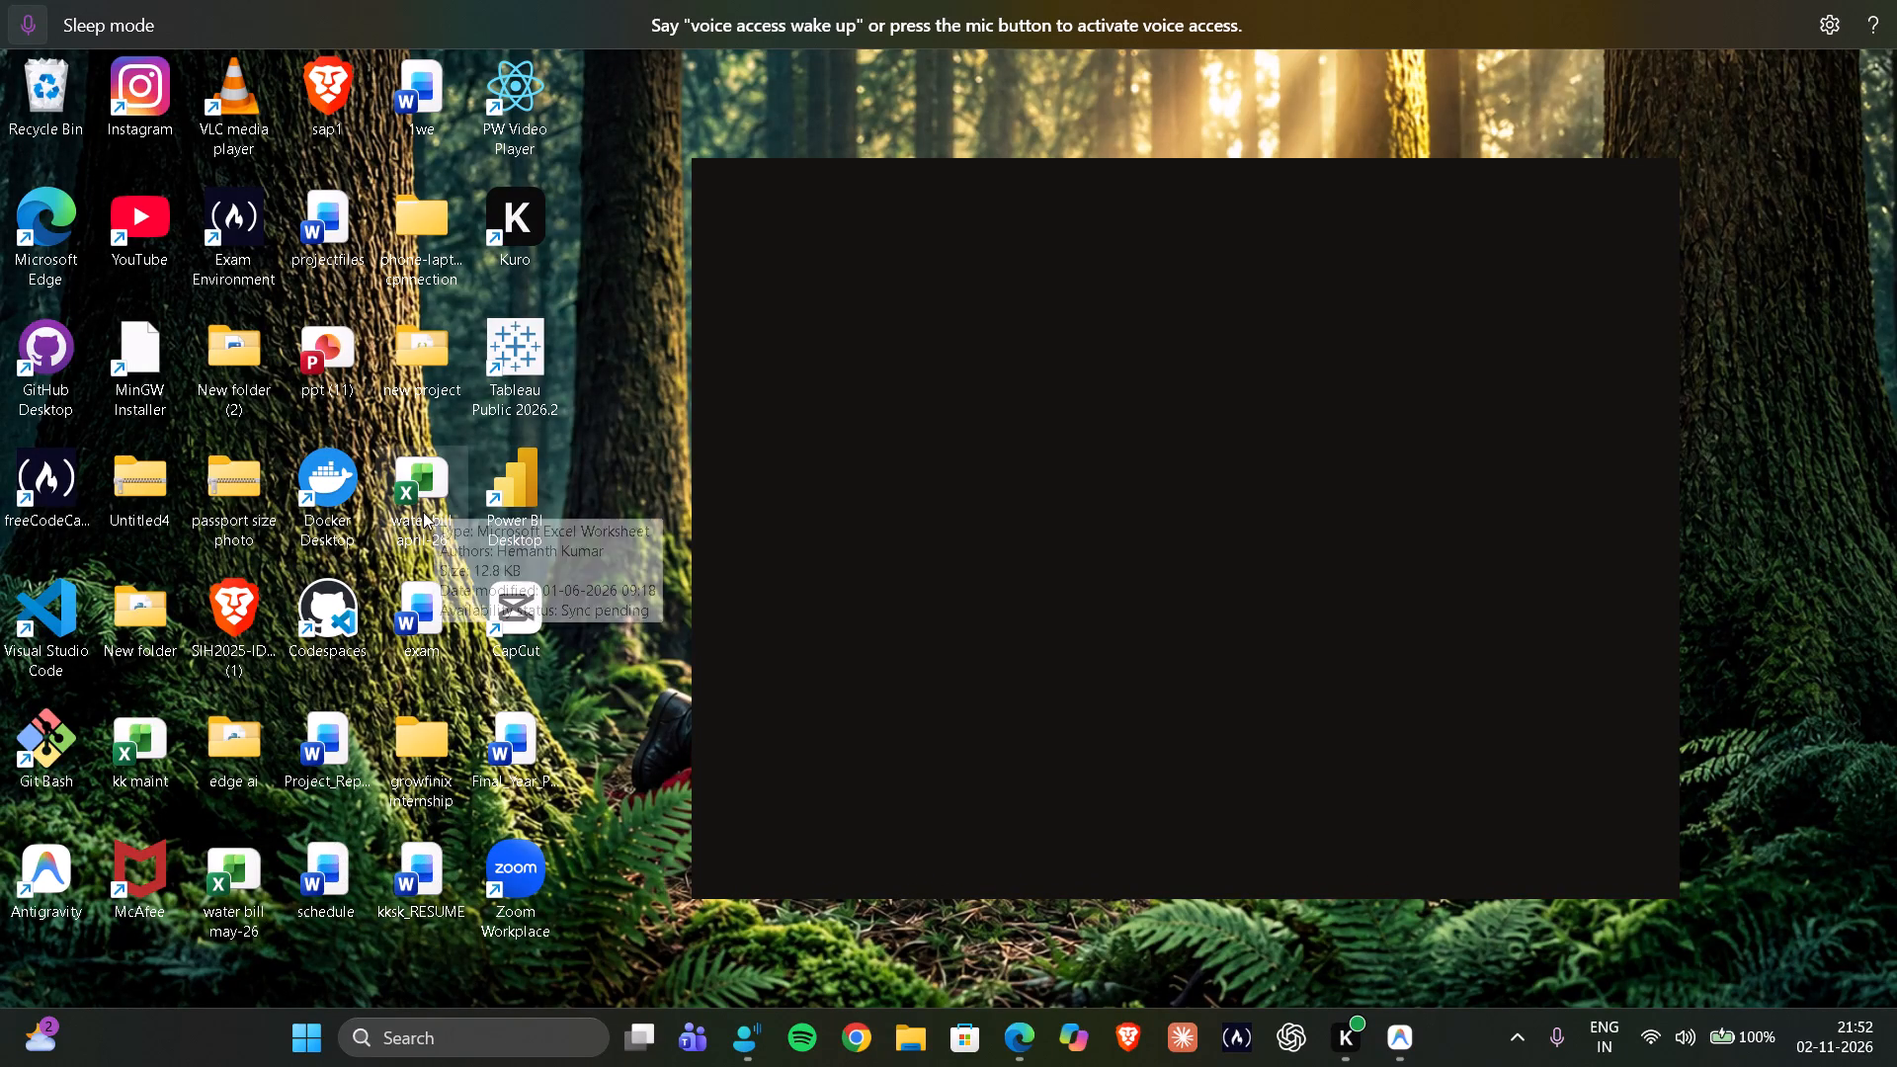
Open the "water bill may-26" workbook from the desktop.
double_click(256, 870)
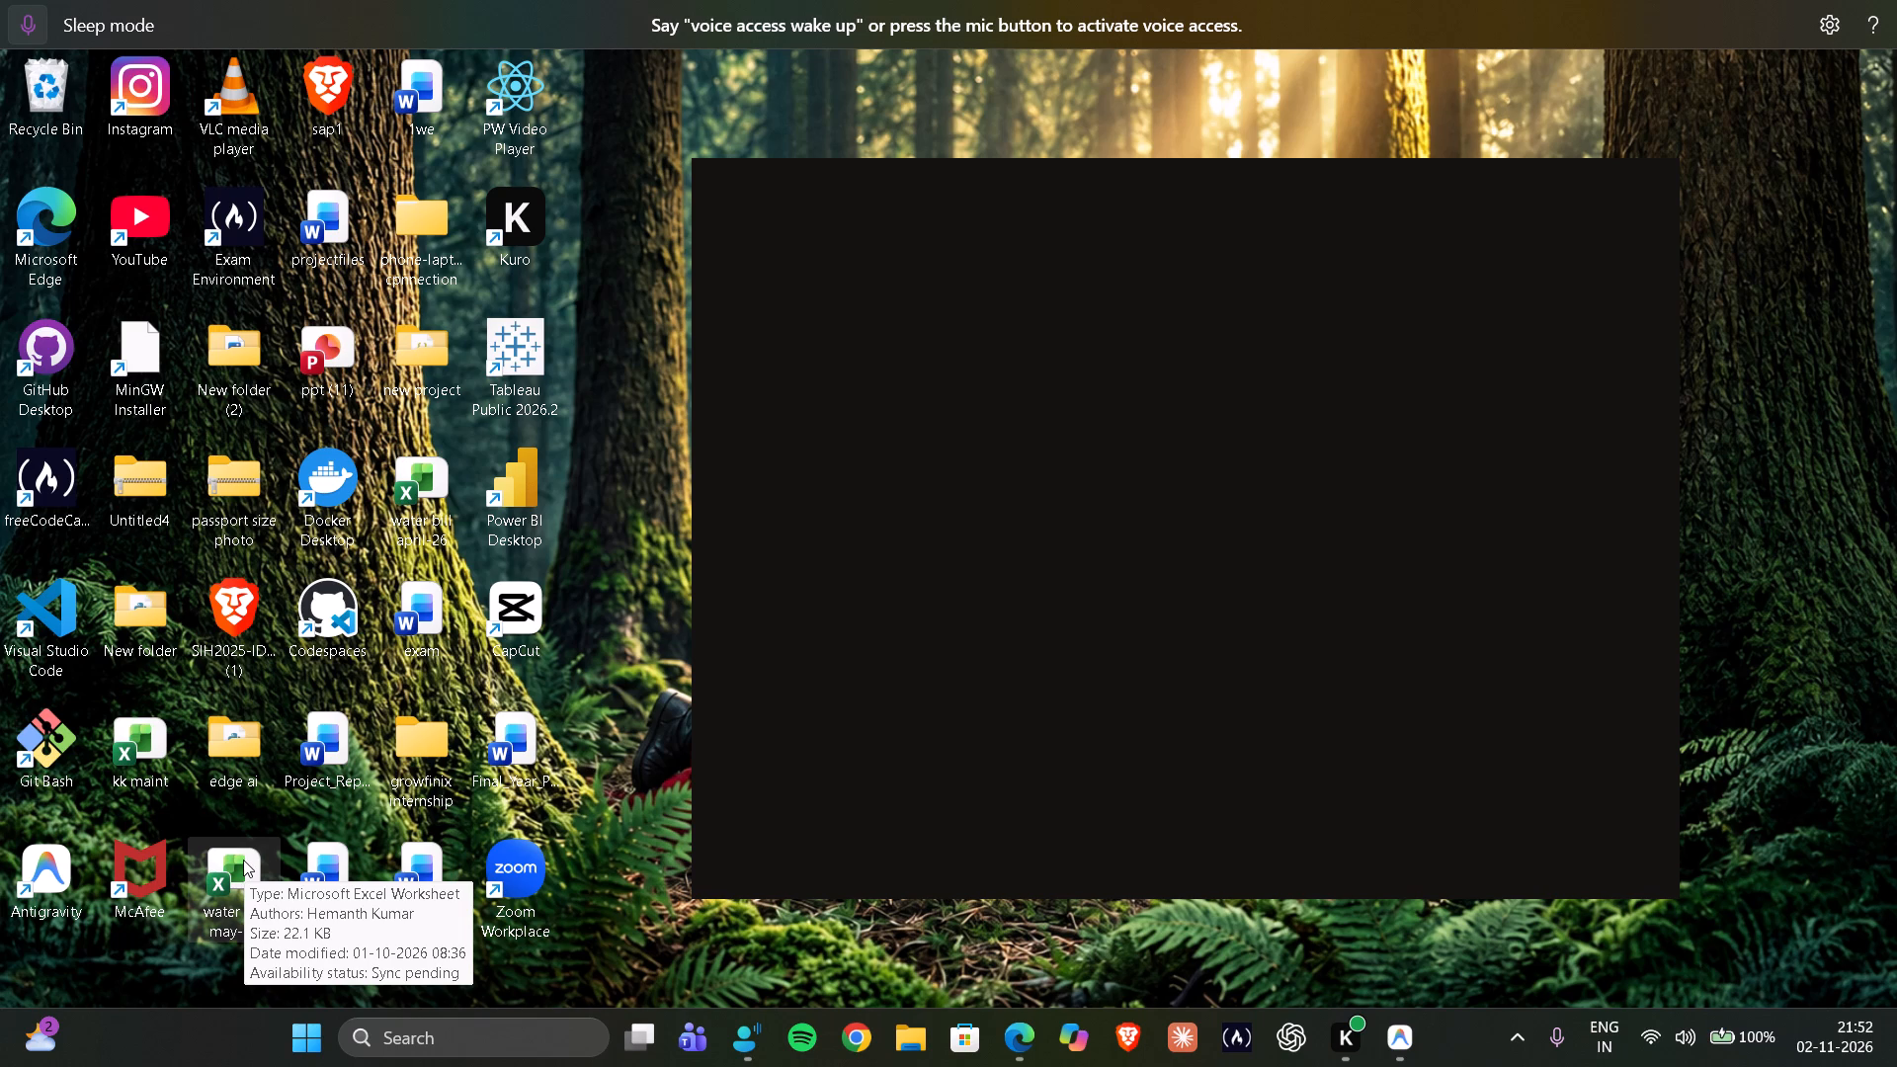
double_click(243, 860)
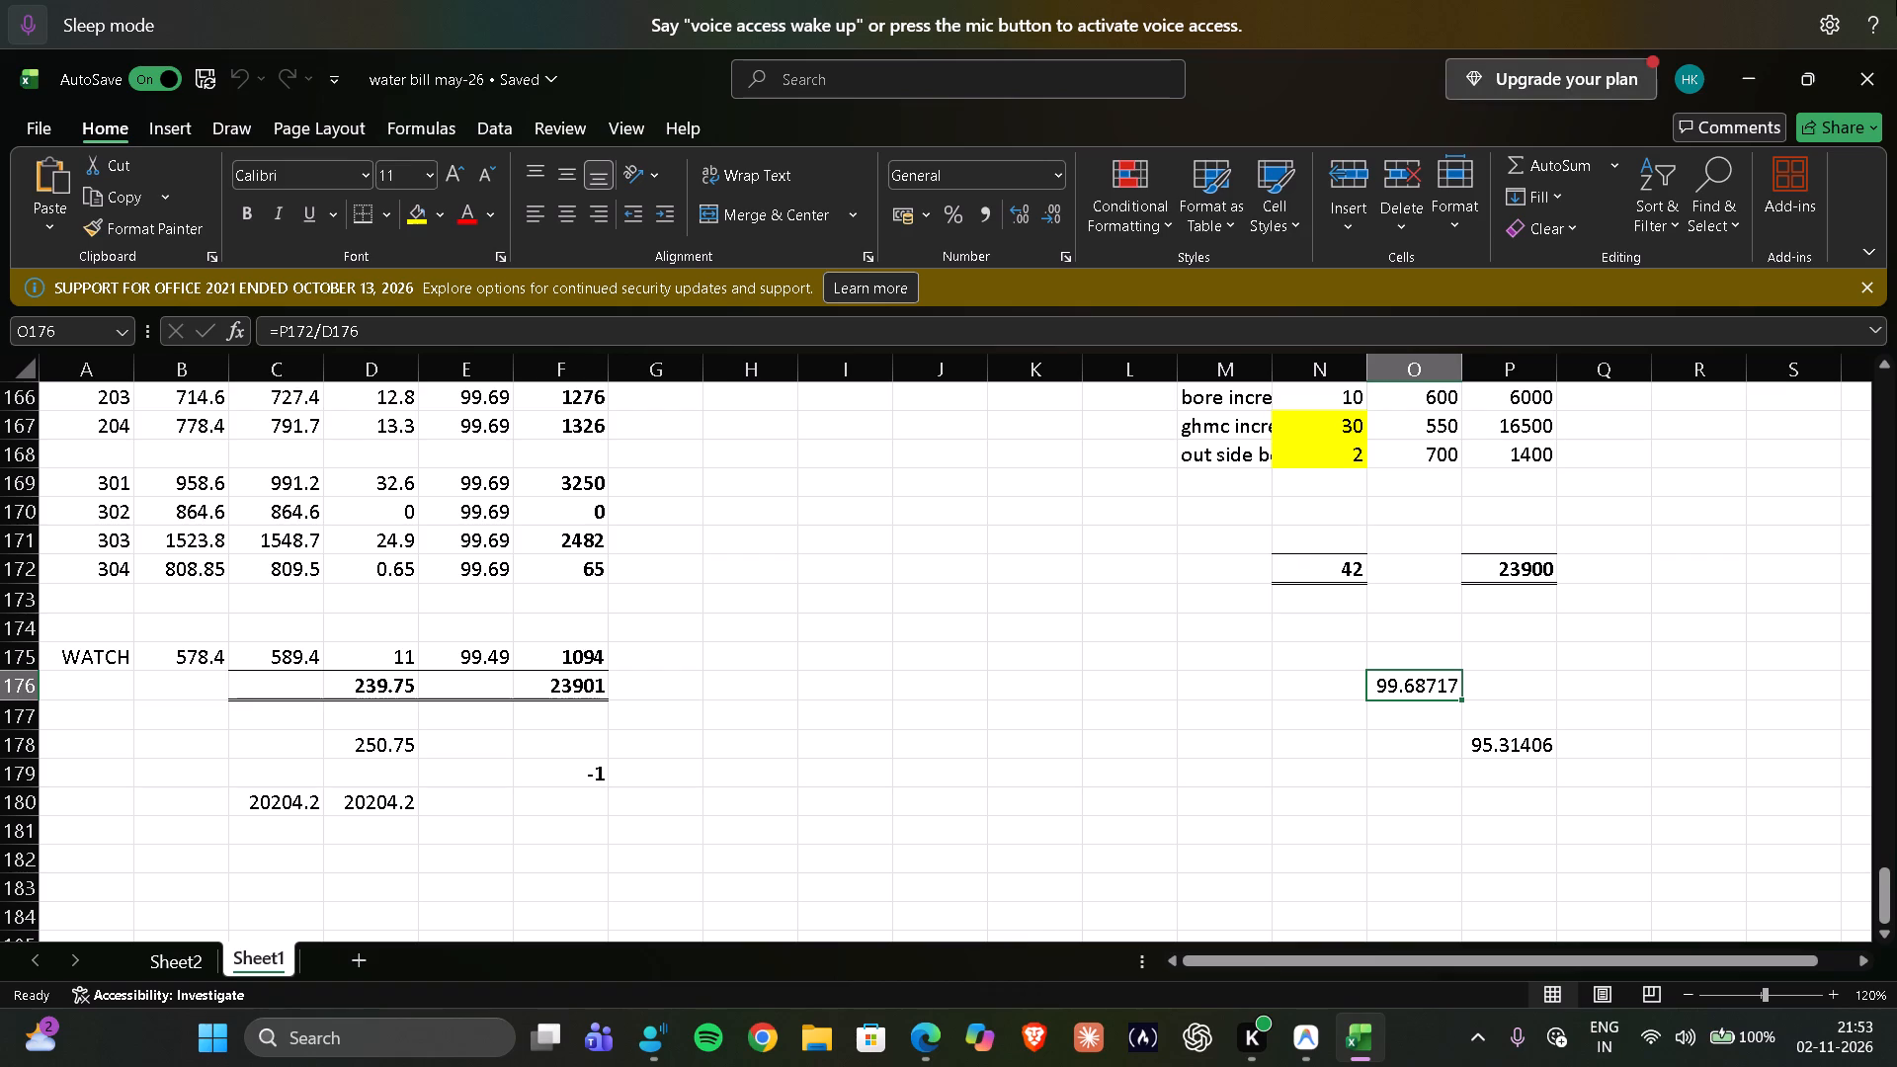
Copy the Sep-26 bill block in rows 151 to 182 of Sheet1 and paste it starting at A183.
scroll(800, 1066, "up", 4)
scroll(0, 1066, "up", 4)
scroll(67, 1020, "up", 2)
left_click(84, 845)
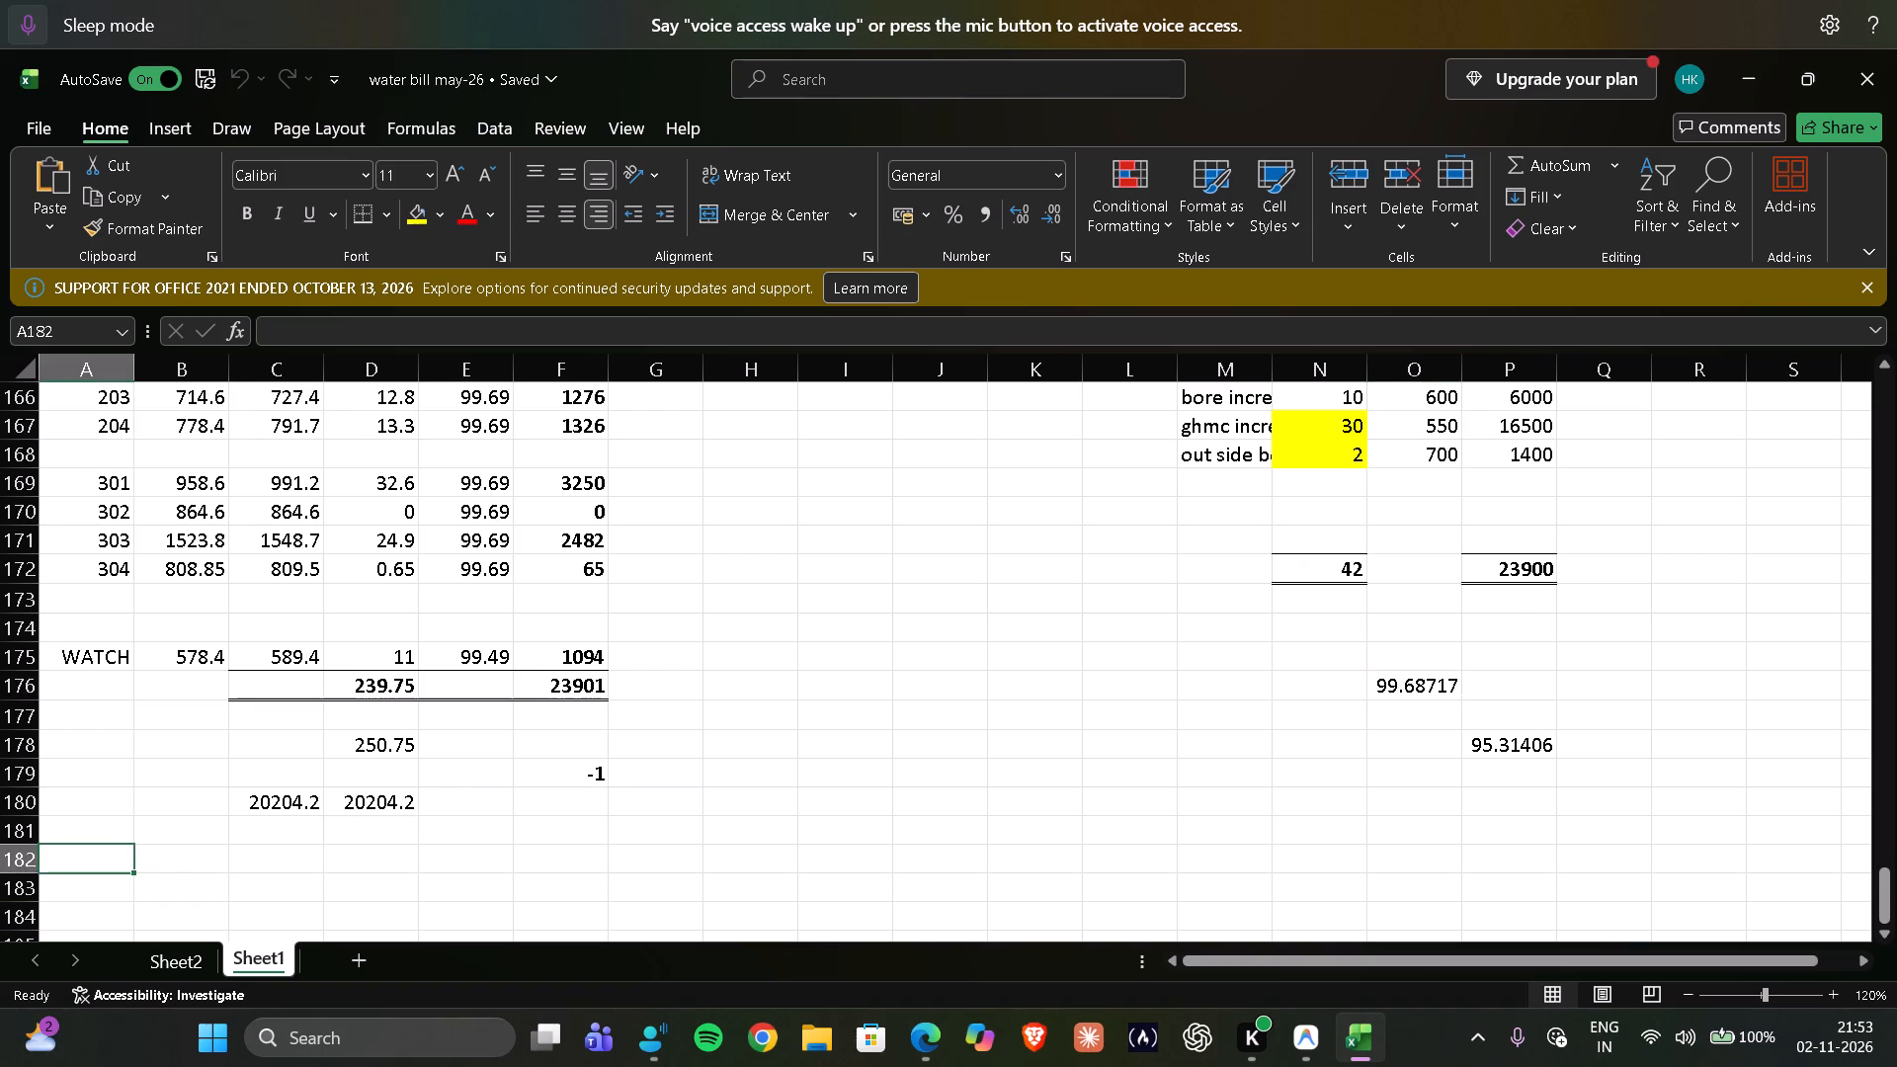
scroll(84, 845, "up", 9)
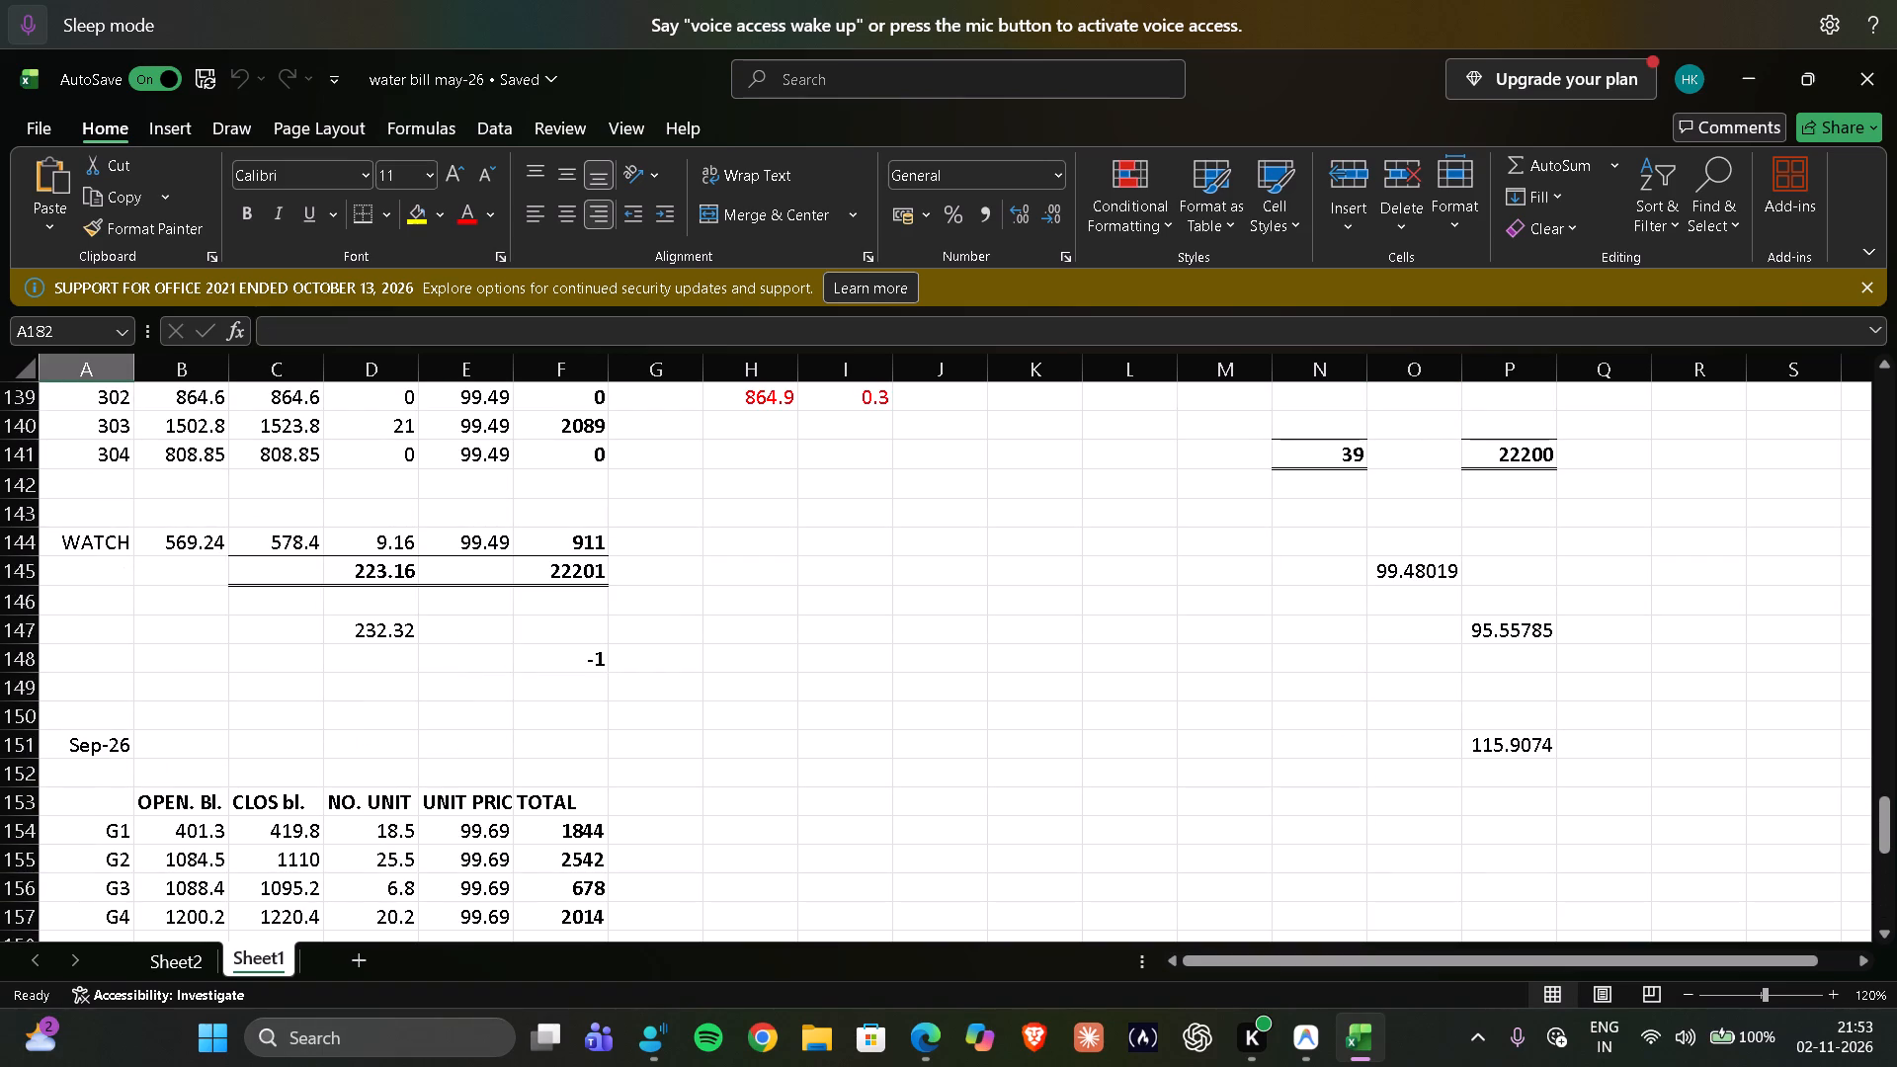
left_click_drag(10, 748, 10, 990)
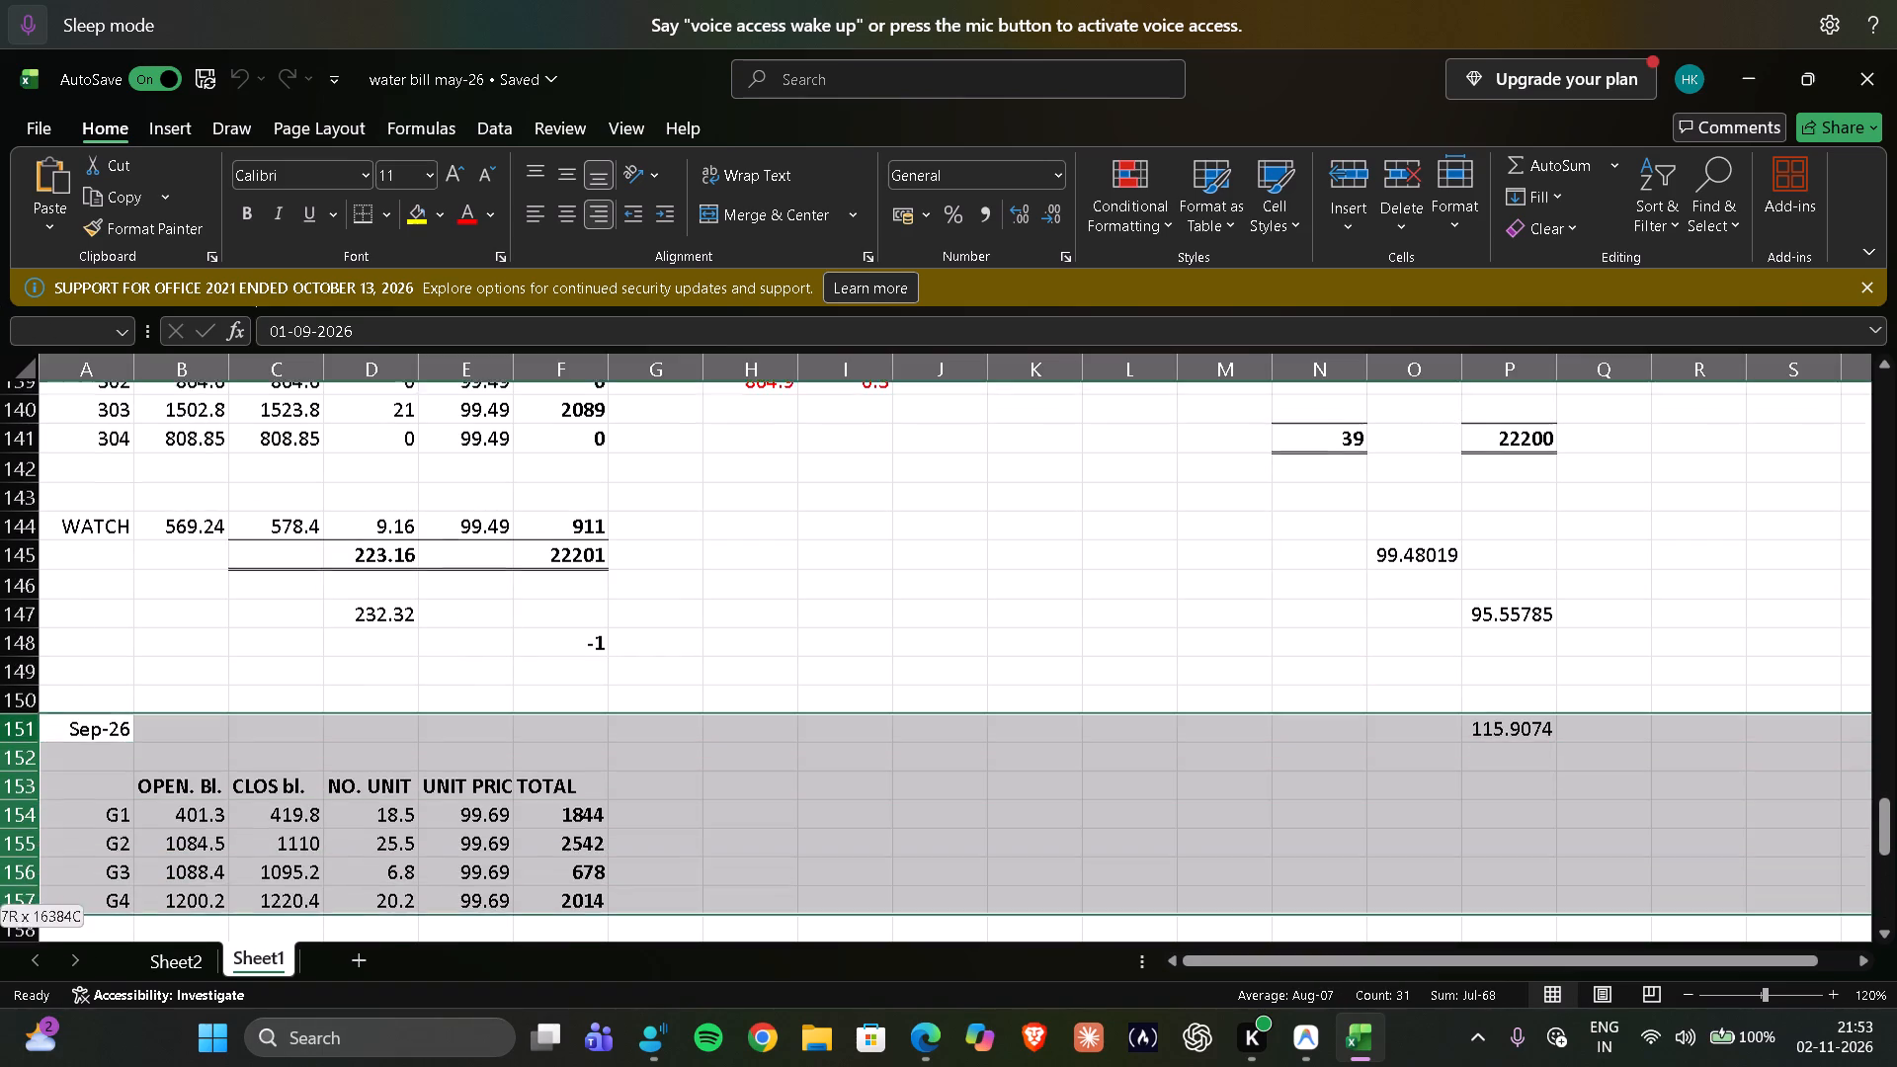
left_click_drag(10, 990, 42, 1038)
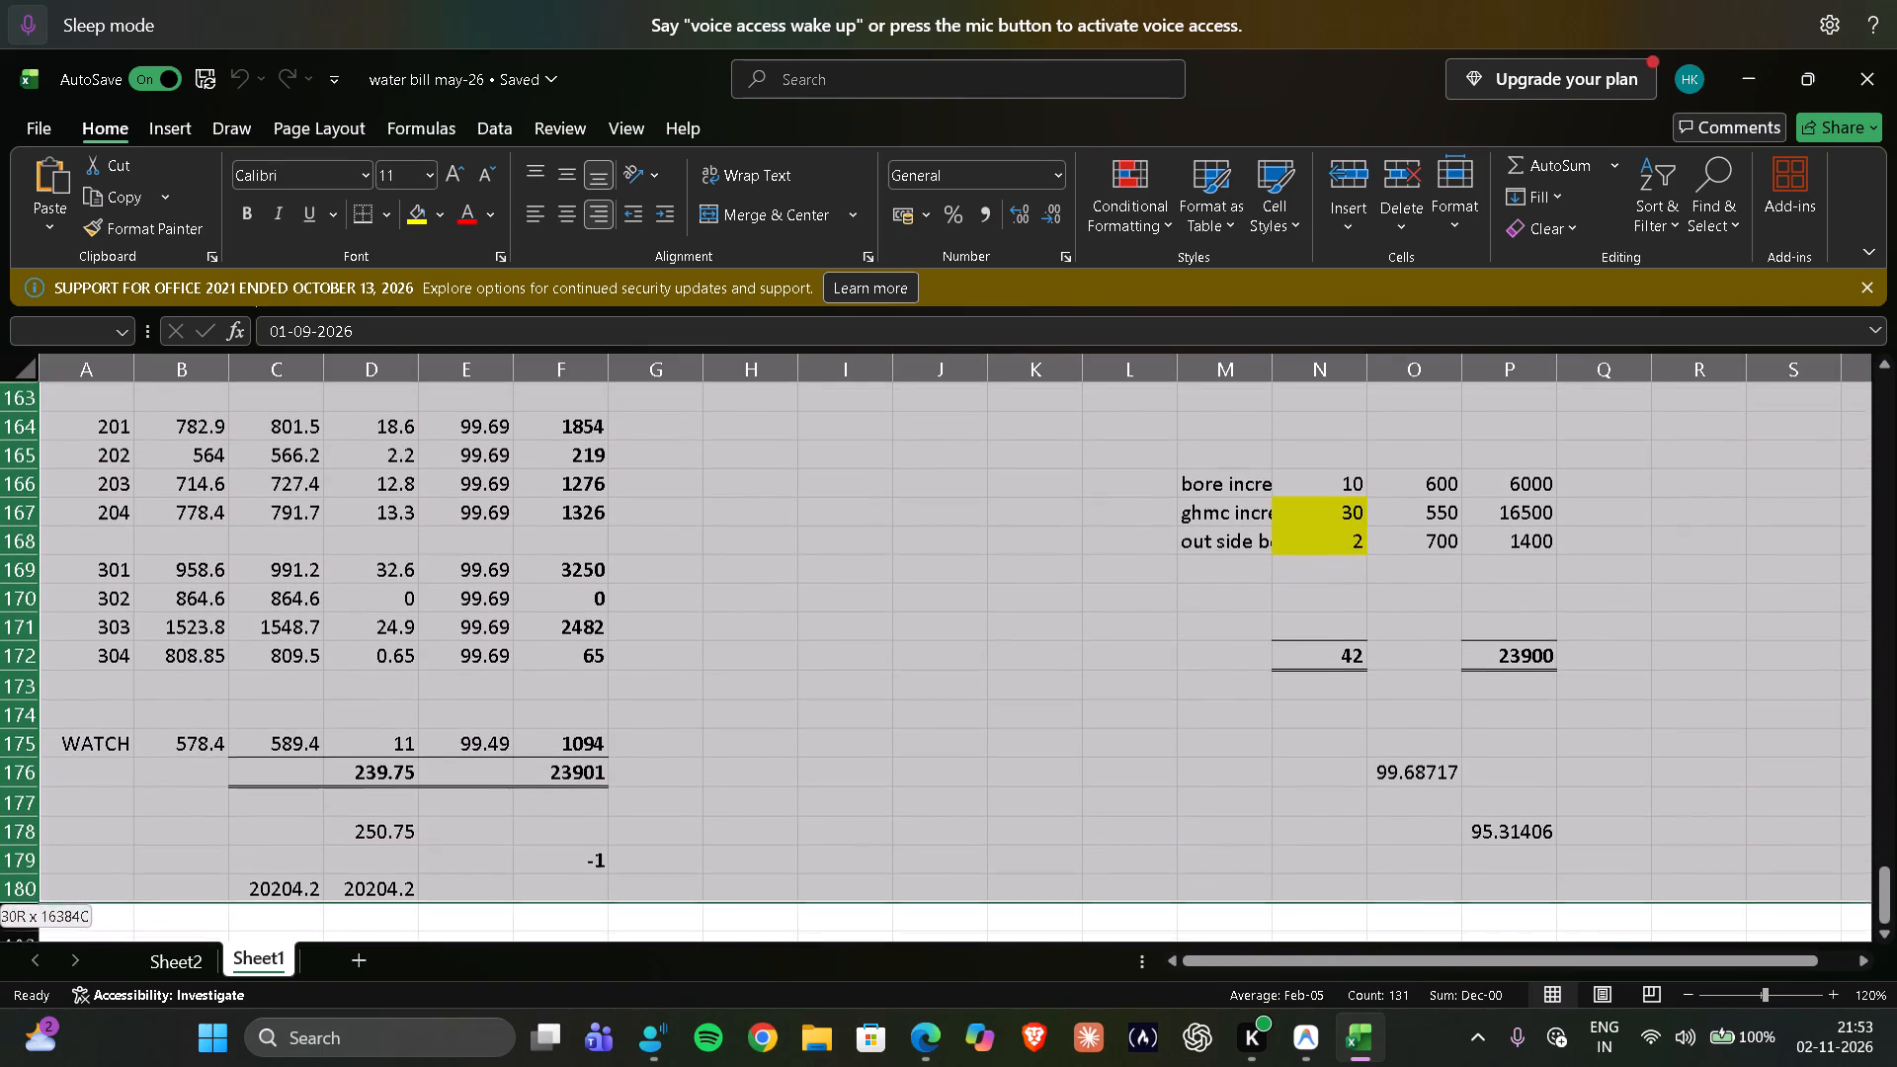
left_click_drag(42, 1038, 137, 528)
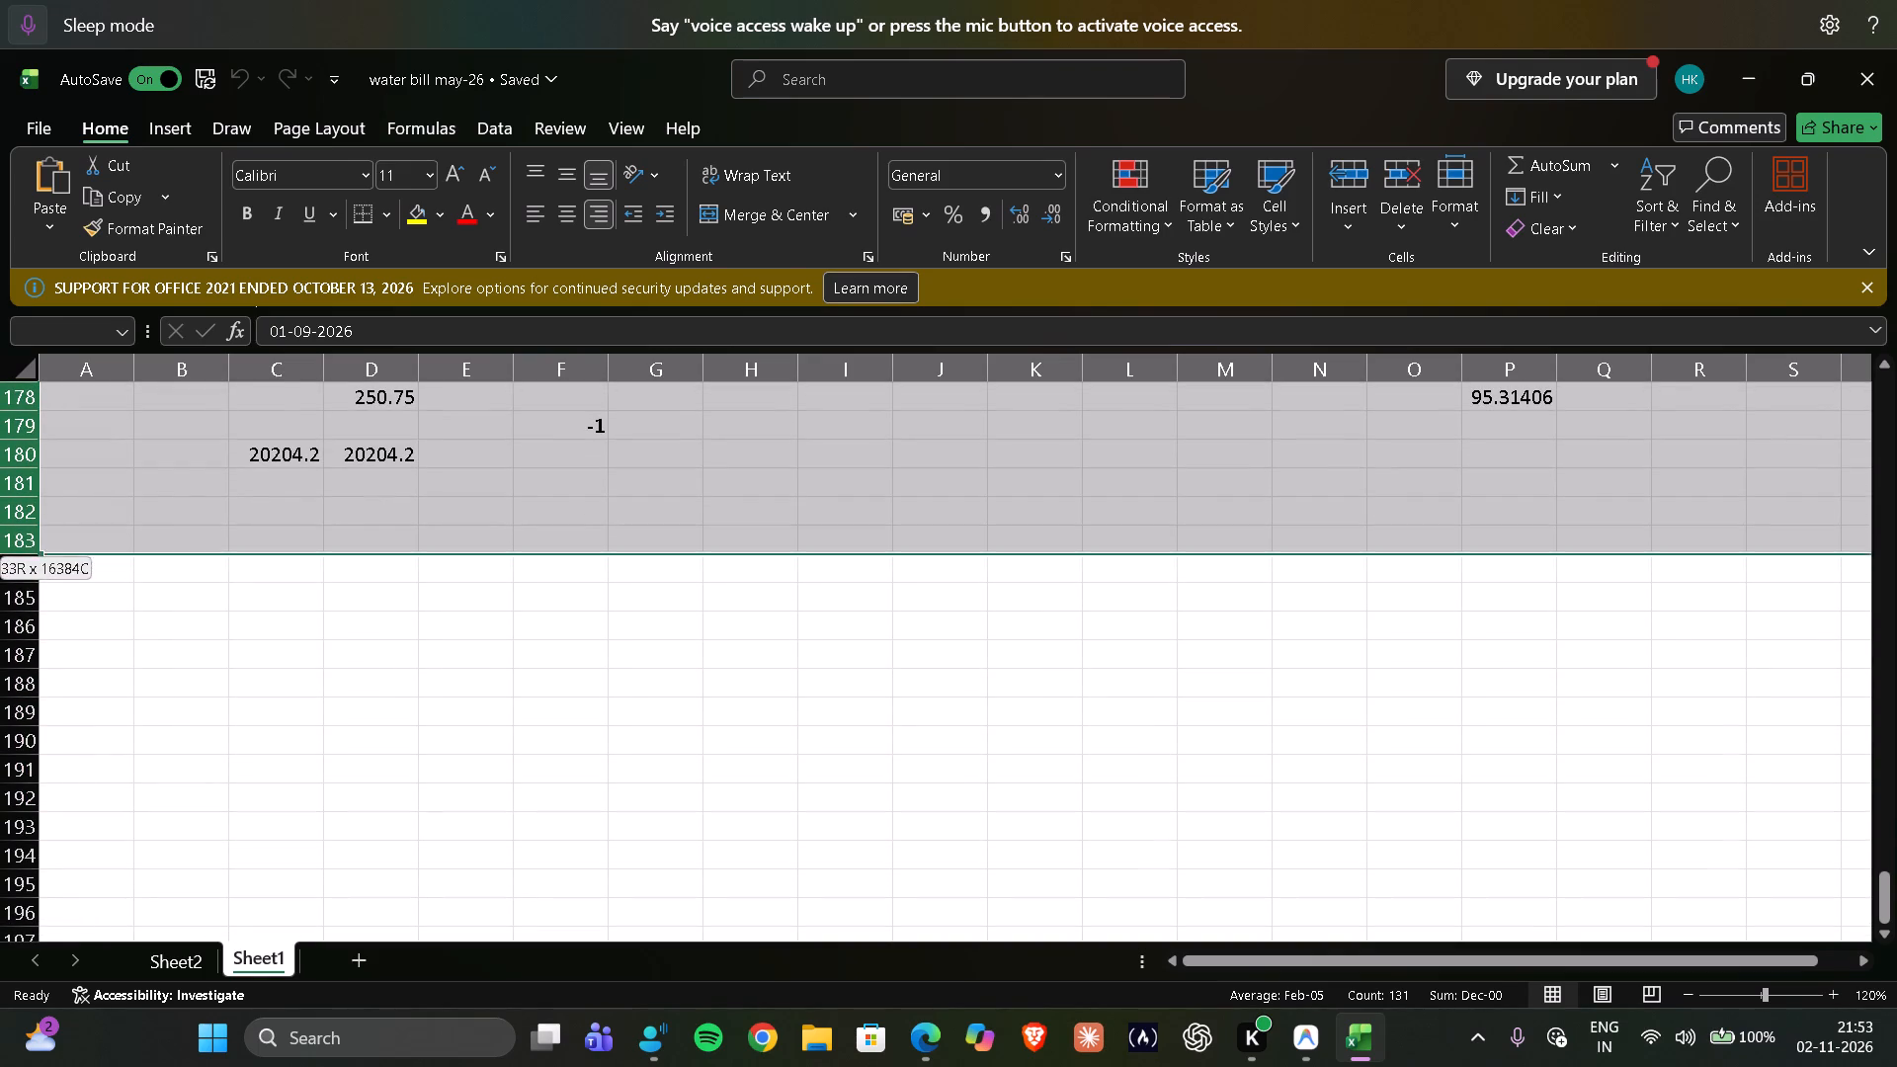
left_click_drag(137, 528, 139, 517)
right_click(182, 451)
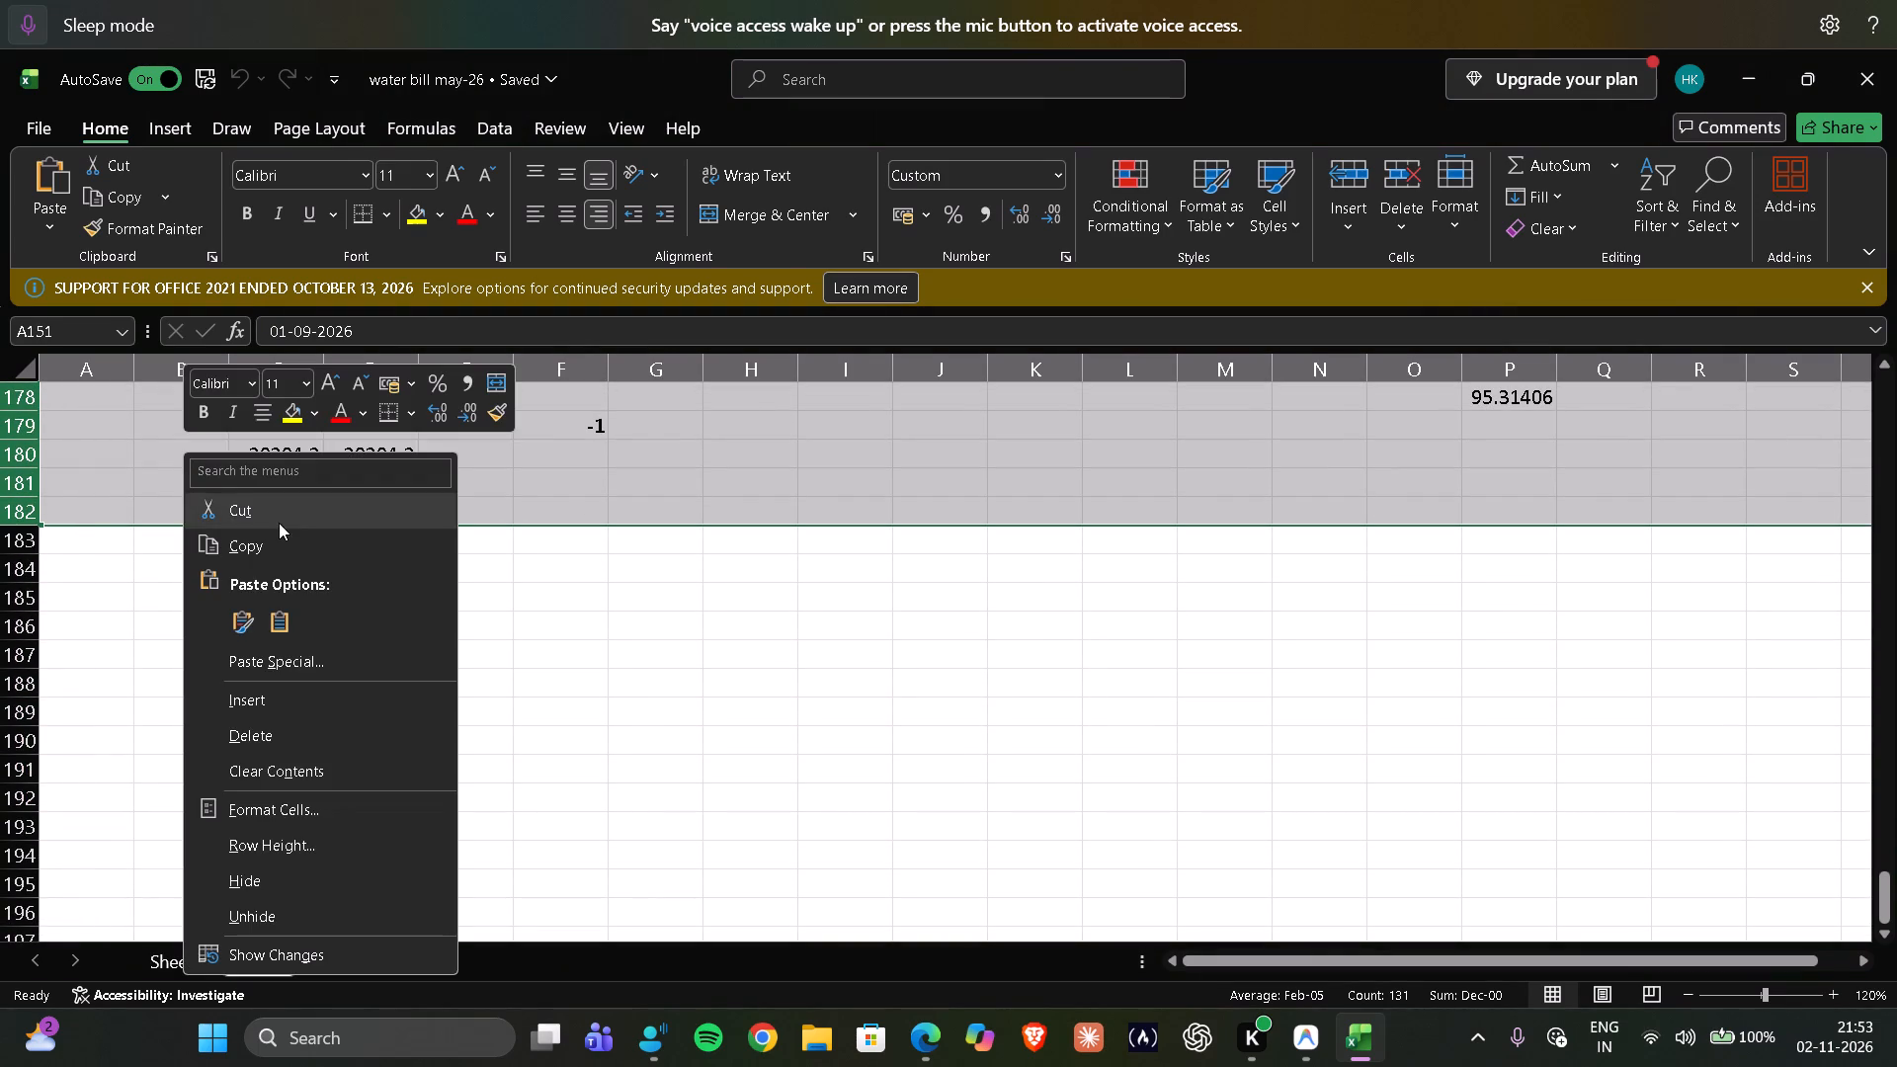
left_click(277, 546)
scroll(100, 836, "down", 3)
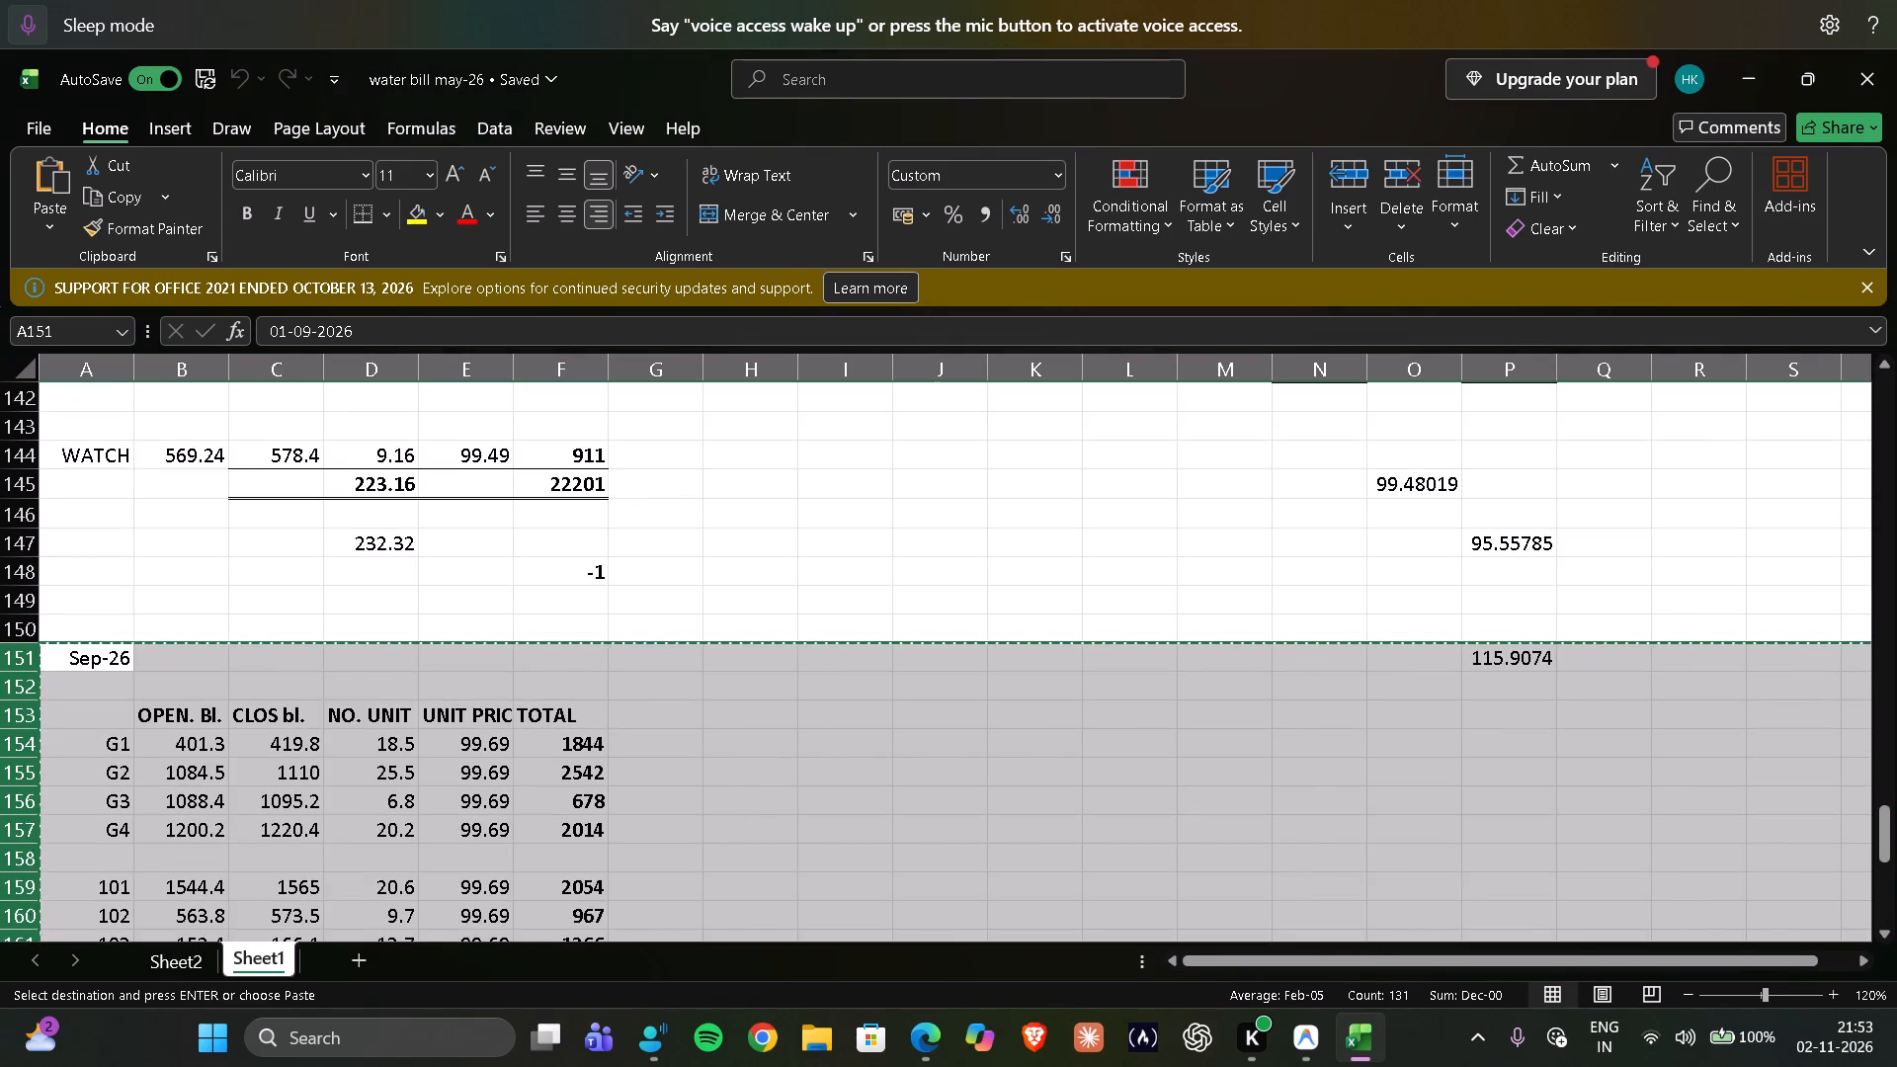
scroll(100, 842, "down", 8)
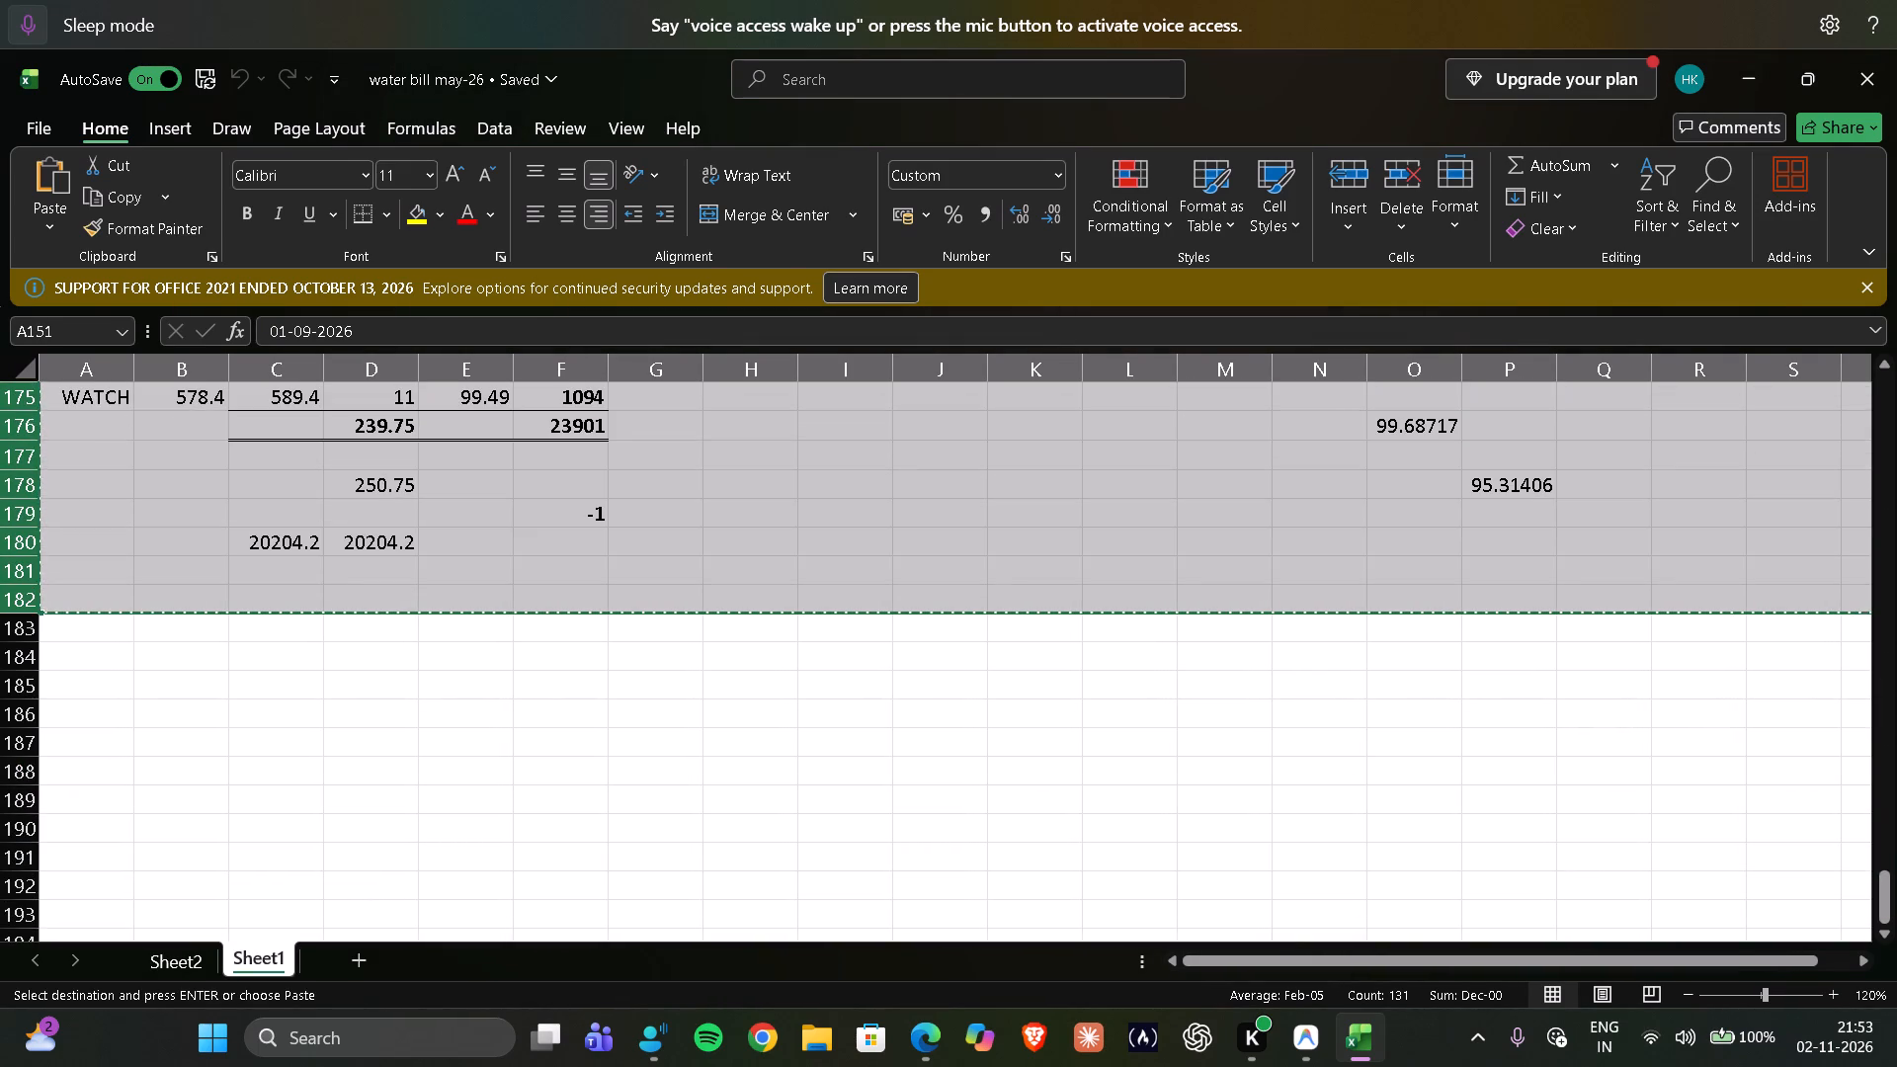
left_click(74, 631)
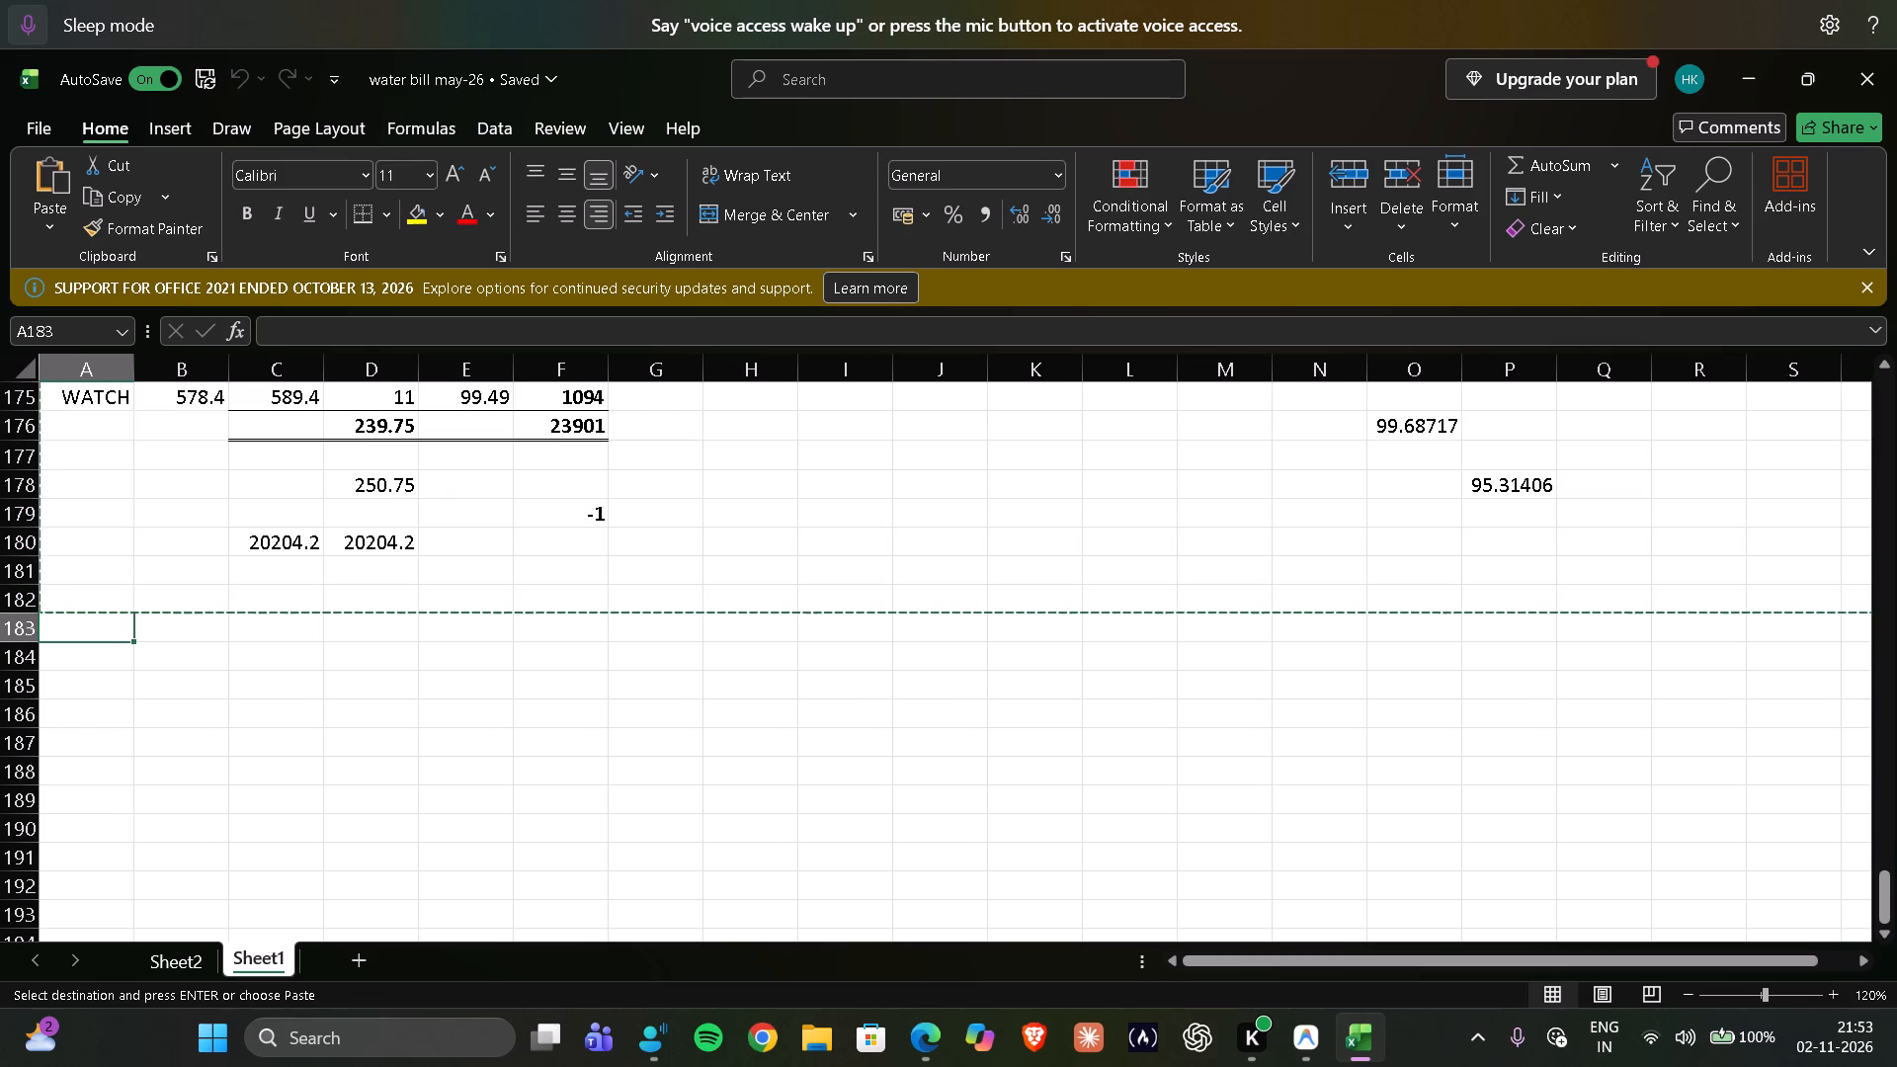
key("Return")
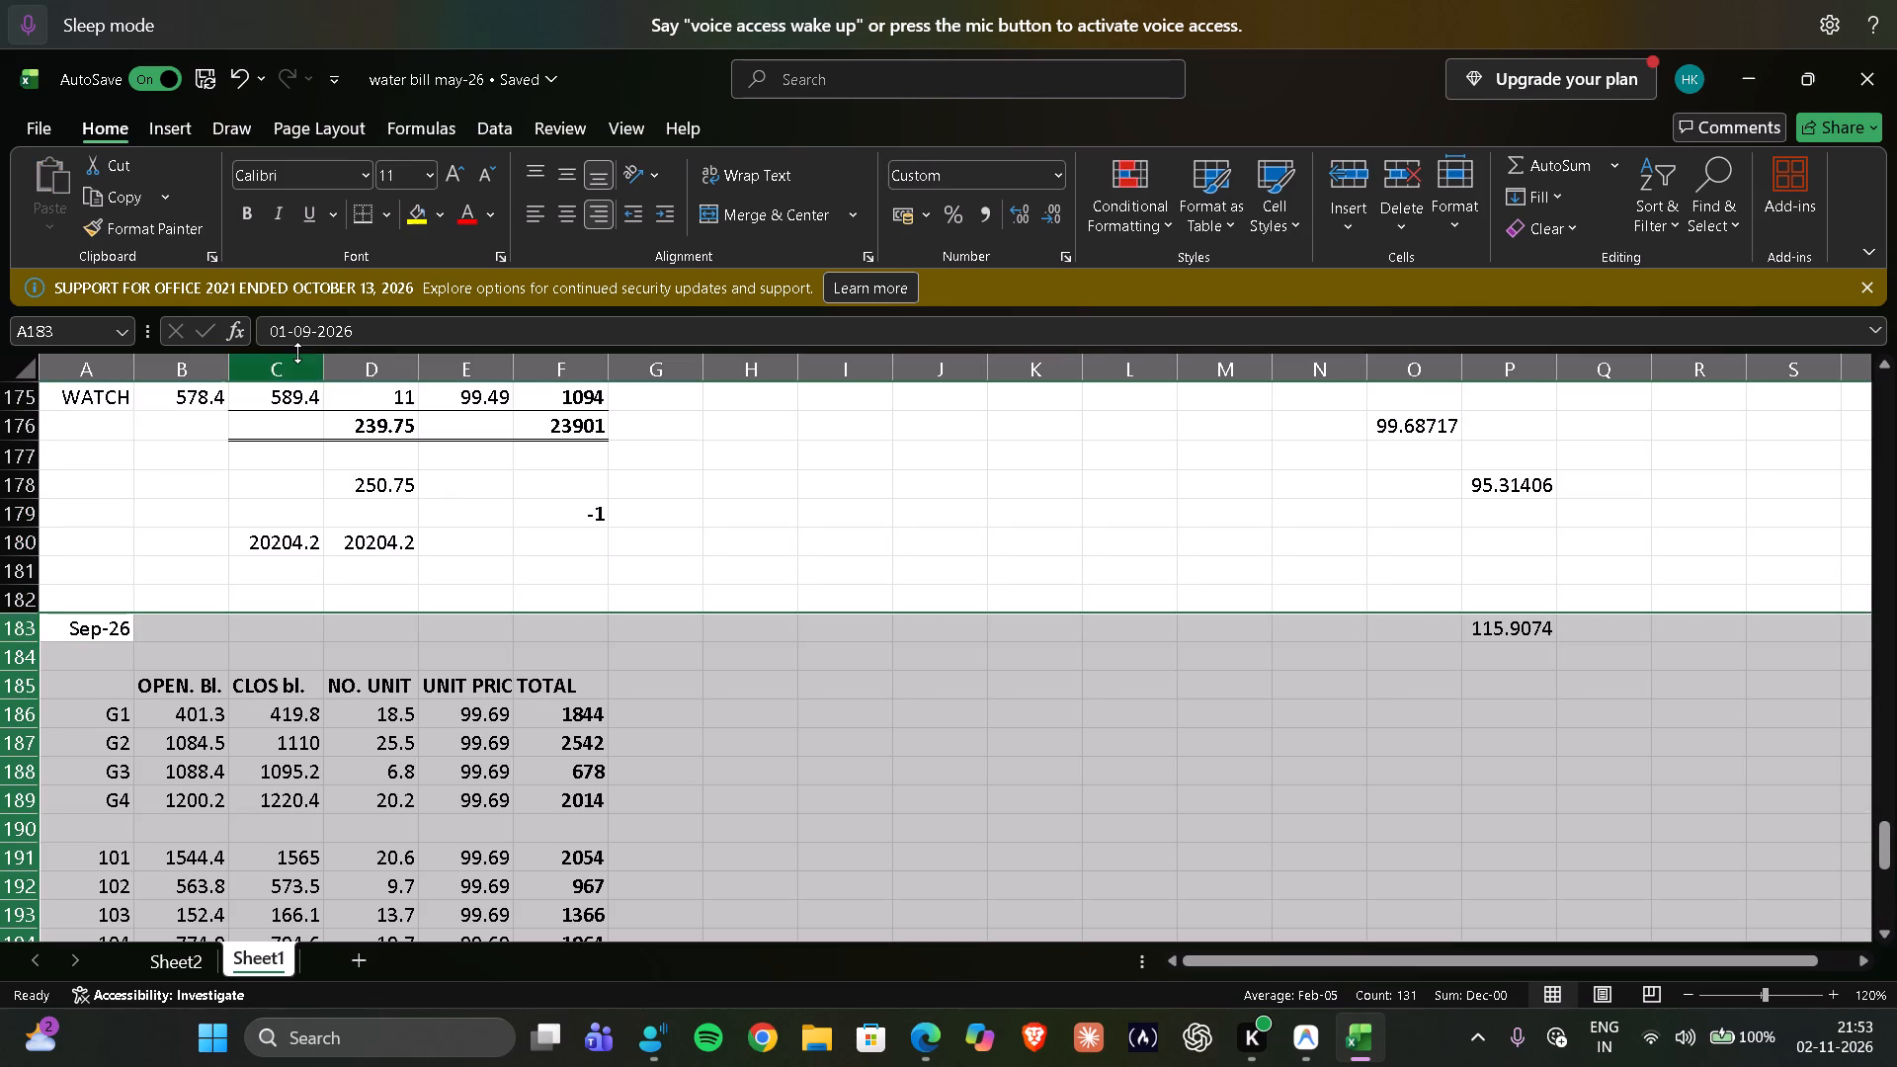
Change the month date of the copied block in A183 to 01-10-2026.
left_click(116, 641)
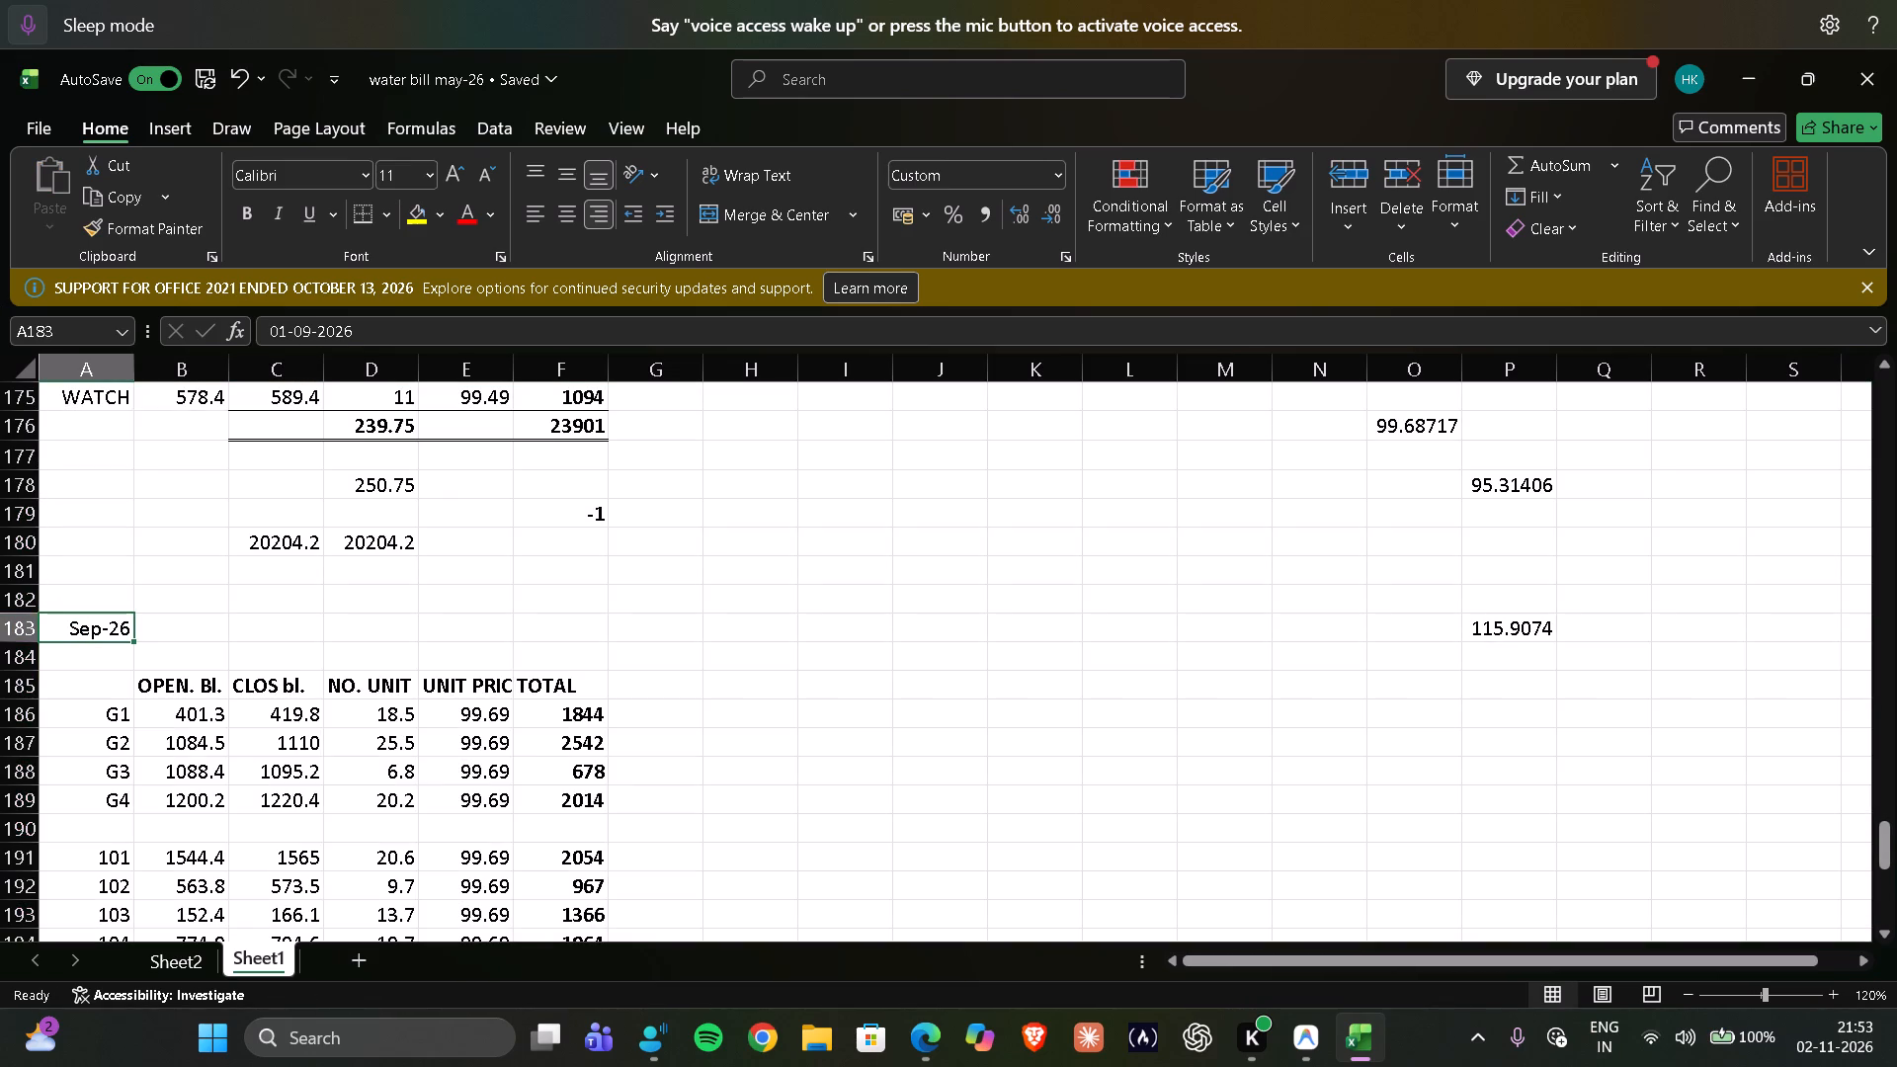
left_click(295, 322)
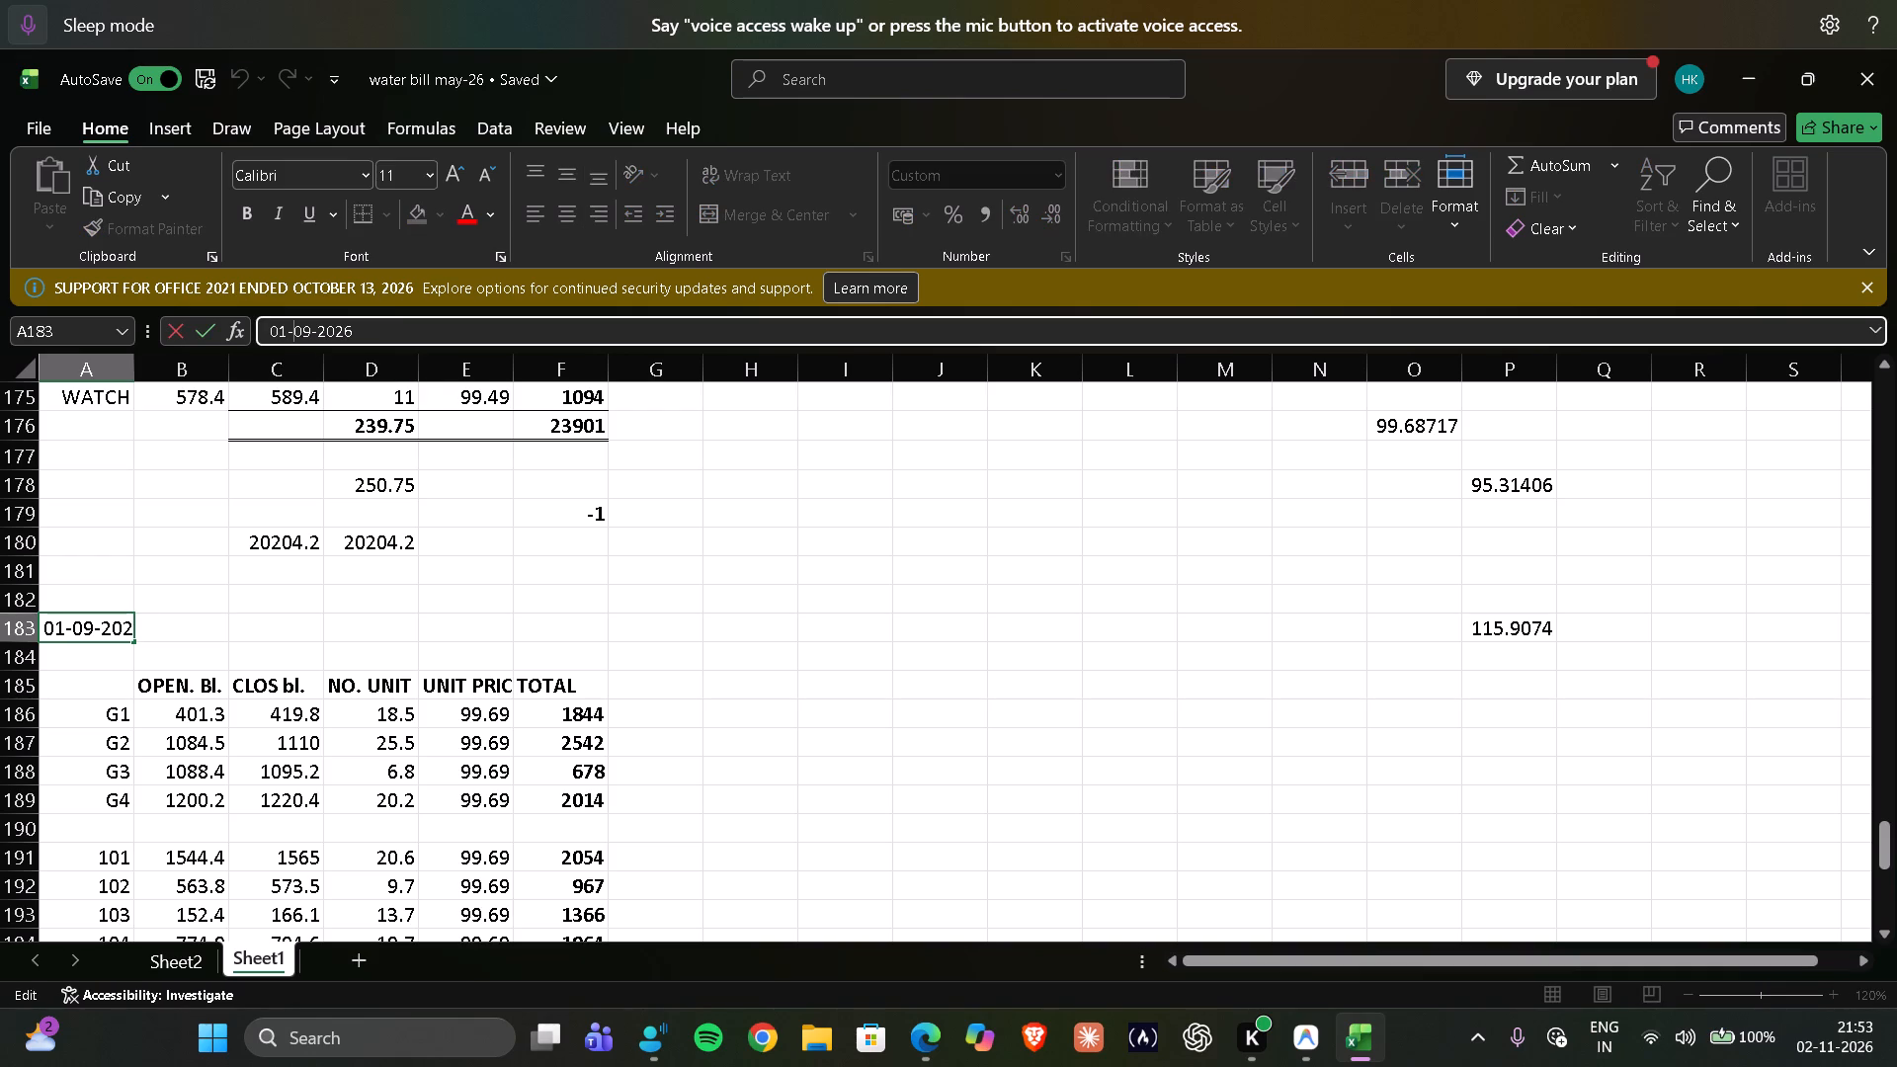
key("1")
key("Delete")
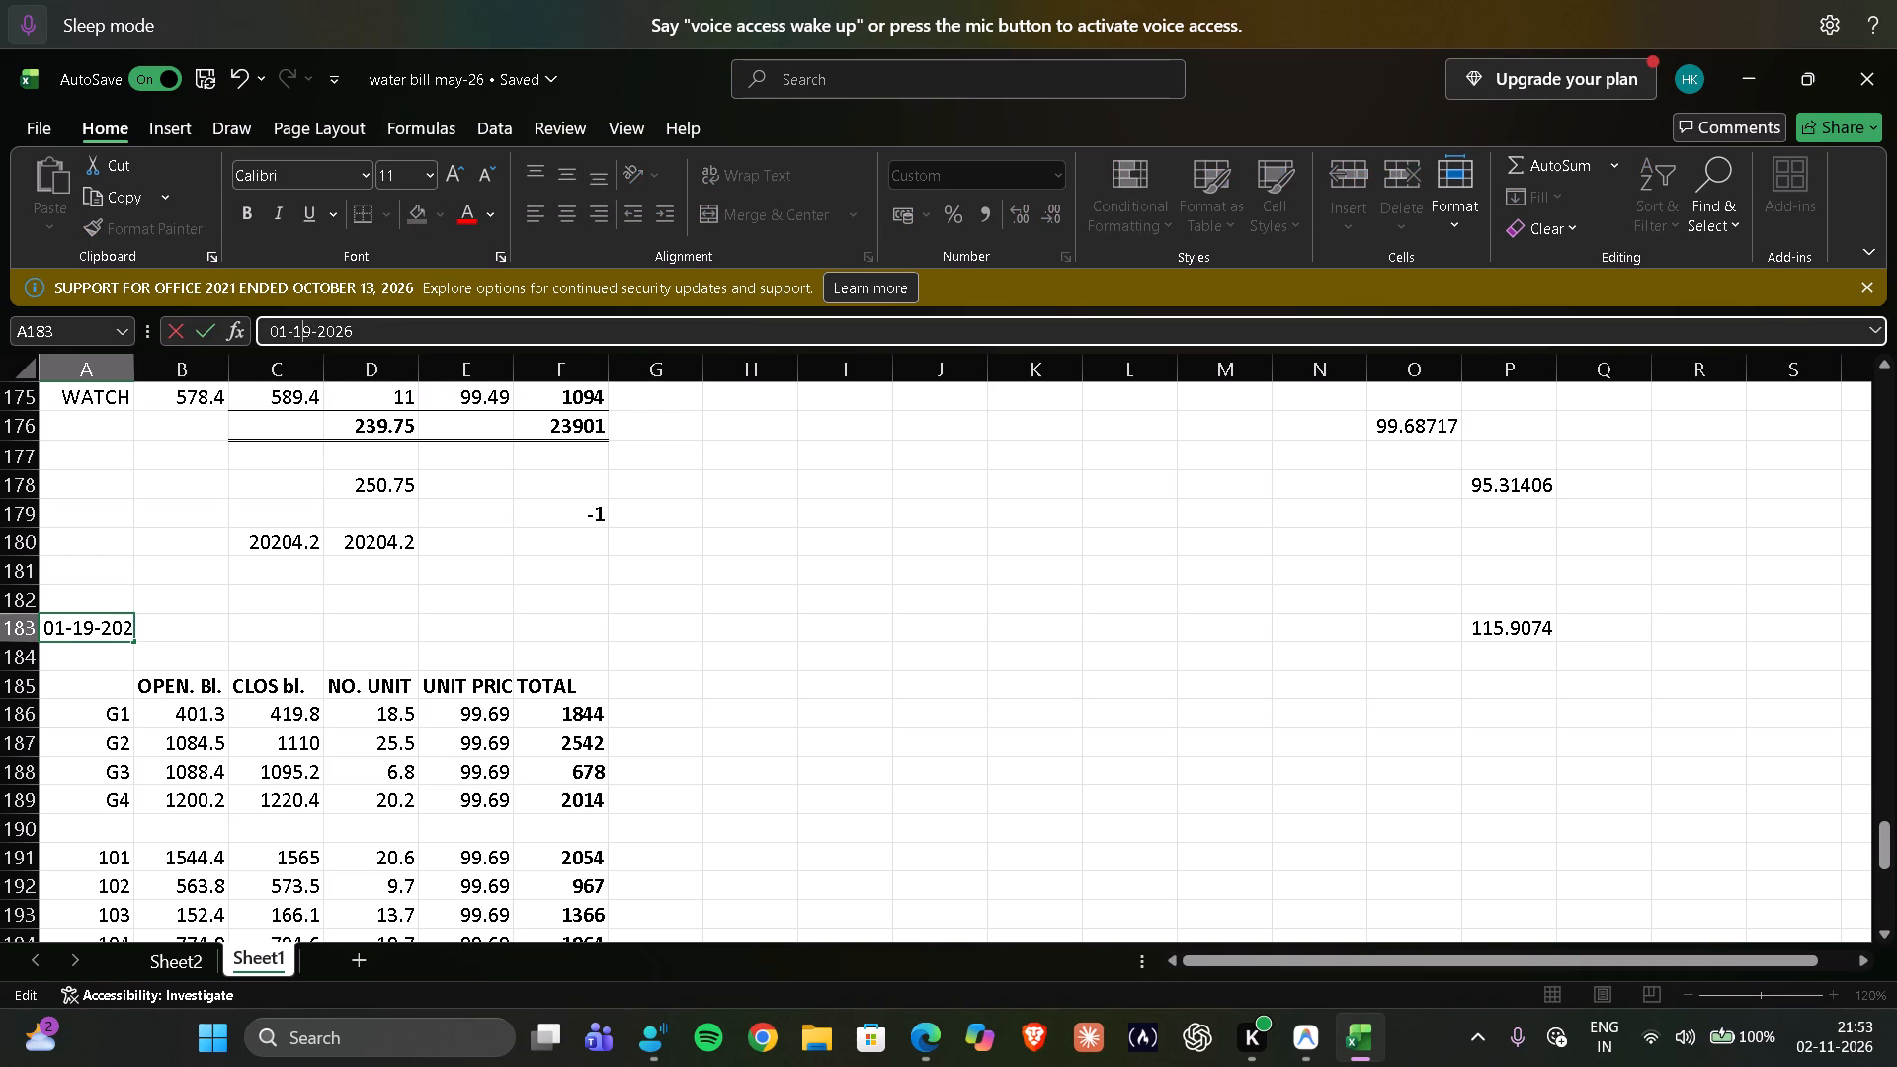
key("Delete")
key("0")
key("Return")
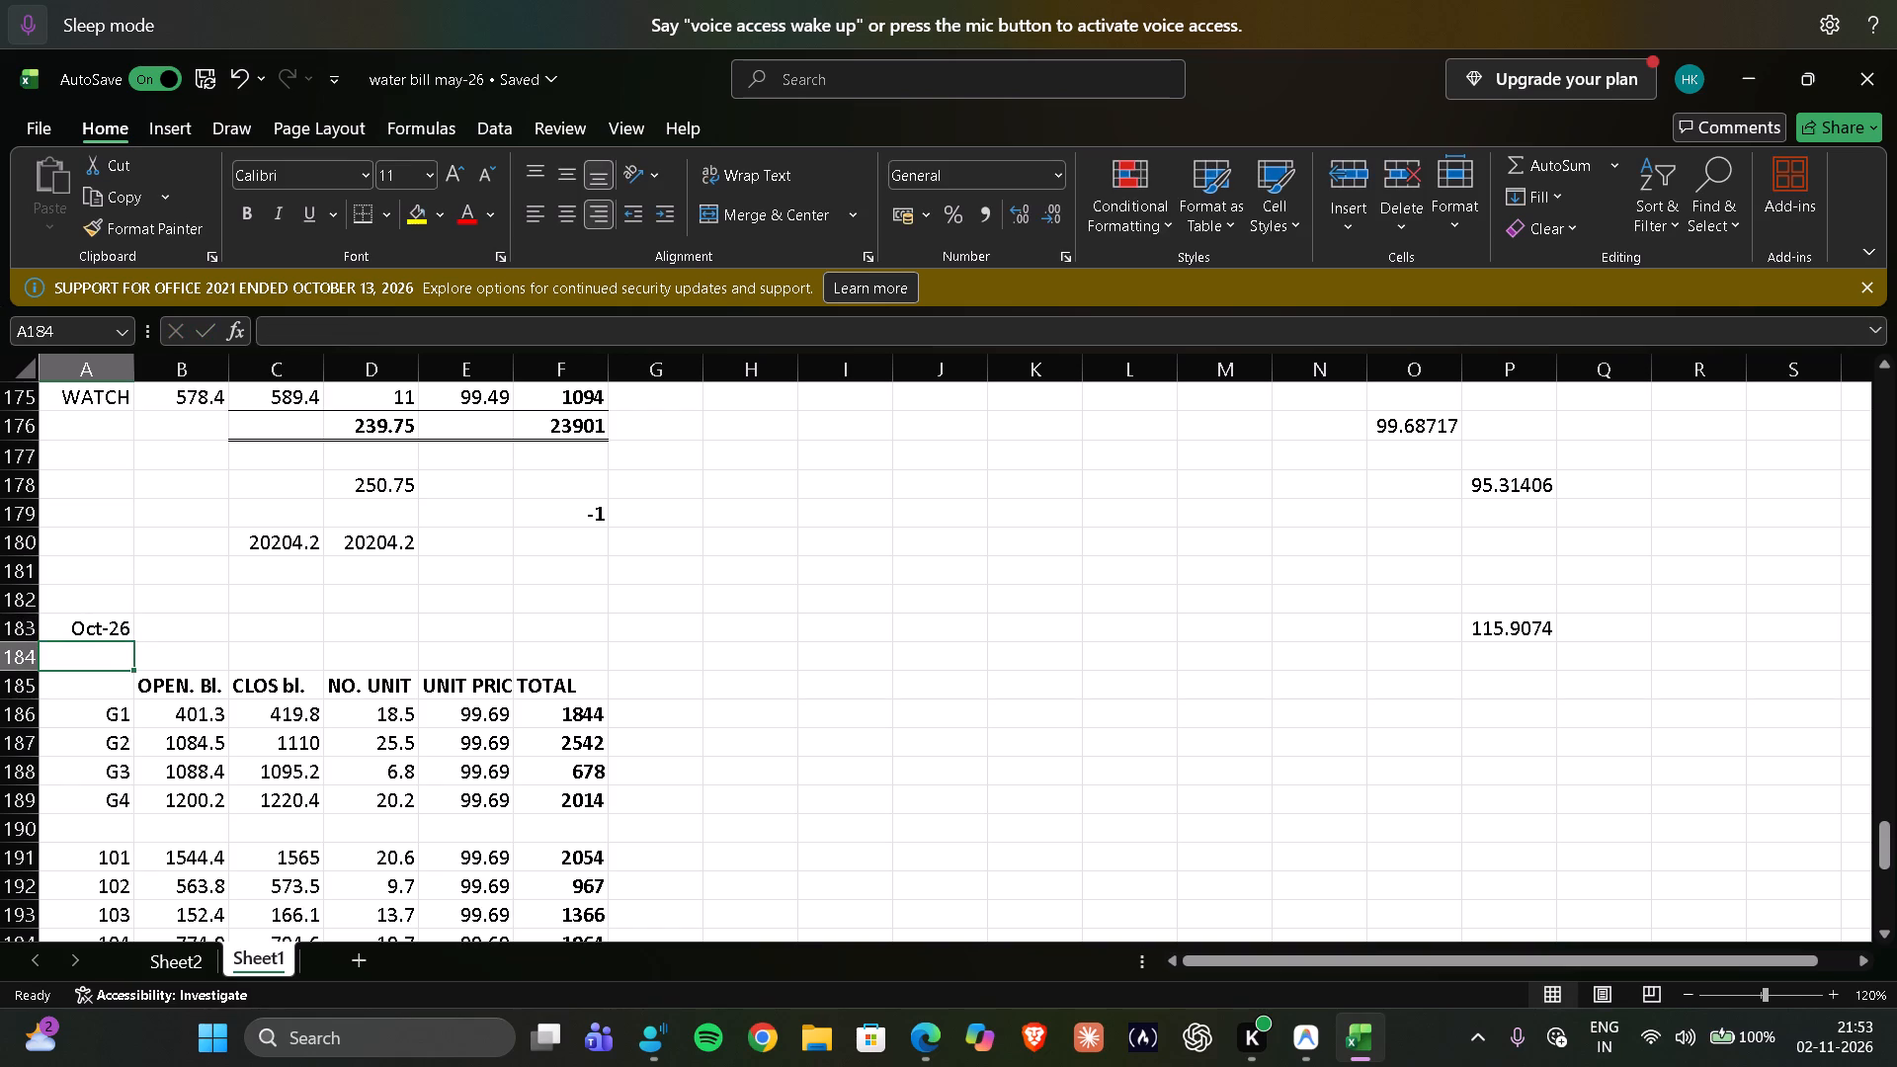
Copy the closing balances from G1 to WATCH (C186:C207) in the new October block.
scroll(350, 745, "down", 5)
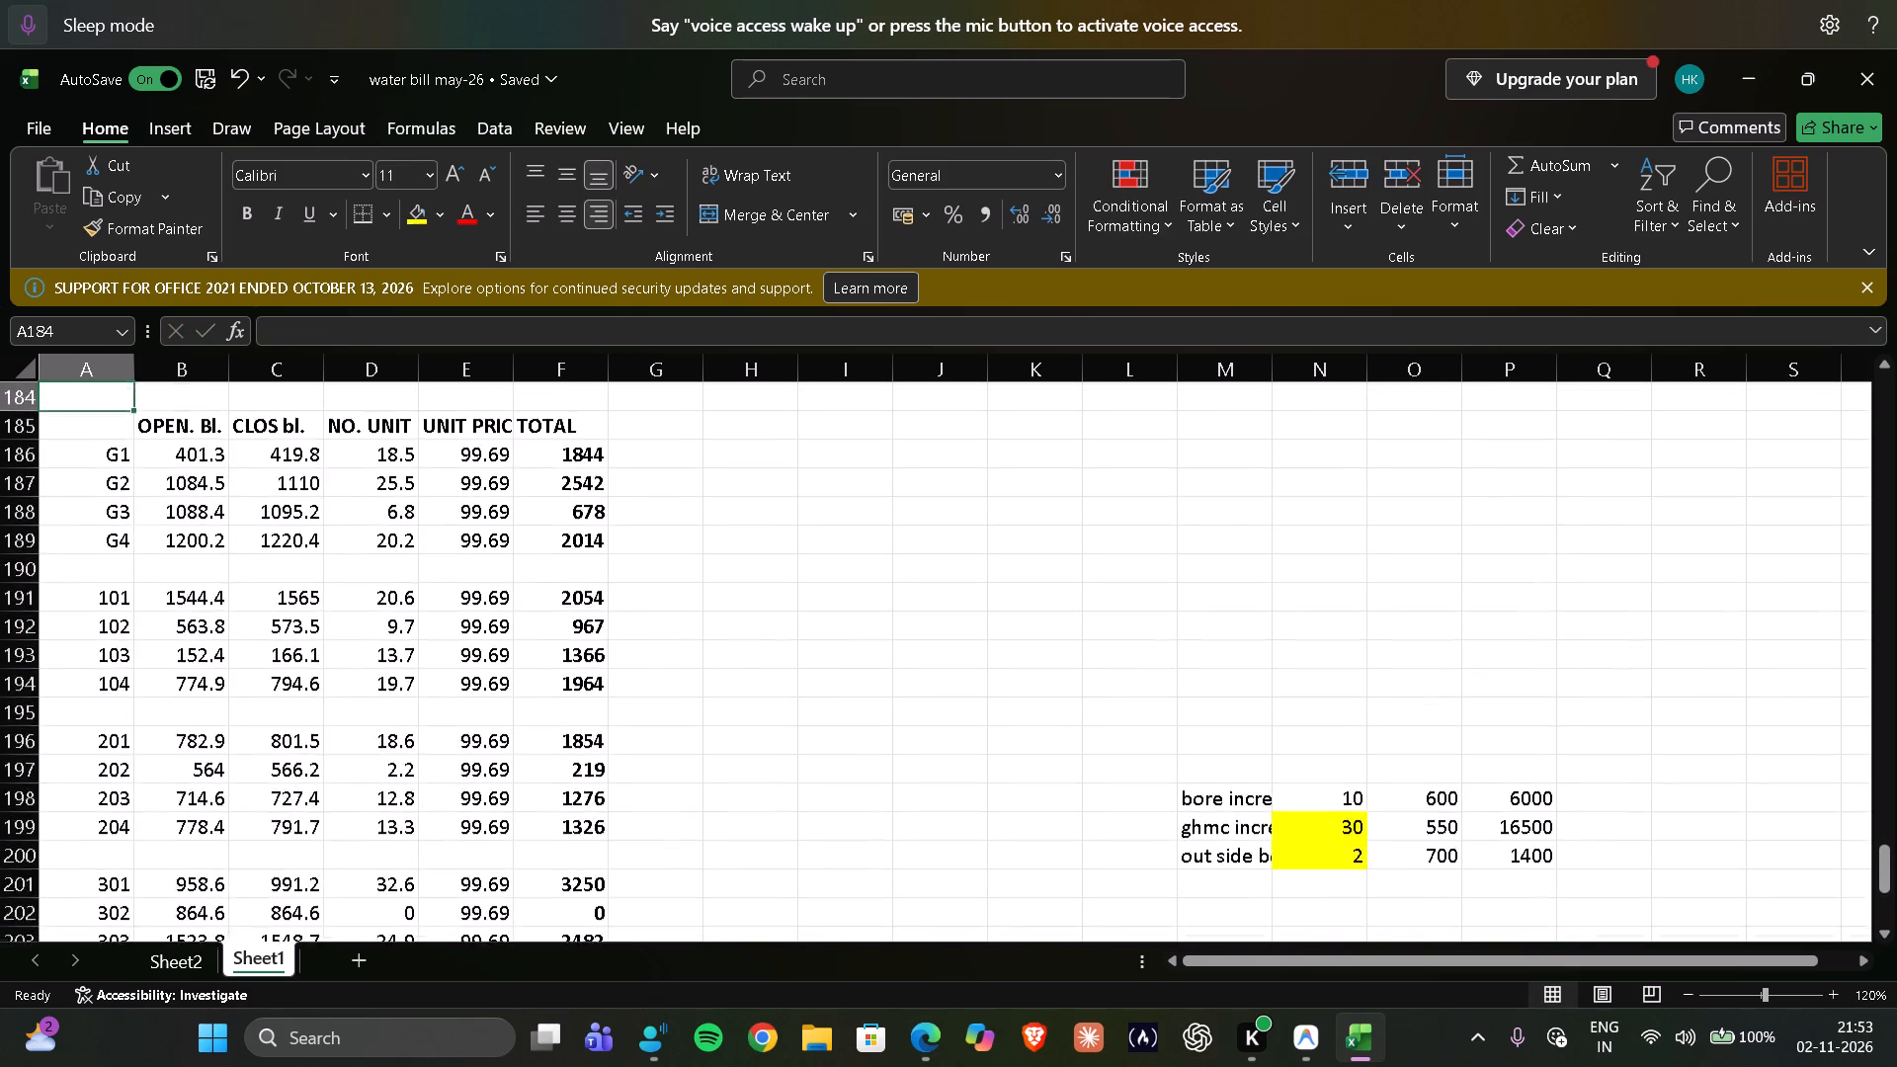
scroll(351, 745, "down", 2)
scroll(347, 747, "up", 4)
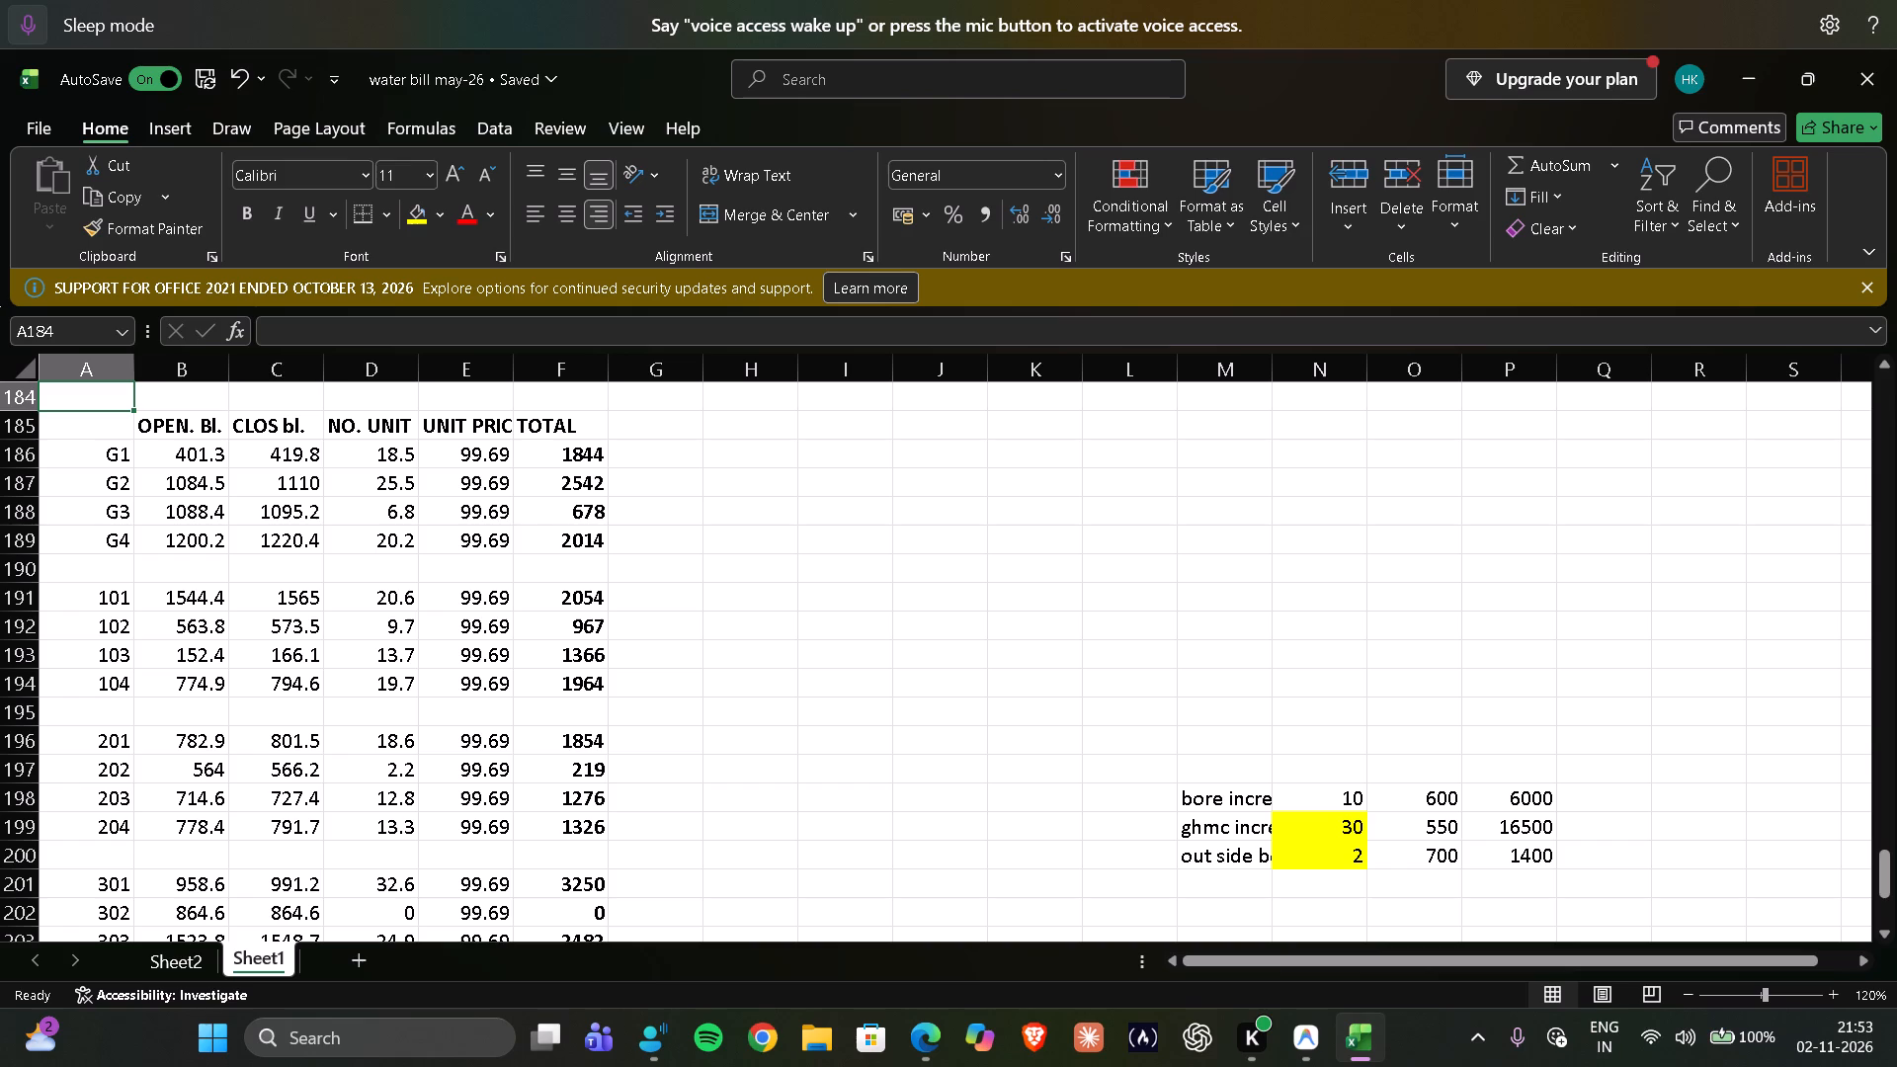
left_click_drag(305, 450, 296, 720)
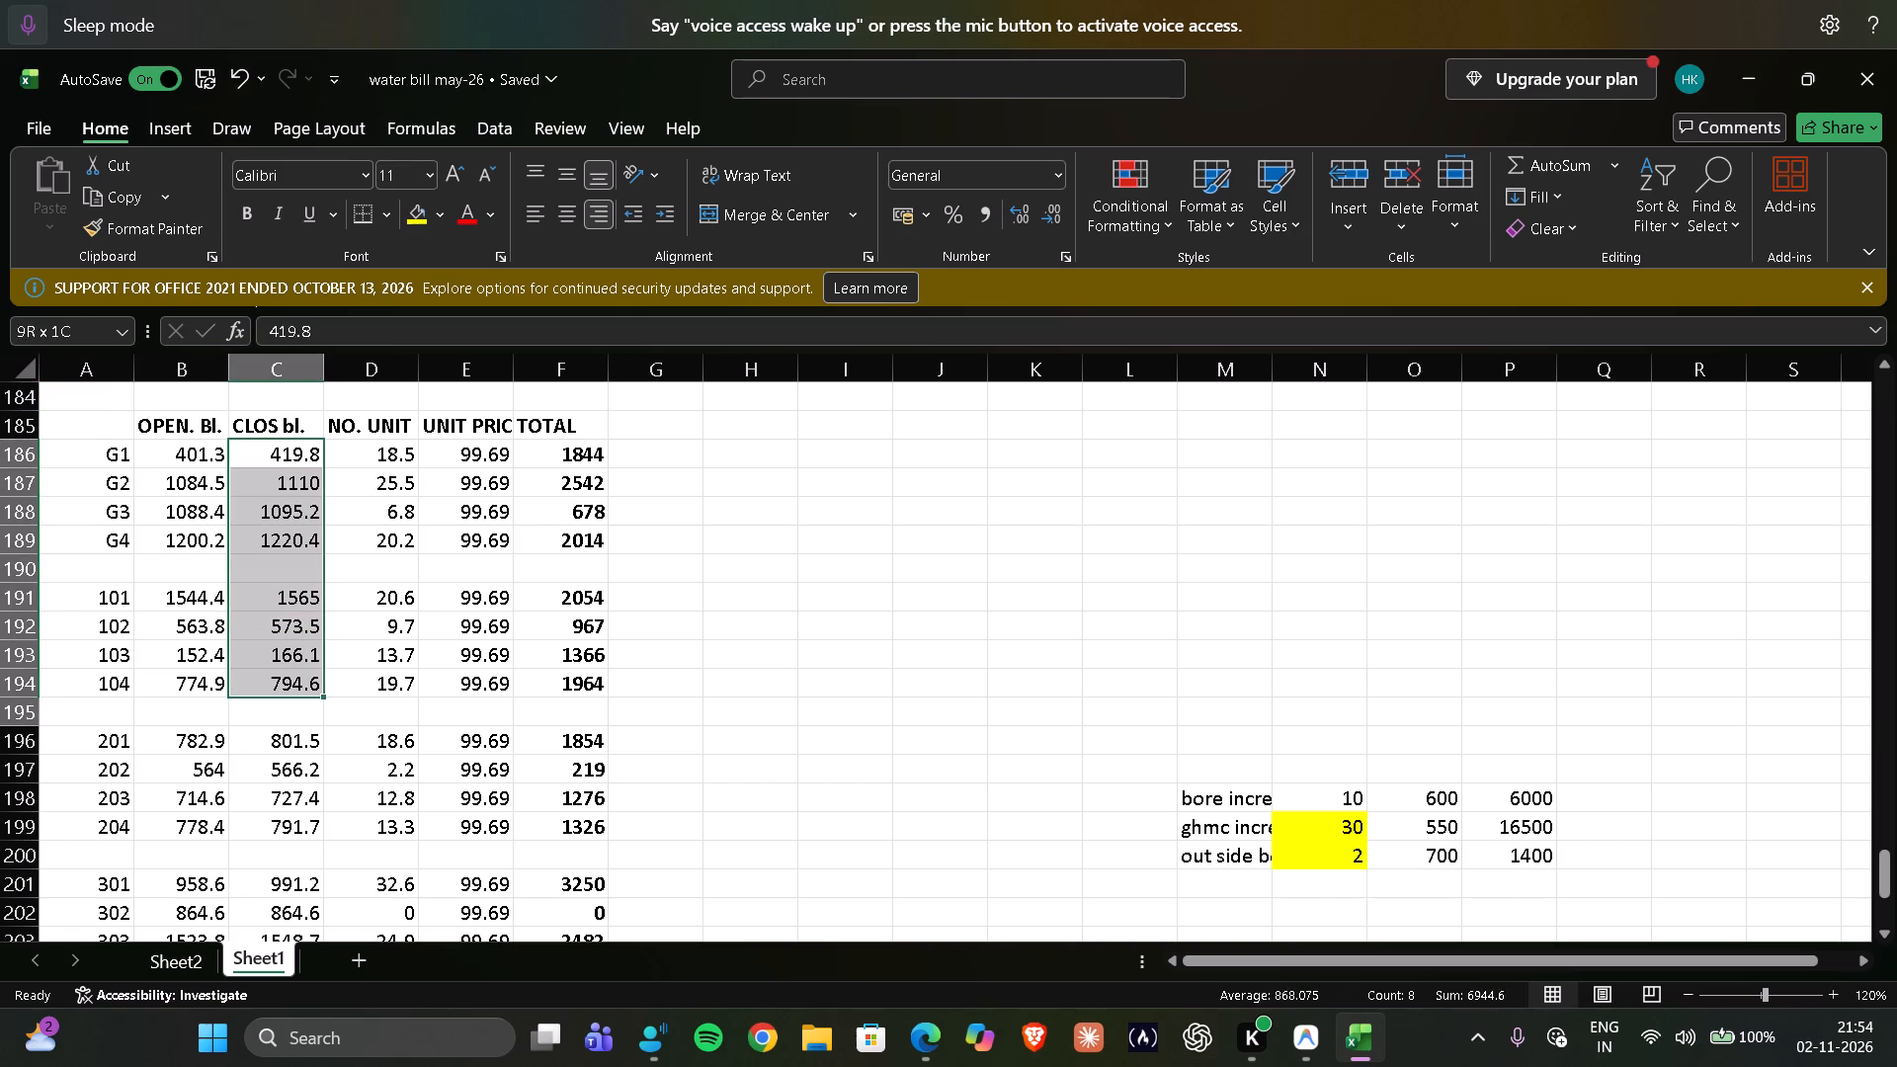
left_click_drag(296, 720, 300, 846)
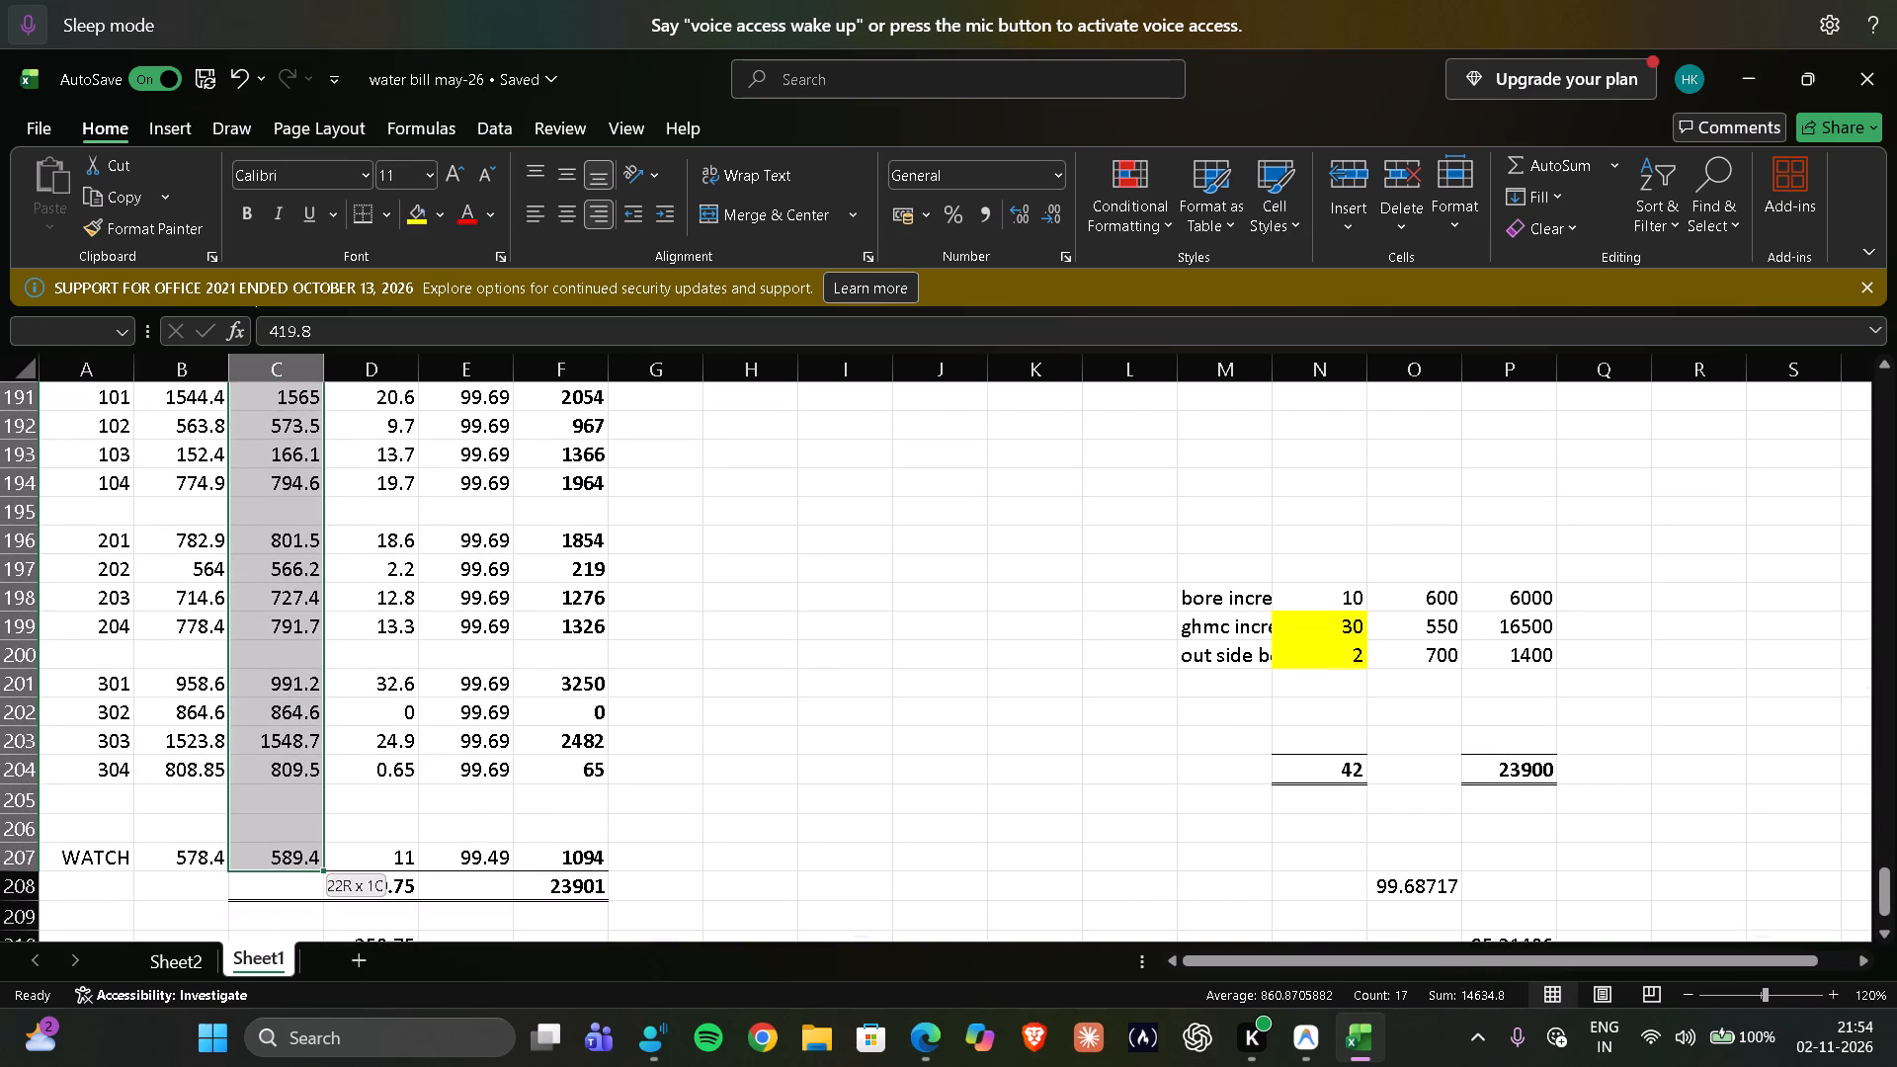
left_click_drag(300, 846, 300, 850)
right_click(304, 758)
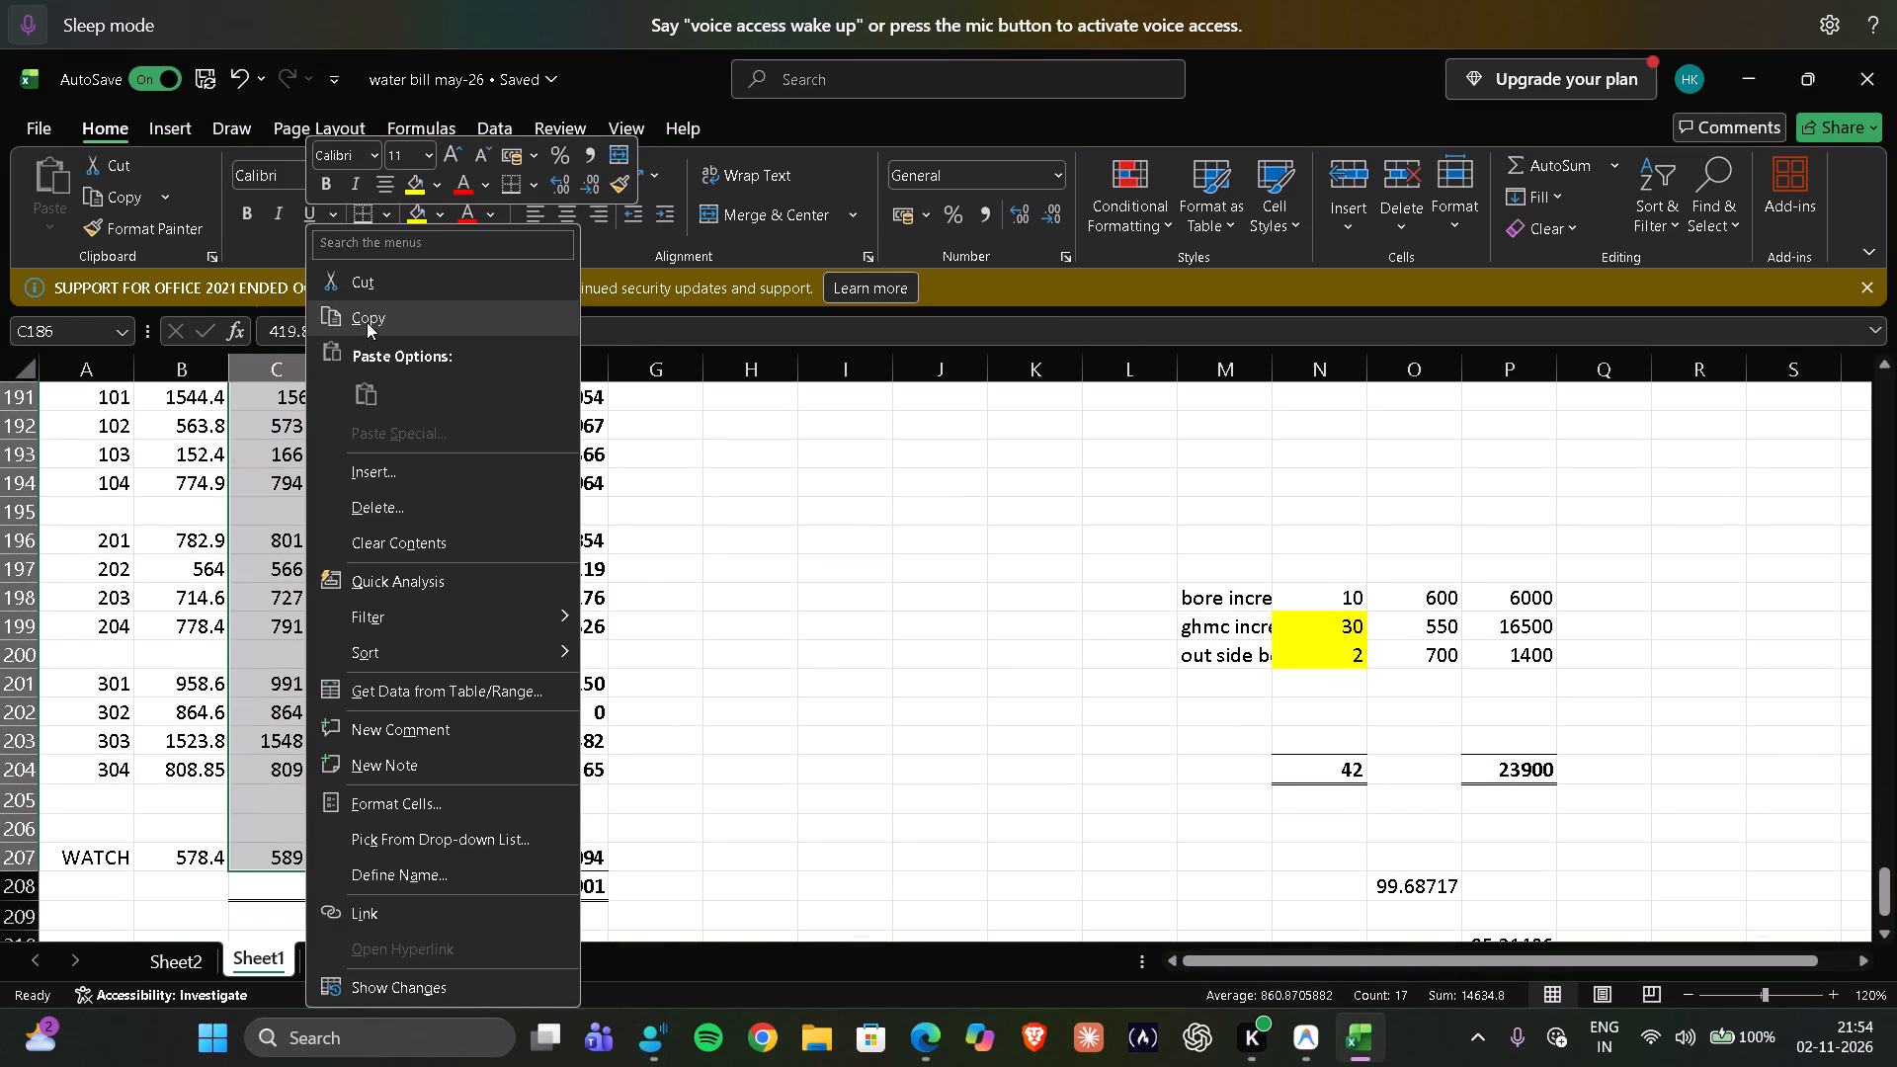
left_click(367, 322)
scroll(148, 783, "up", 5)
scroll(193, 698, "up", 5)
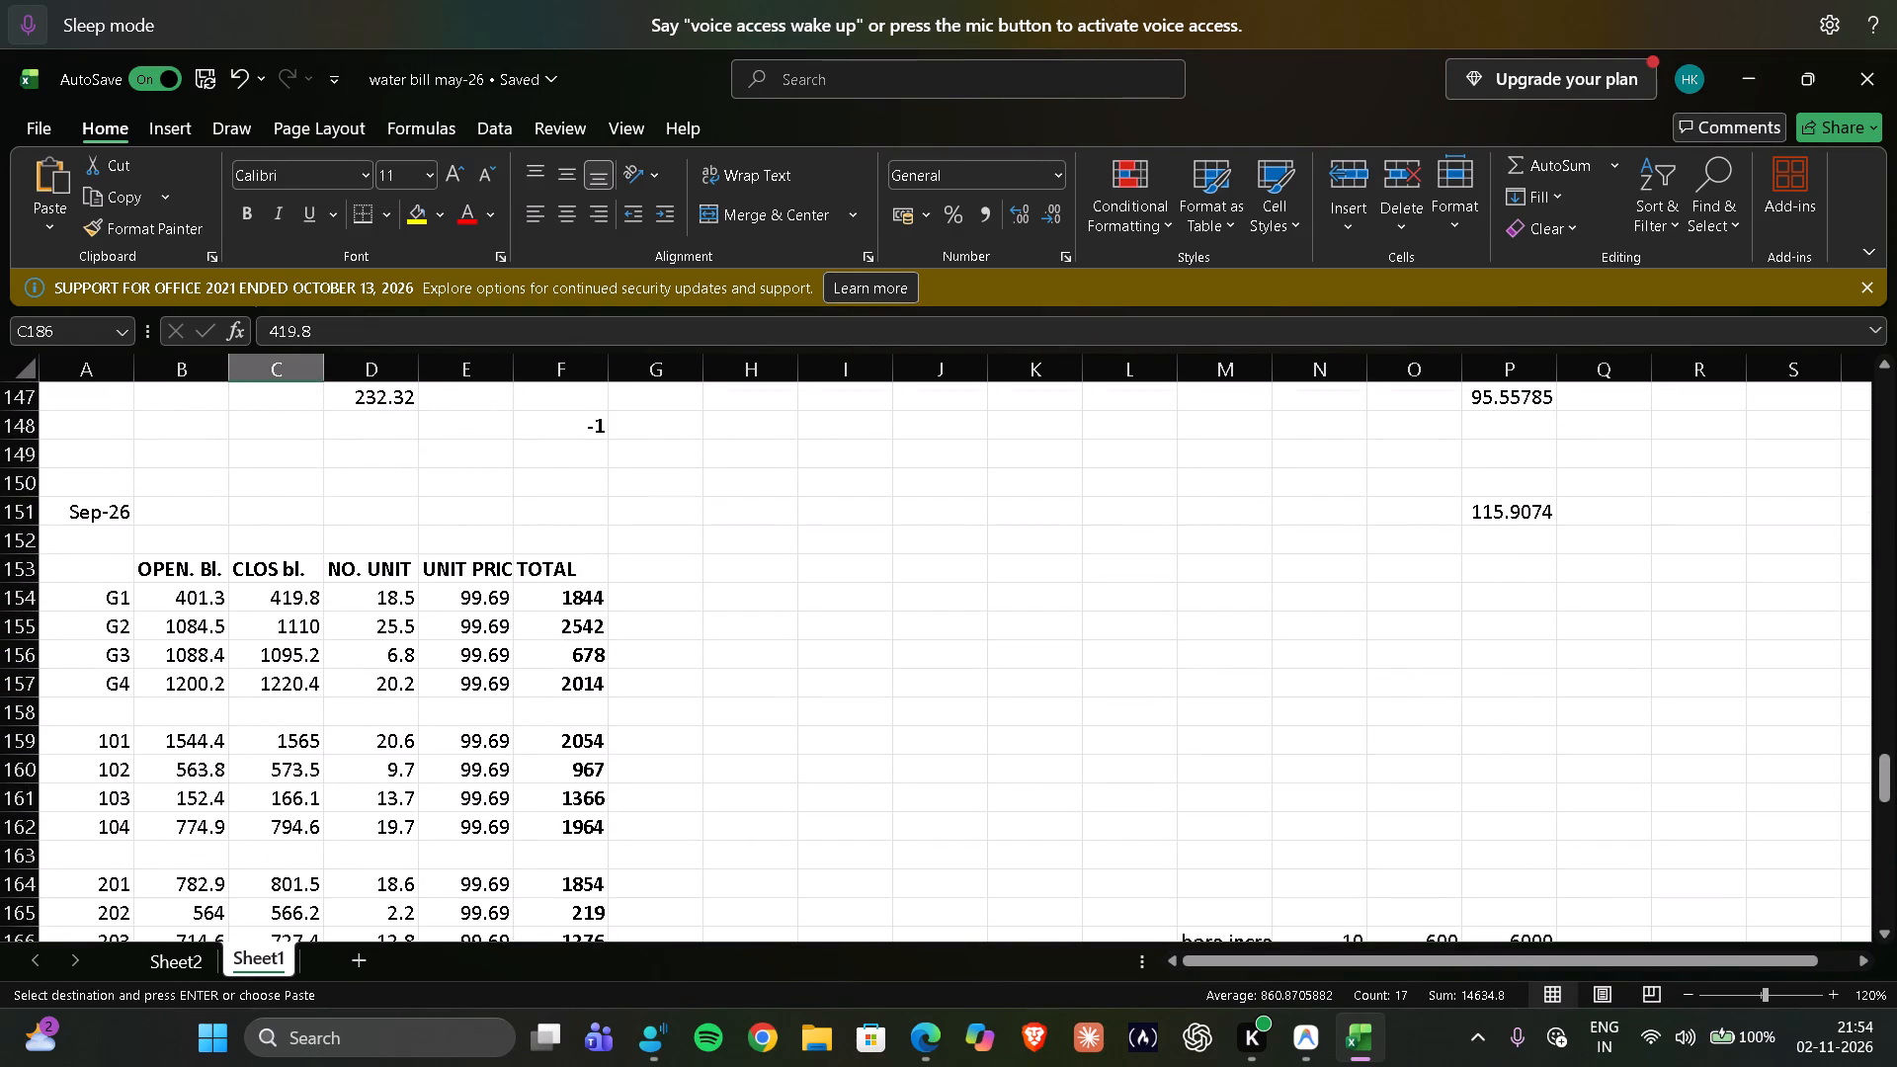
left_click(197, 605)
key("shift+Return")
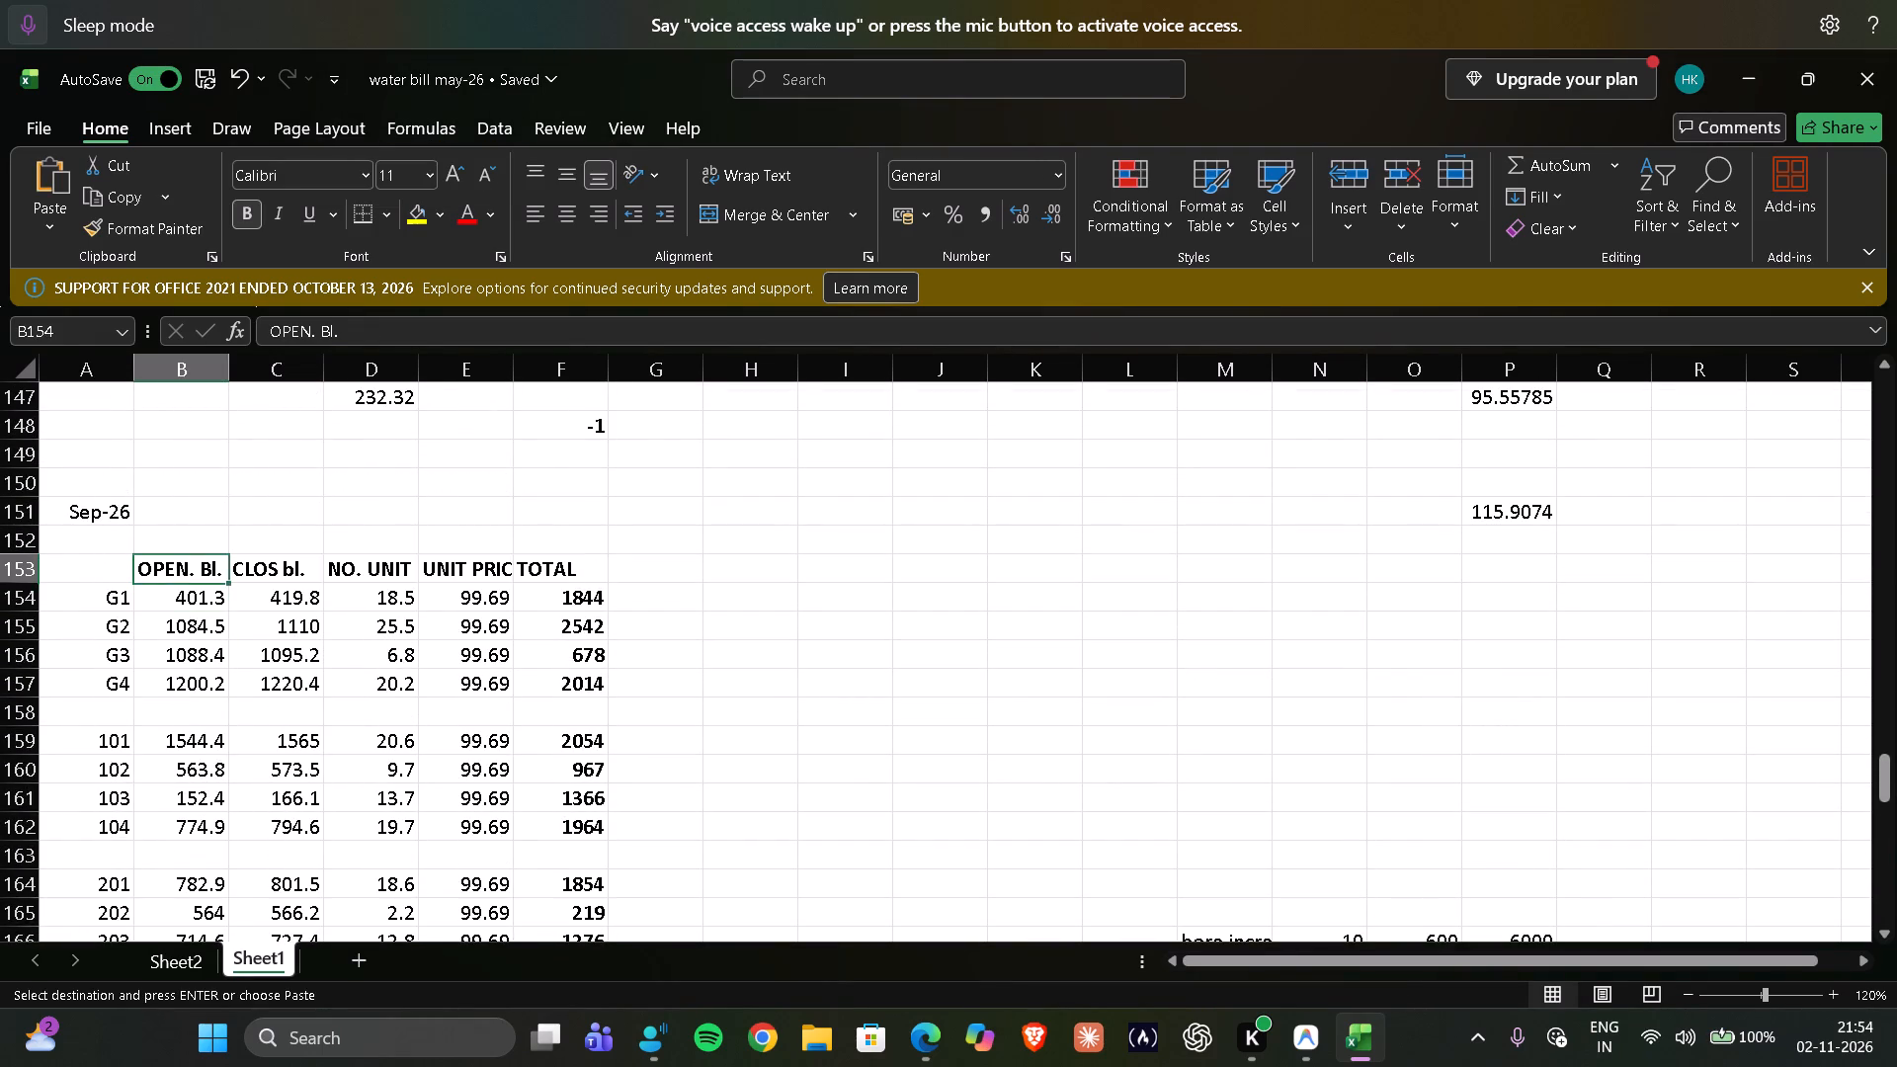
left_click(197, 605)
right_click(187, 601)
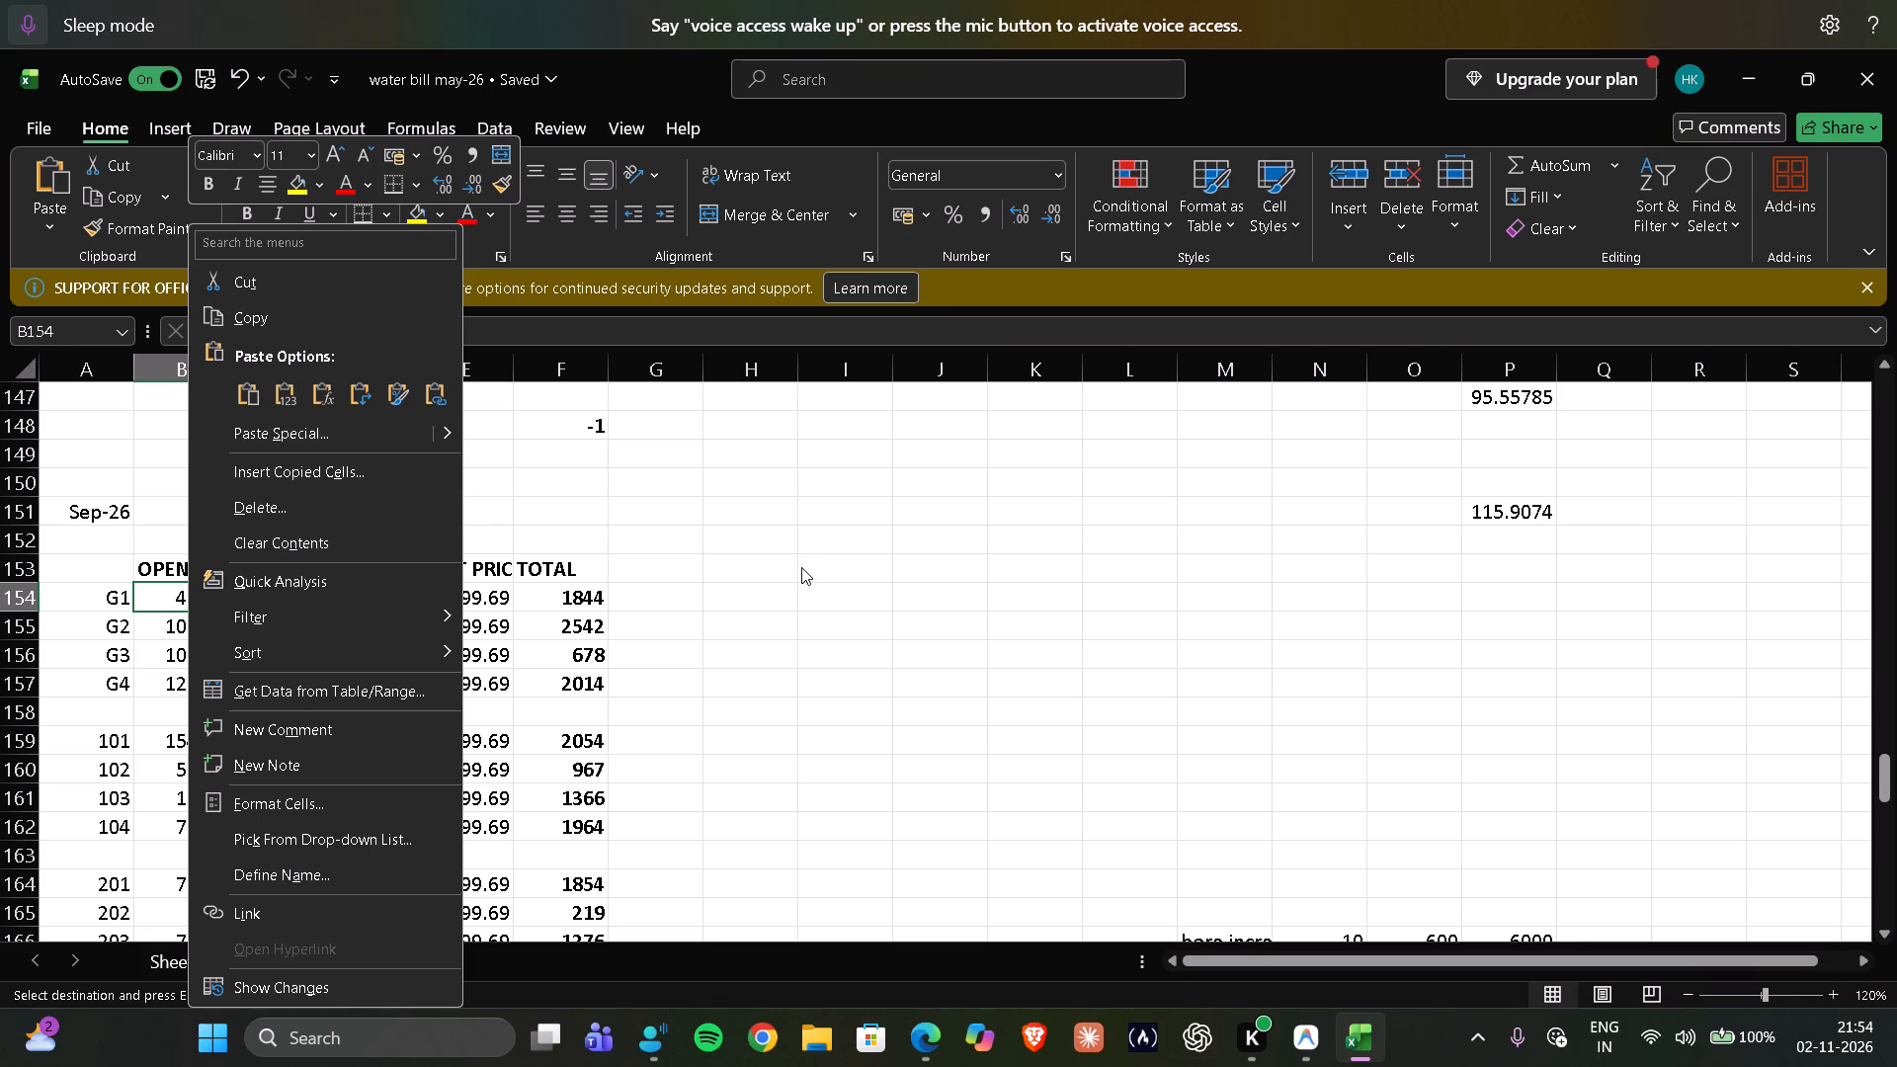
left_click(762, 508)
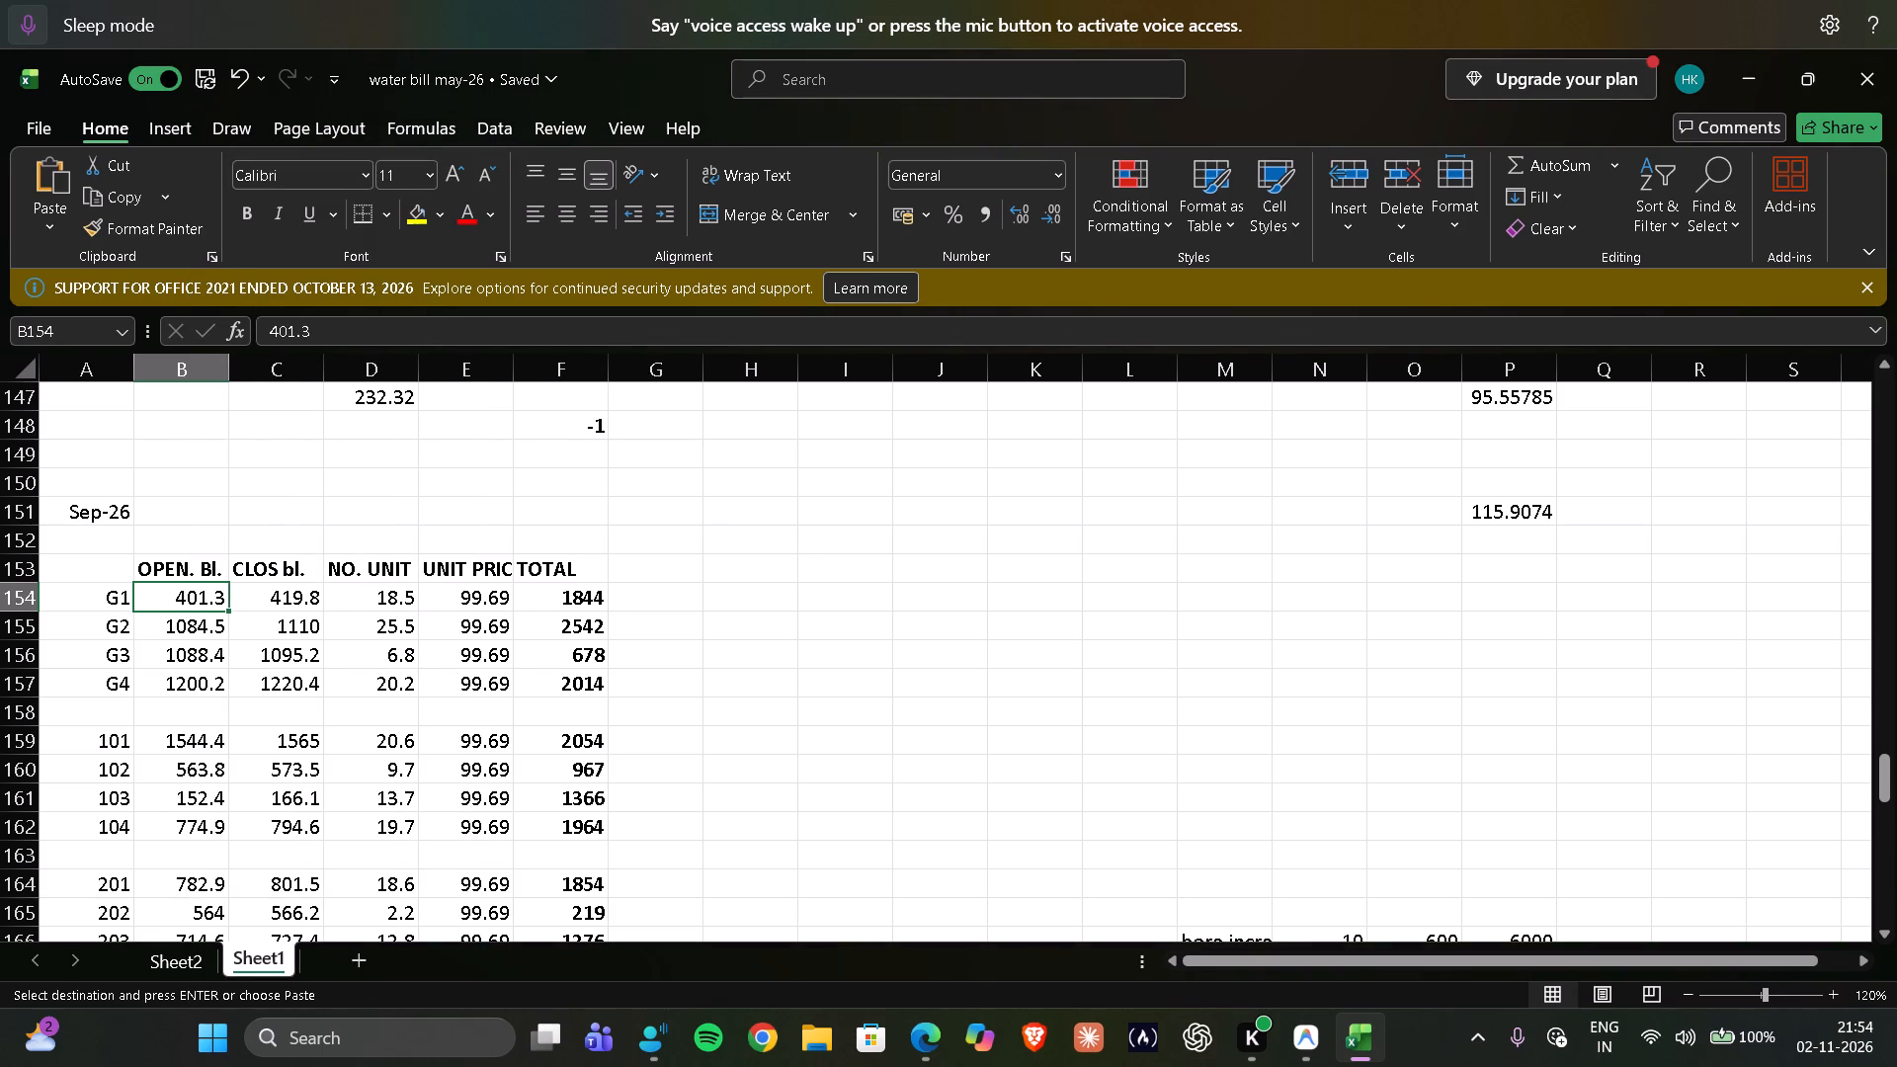
Copy the closing balances C154:C175 of the Sep-26 block and paste them over its opening balances starting at B154.
left_click(316, 597)
key("shift+Right")
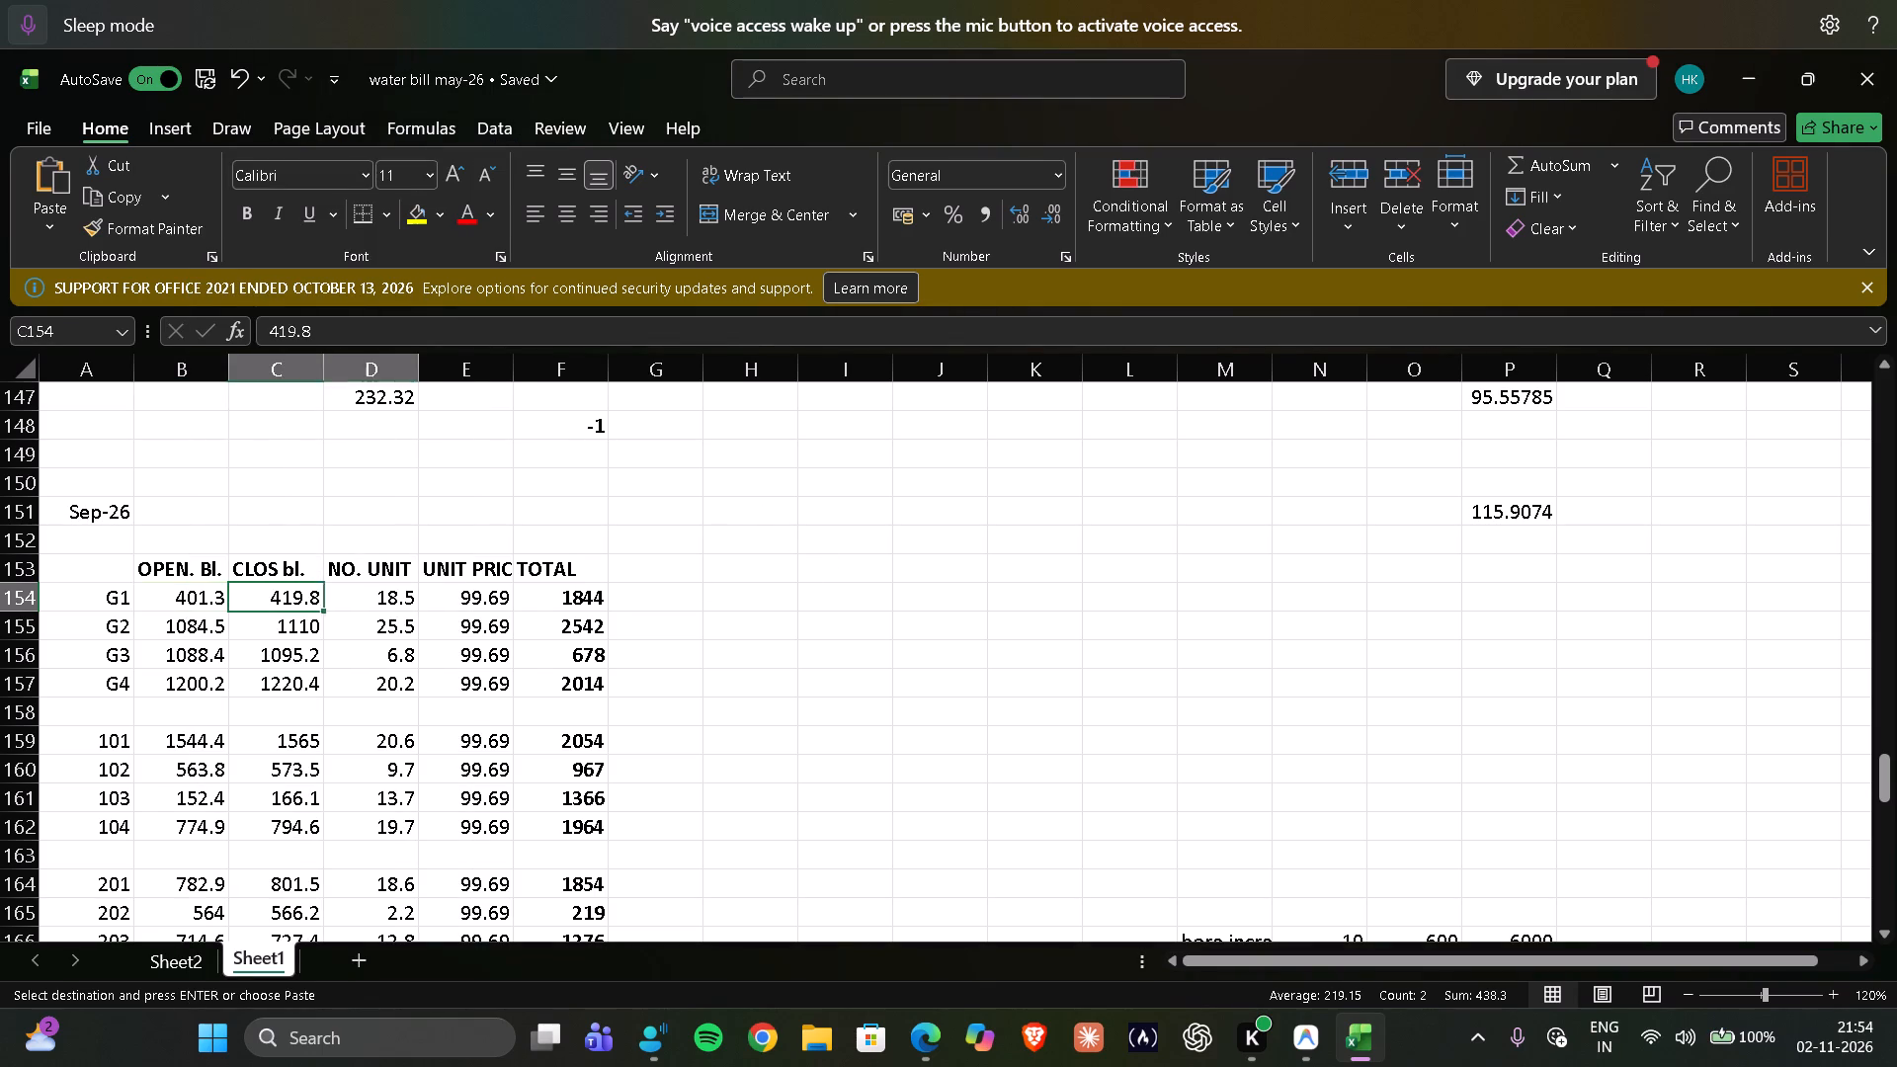
key("shift+Down")
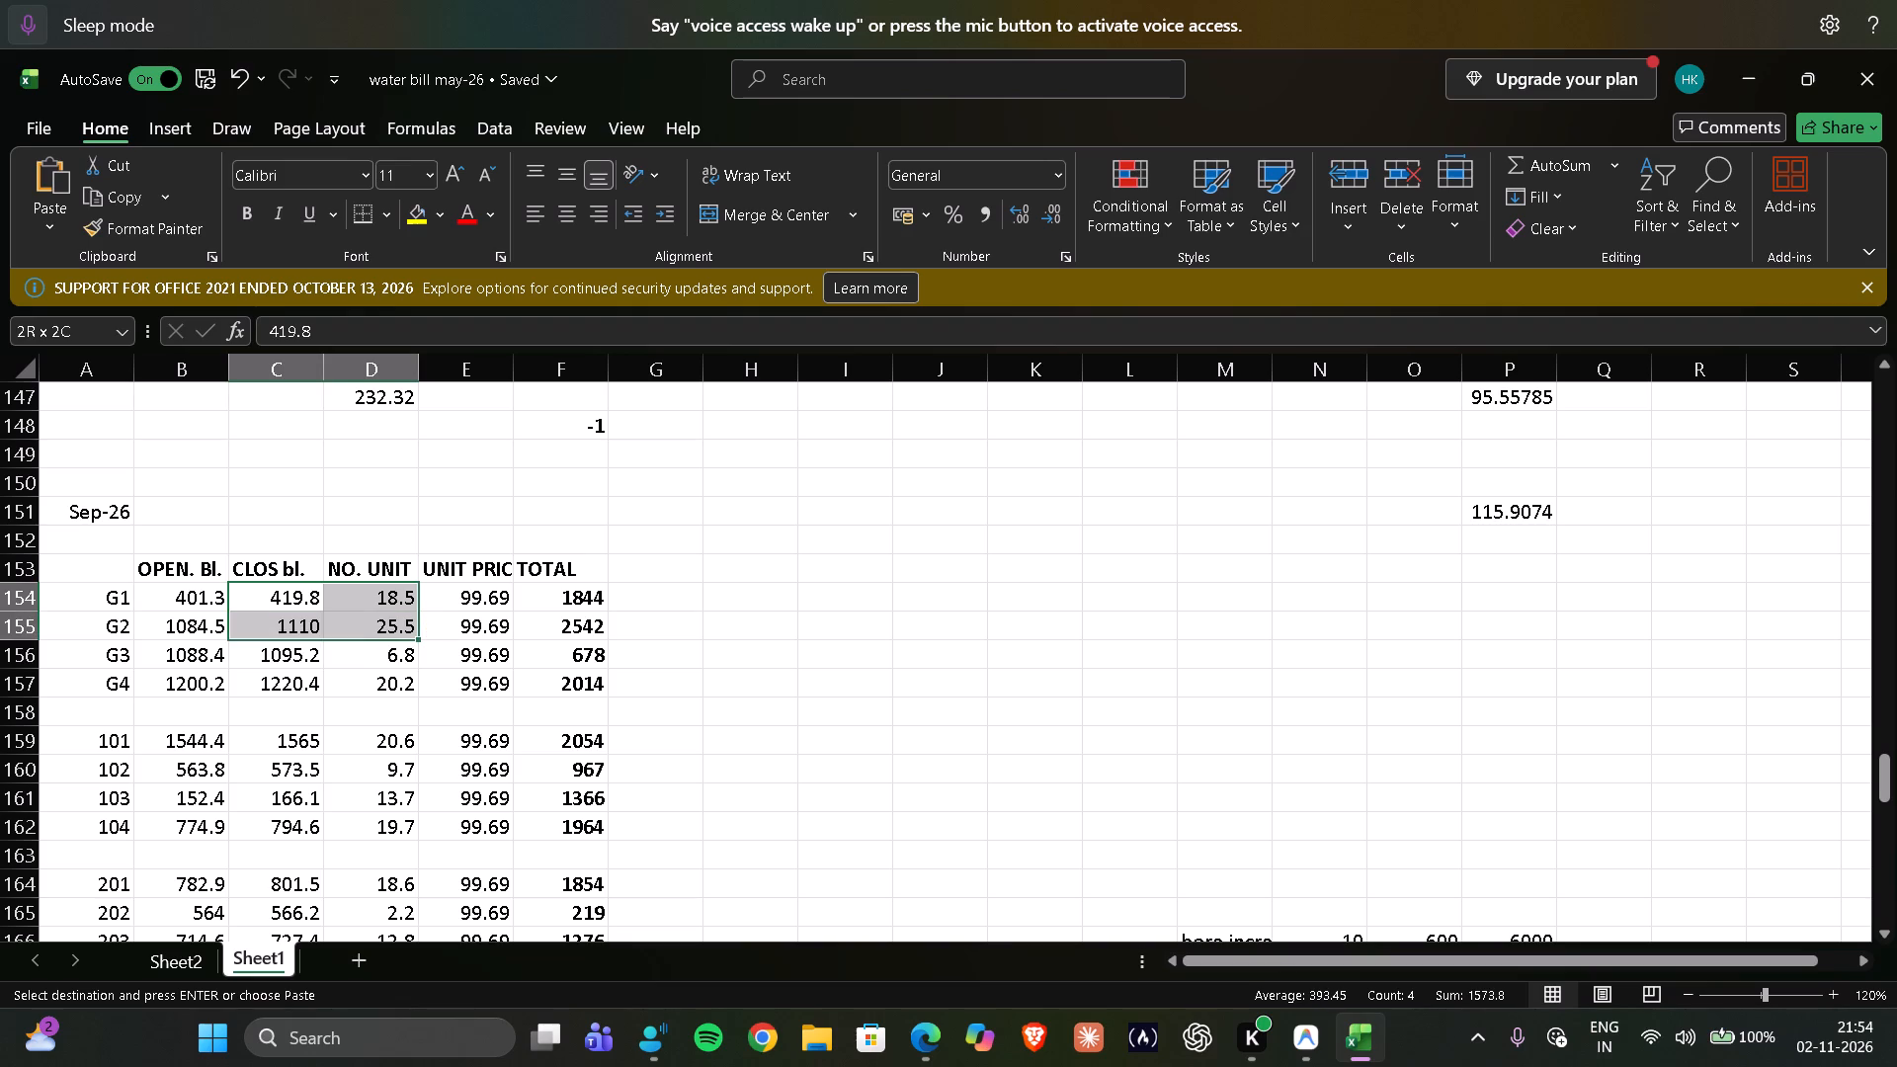
left_click(308, 586)
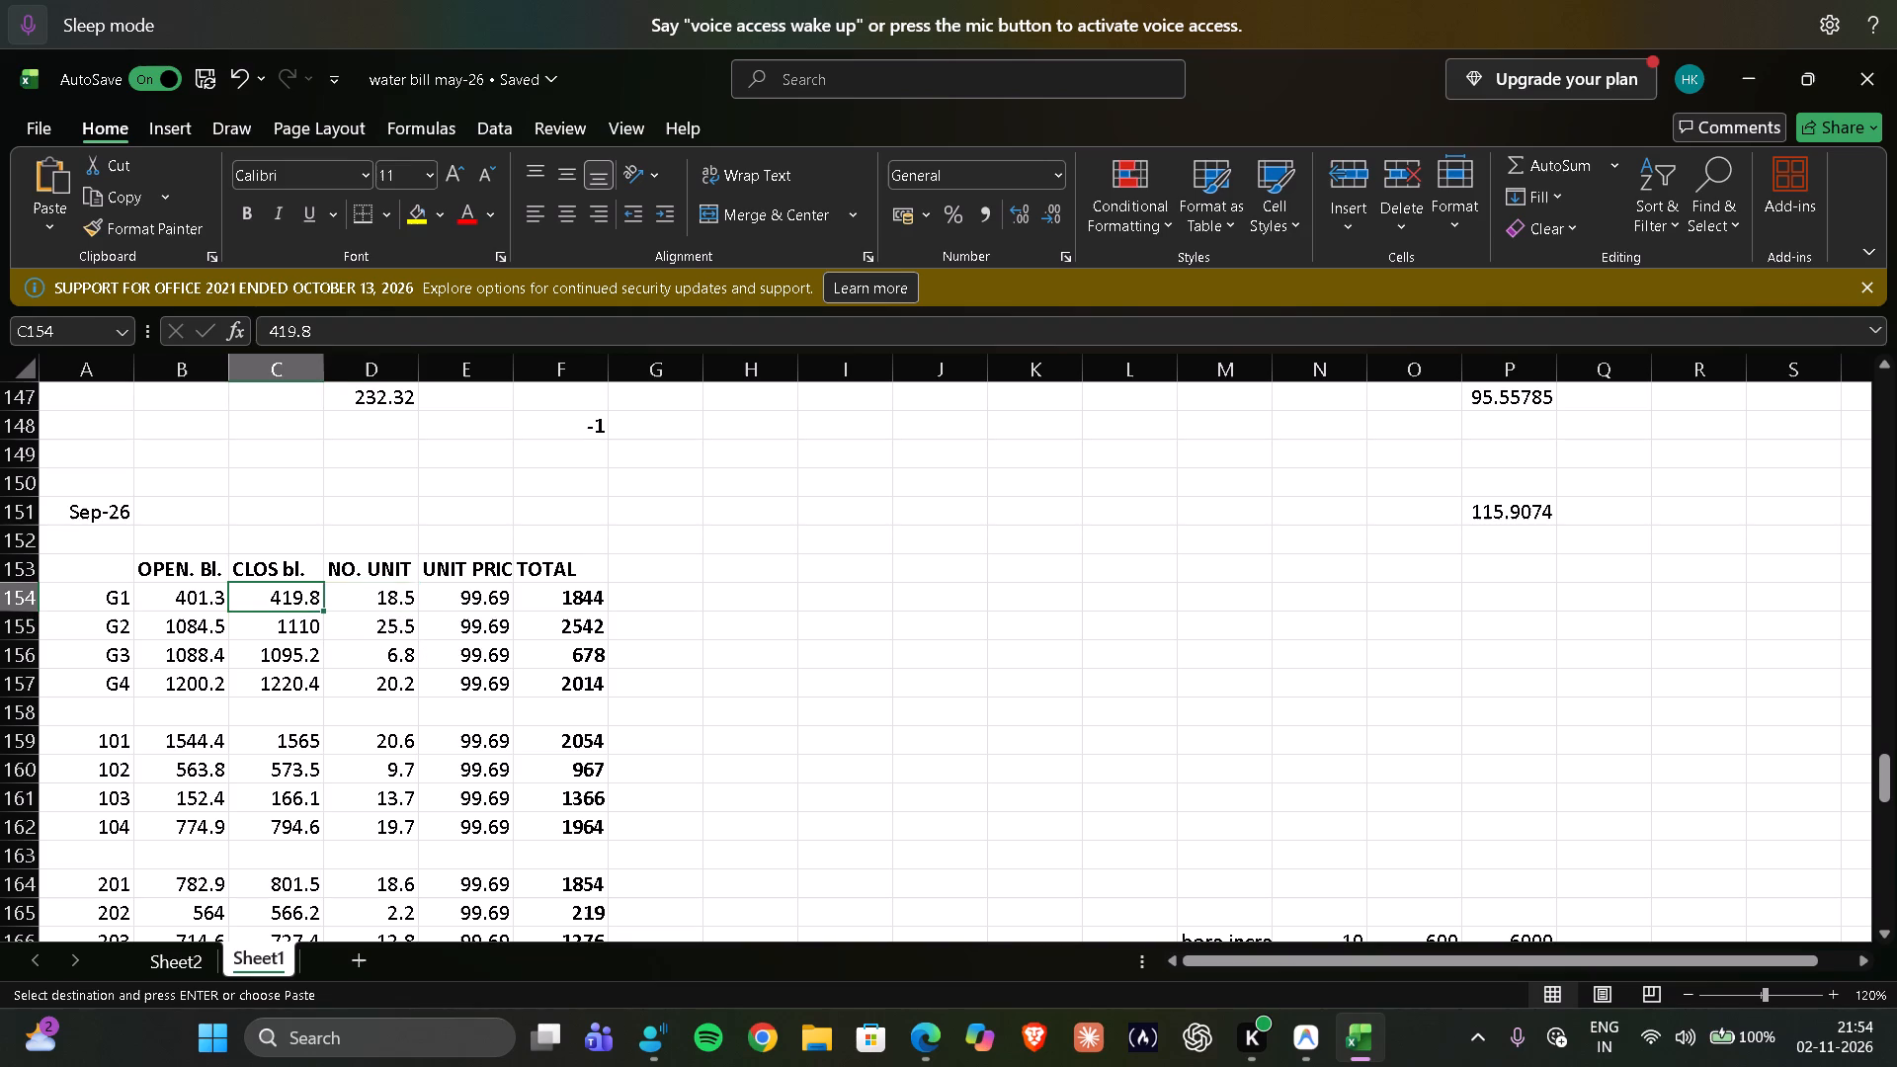
key("shift+Down")
key("shift+Down")
key("shift+Down")
key("shift+Down")
key("shift+Down")
key("shift+Down")
key("shift+Down")
key("shift+Down")
key("shift+Down")
key("shift+Down")
key("shift+Down")
key("shift+Down")
key("shift+Down")
key("shift+Down")
key("shift+Down")
key("shift+Down")
key("shift+Down")
key("shift+Down")
key("shift+Down")
key("shift+Down")
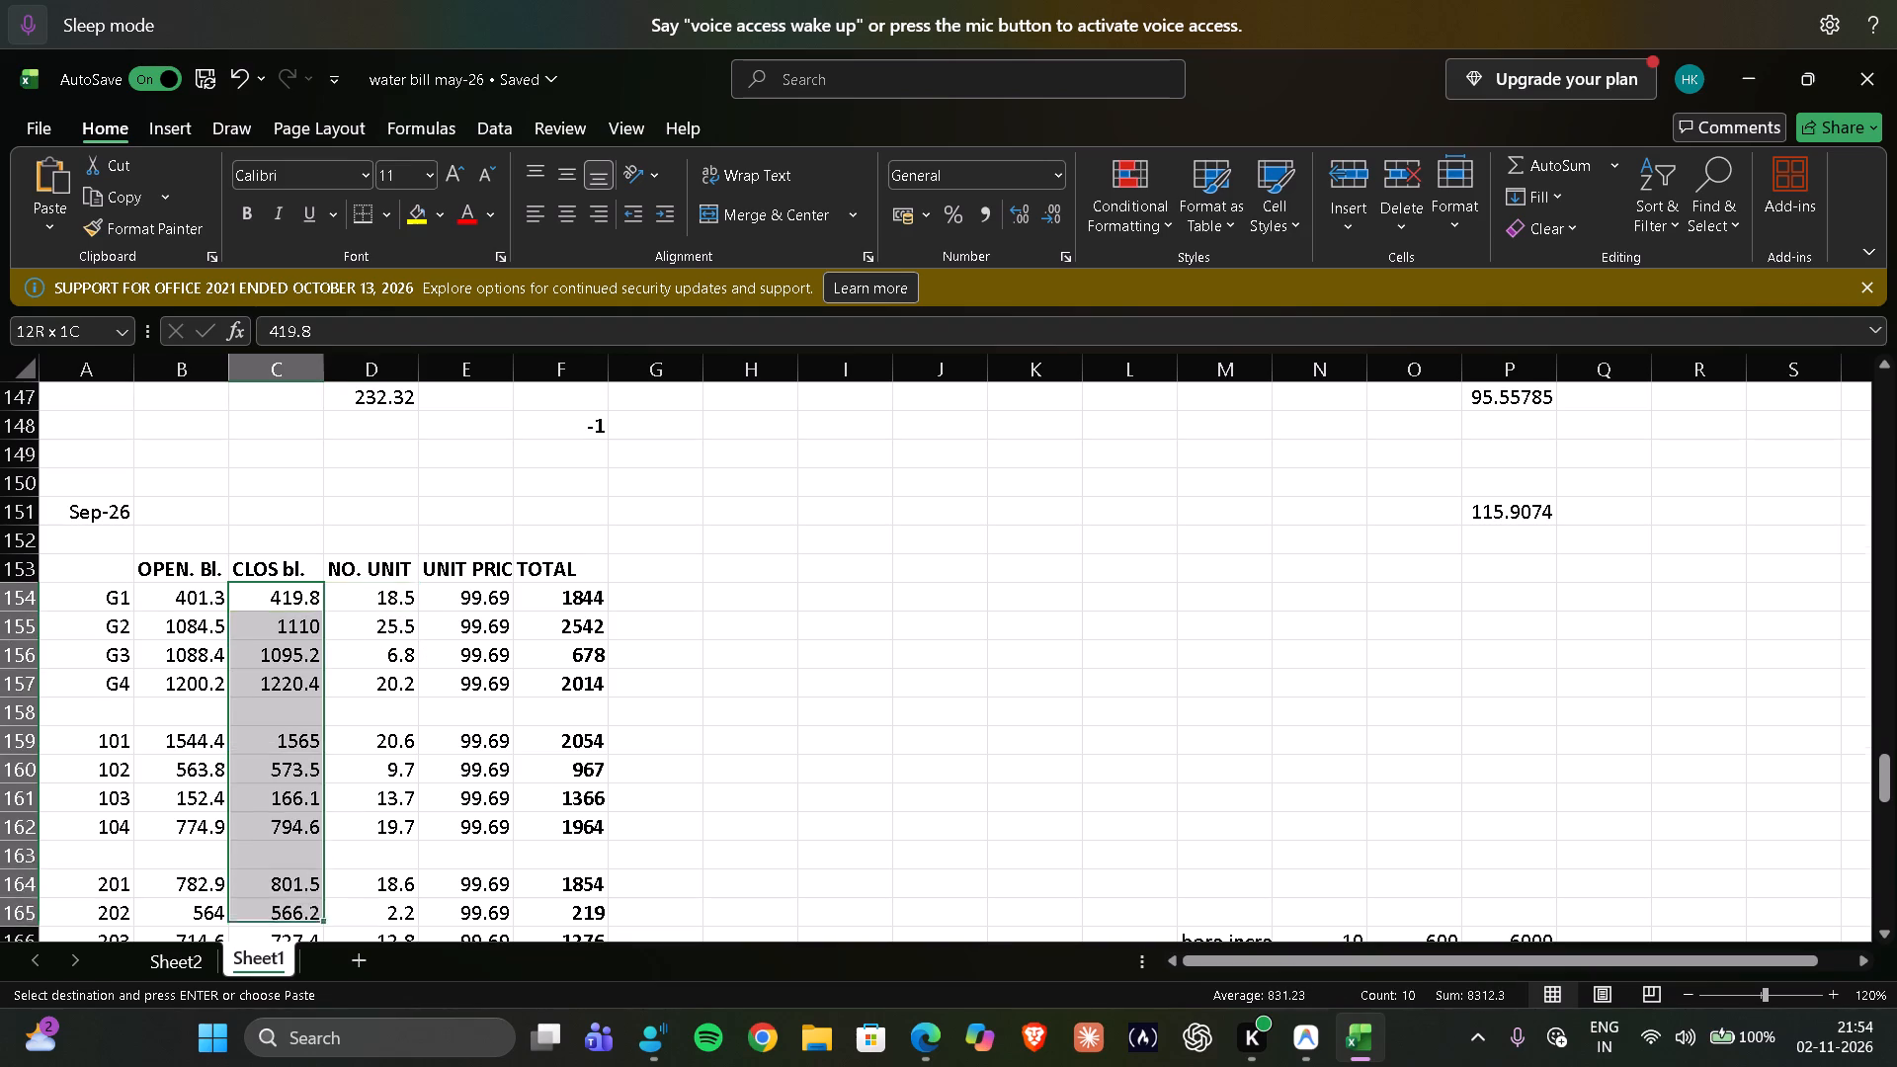
key("shift+Down")
key("shift+Down")
key("shift+Down")
key("shift+Down")
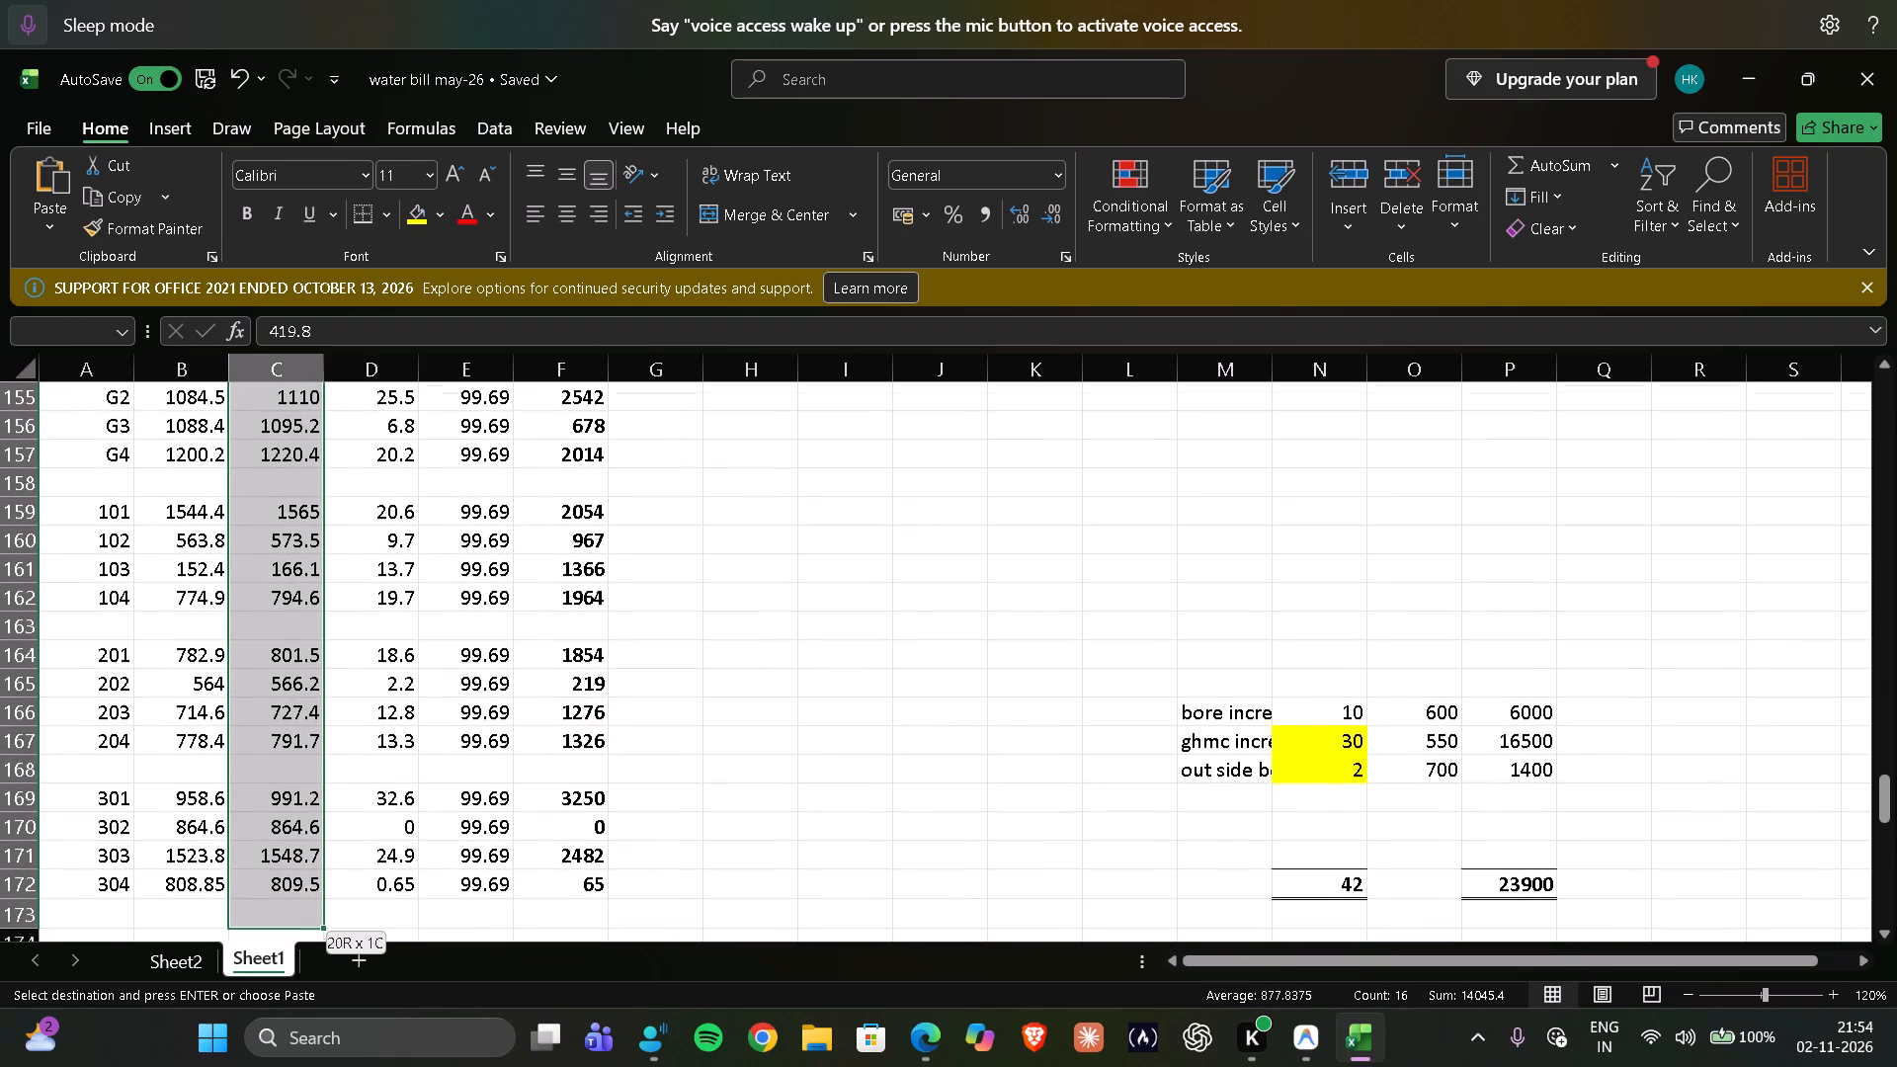
key("shift+Down")
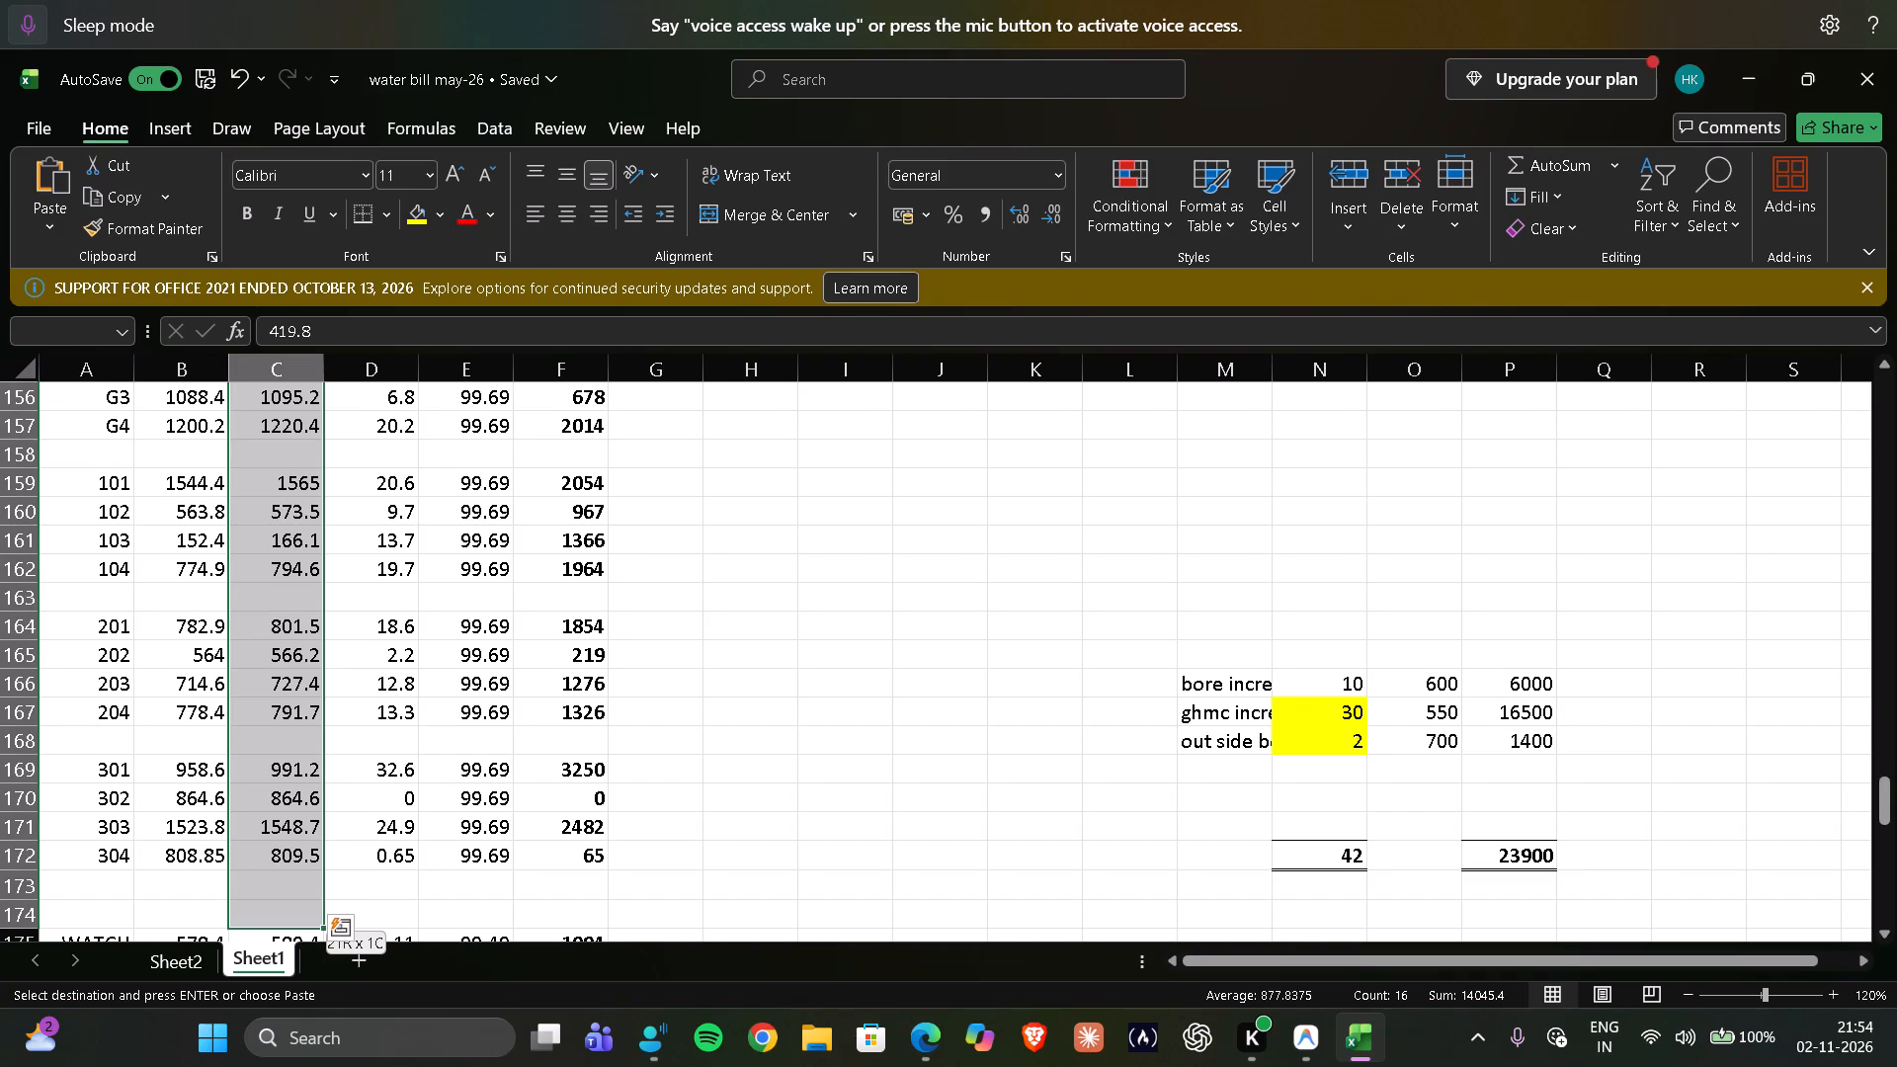
key("shift+Down")
key("shift+Down")
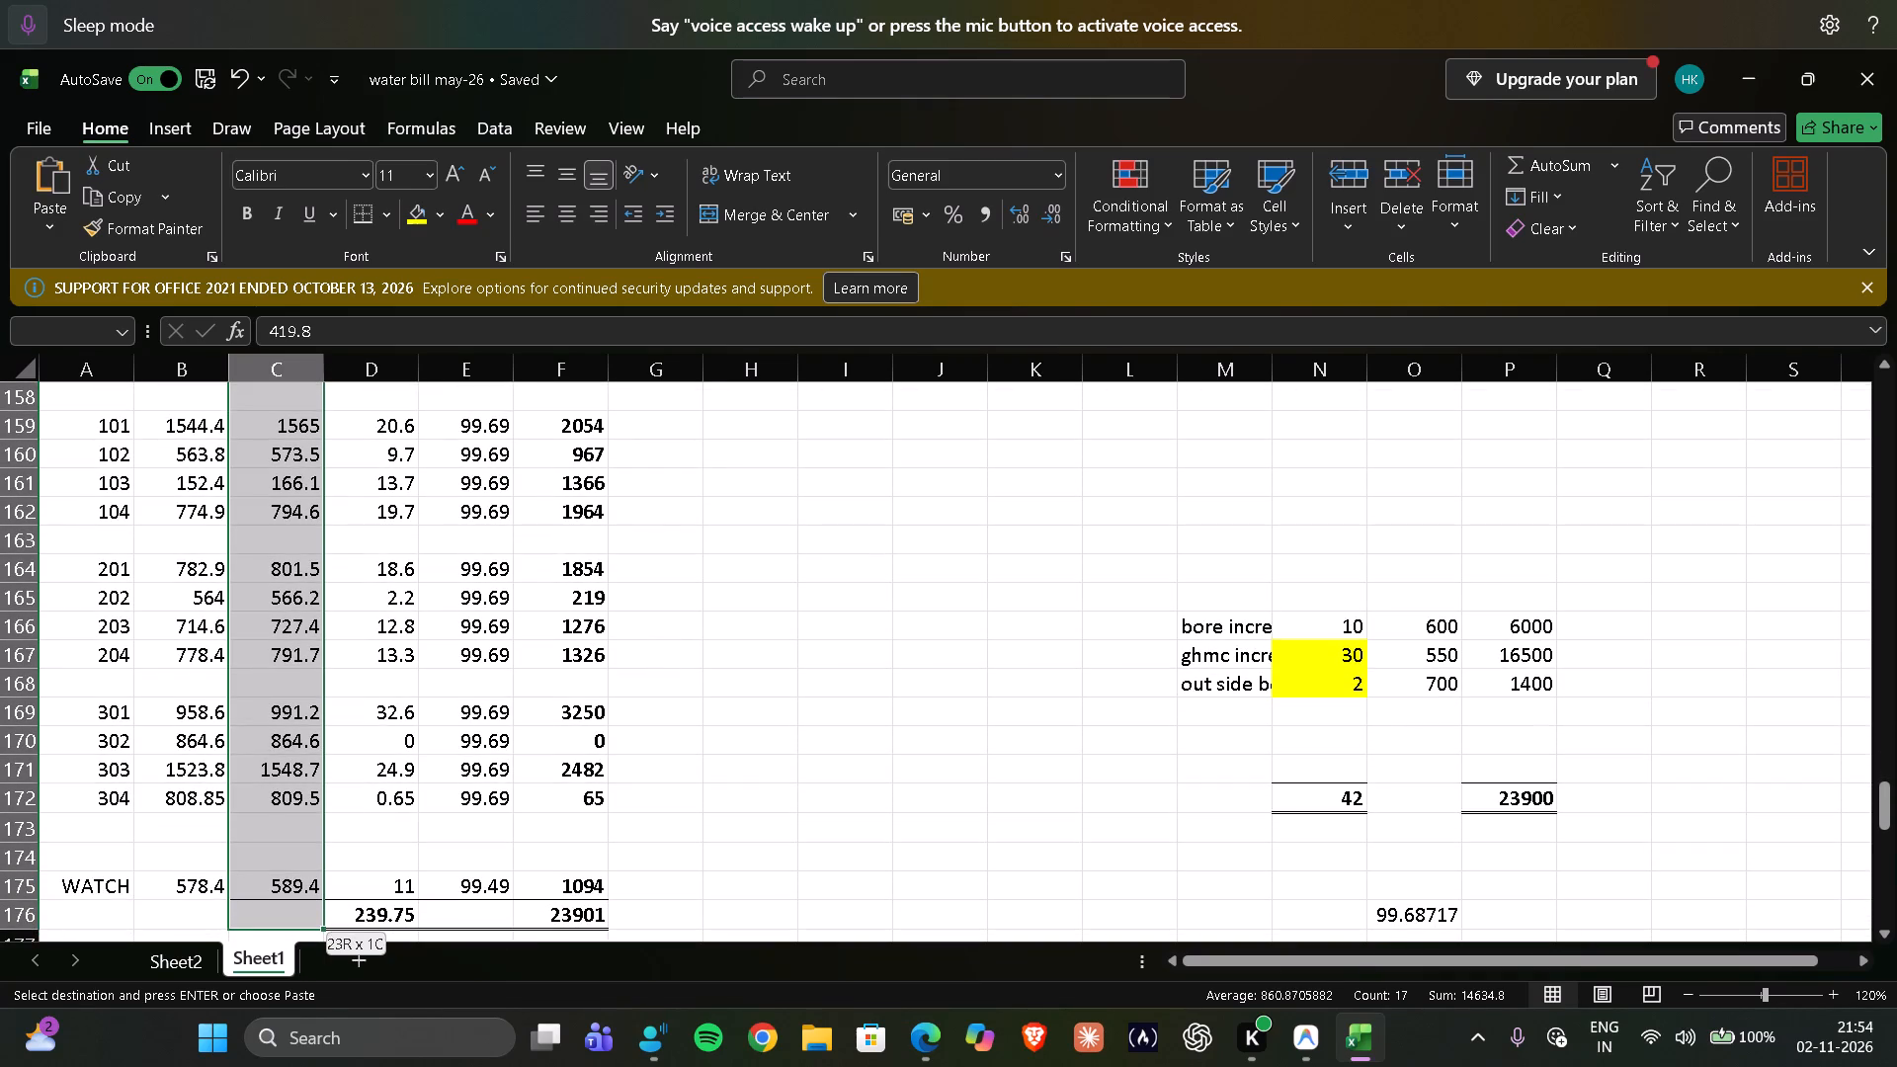
key("shift+Up")
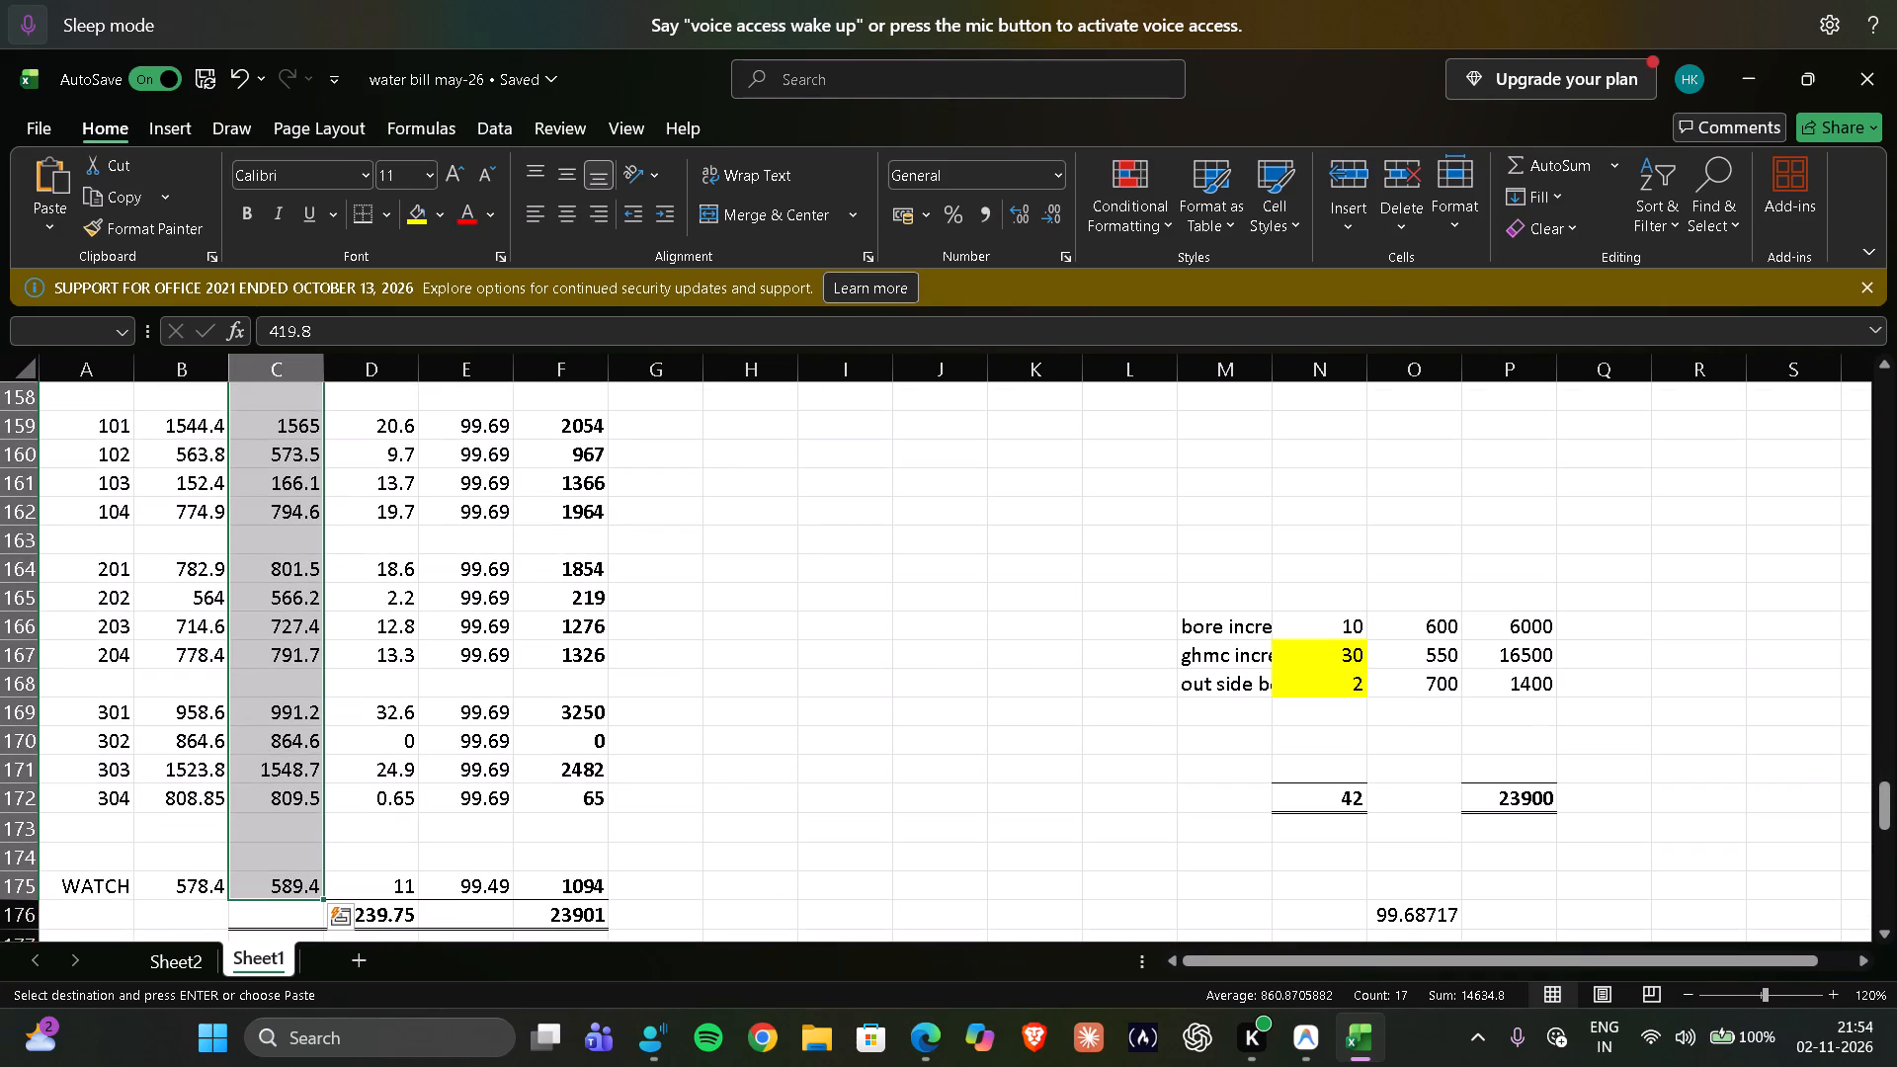
key("ctrl+c")
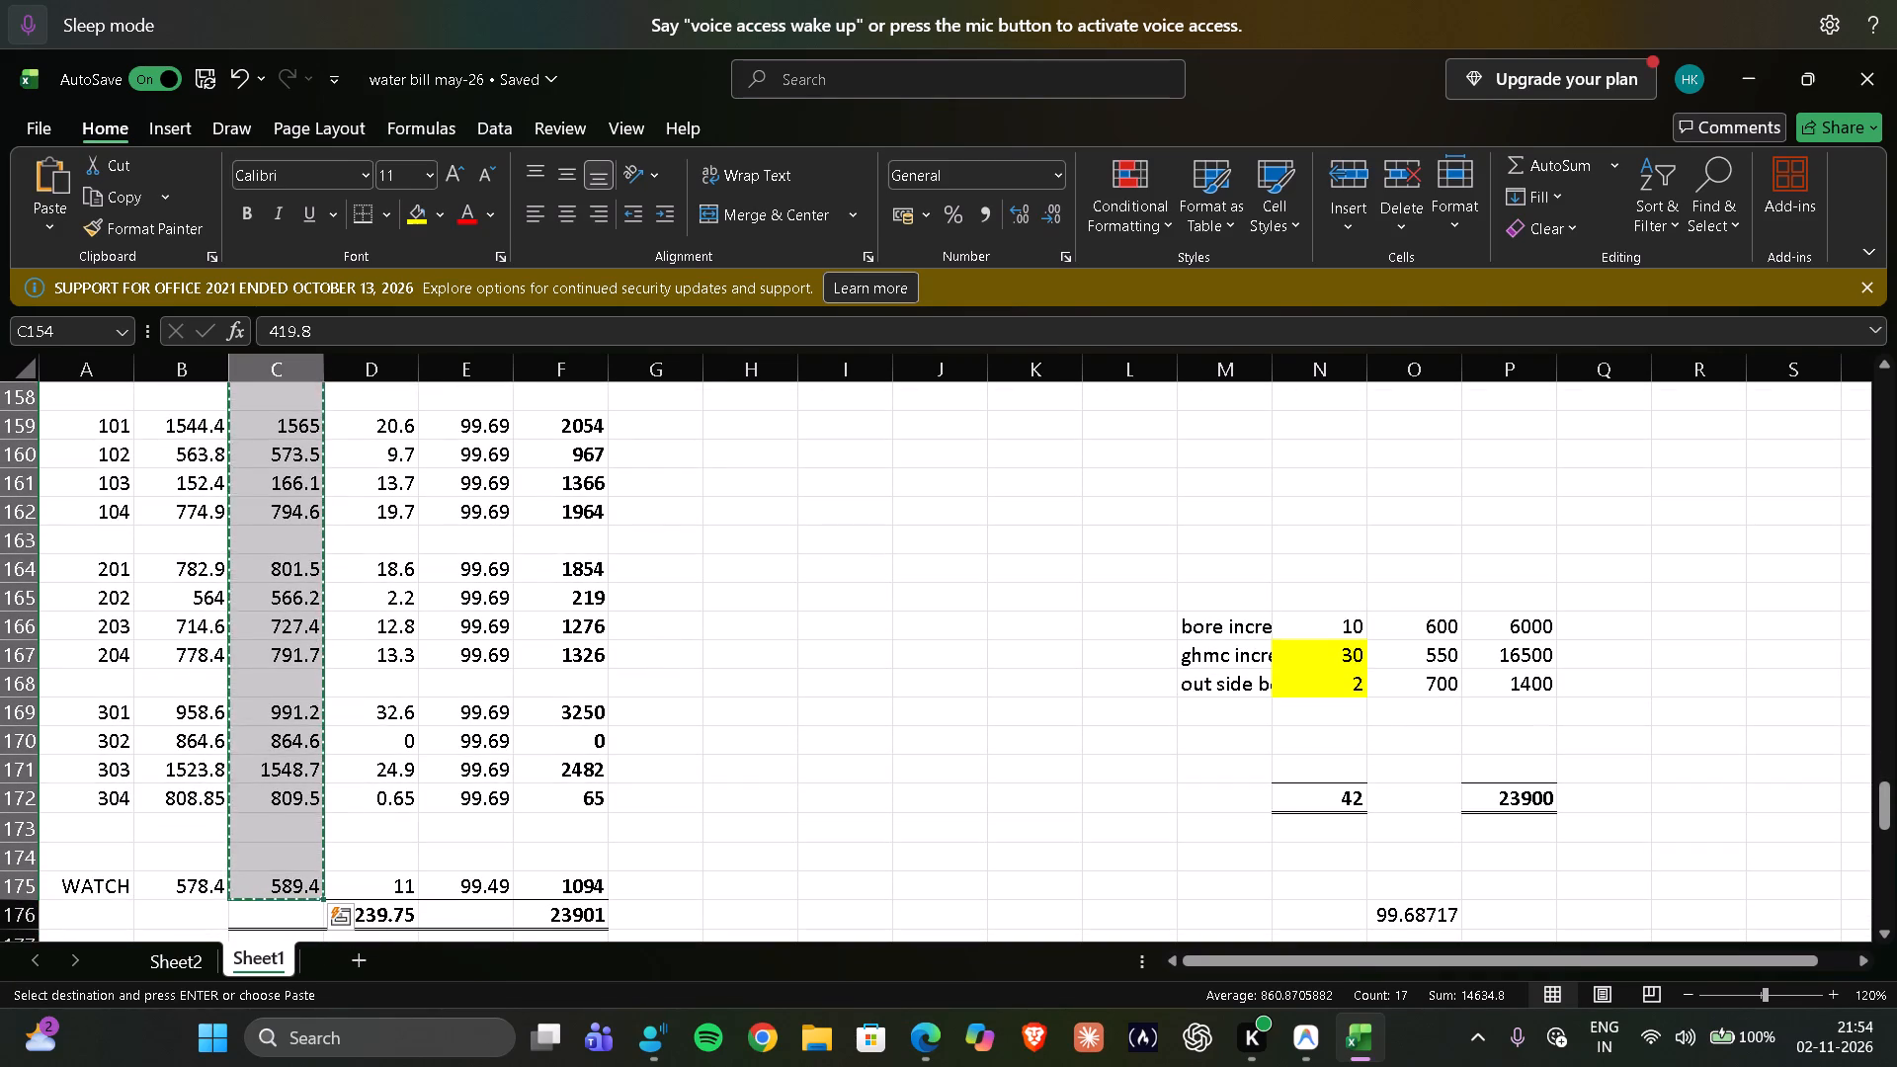
scroll(289, 607, "up", 4)
left_click(206, 616)
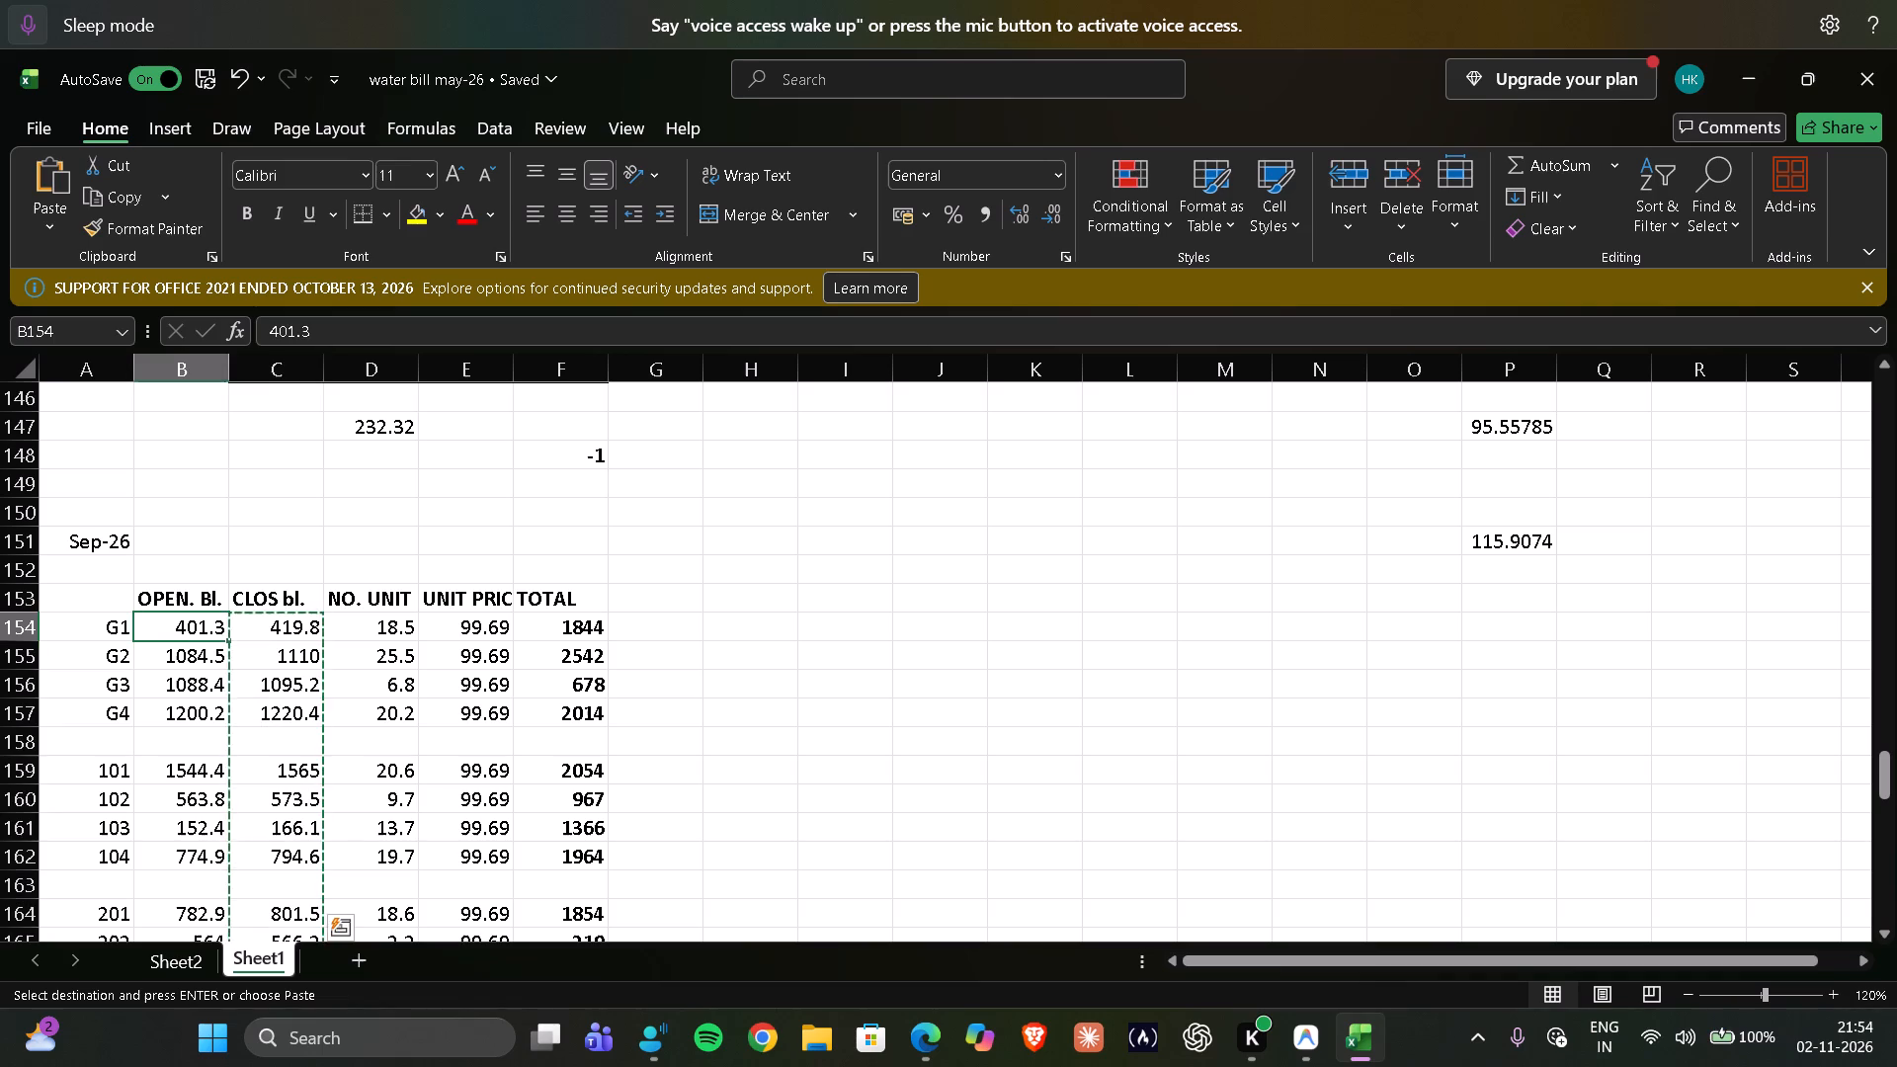
key("Return")
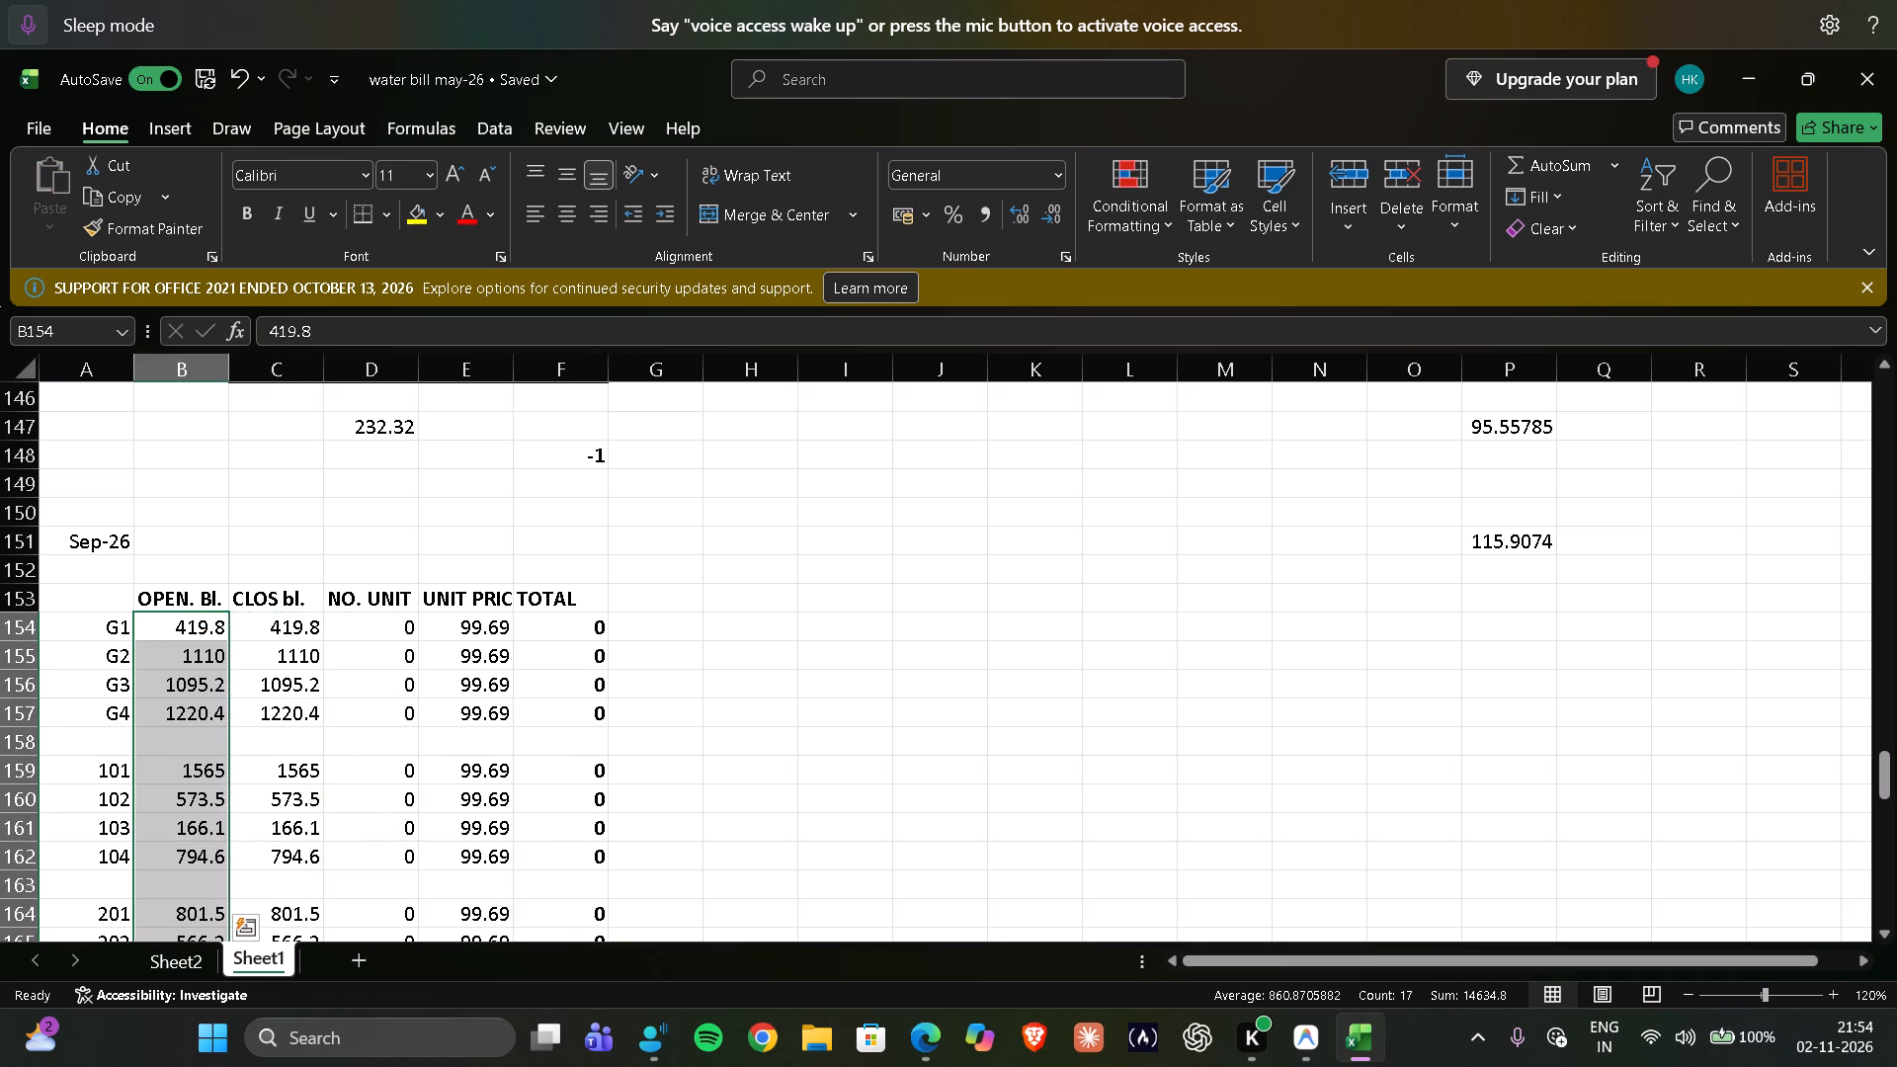
Enter the closing balances for G1 to G4 in the Sep-26 block as 434.95, 1131.75, 1102.97 and 1248.56.
scroll(198, 622, "down", 6)
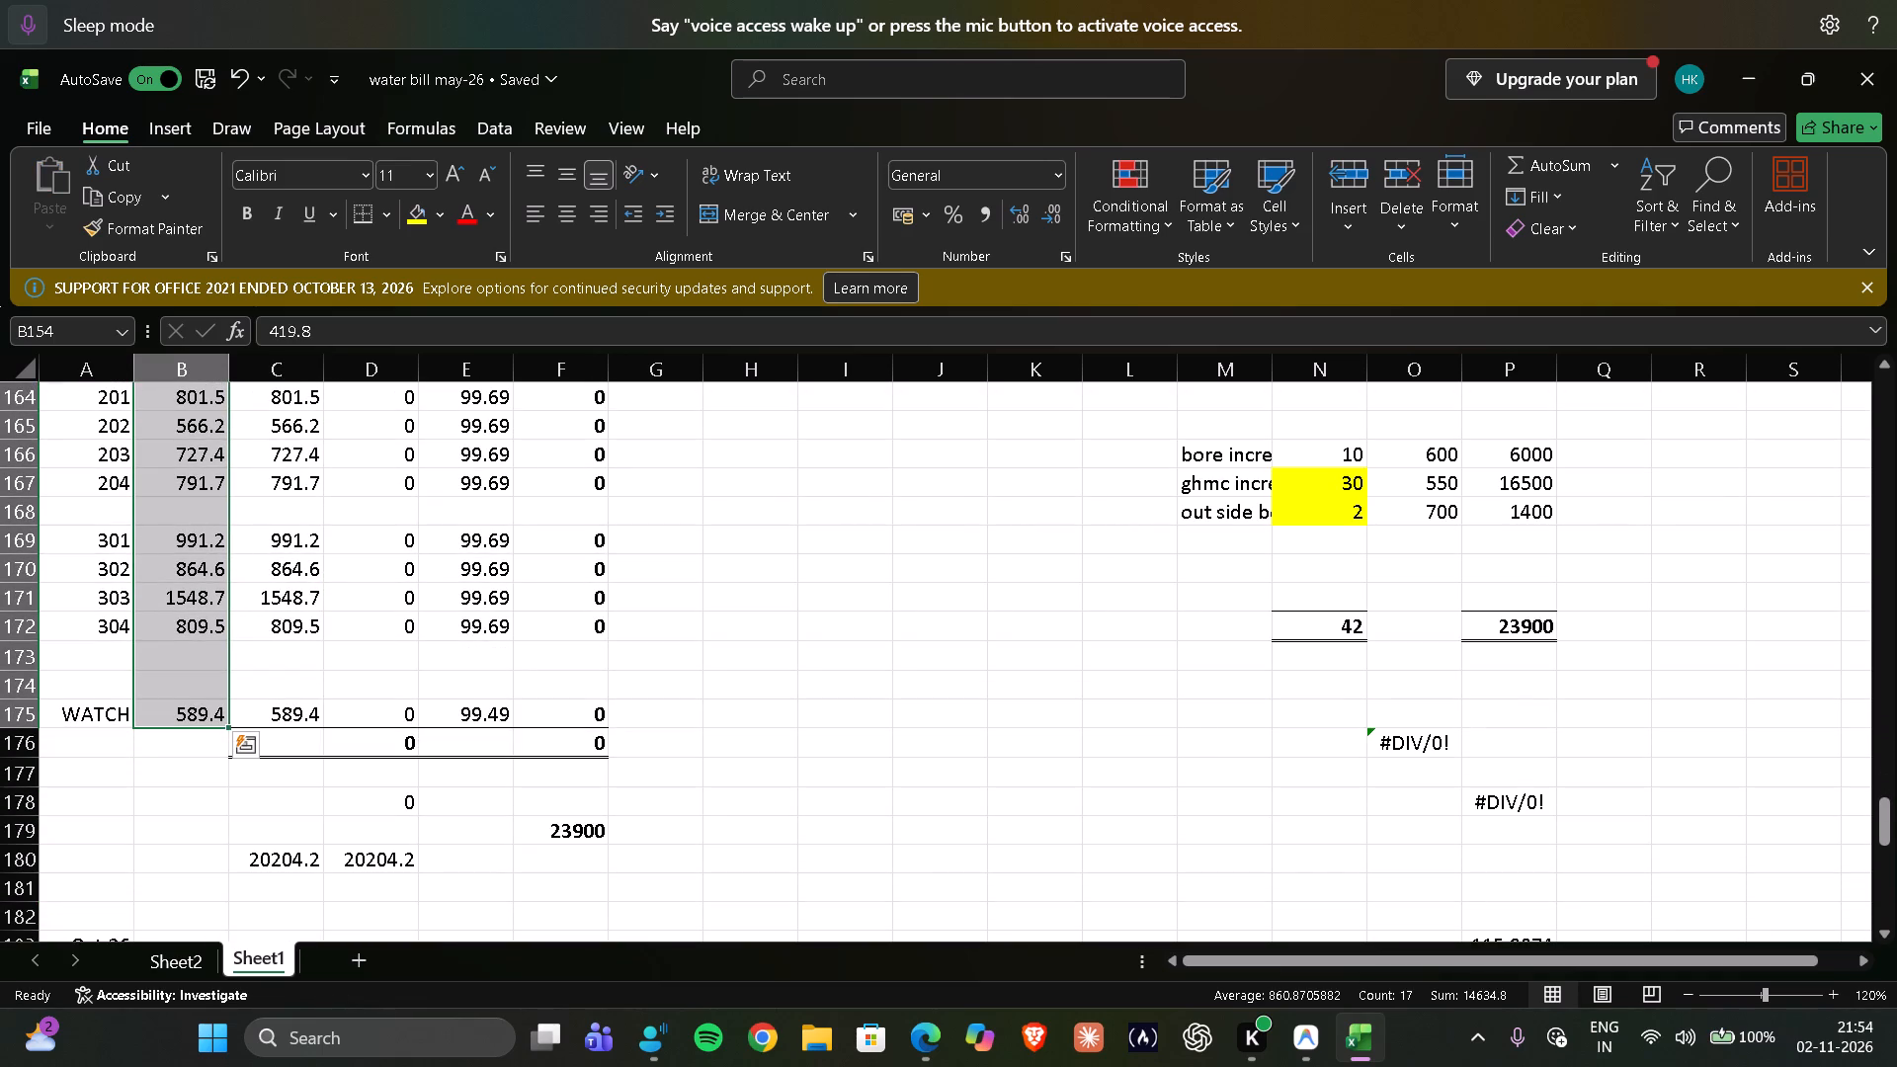
scroll(328, 750, "up", 4)
scroll(342, 671, "down", 4)
scroll(342, 674, "up", 1)
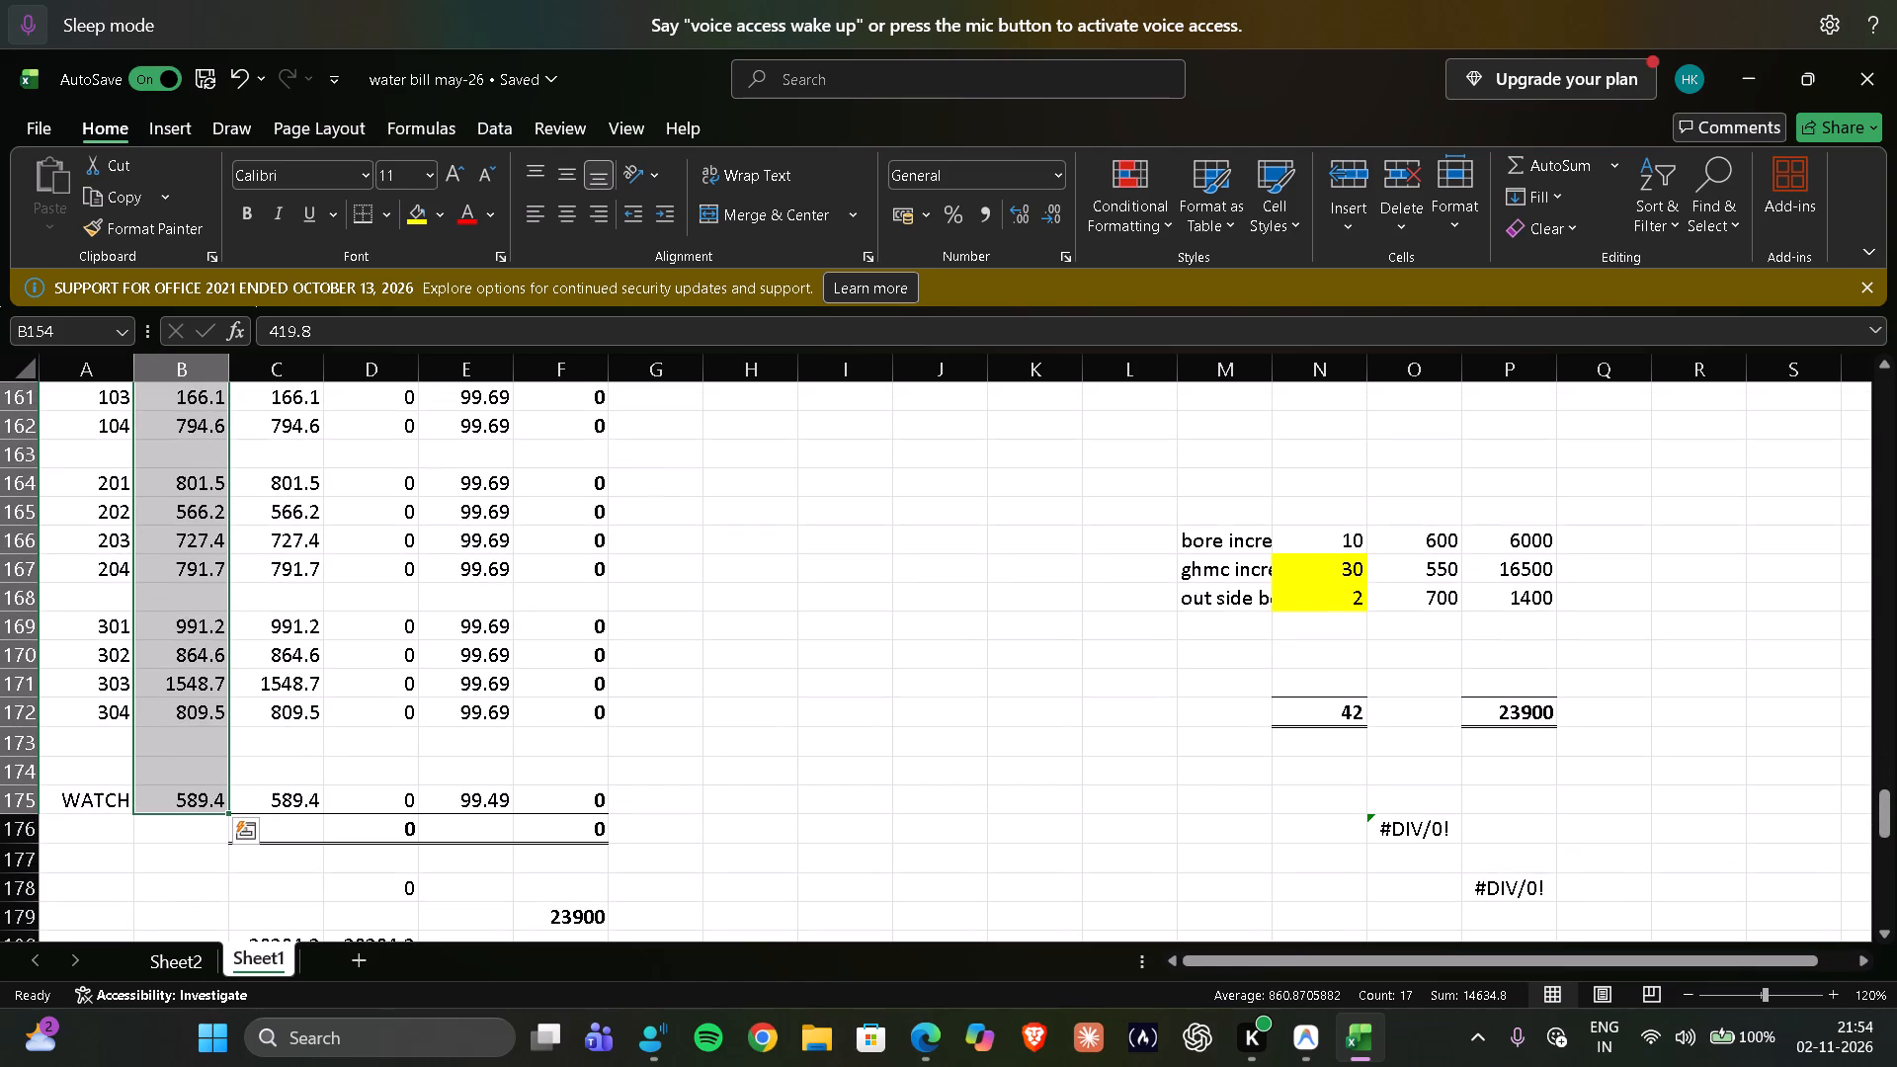
scroll(342, 674, "up", 3)
left_click(275, 462)
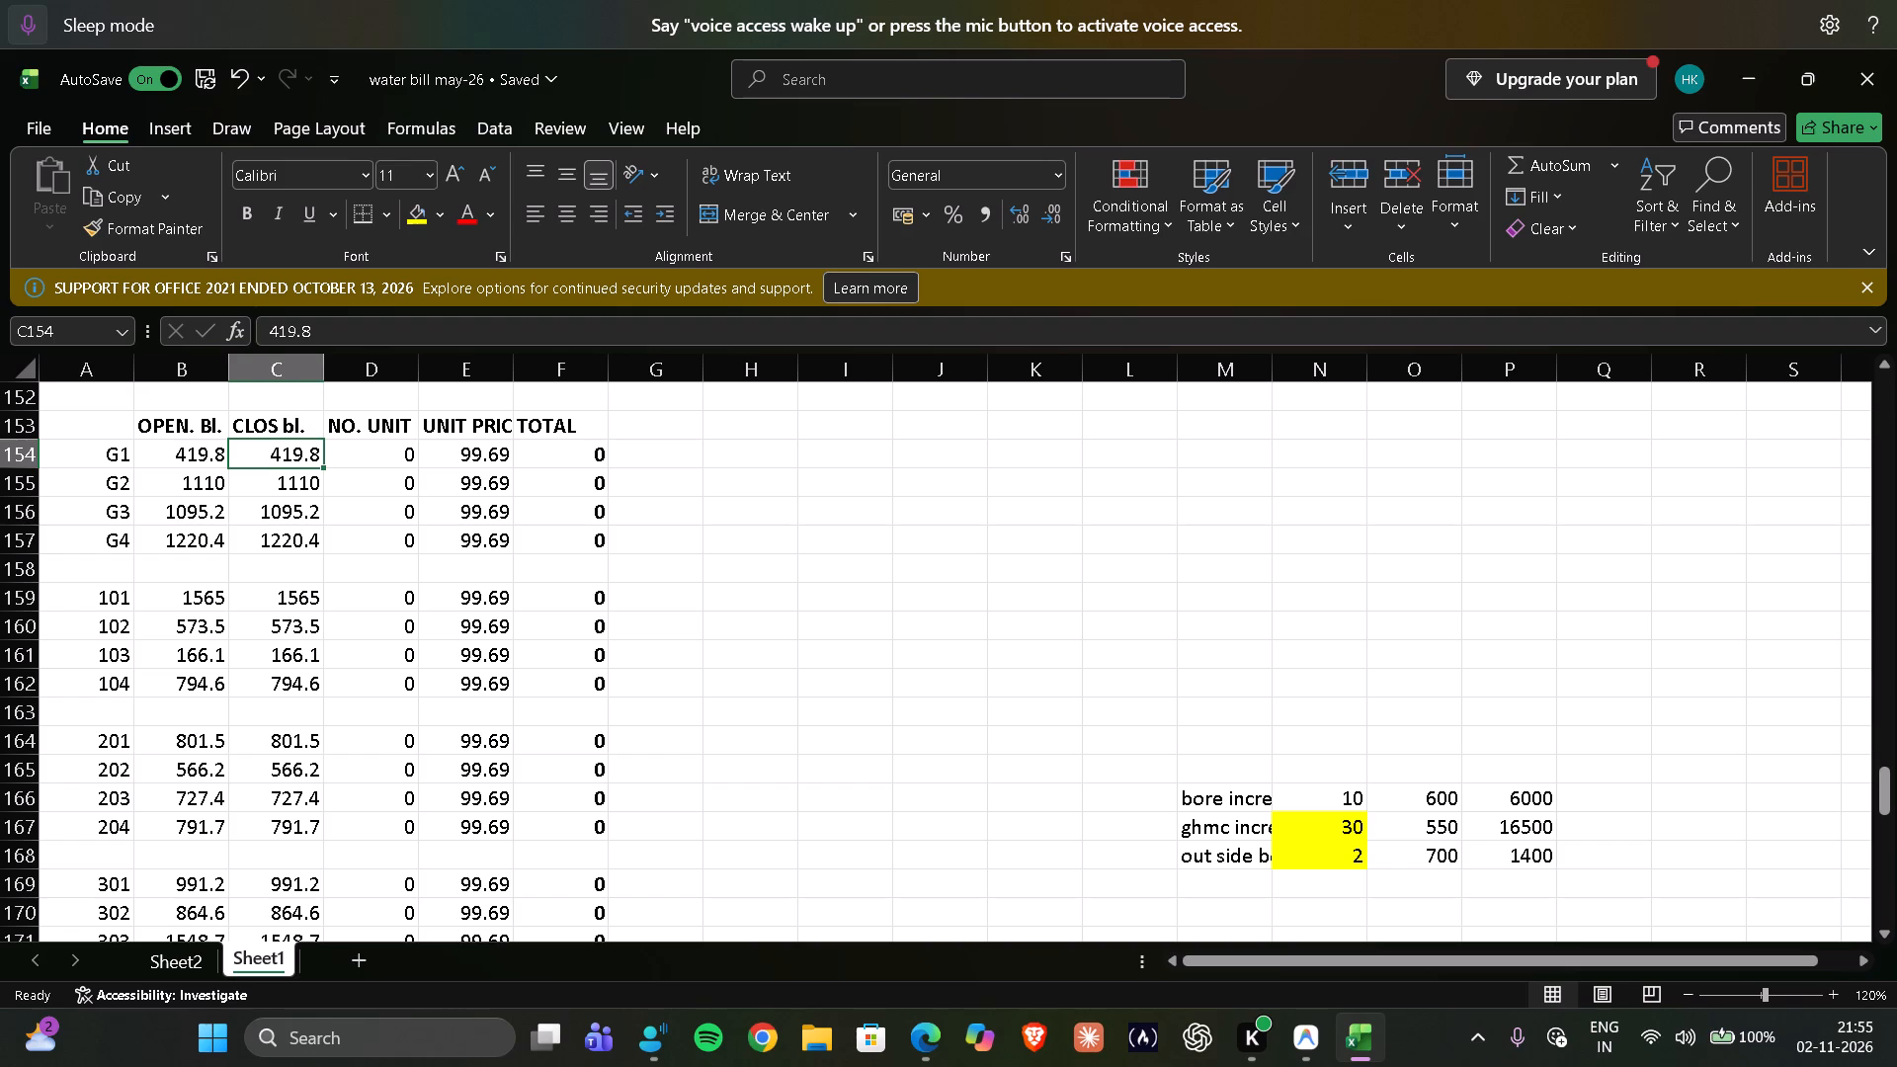
type("434")
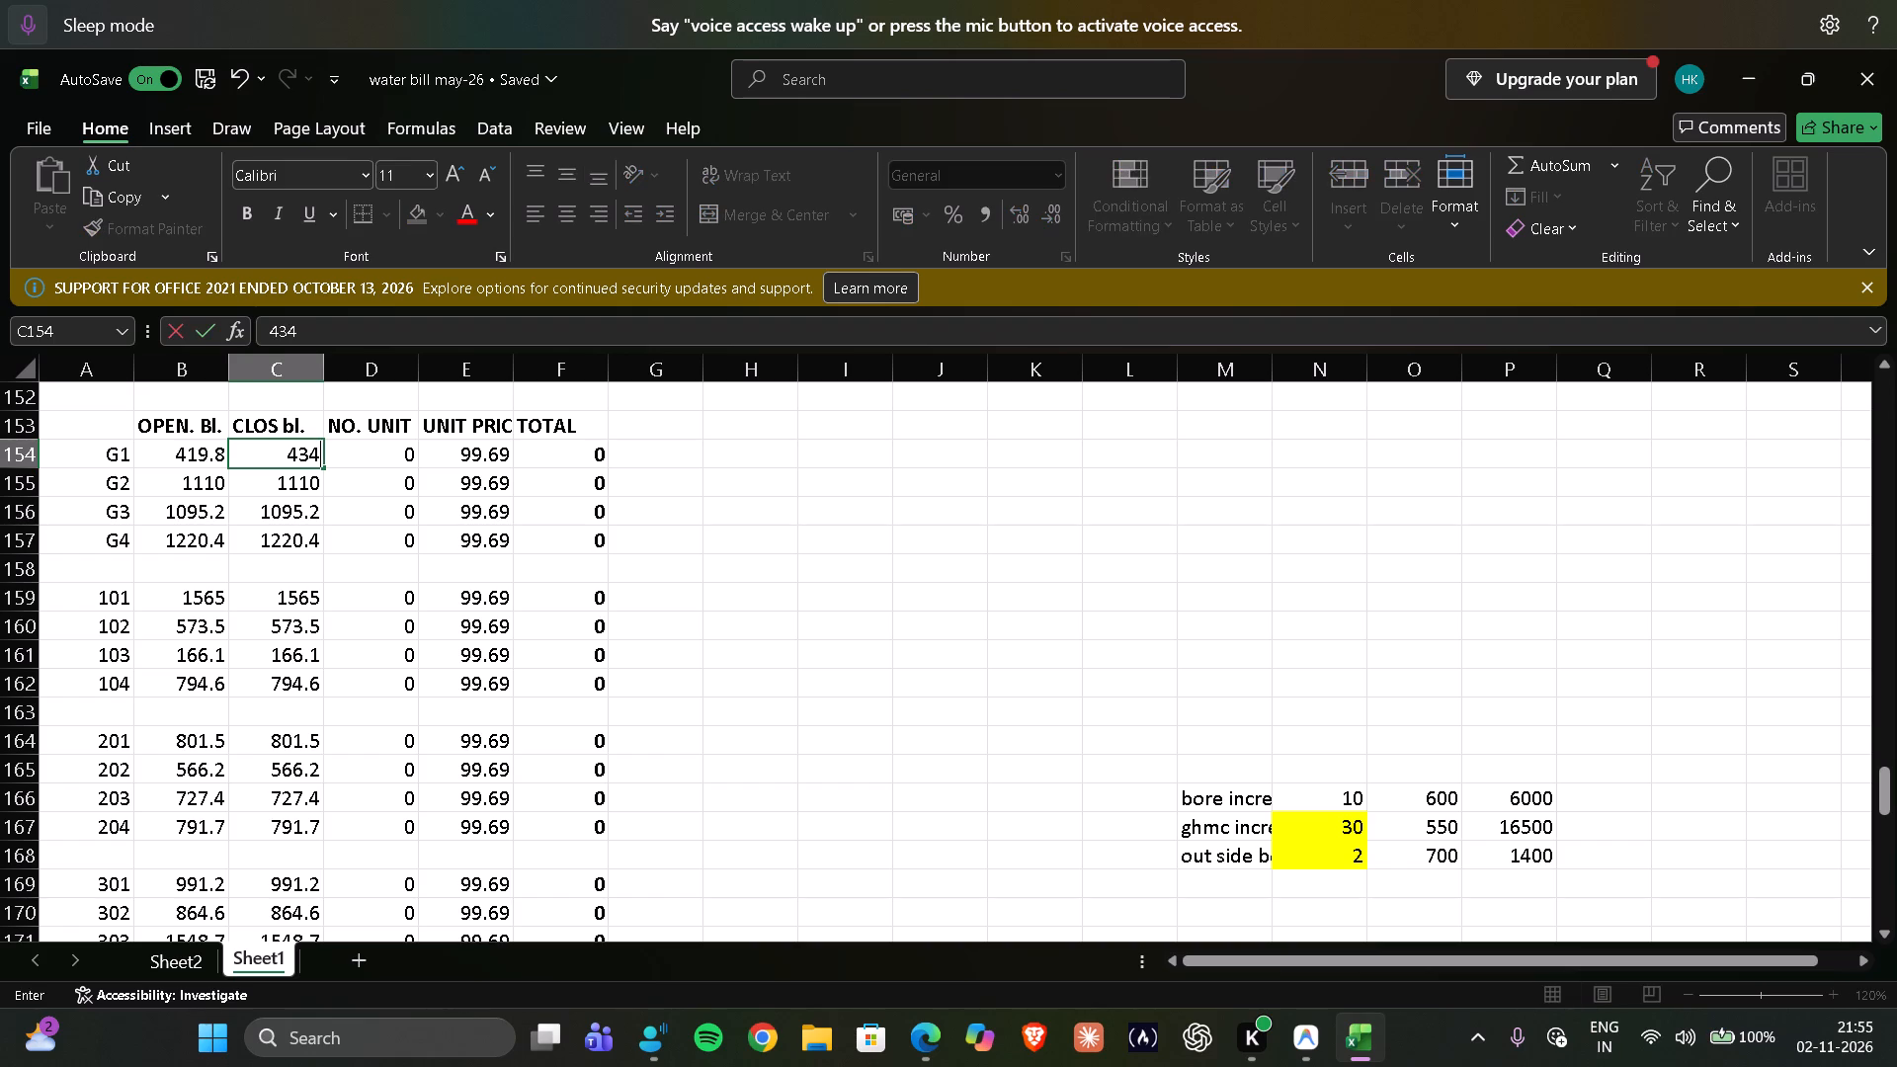
key("period")
type("95")
key("Return")
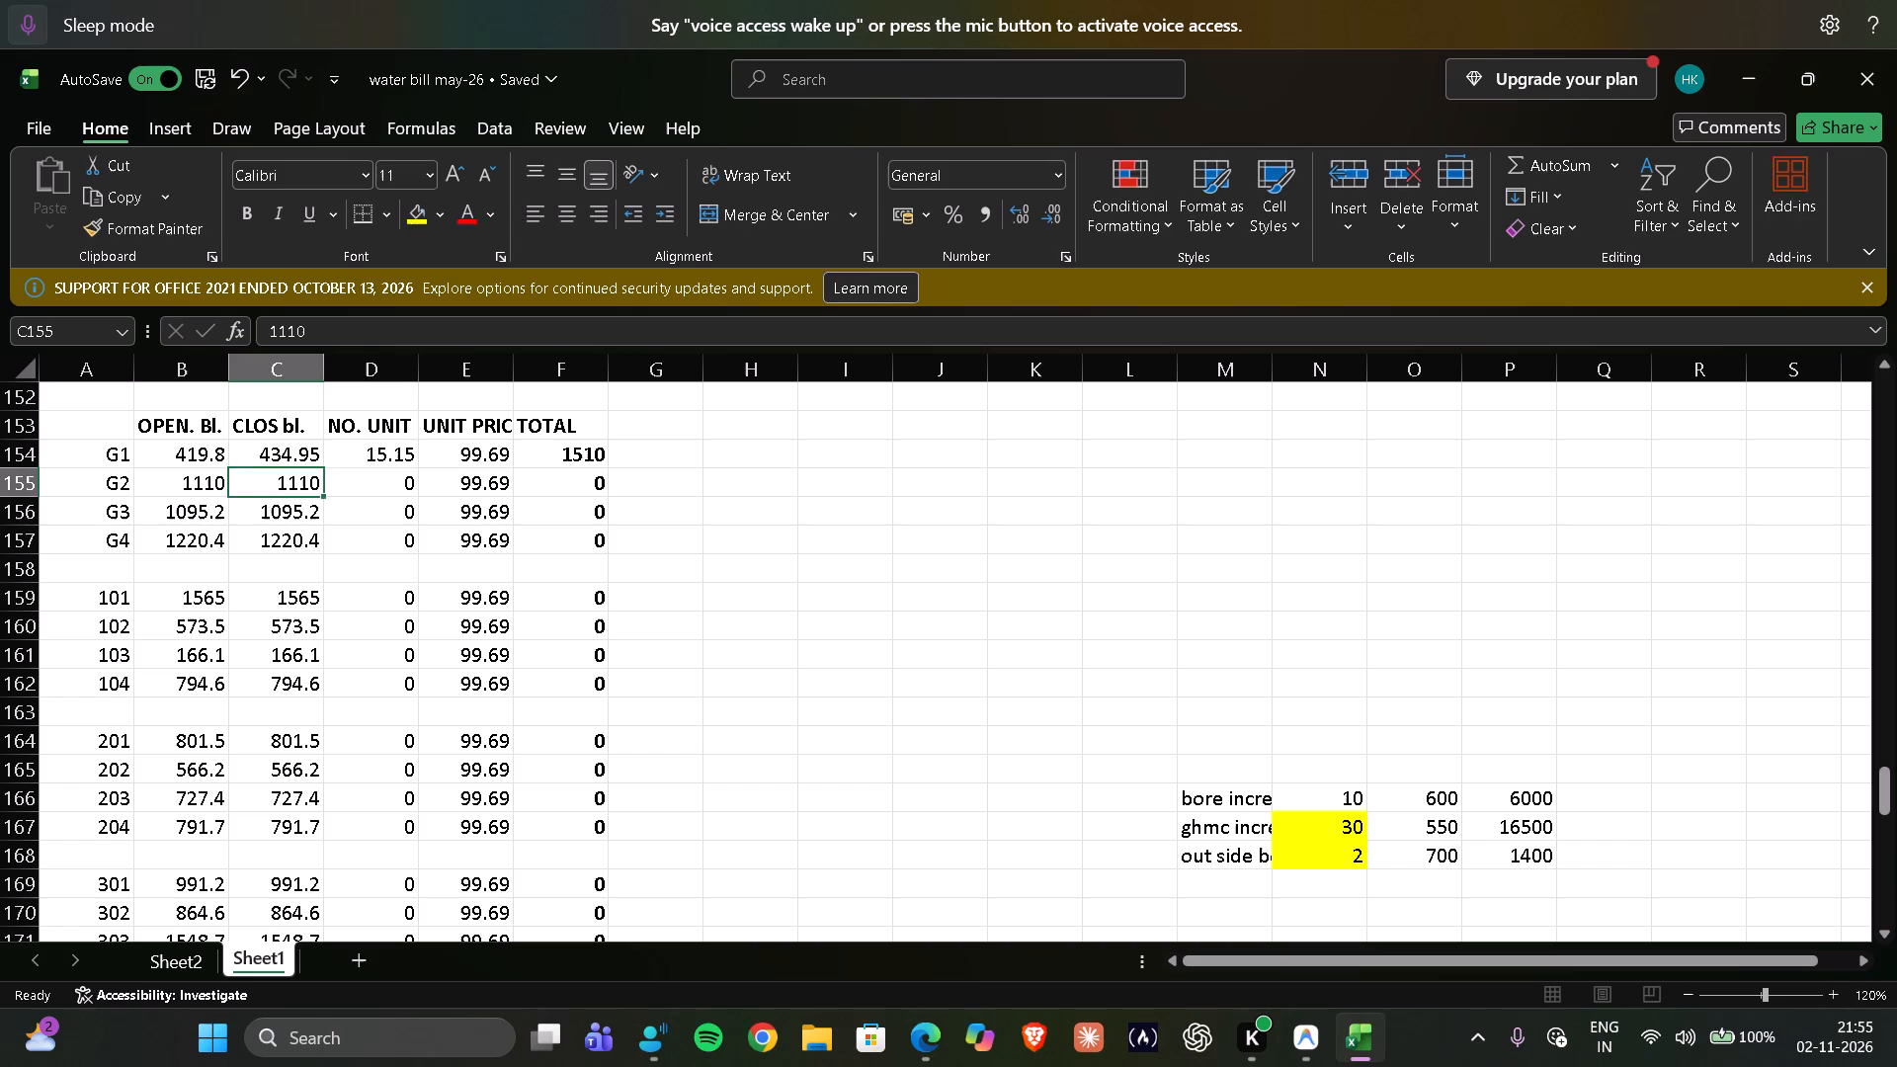
type("1131")
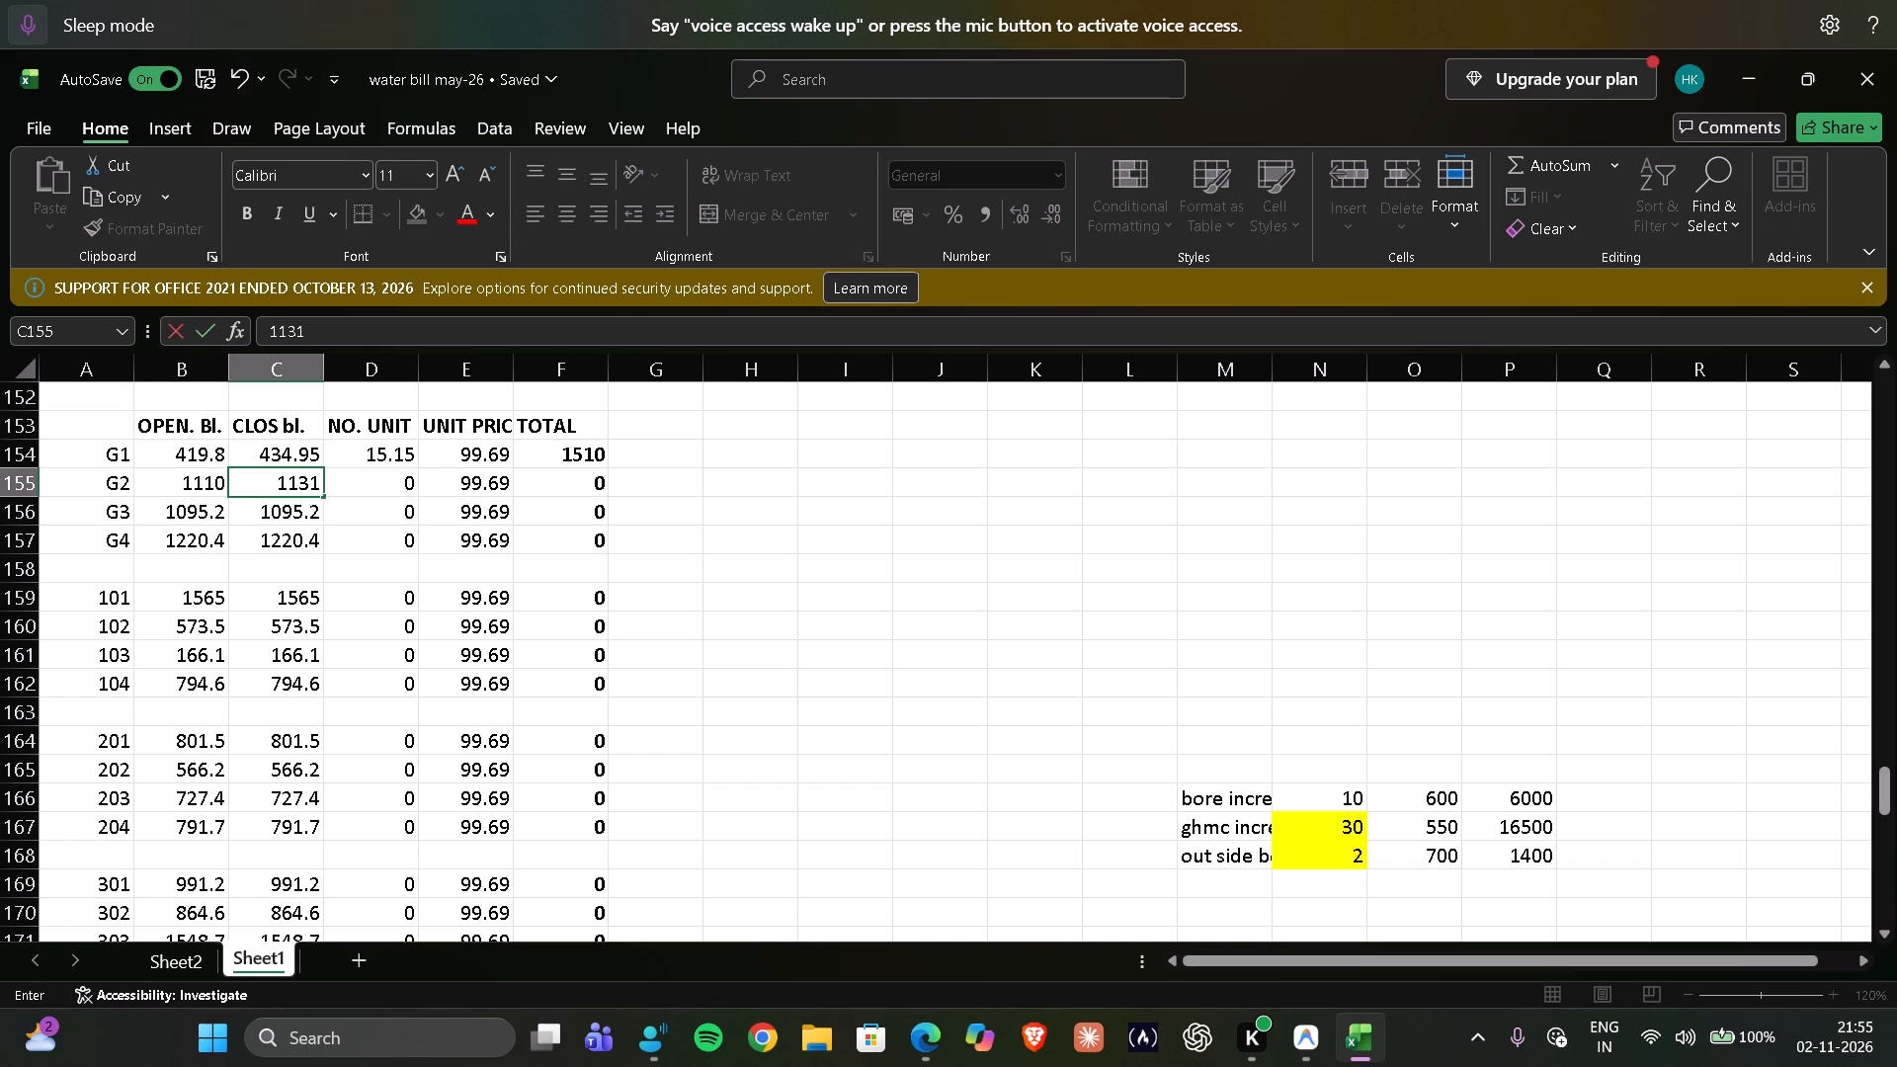
type(".75")
key("Return")
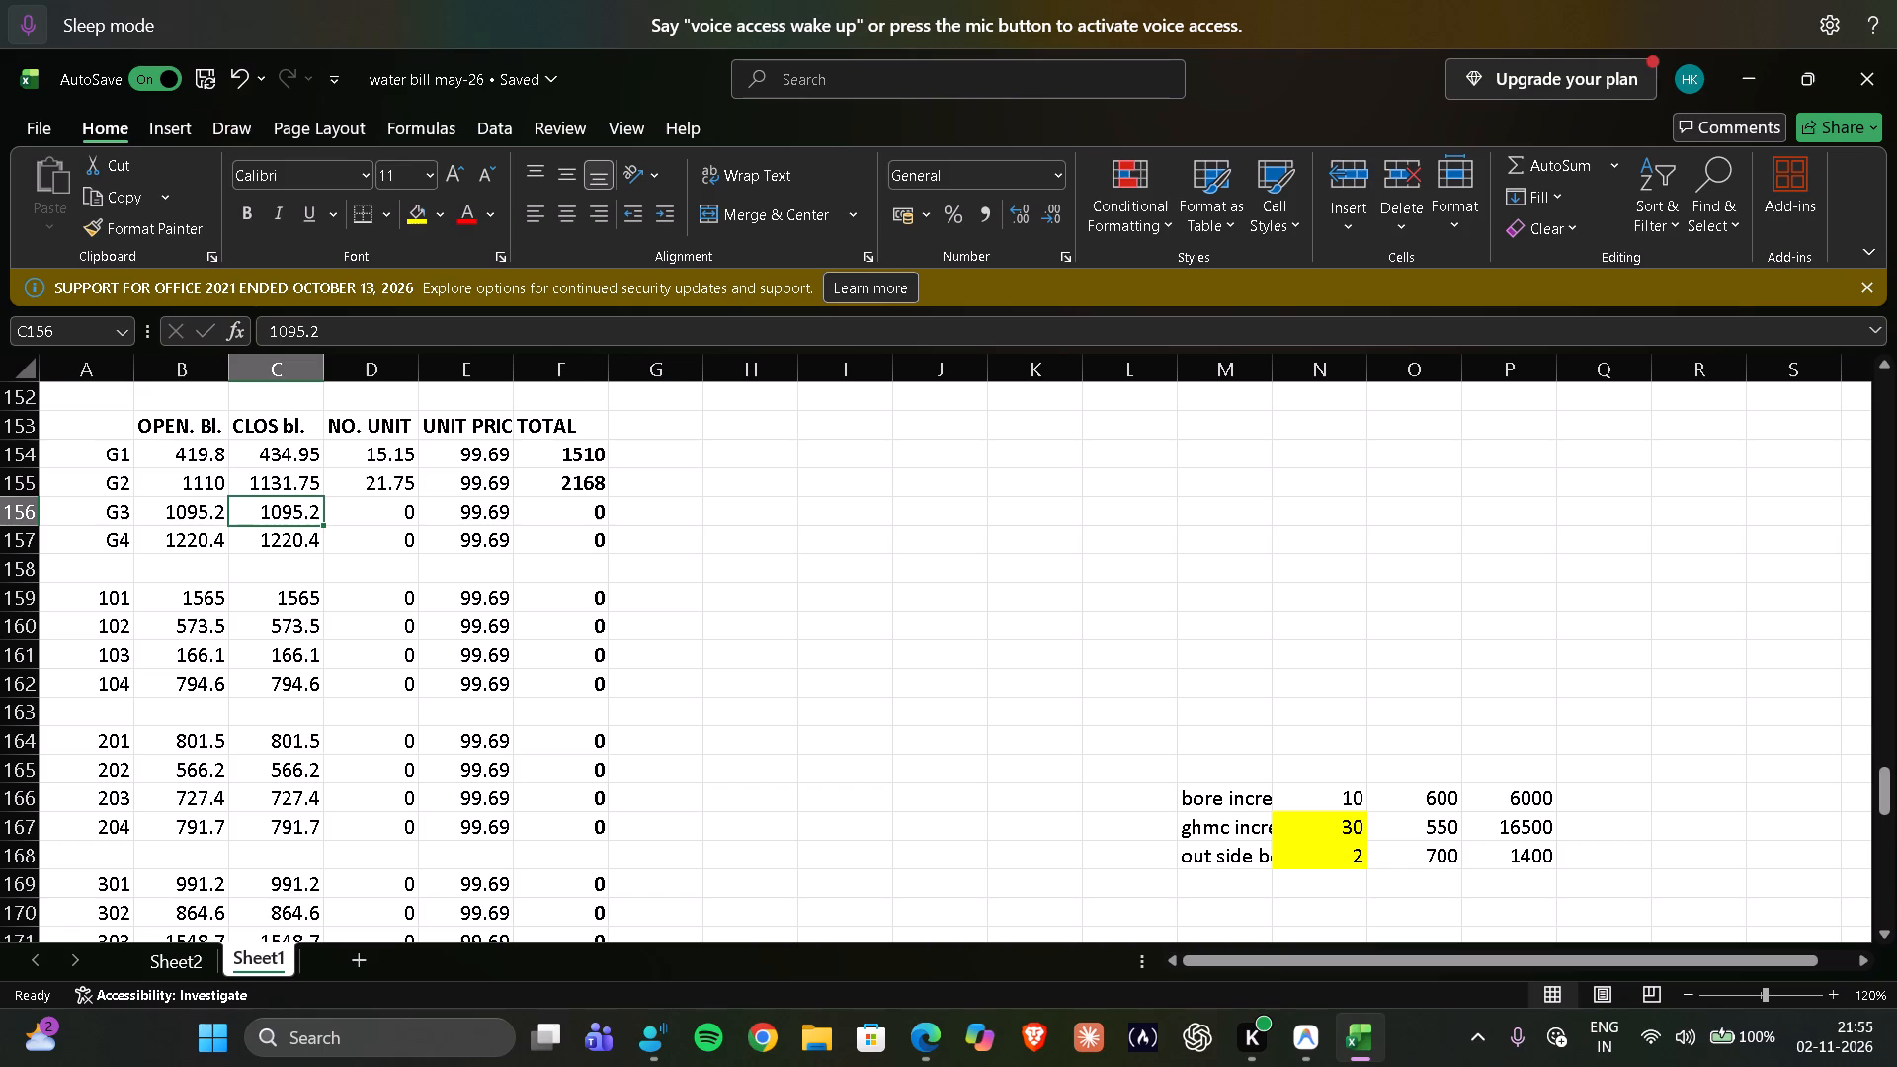
type("1102")
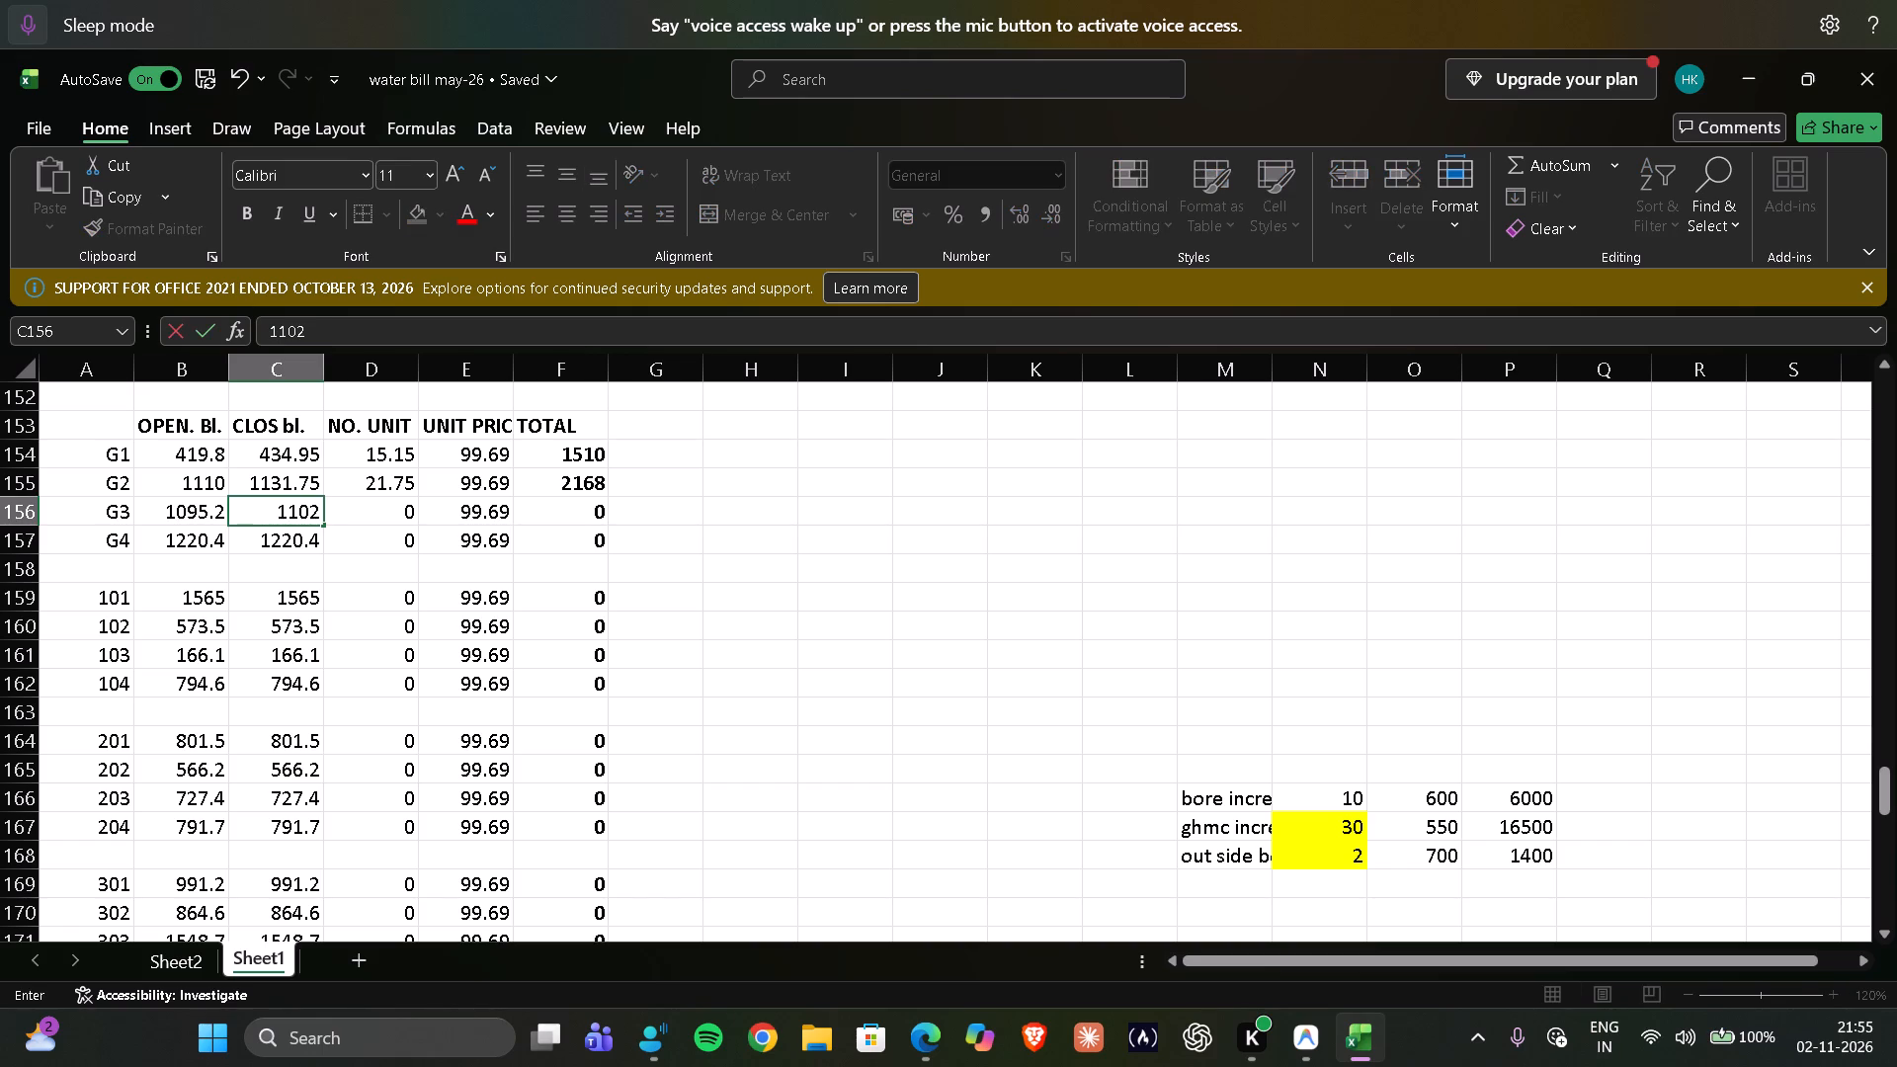
type(".97")
key("Return")
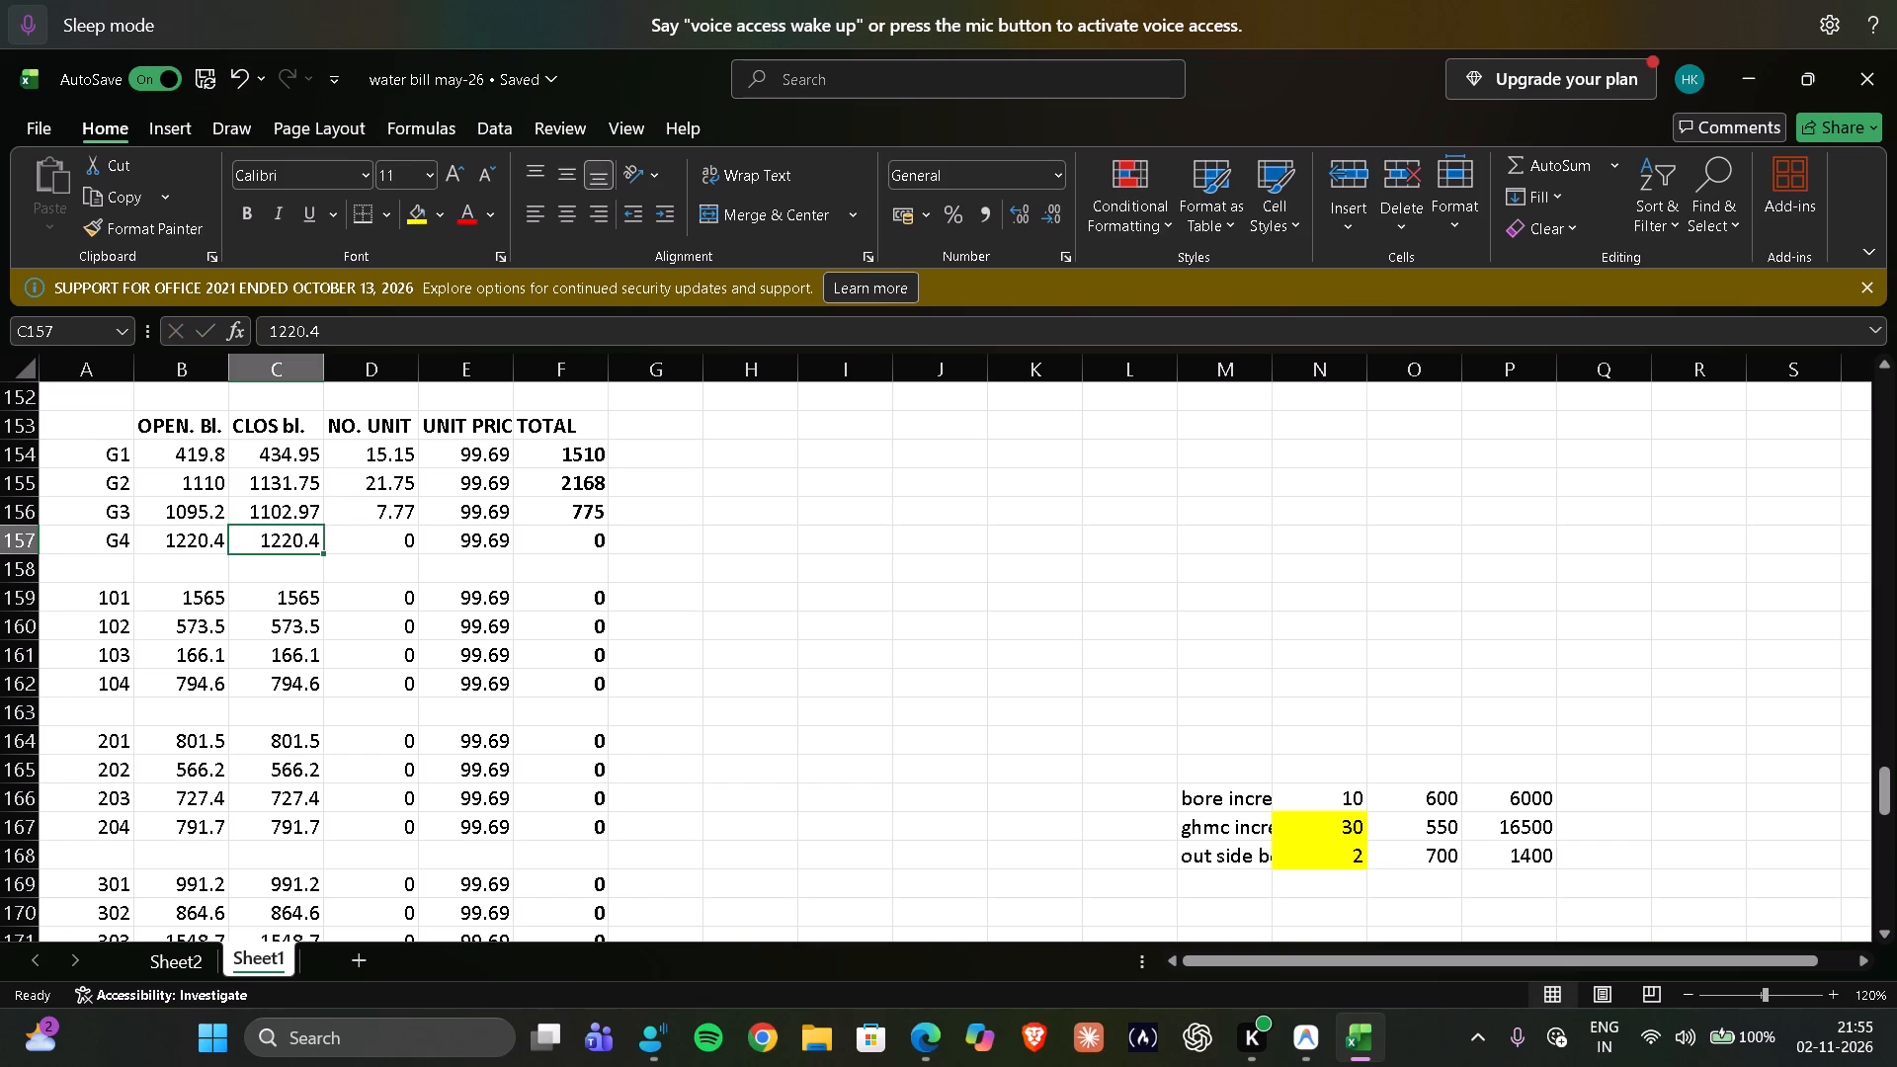
type("1248")
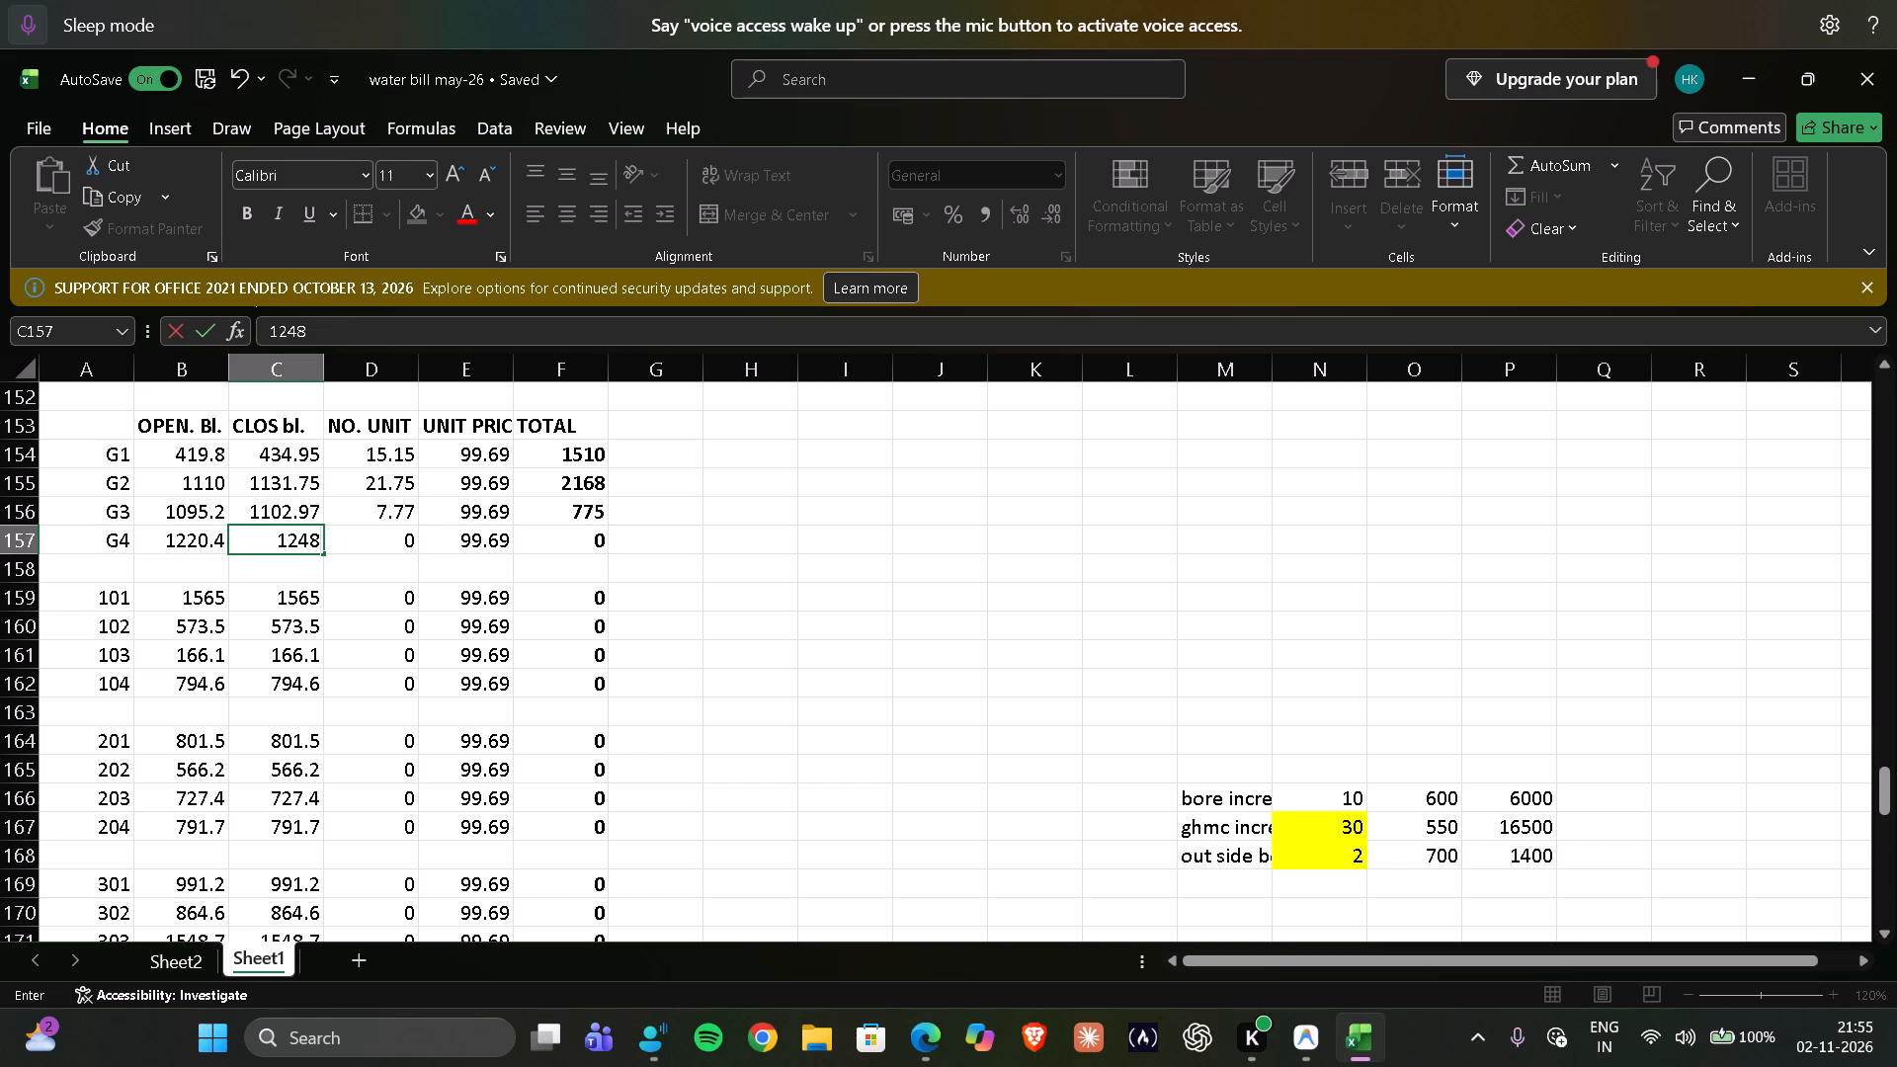
type(".56")
key("Return")
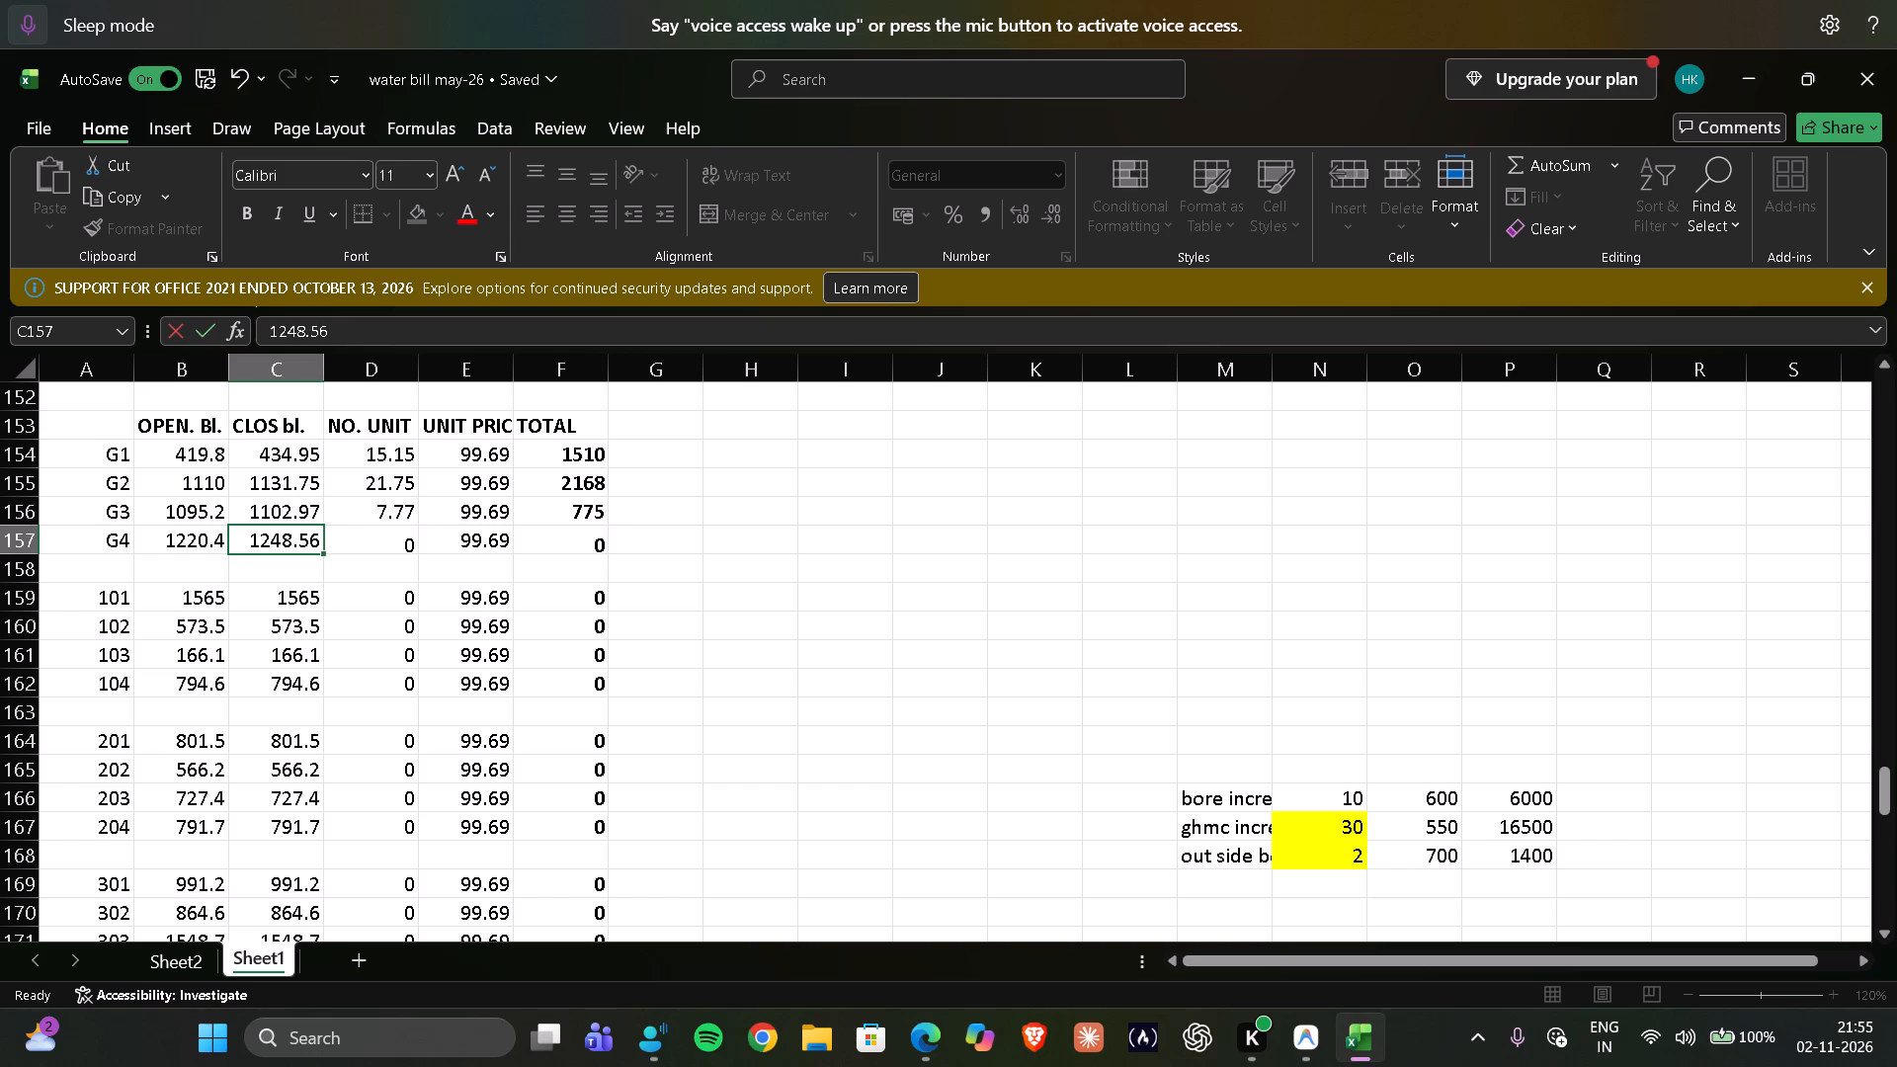
Enter the closing balances for units 101 to 104 in the Sep-26 block as 1585.75, 583.74, 181.26 and 810.99.
key("Return")
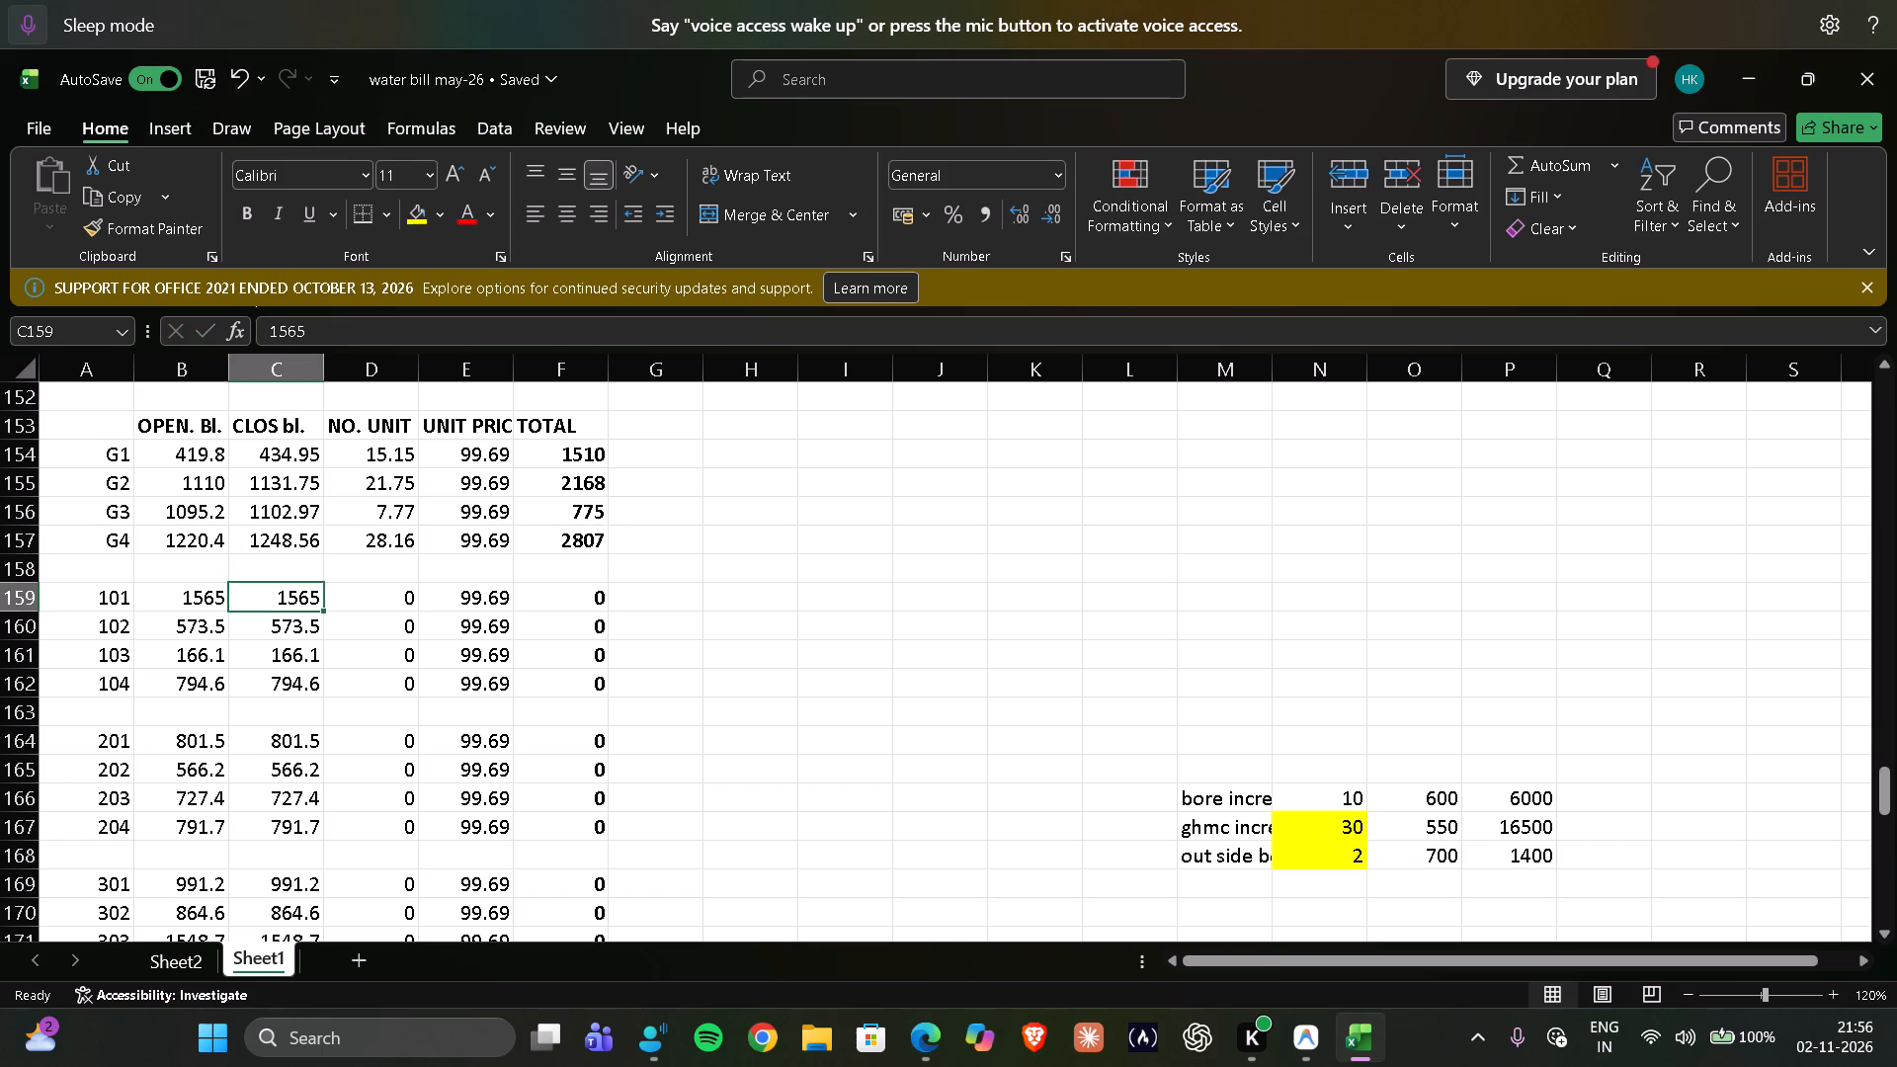
type("1585")
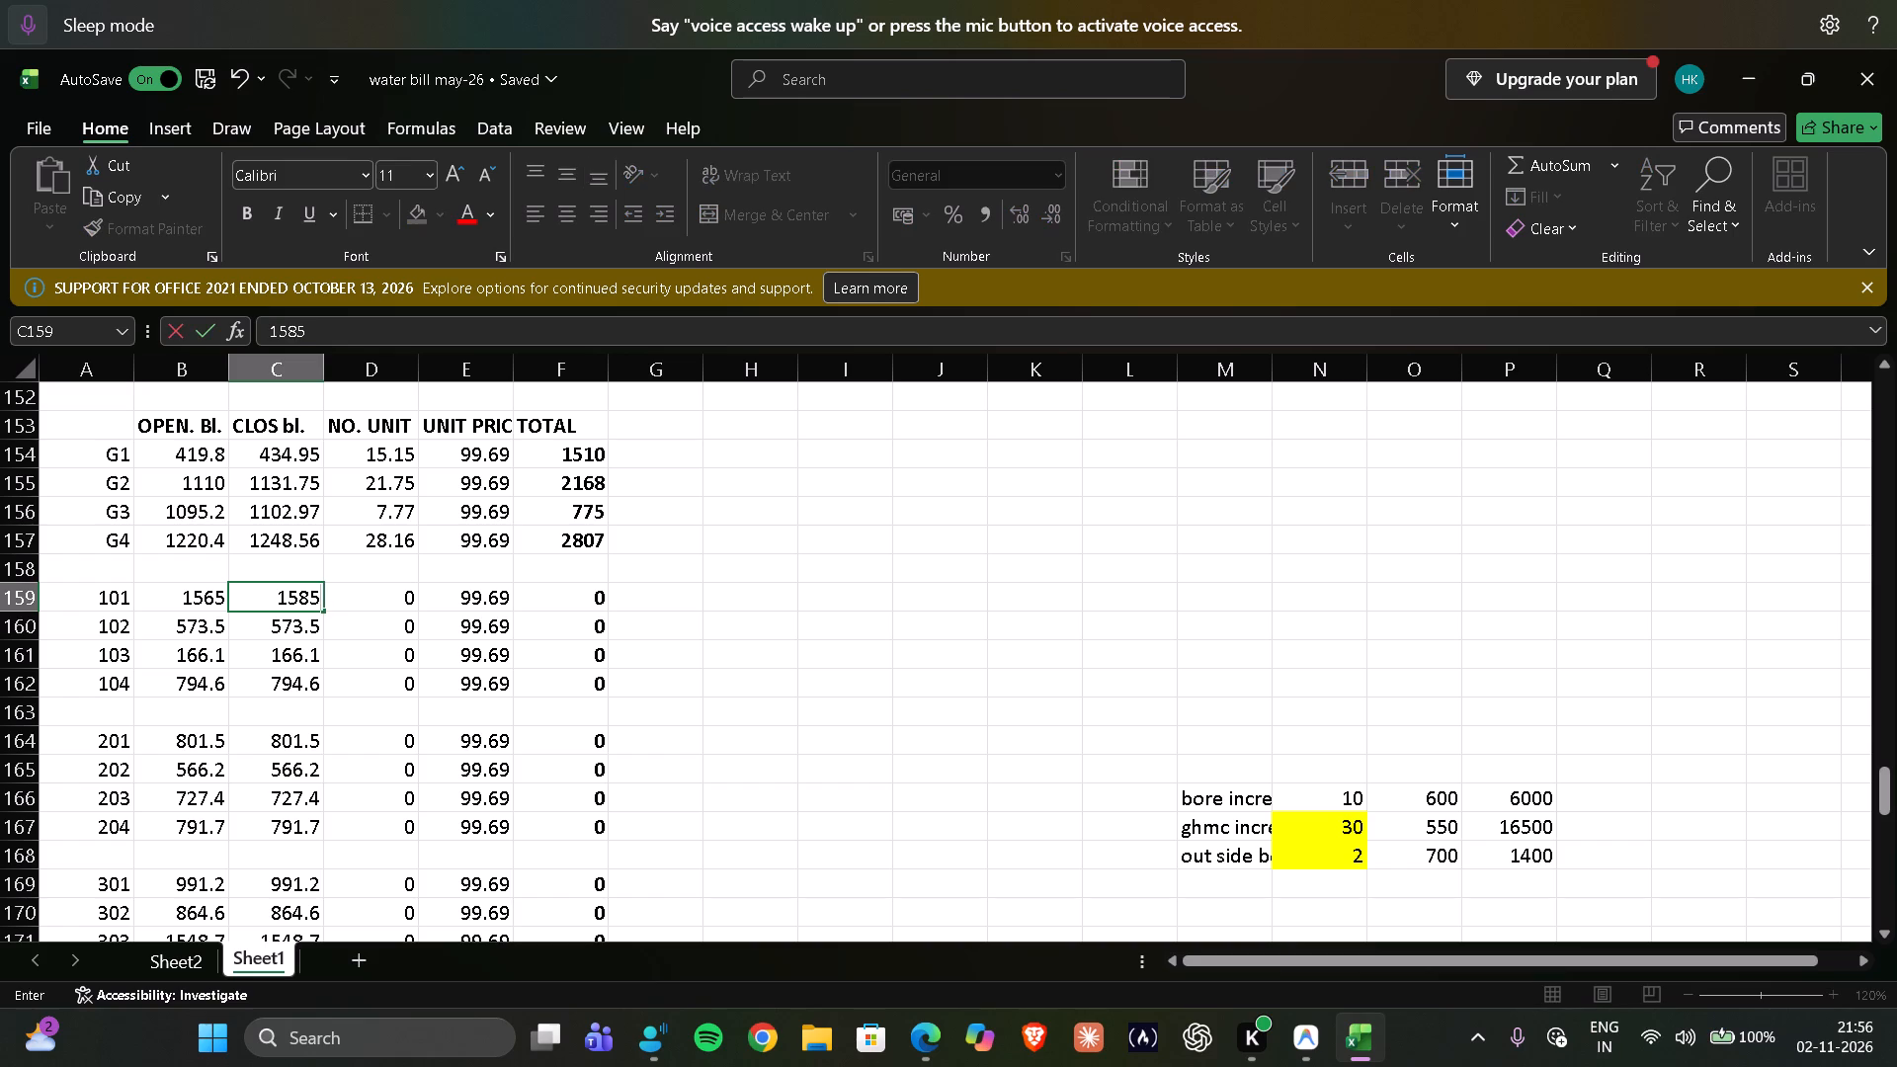
type(".75")
key("Return")
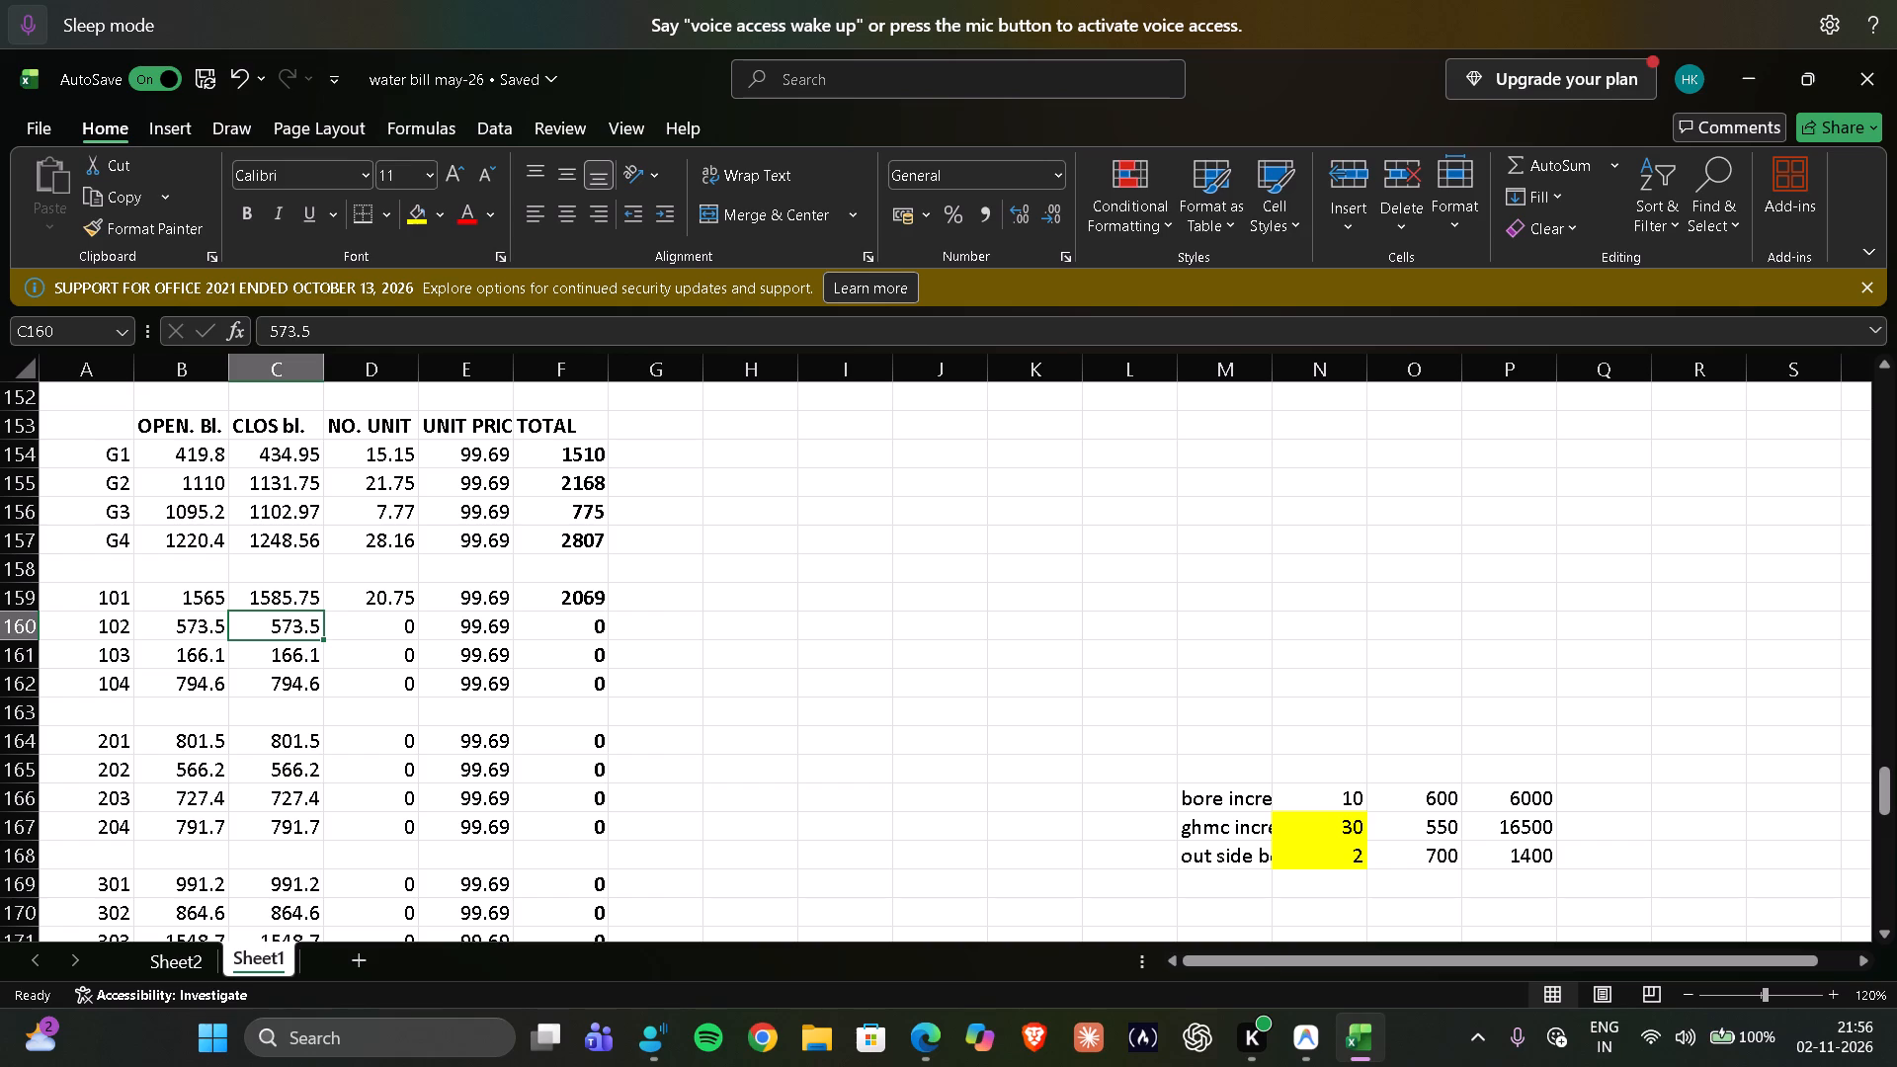
type("588")
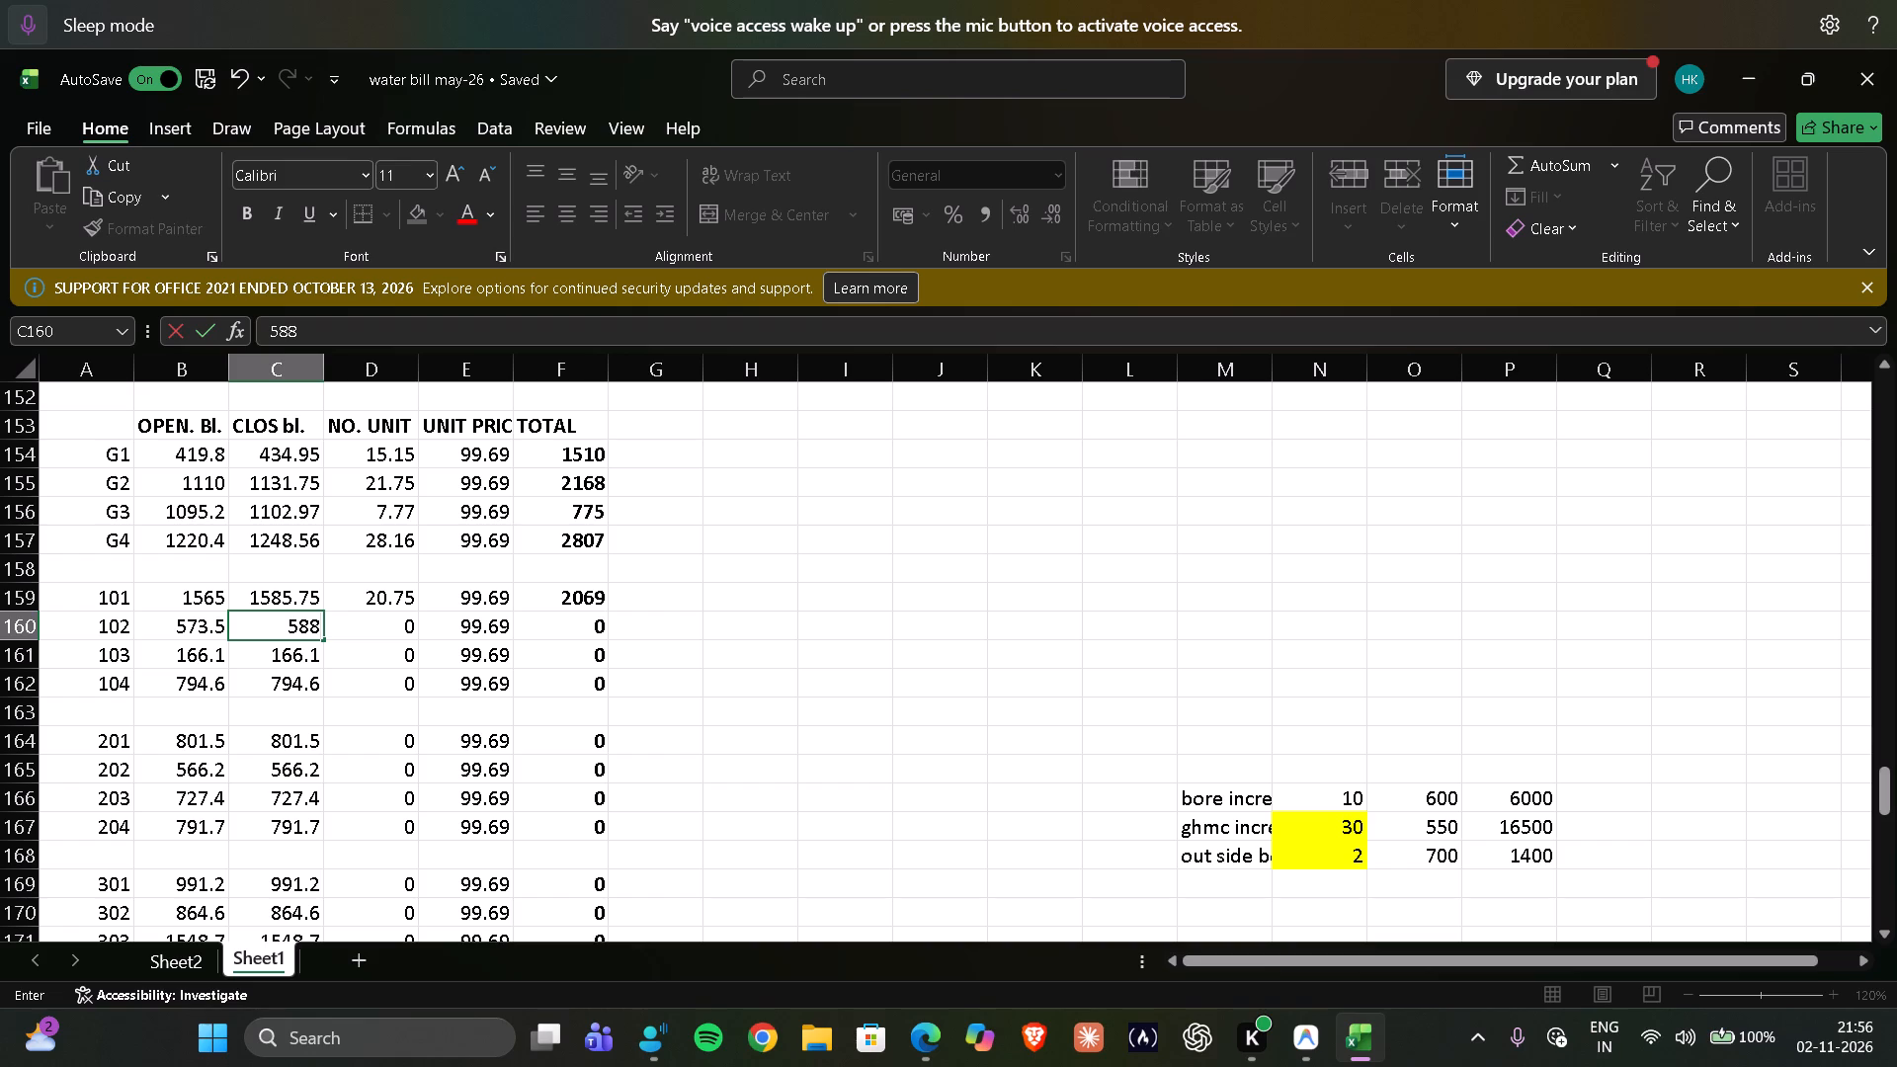
type("583.74")
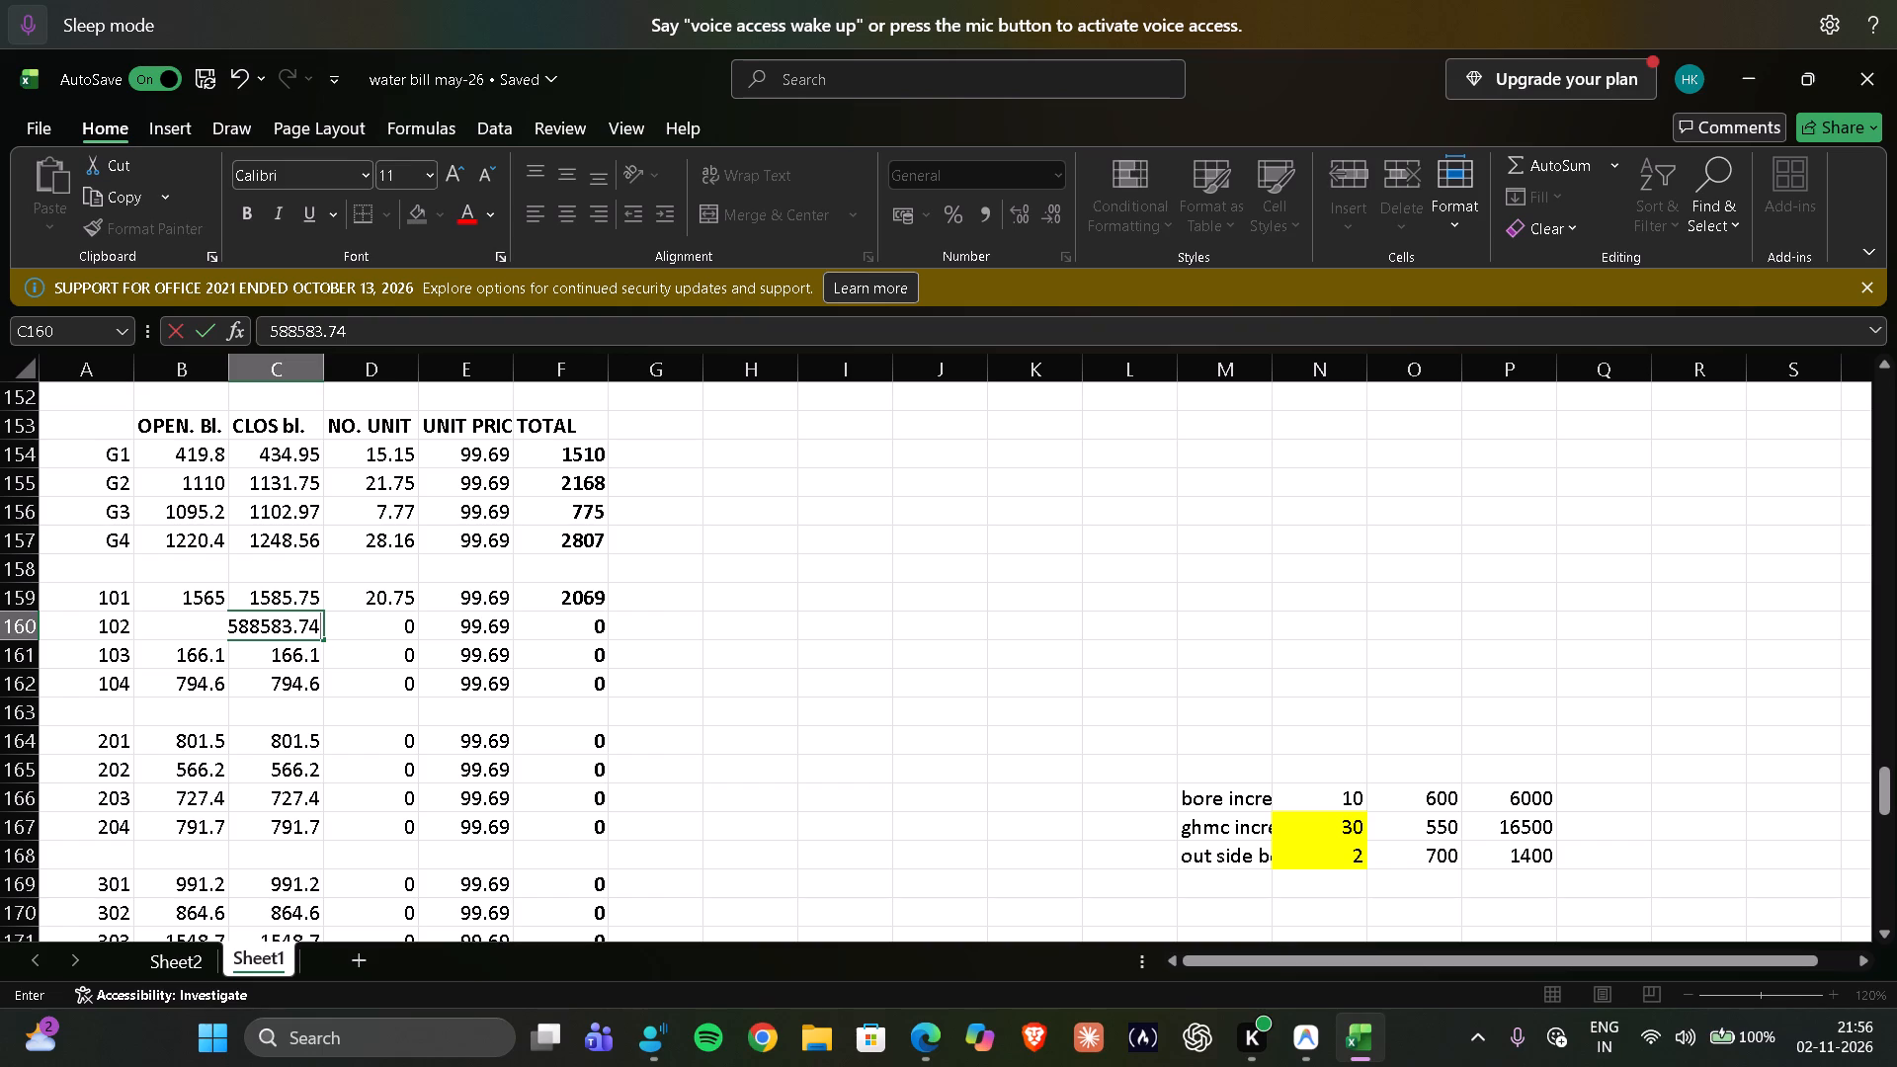
key("Escape")
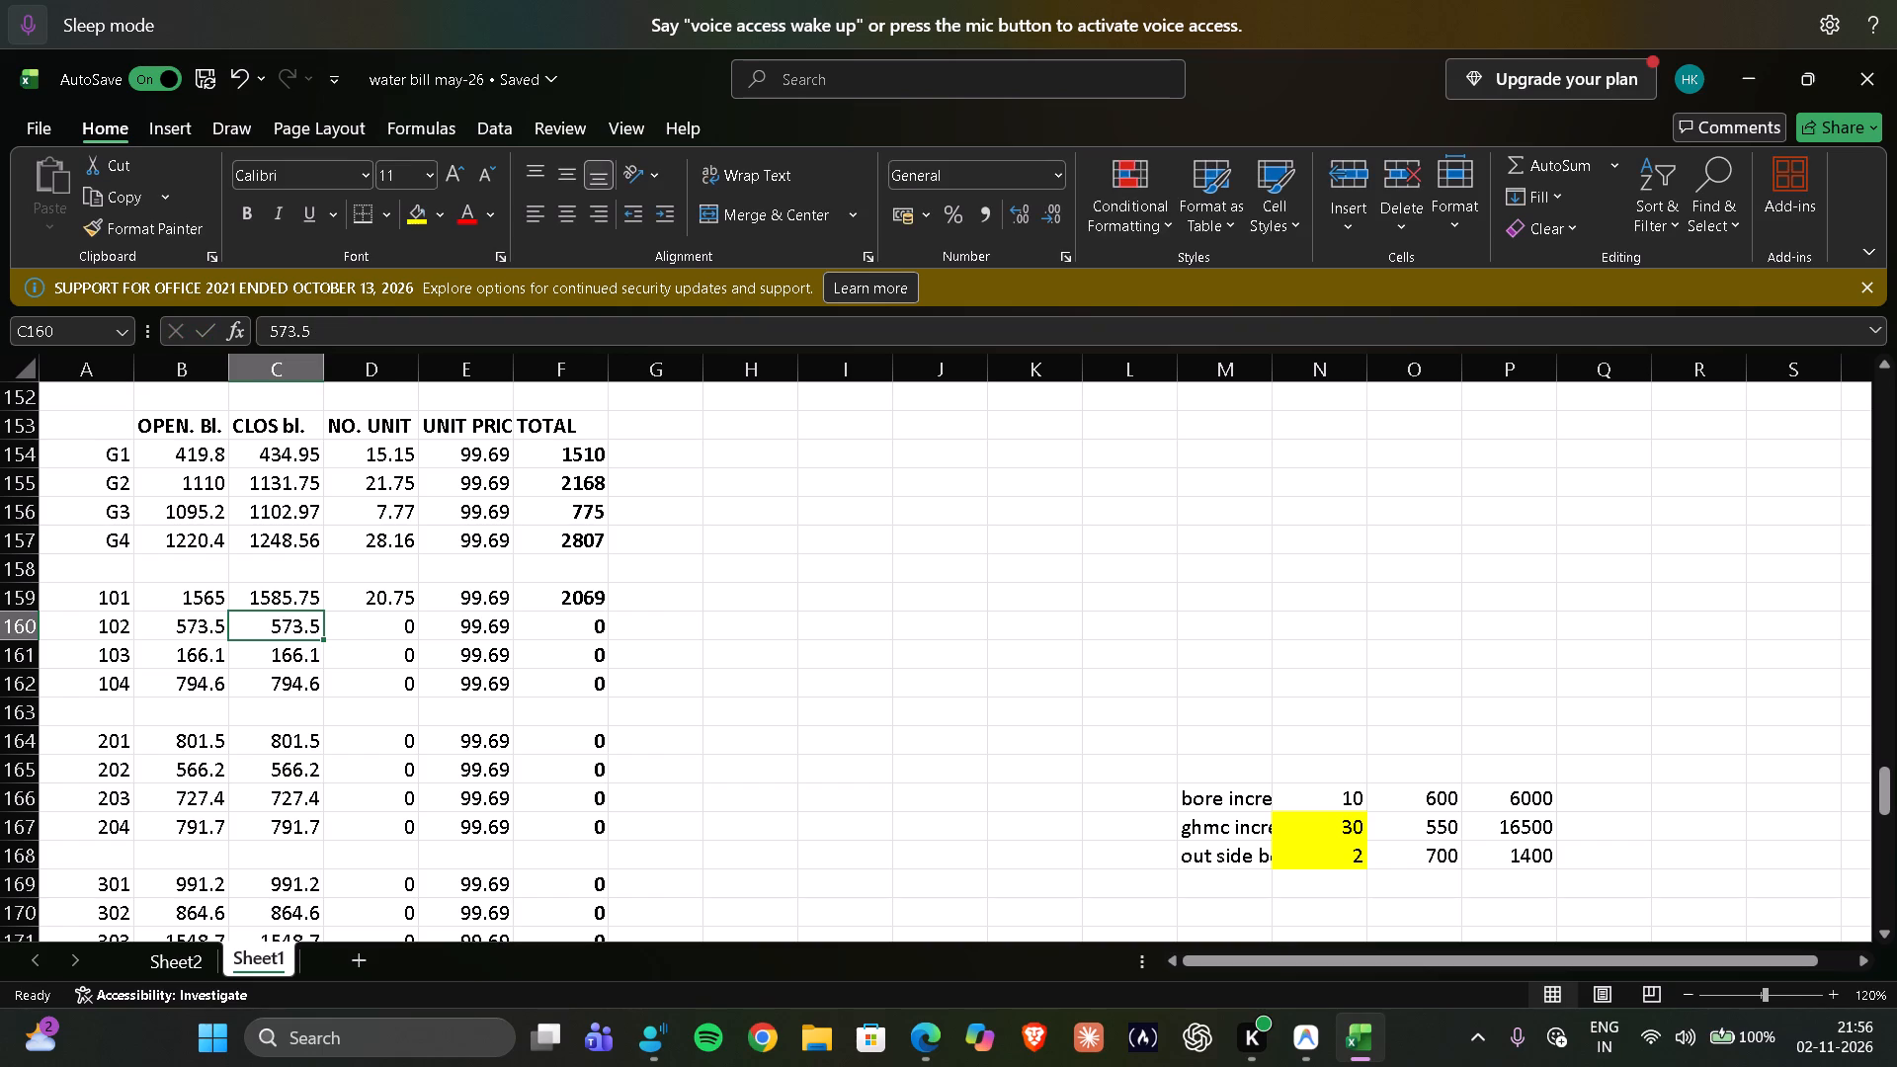
type("583.74")
key("Return")
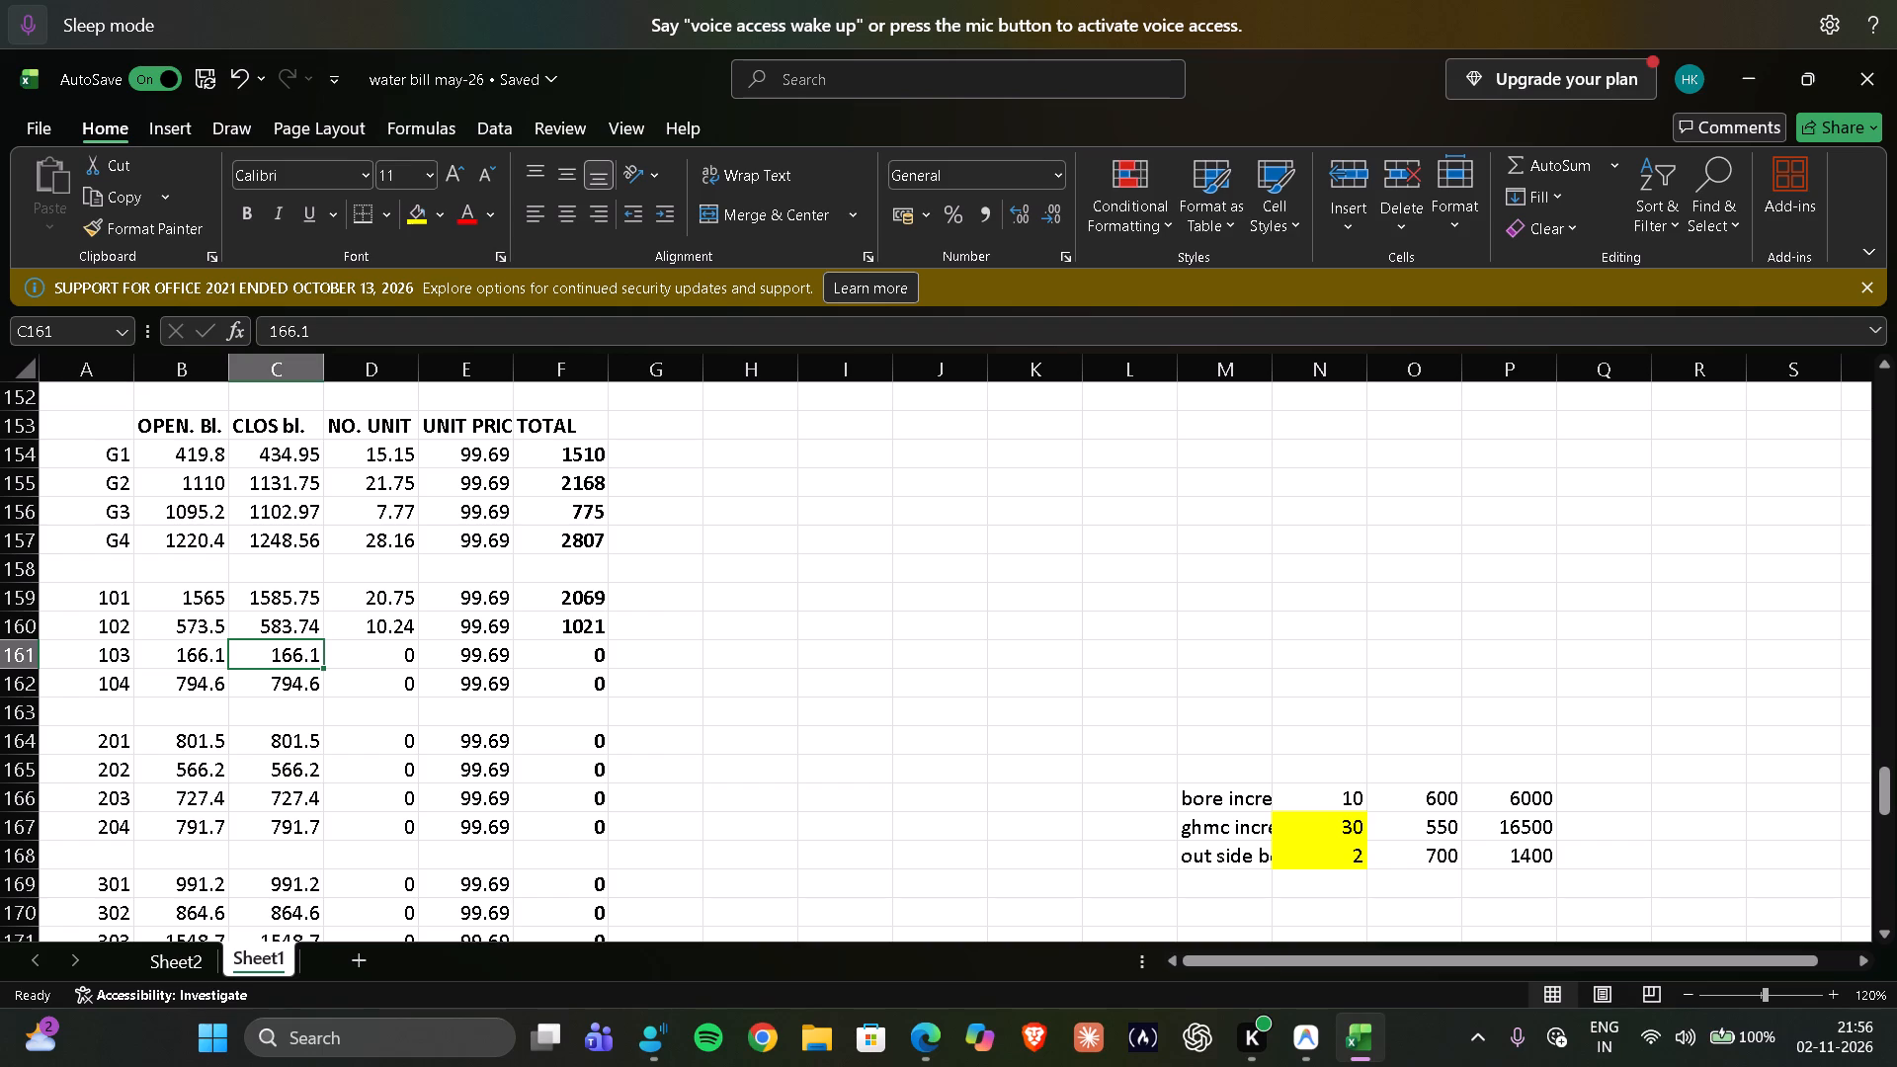
type("181")
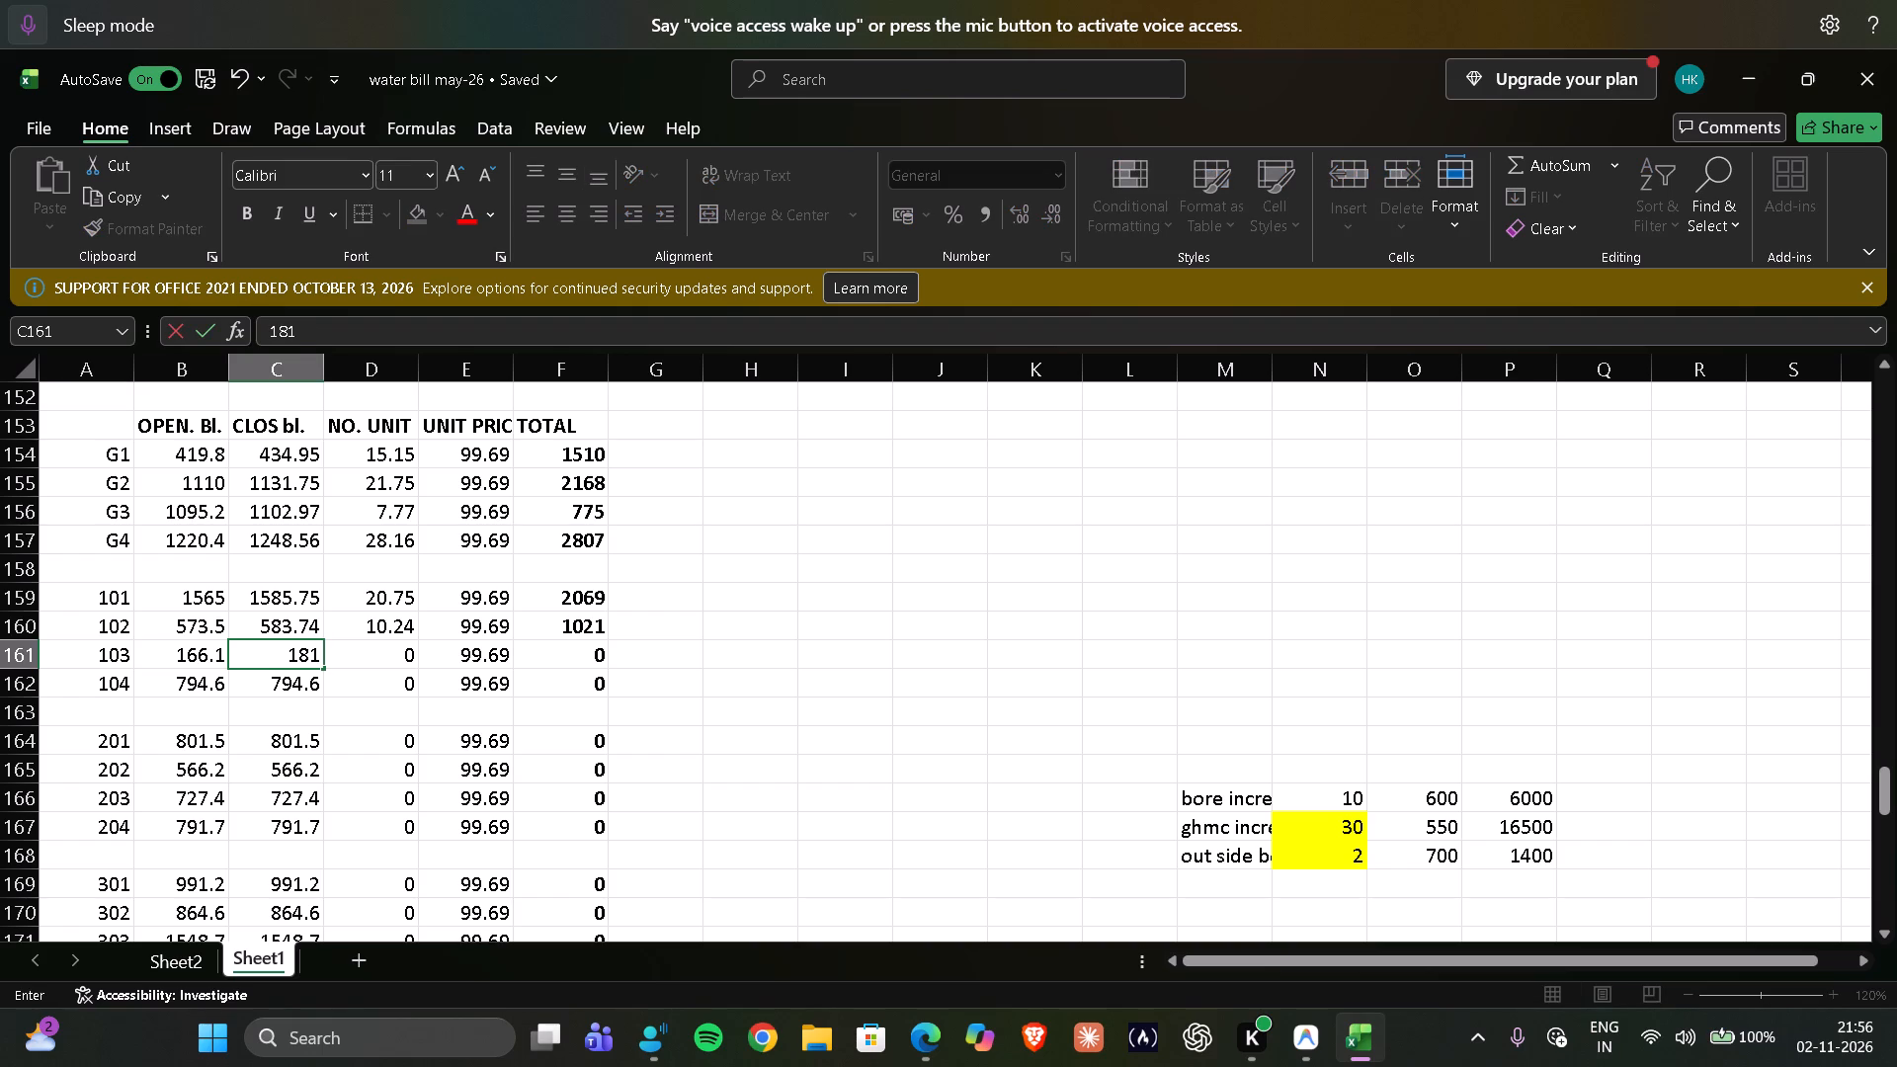
type(".26")
key("Return")
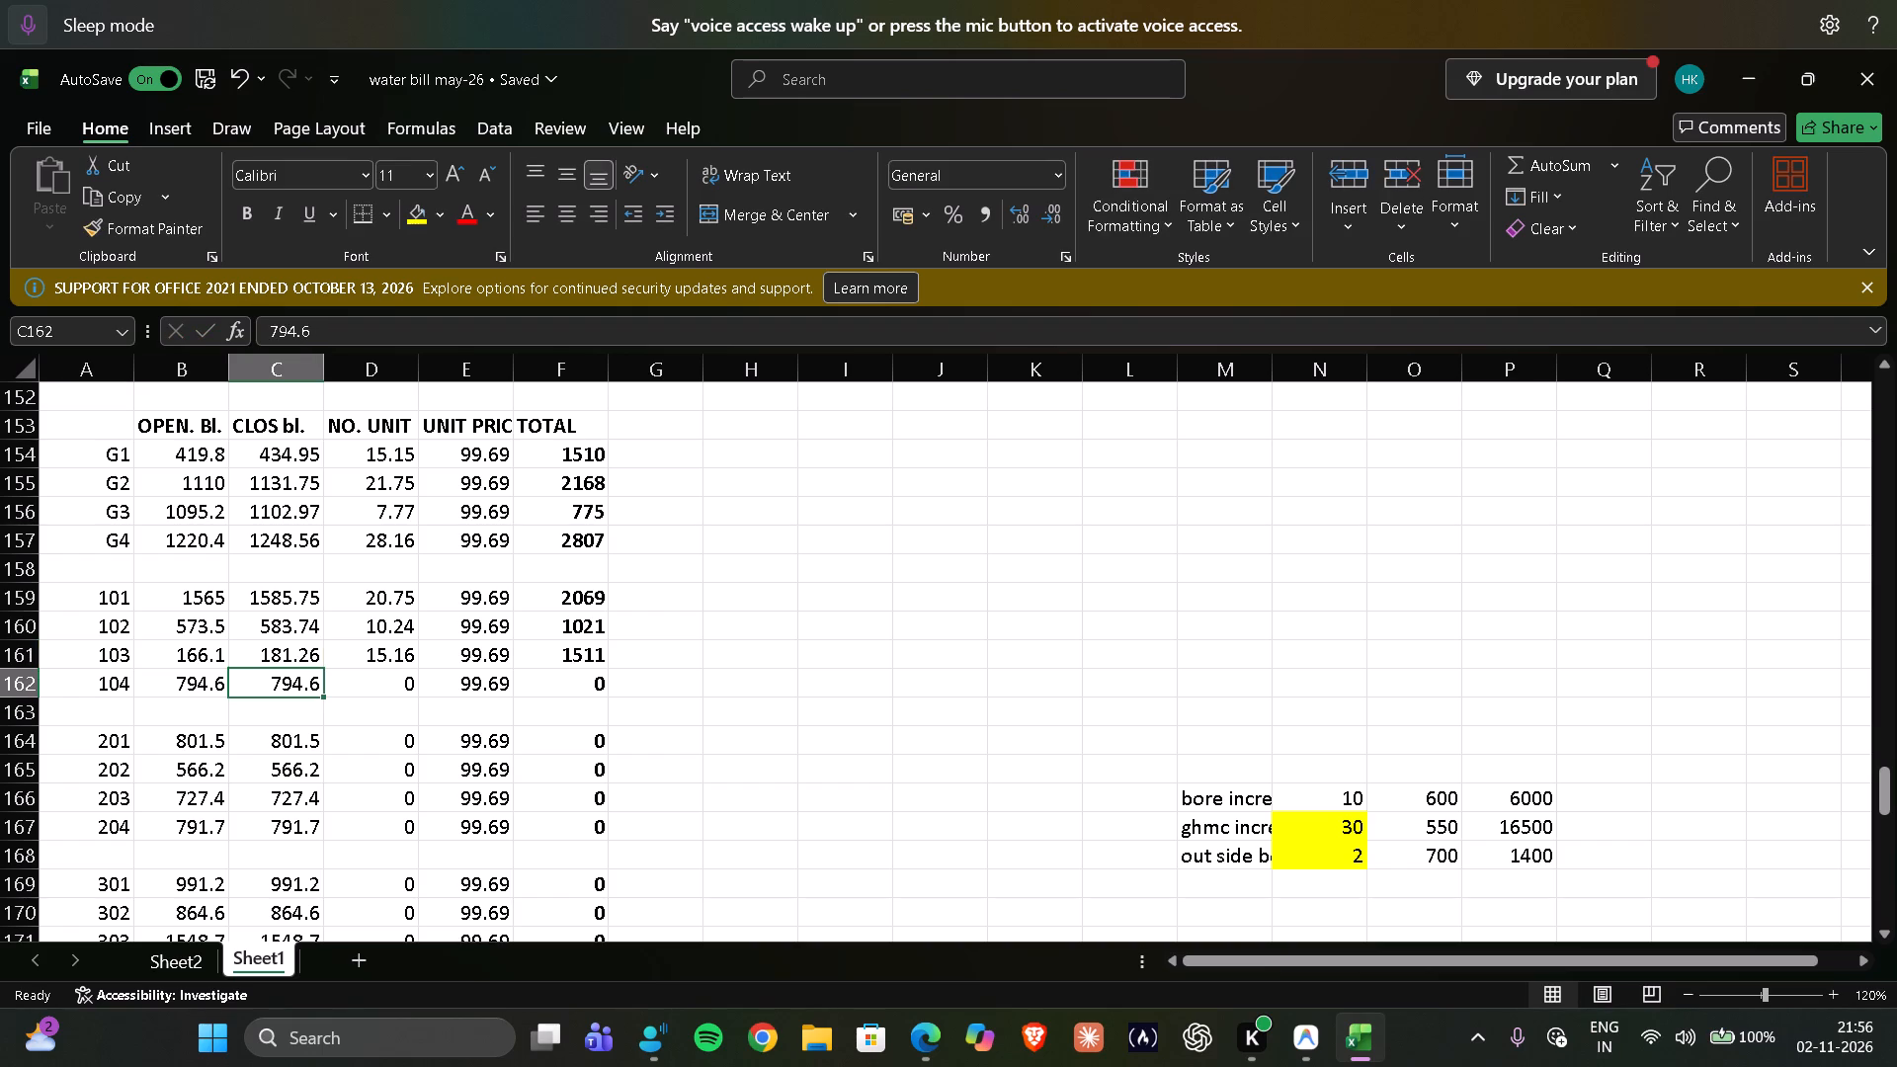
type("810.99")
key("Return")
Enter the closing balances for units 201 to 204 in the Sep-26 block as 820.45, 582.45, 738.96 and 802.7.
key("Return")
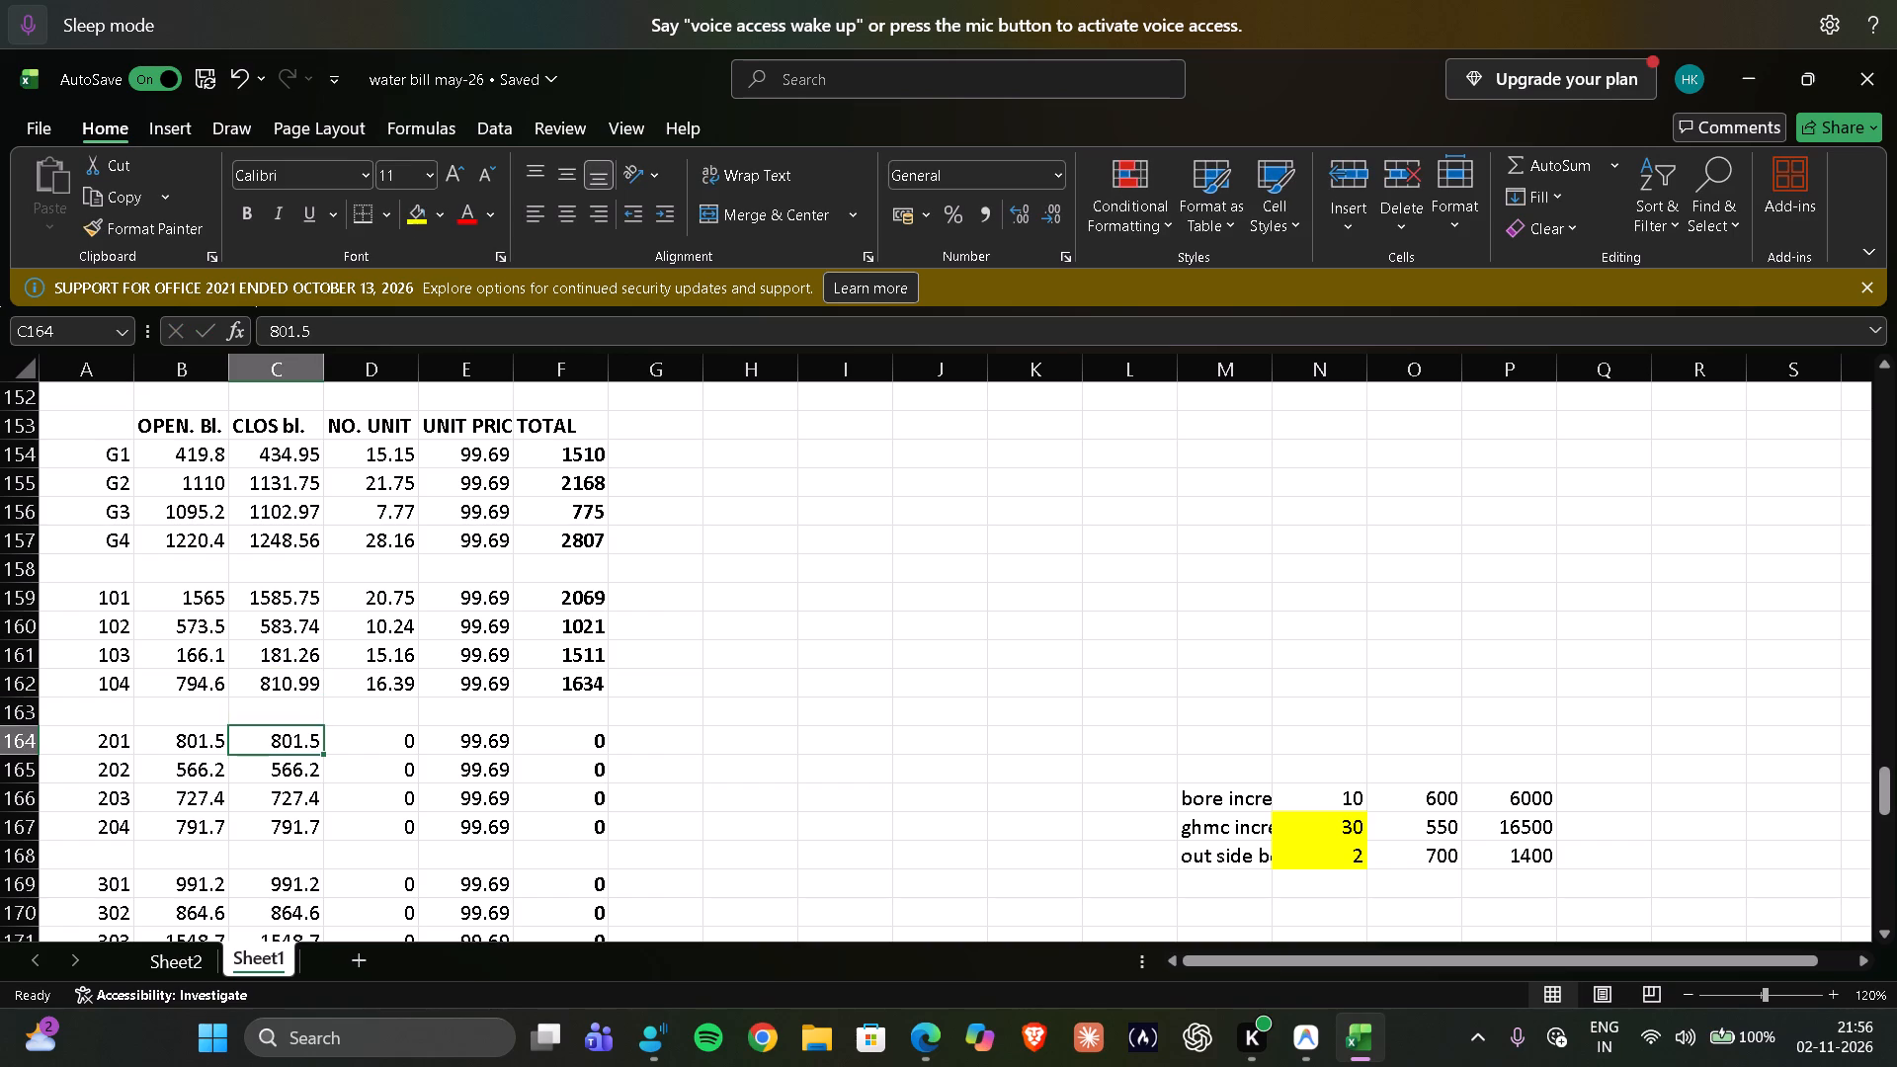
key("8")
type("20.45")
key("Return")
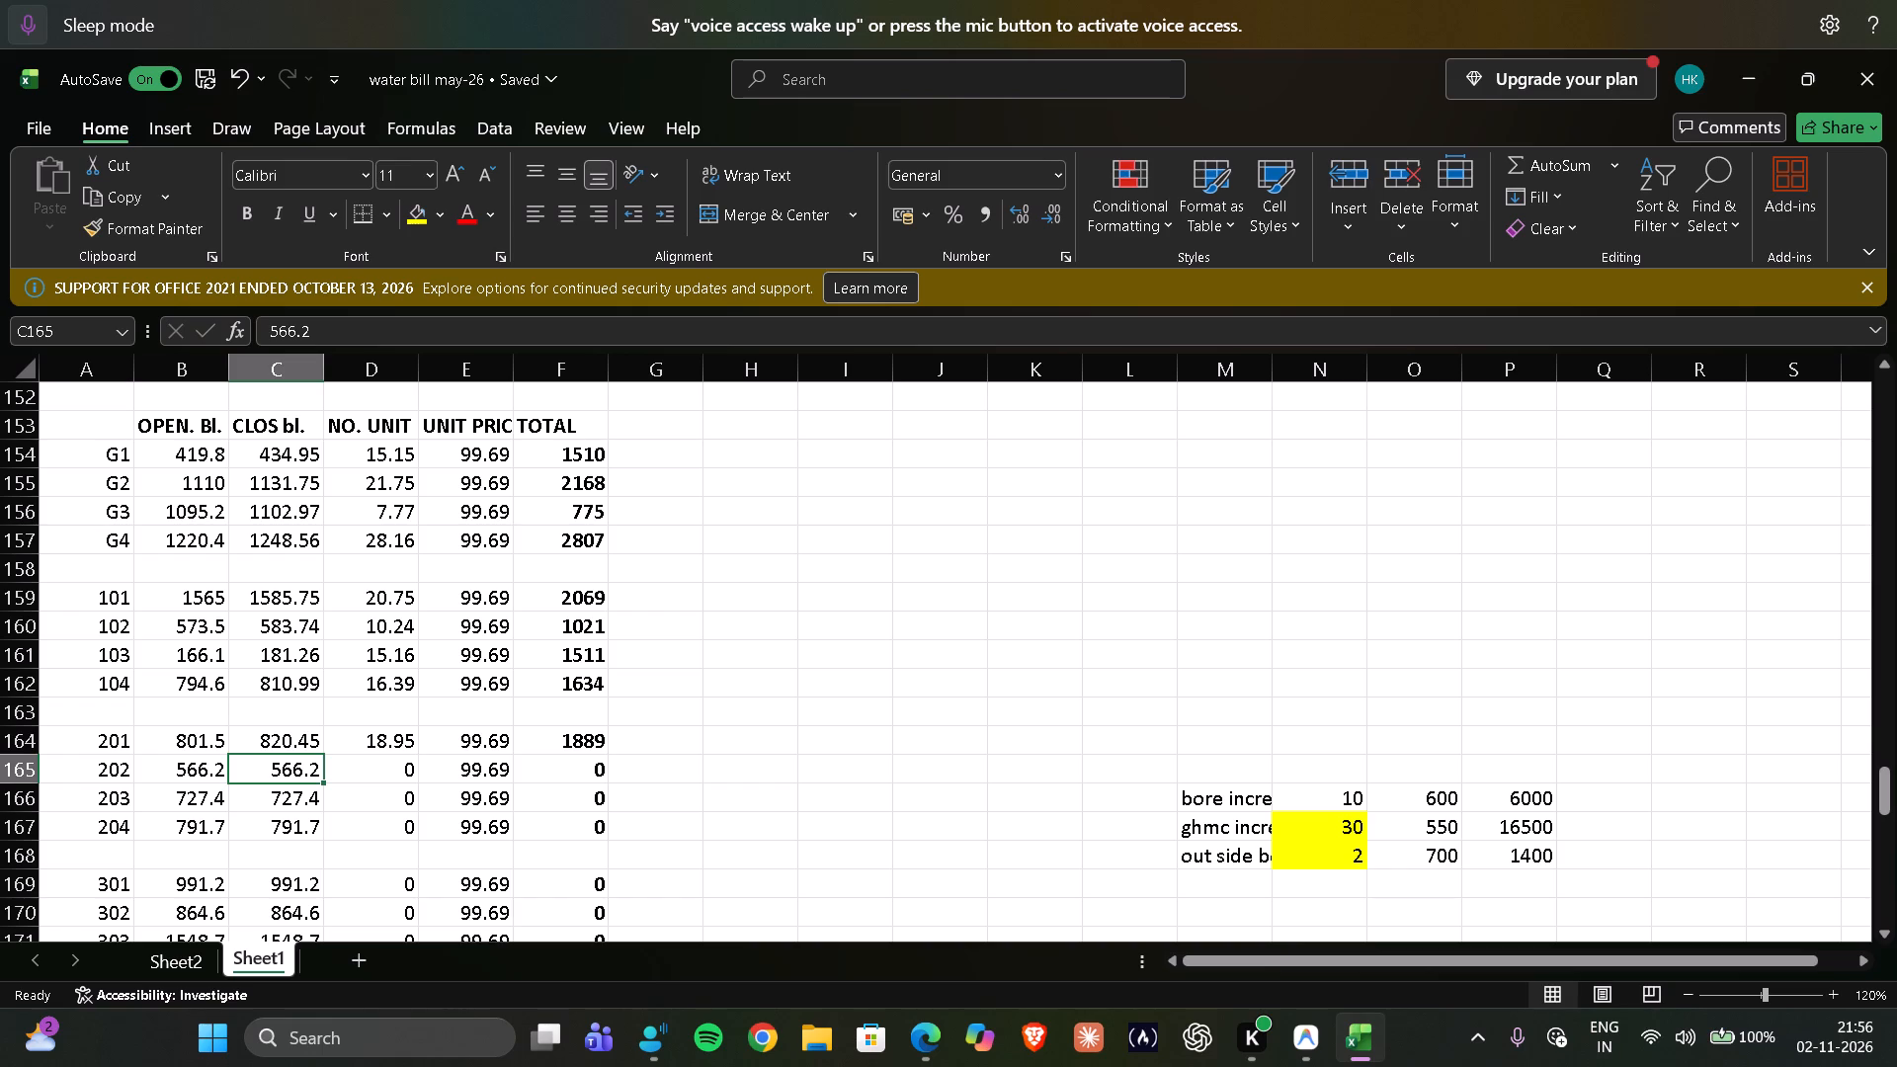
type("582.45")
key("Return")
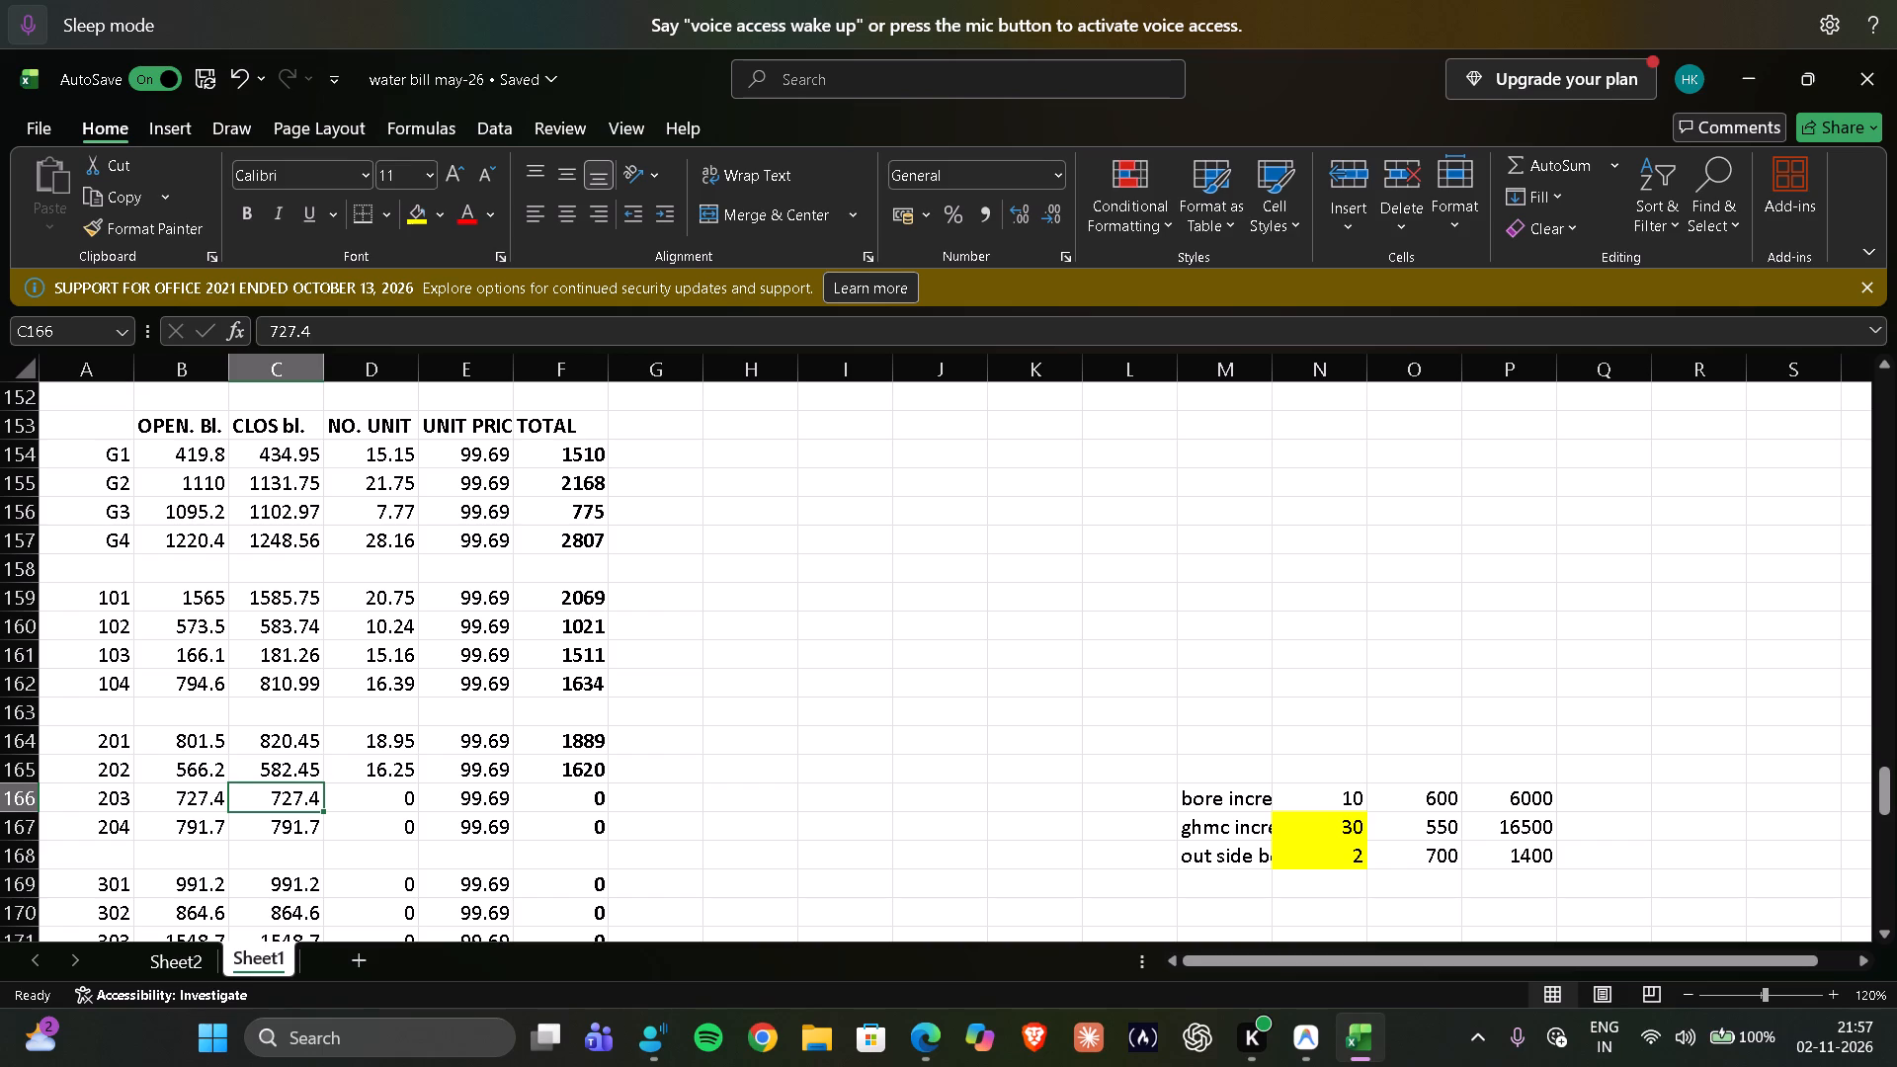
type("738")
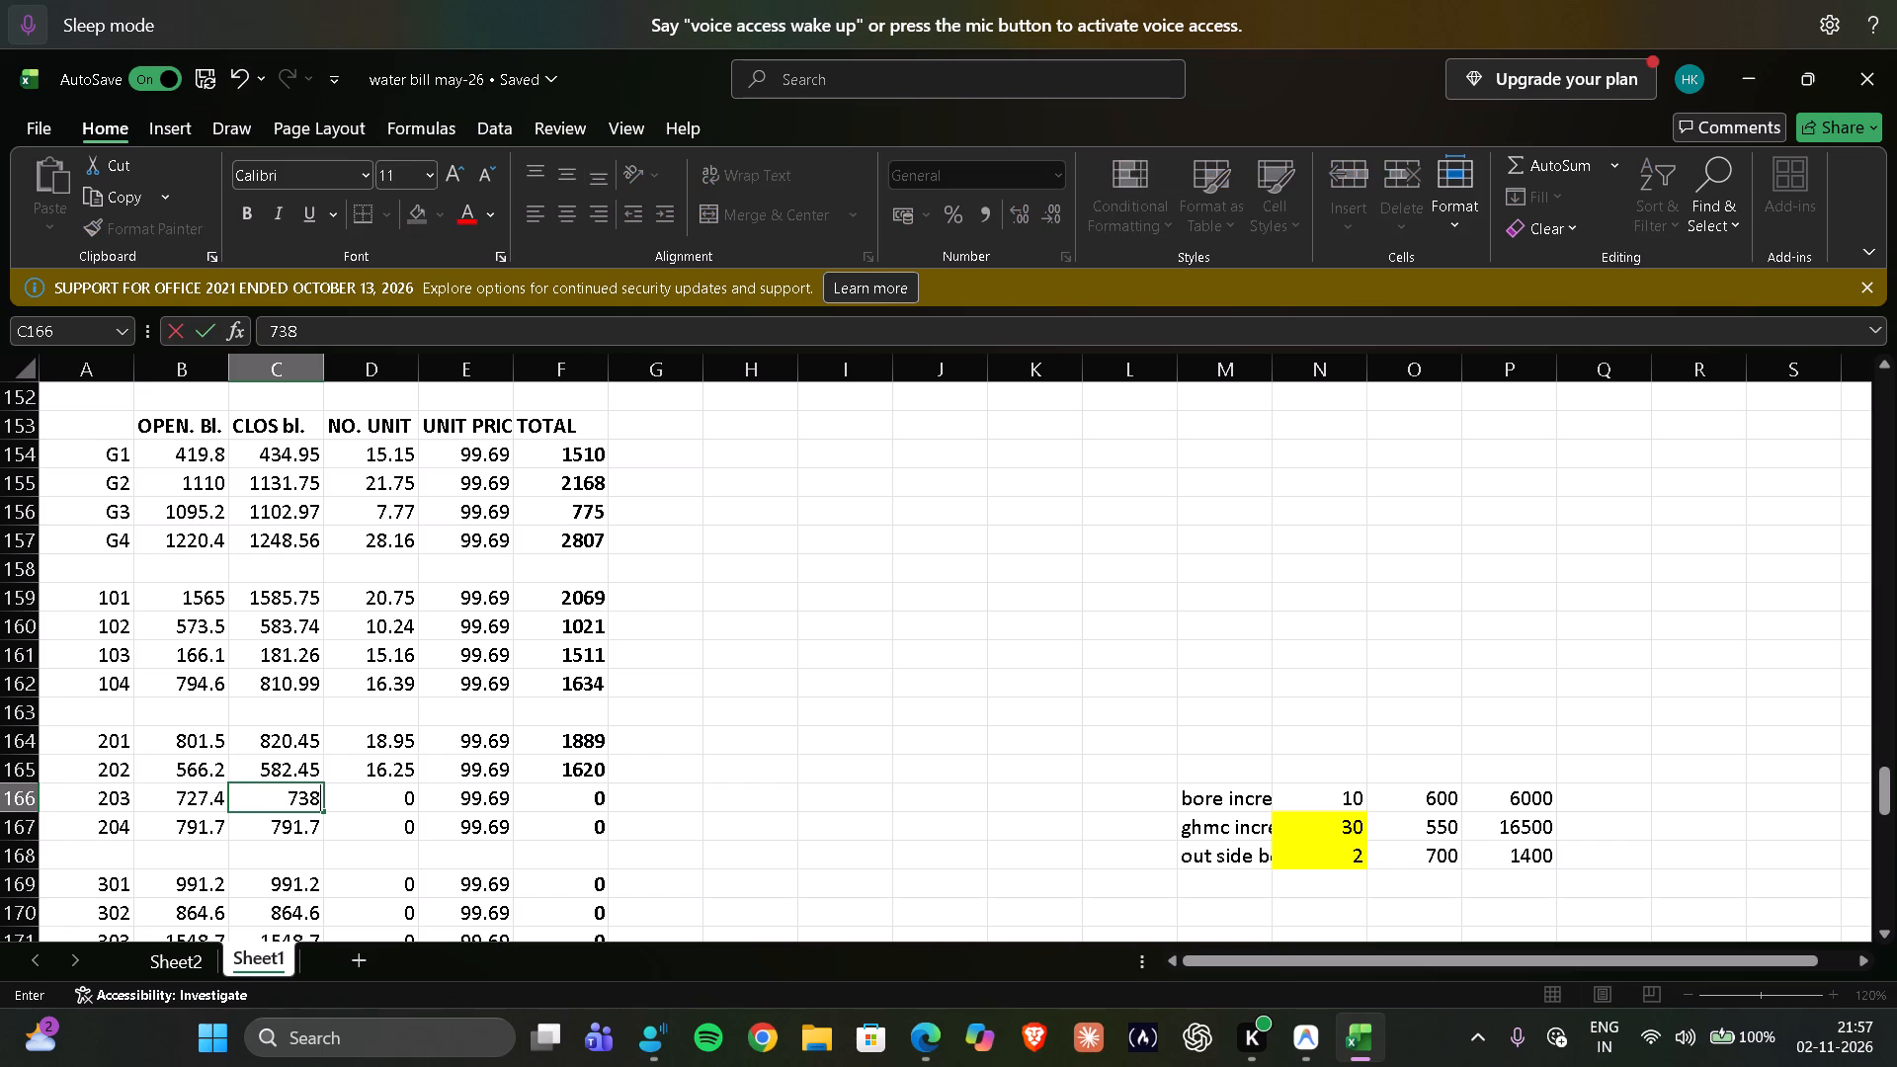
key("period")
type("96")
key("Return")
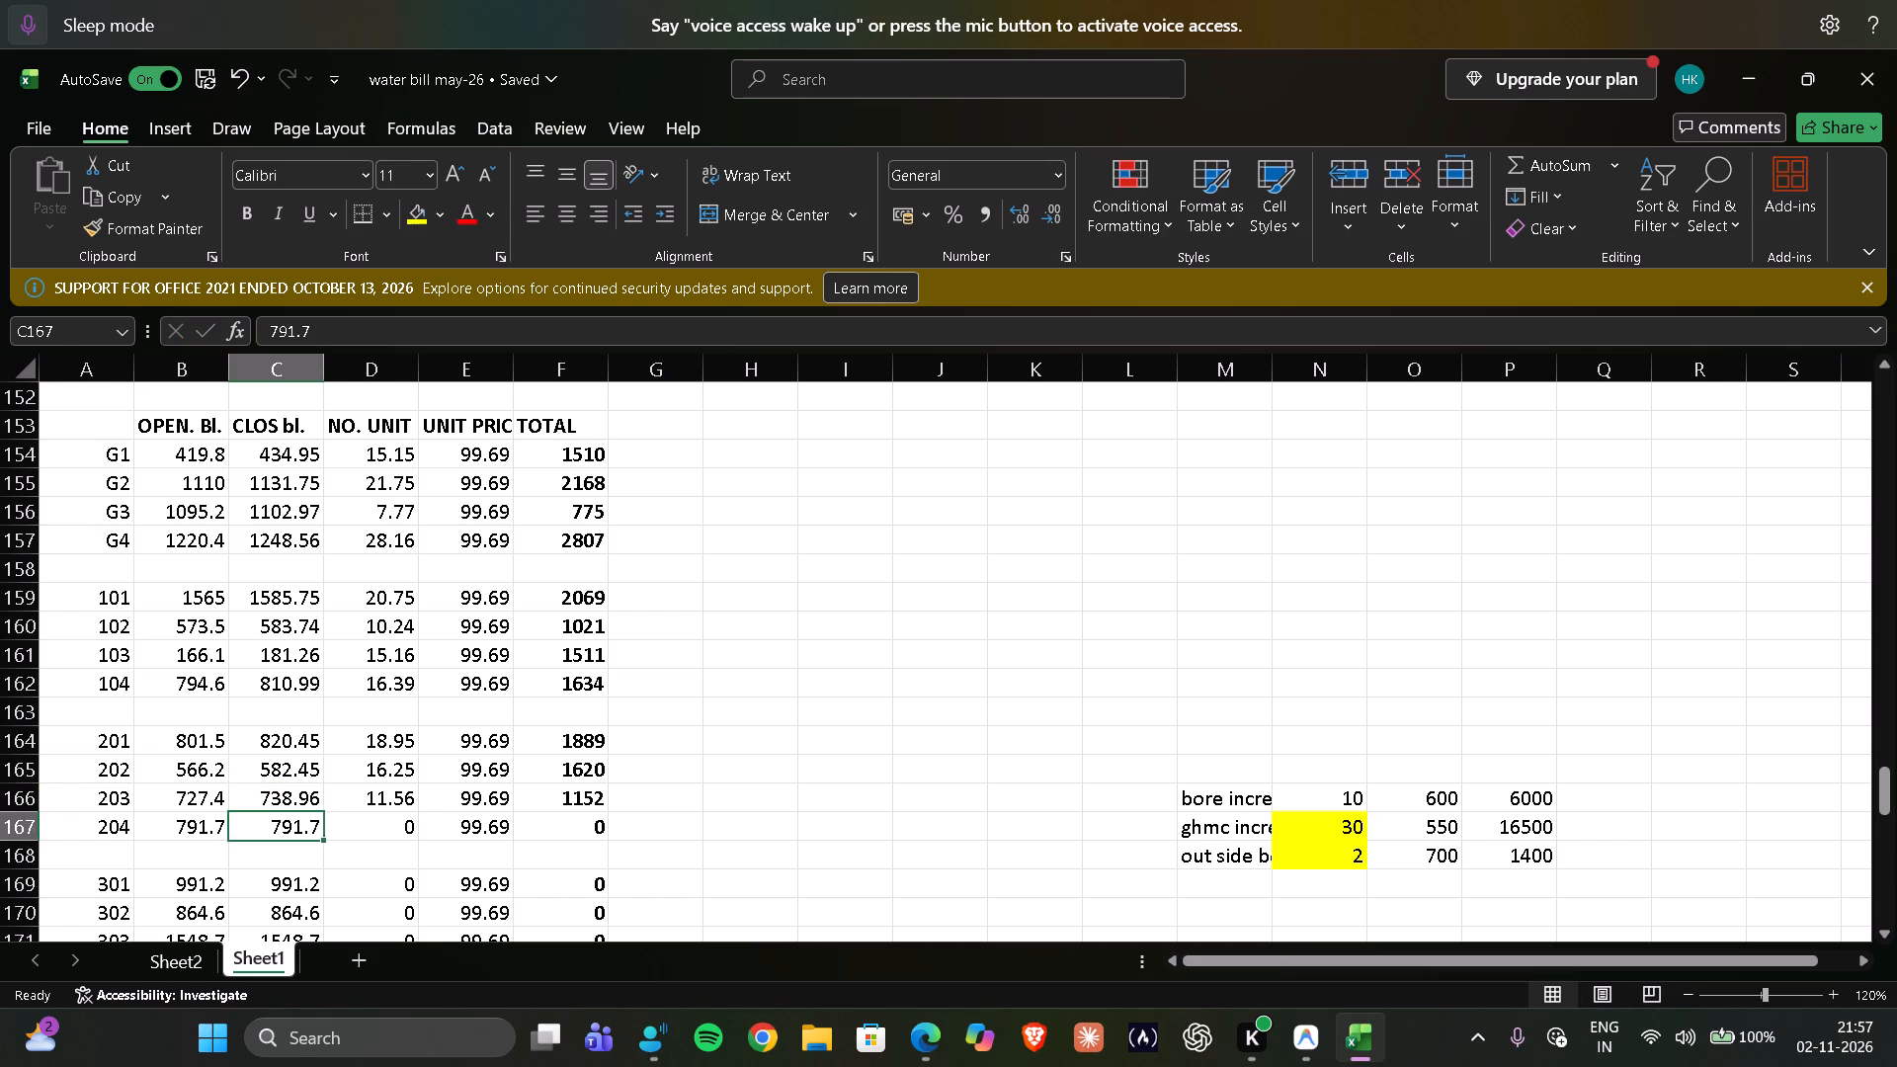
type("802.")
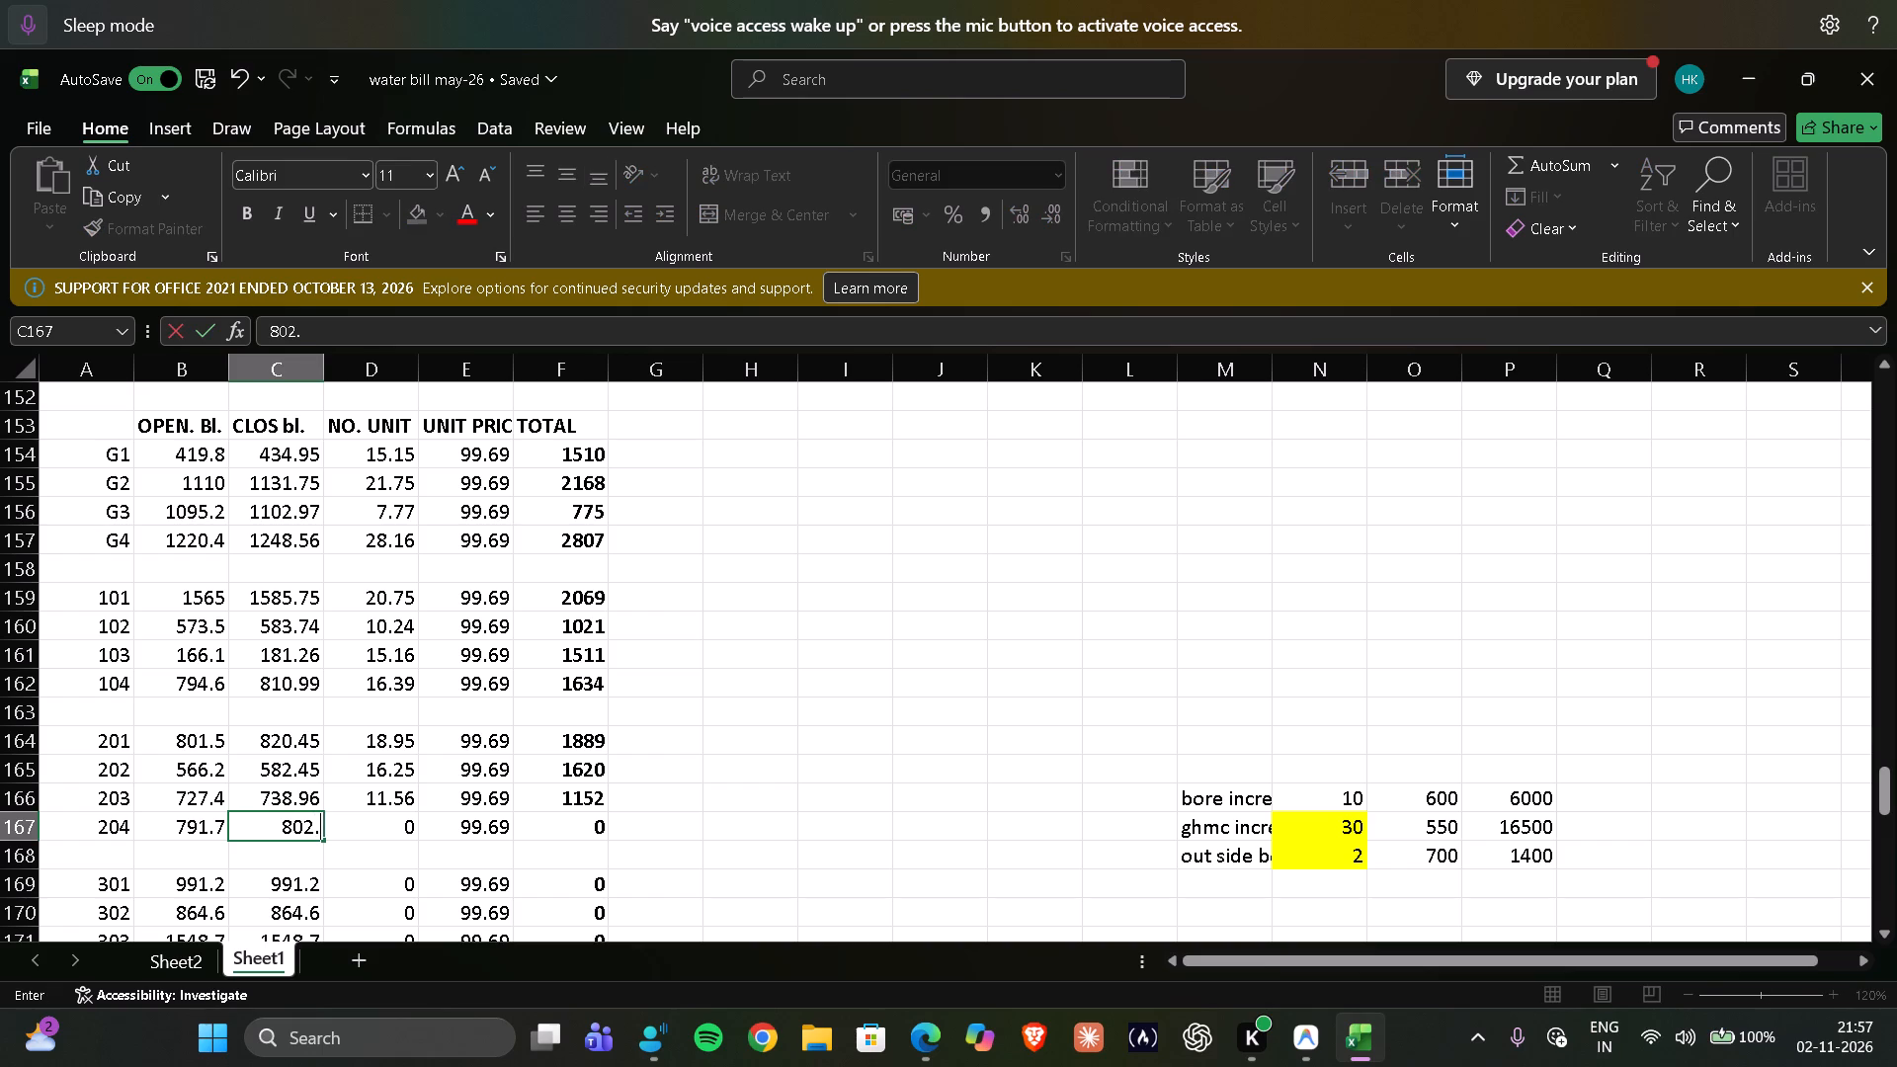
key("7")
key("Return")
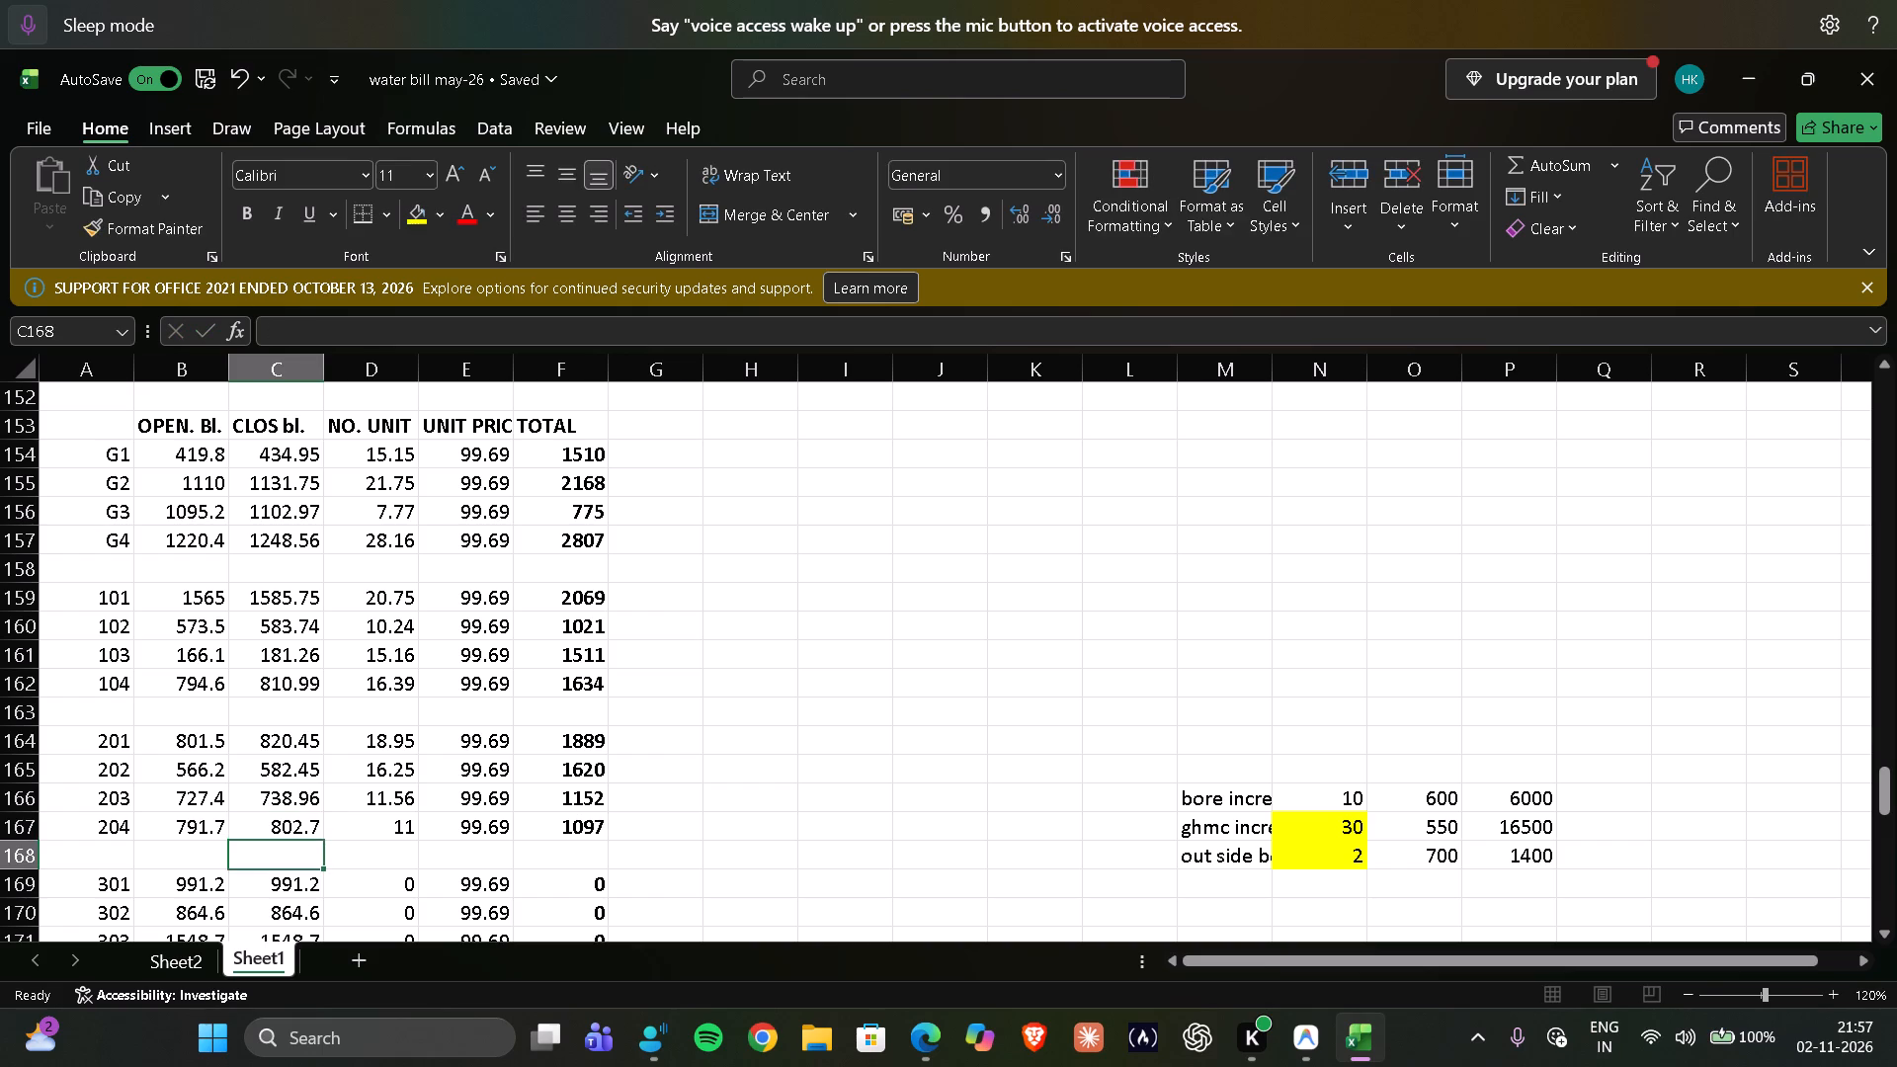
Enter the closing balances for units 301 to 304 in the Sep-26 block as 1016.25, 865.82, 1573.33 and 809.5.
key("Return")
key("Return")
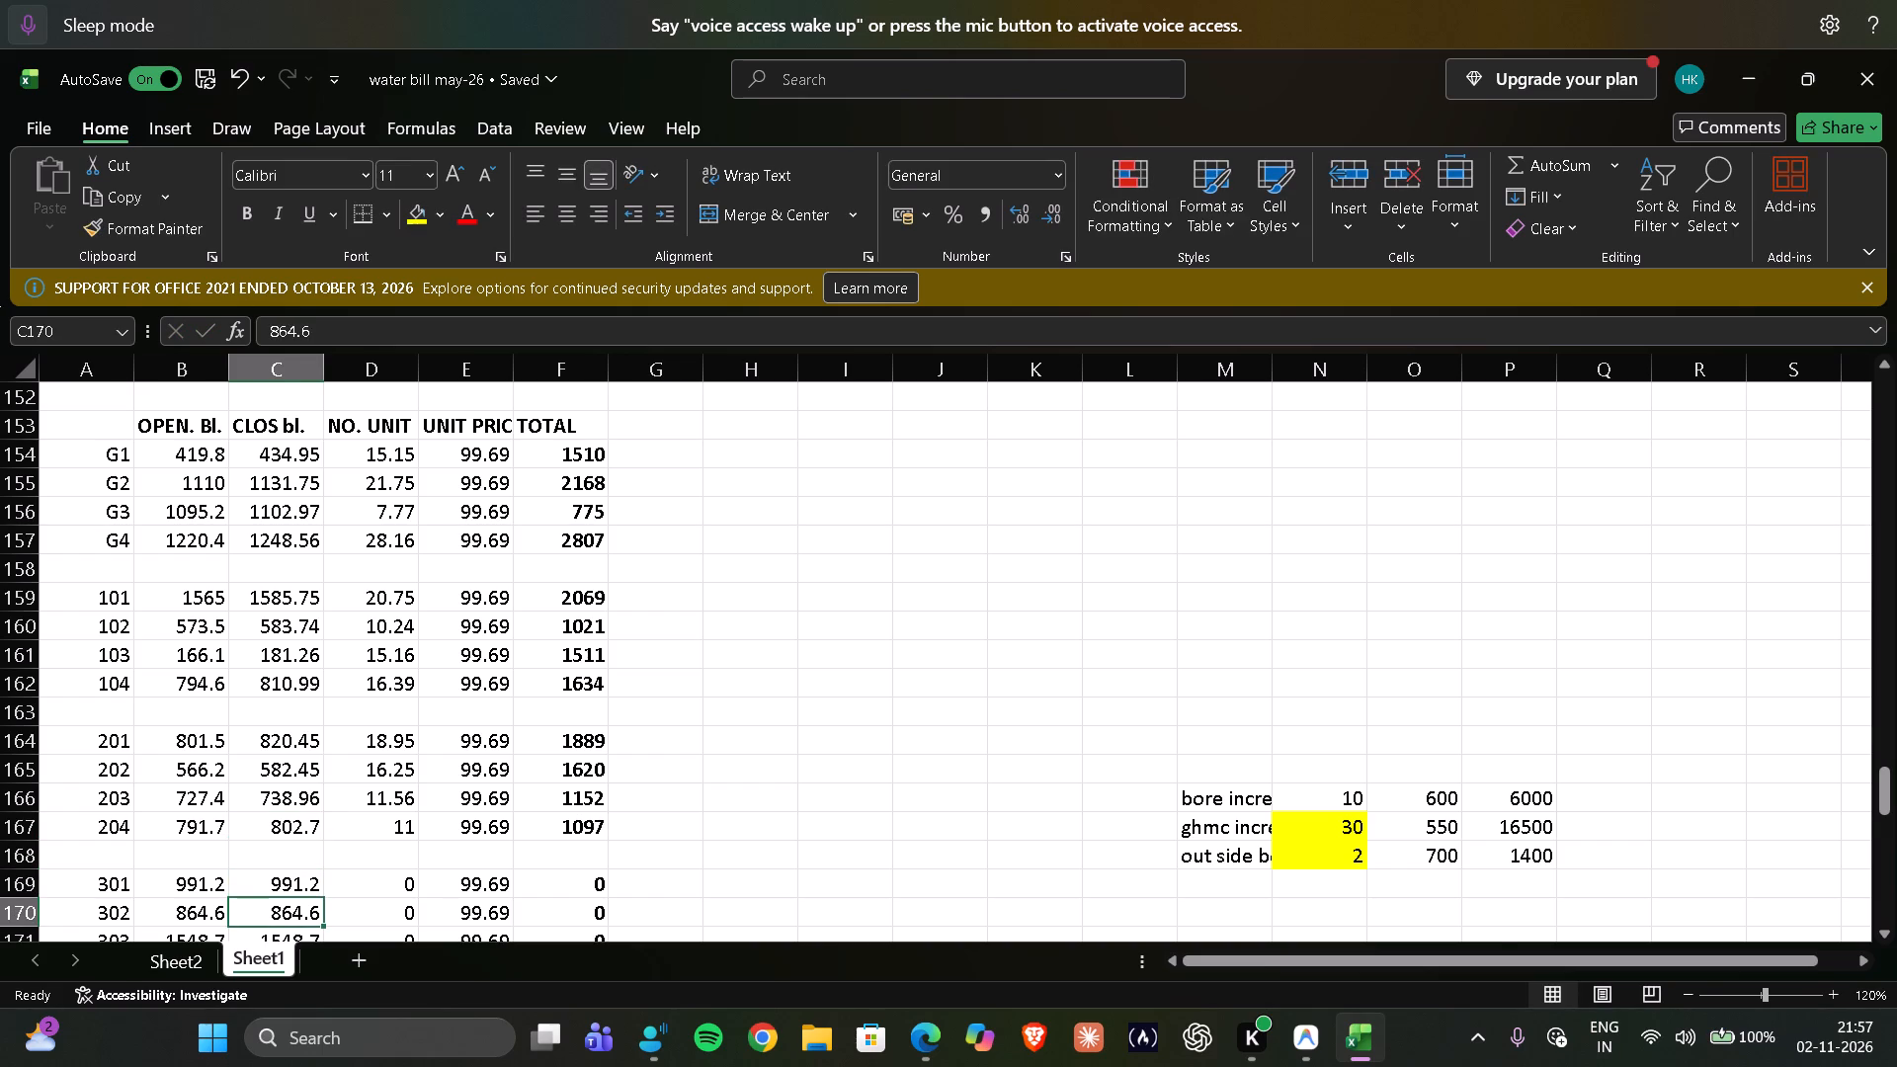
scroll(662, 385, "down", 4)
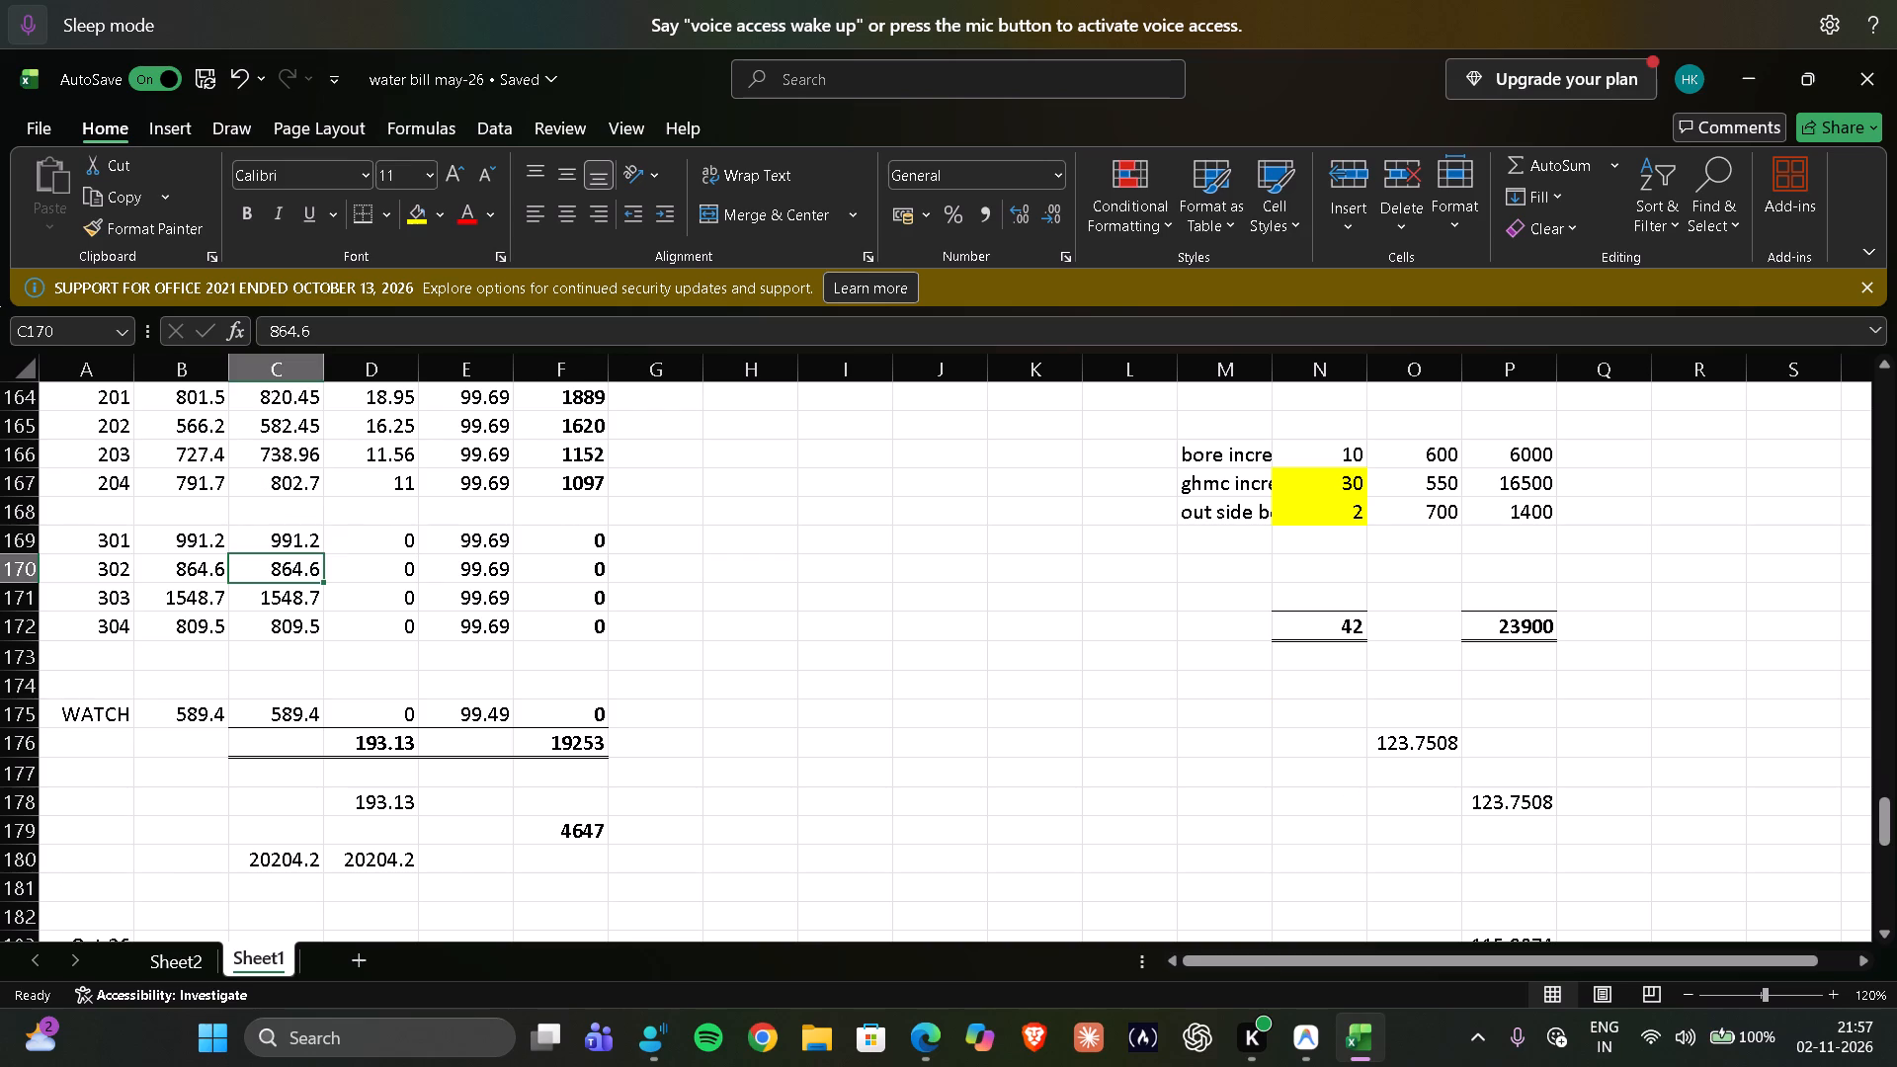
key("Up")
type("1016")
type(".25")
key("Return")
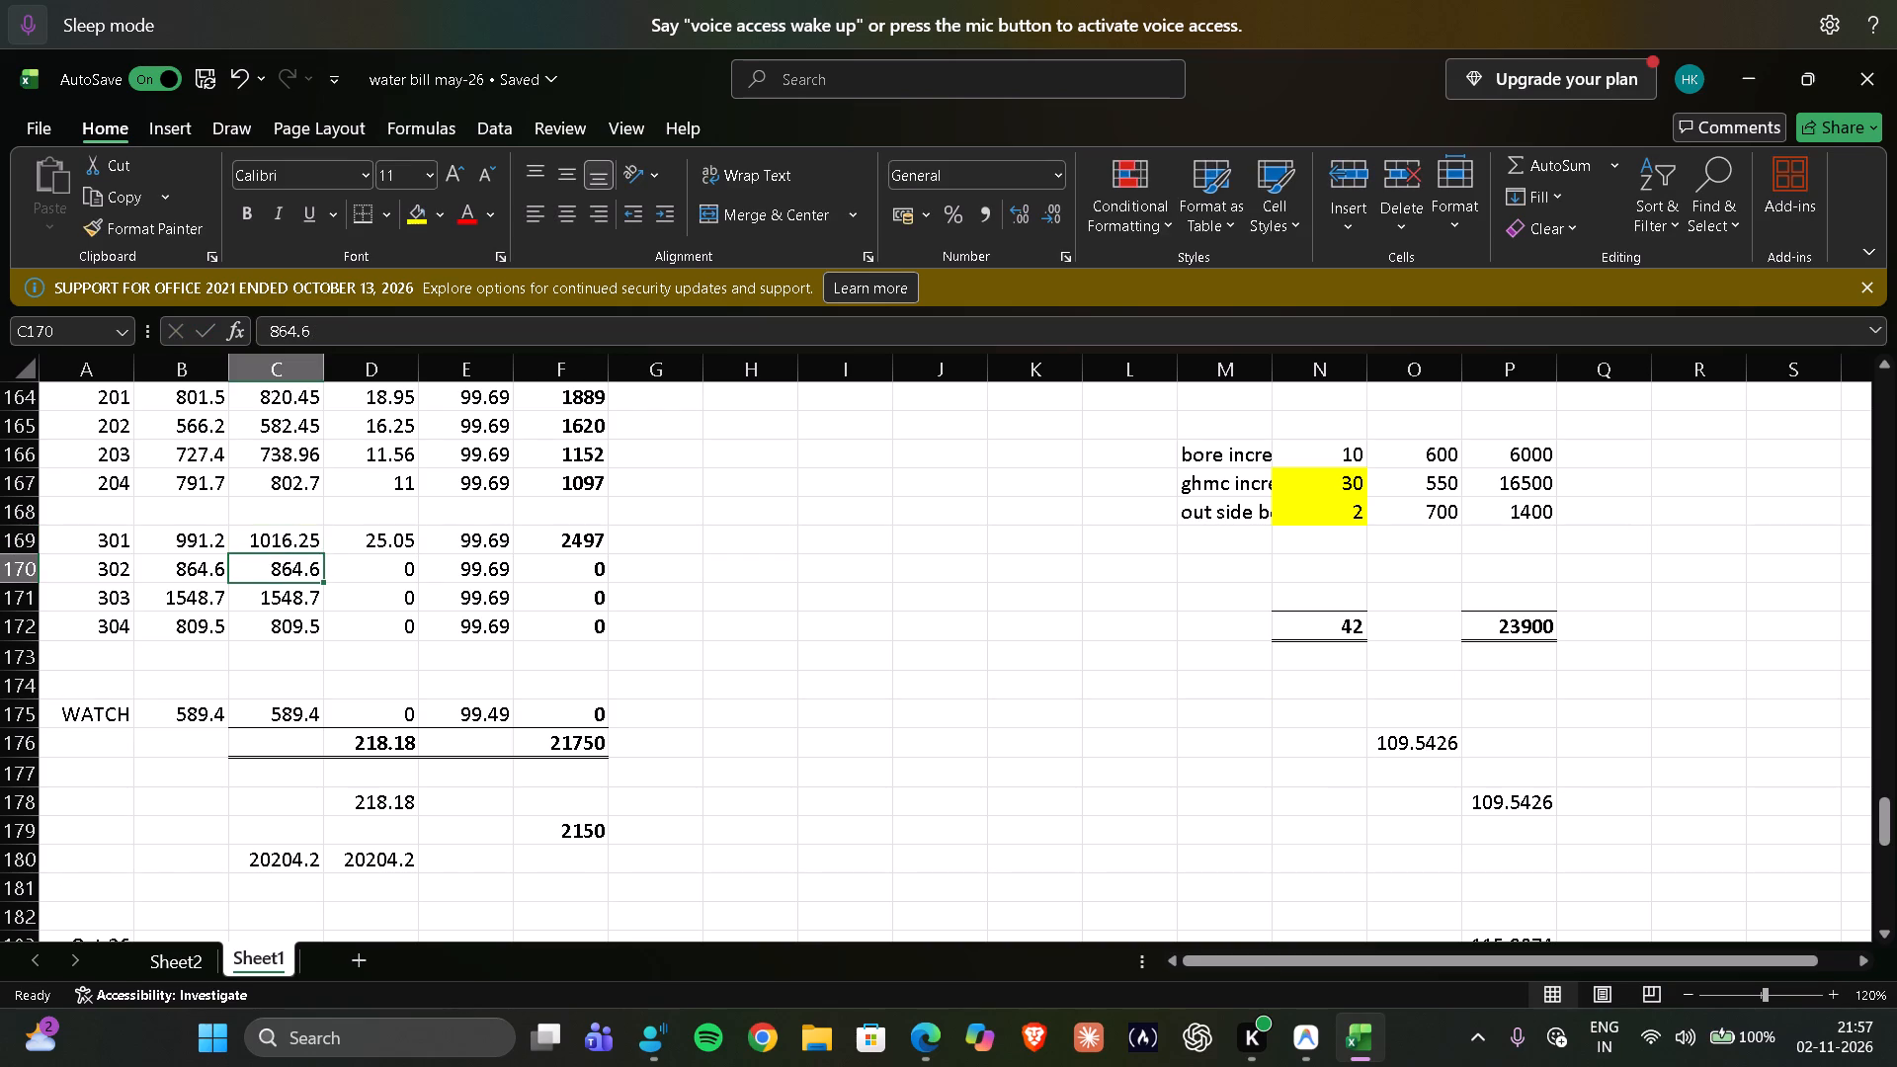
type("865")
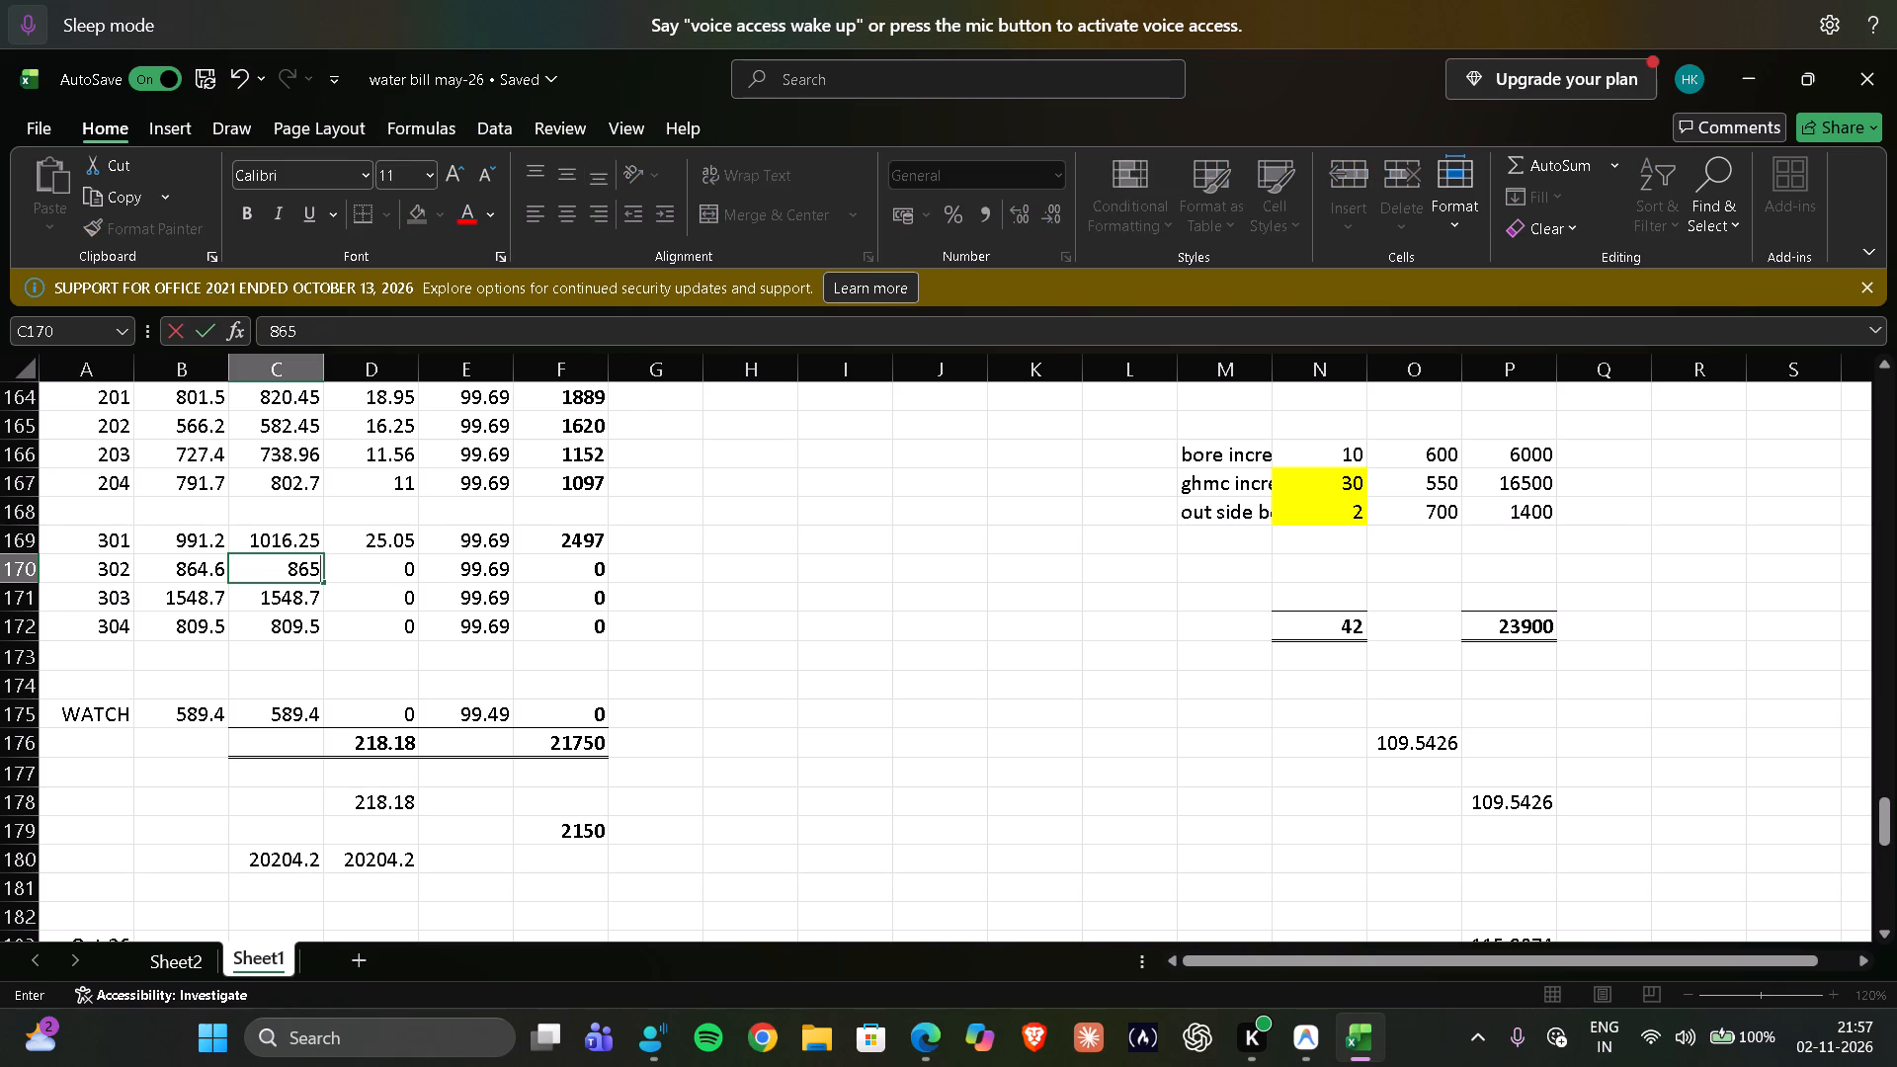
type(".82")
key("Return")
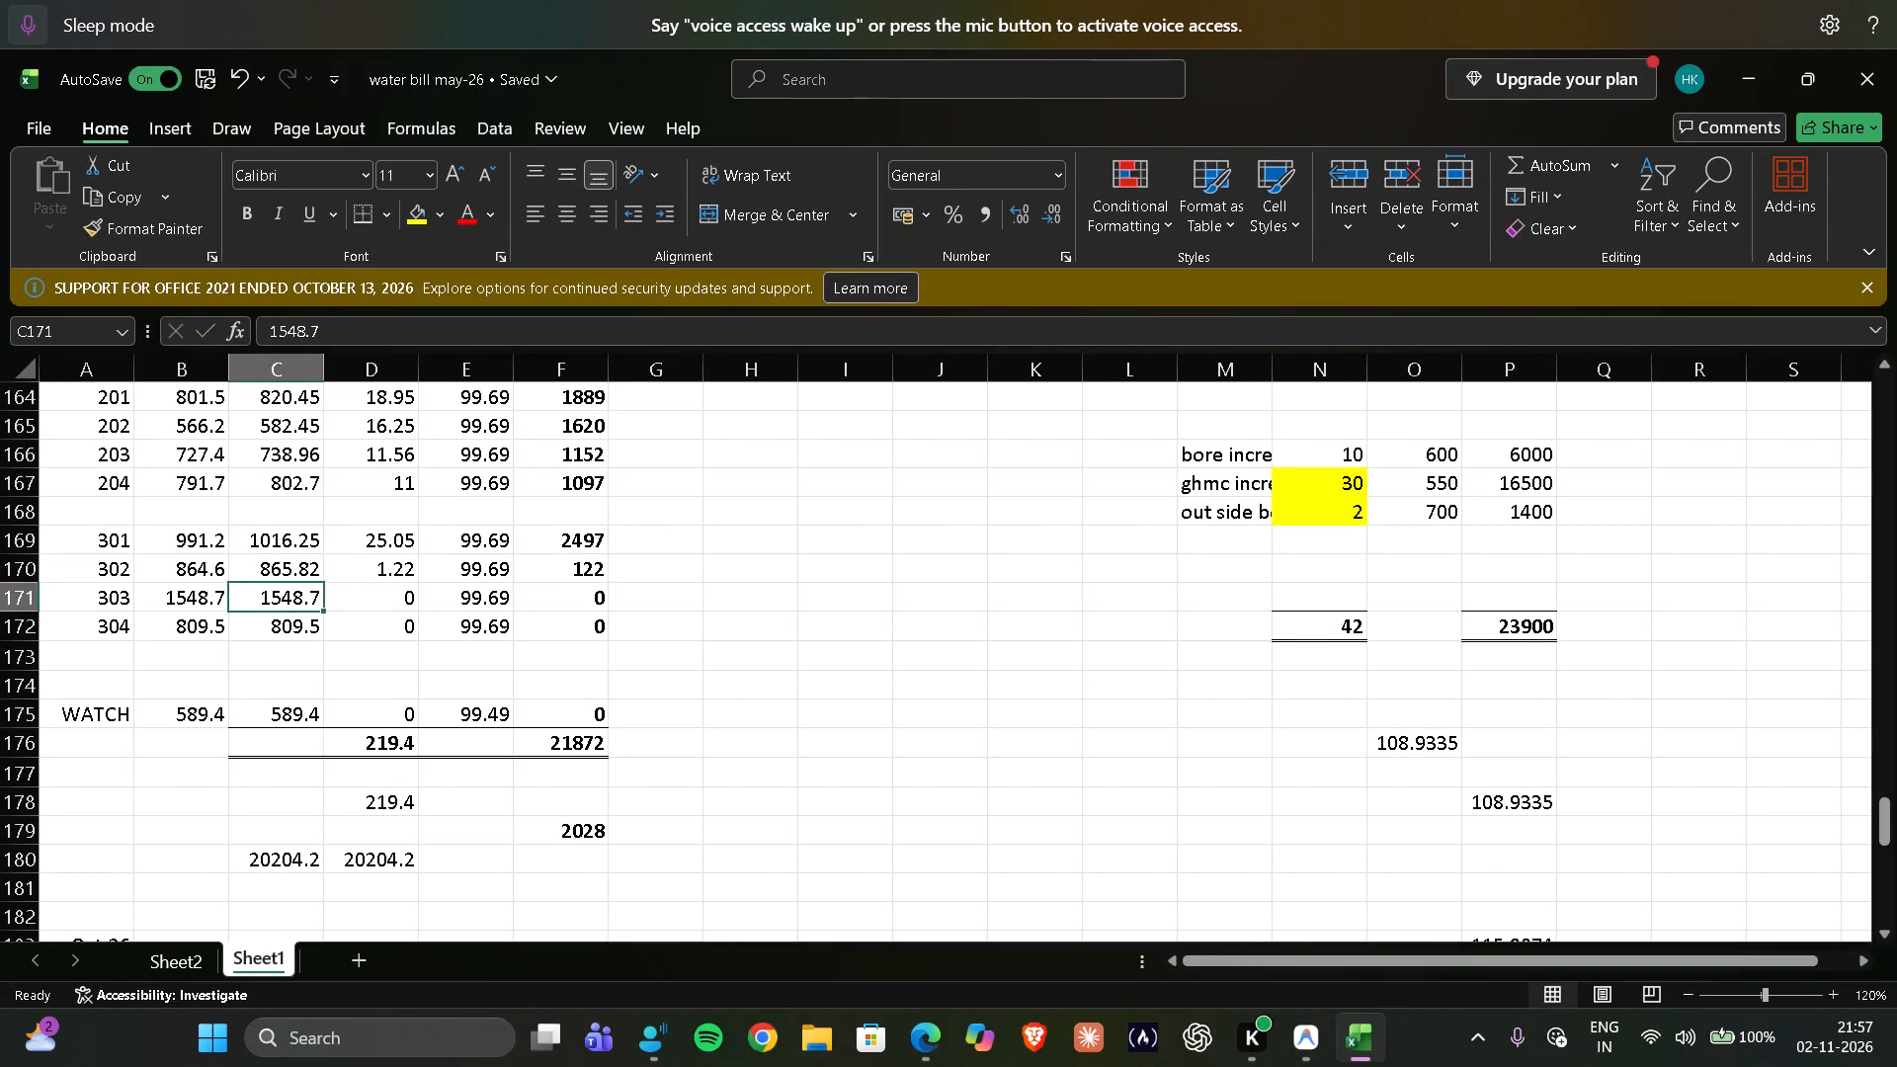
type("157")
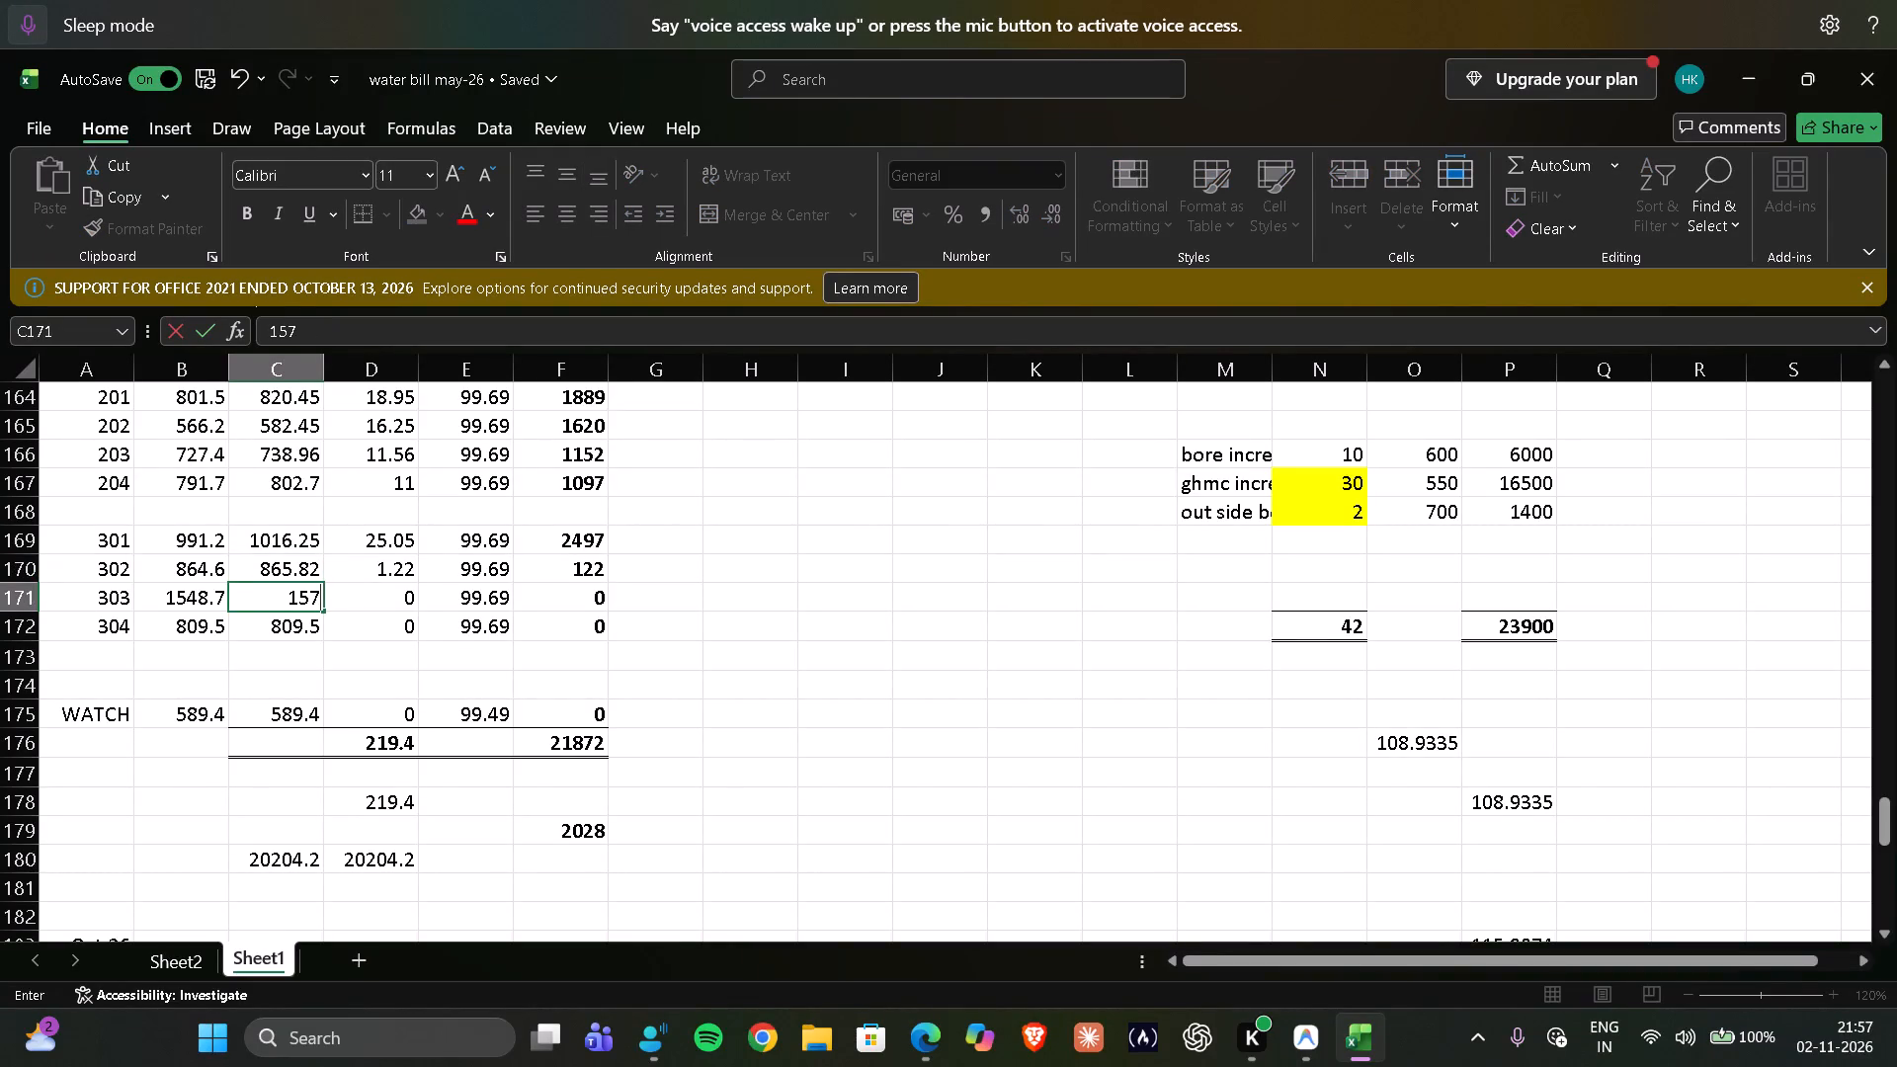
type("3.33")
key("Return")
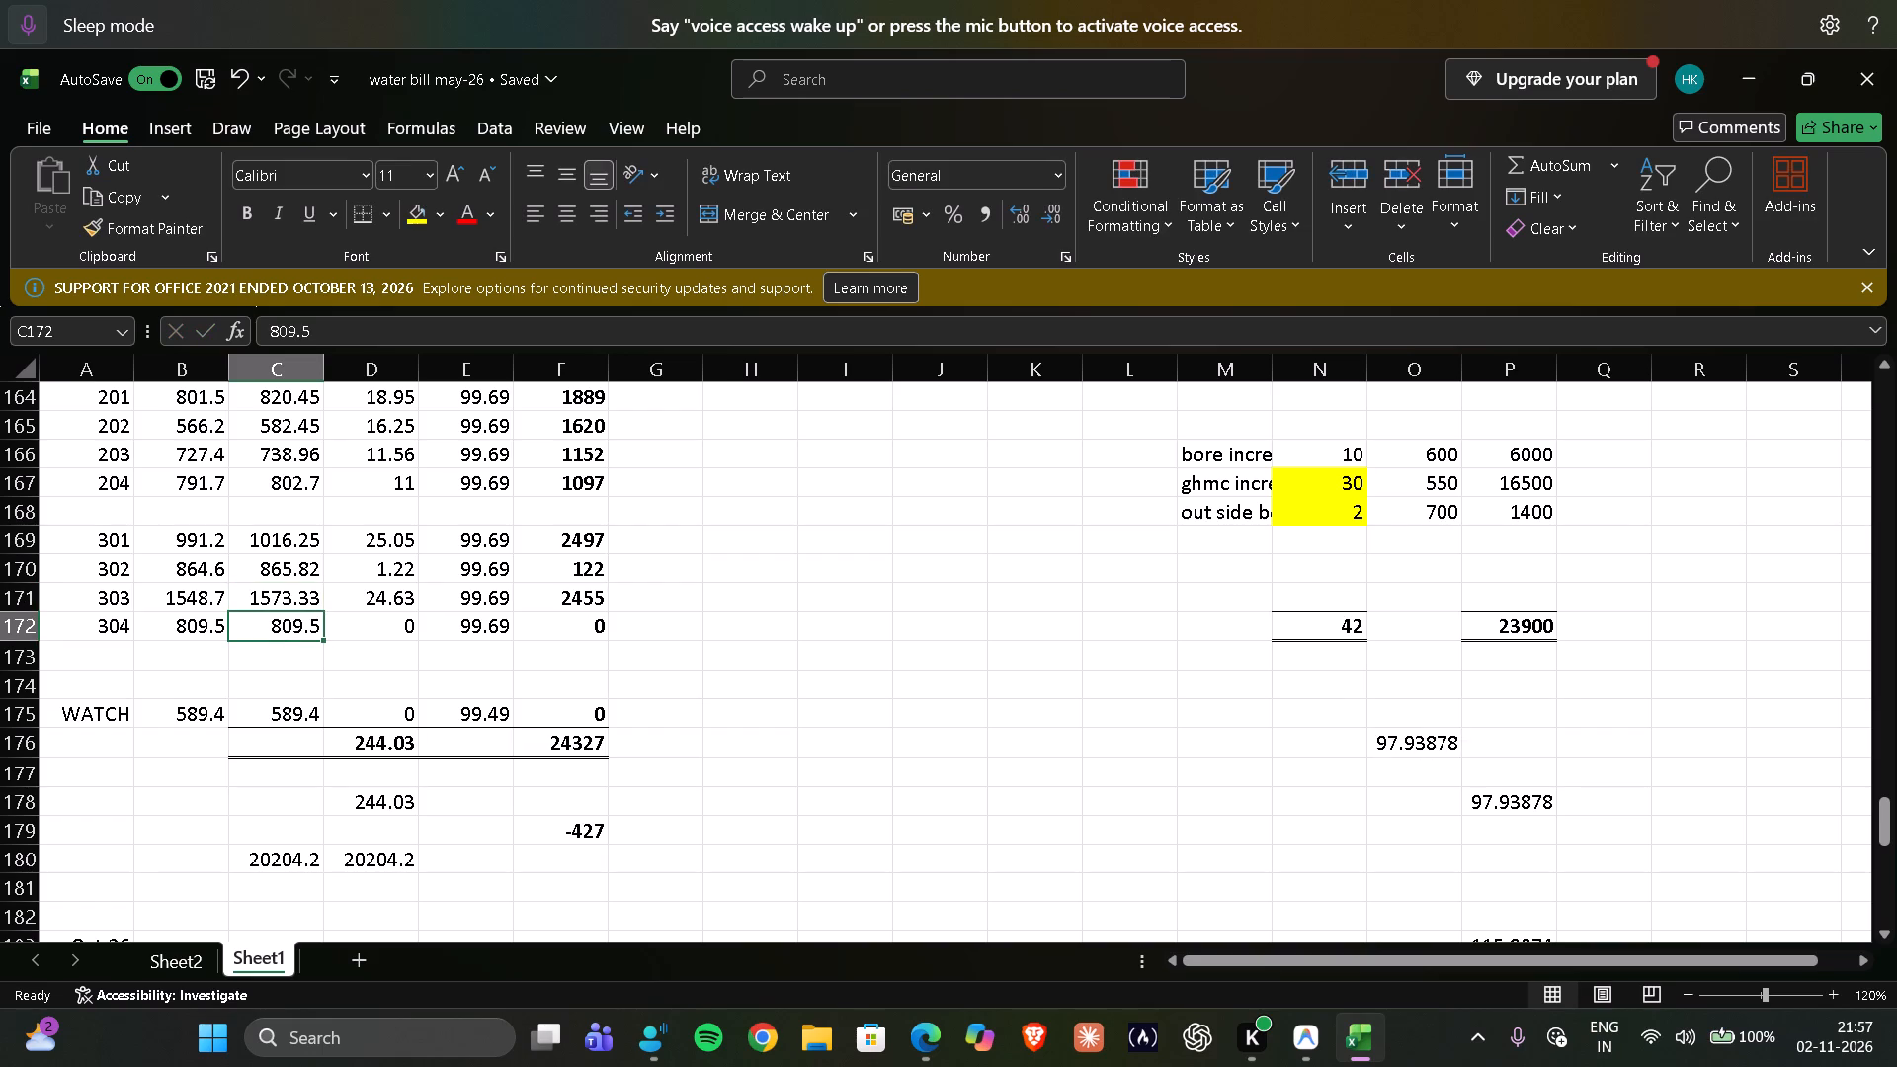
type("809")
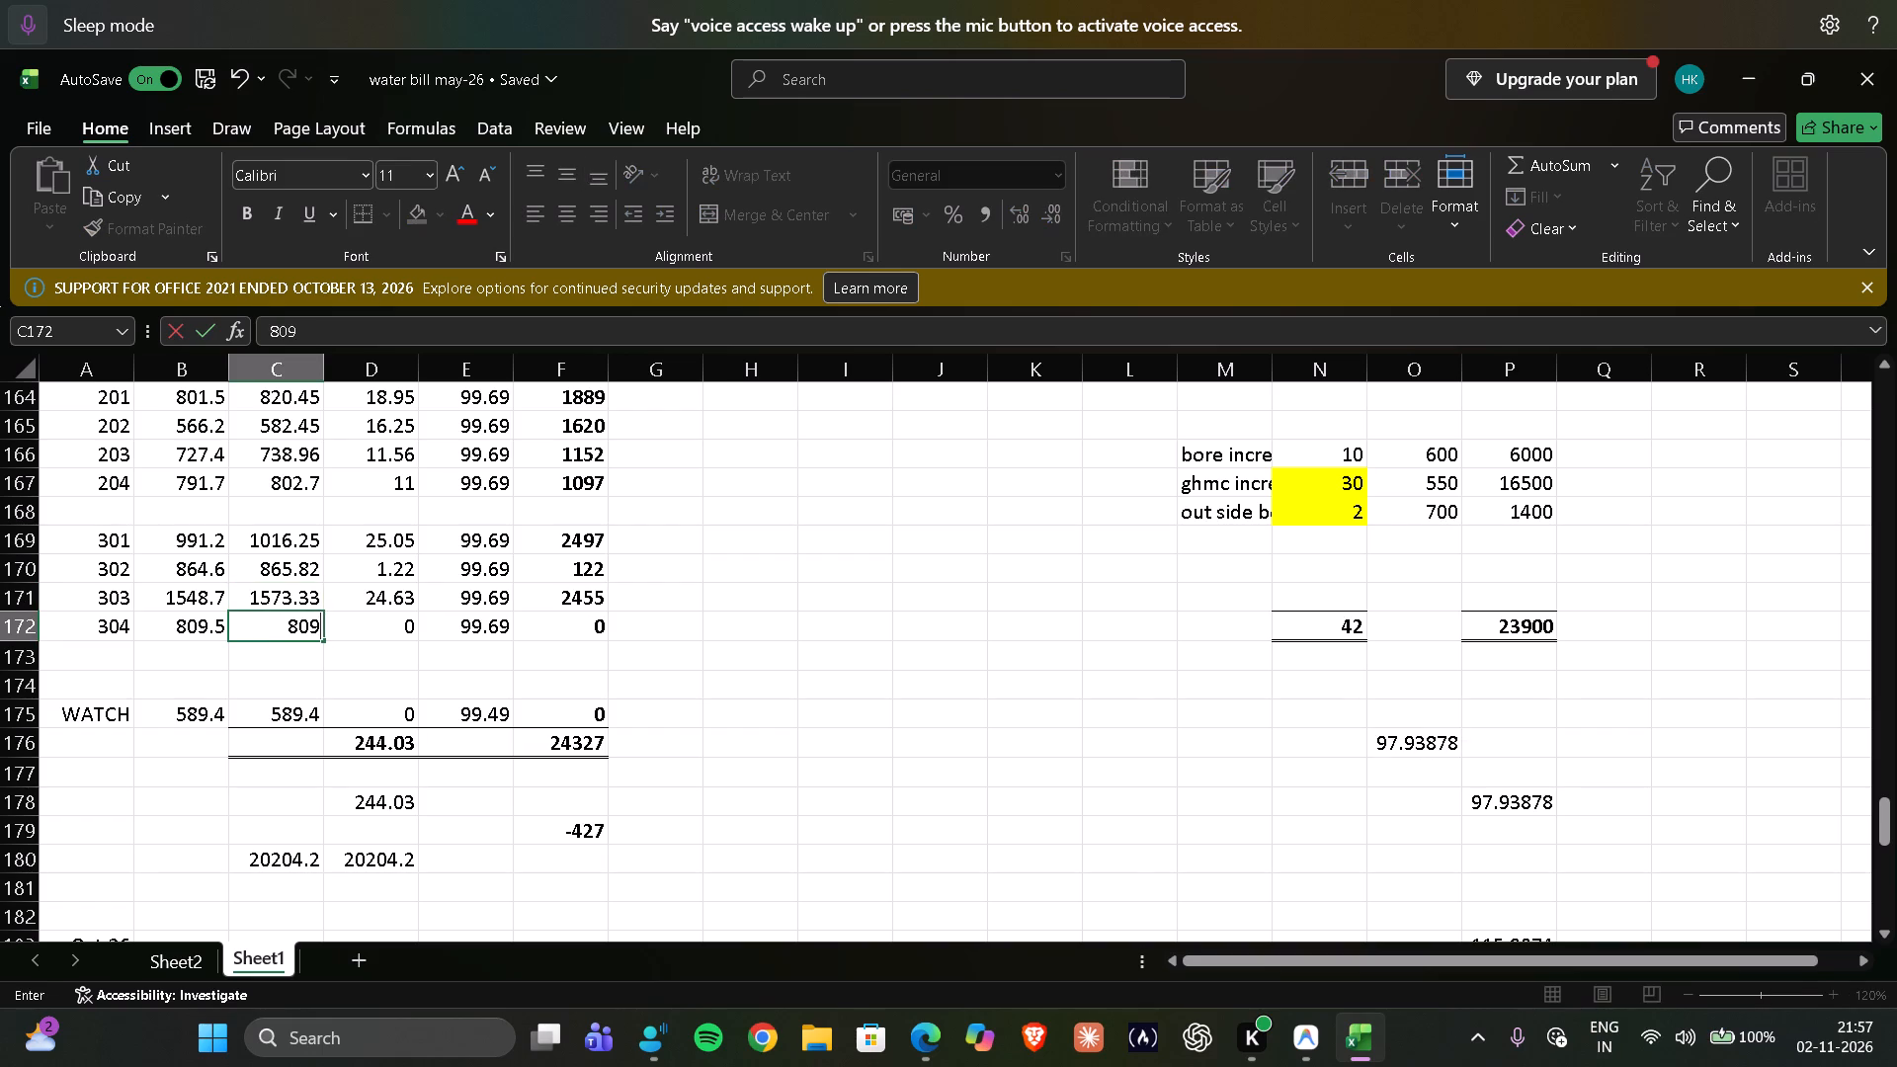
key("period")
key("5")
key("Return")
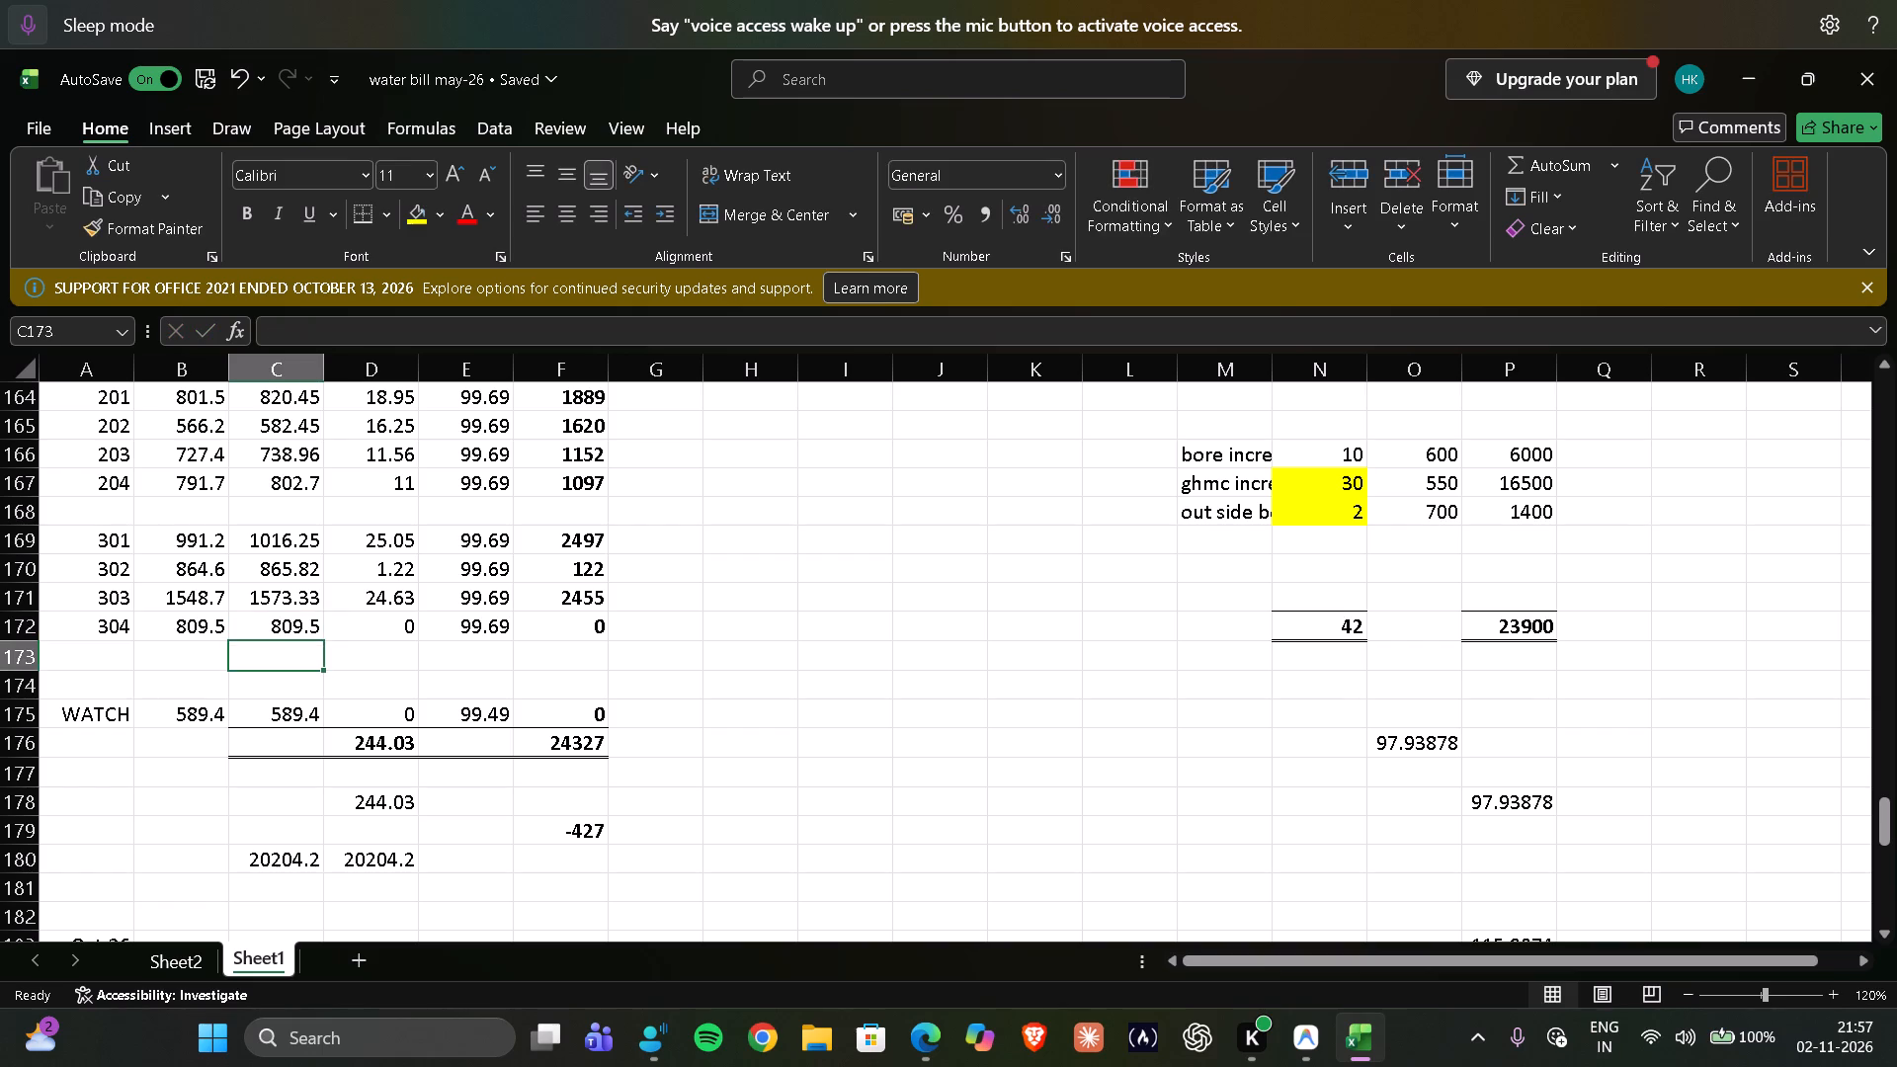
Set the WATCH closing balance in the Sep-26 block to 597.4.
key("Return")
key("Return")
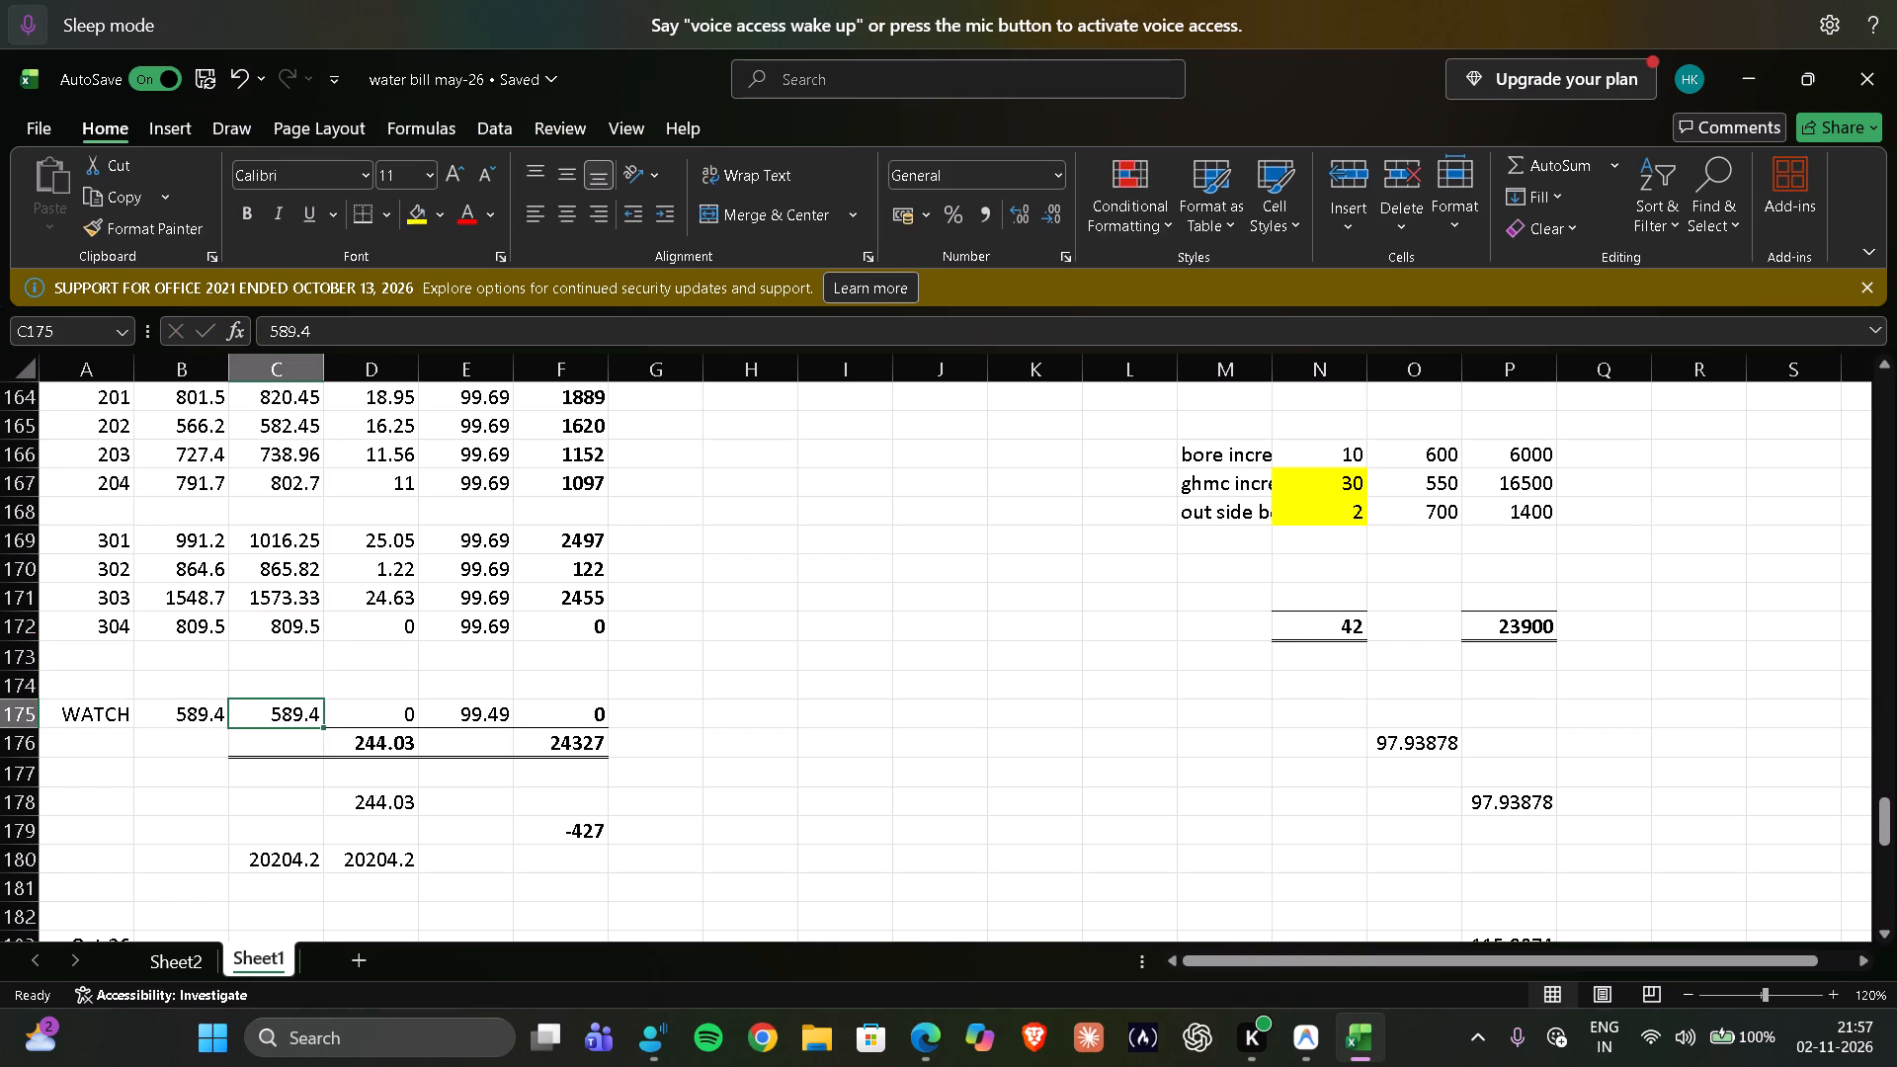
type("597.4")
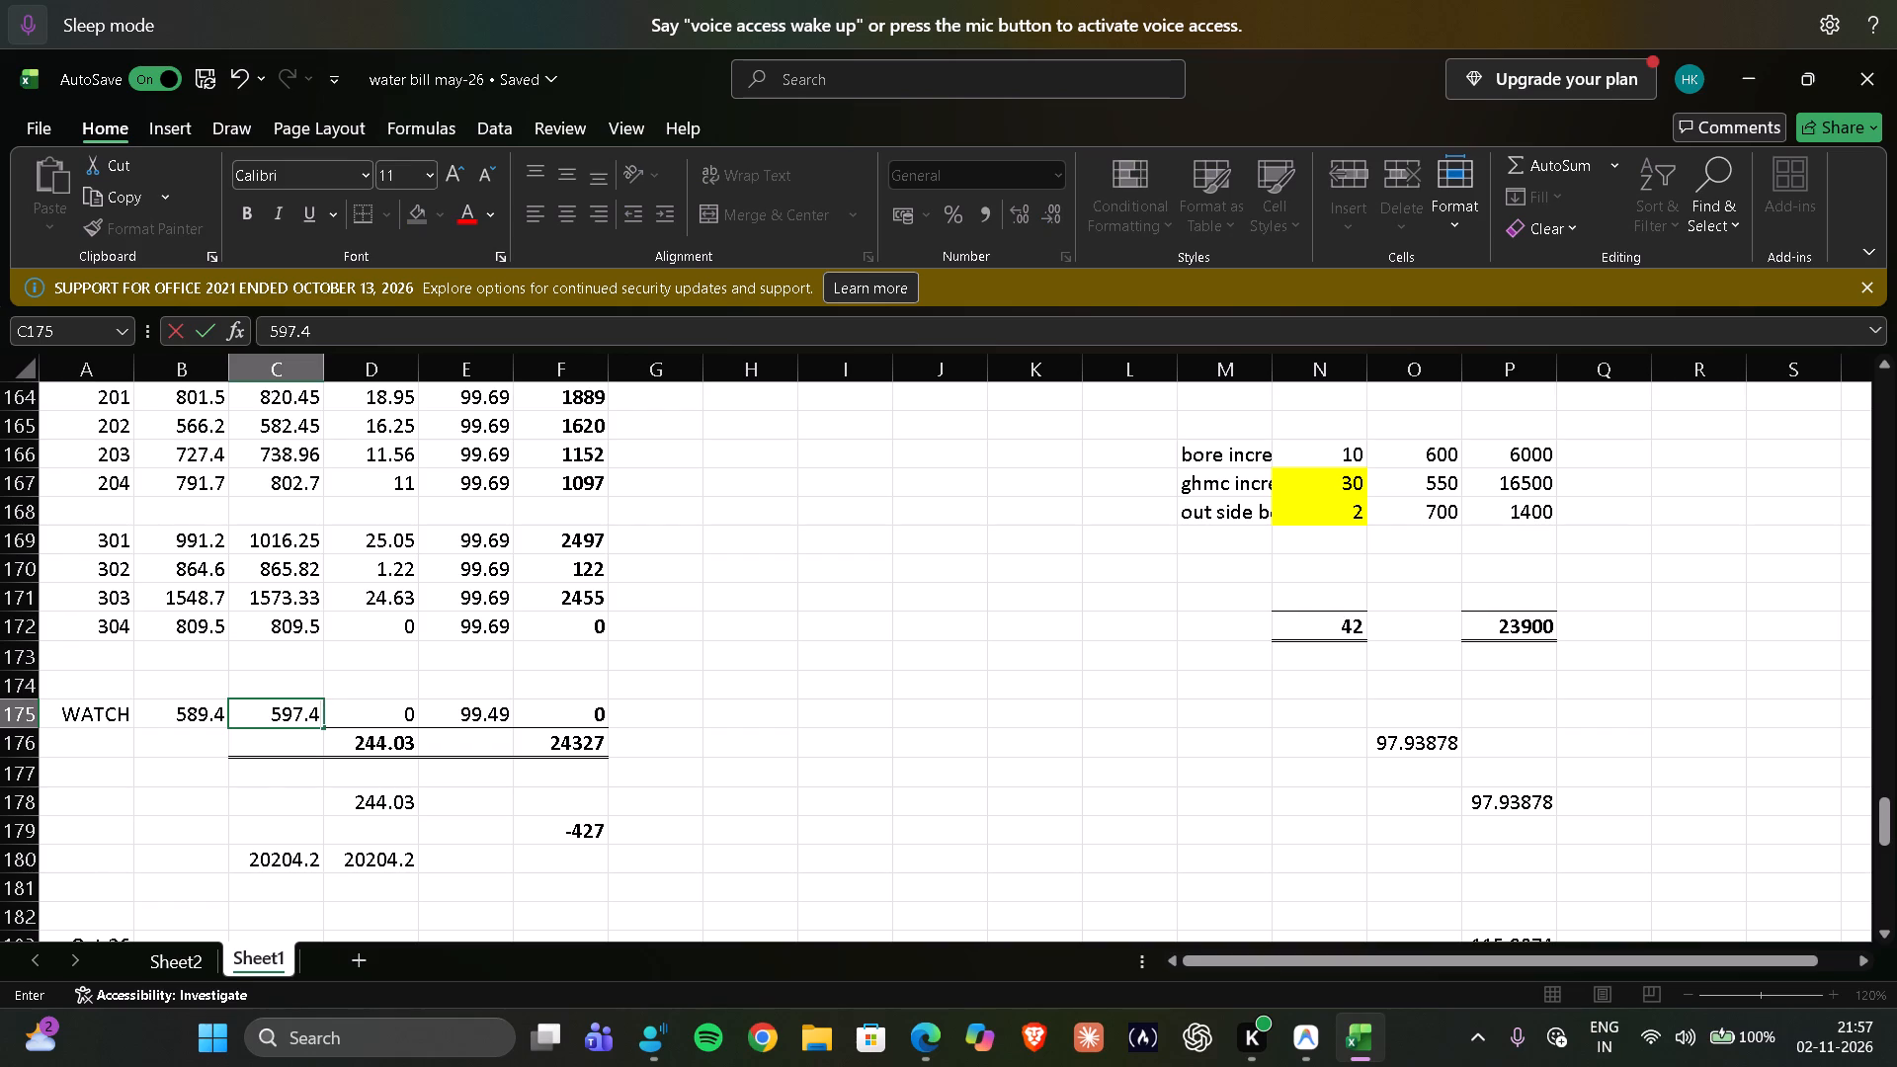
key("Return")
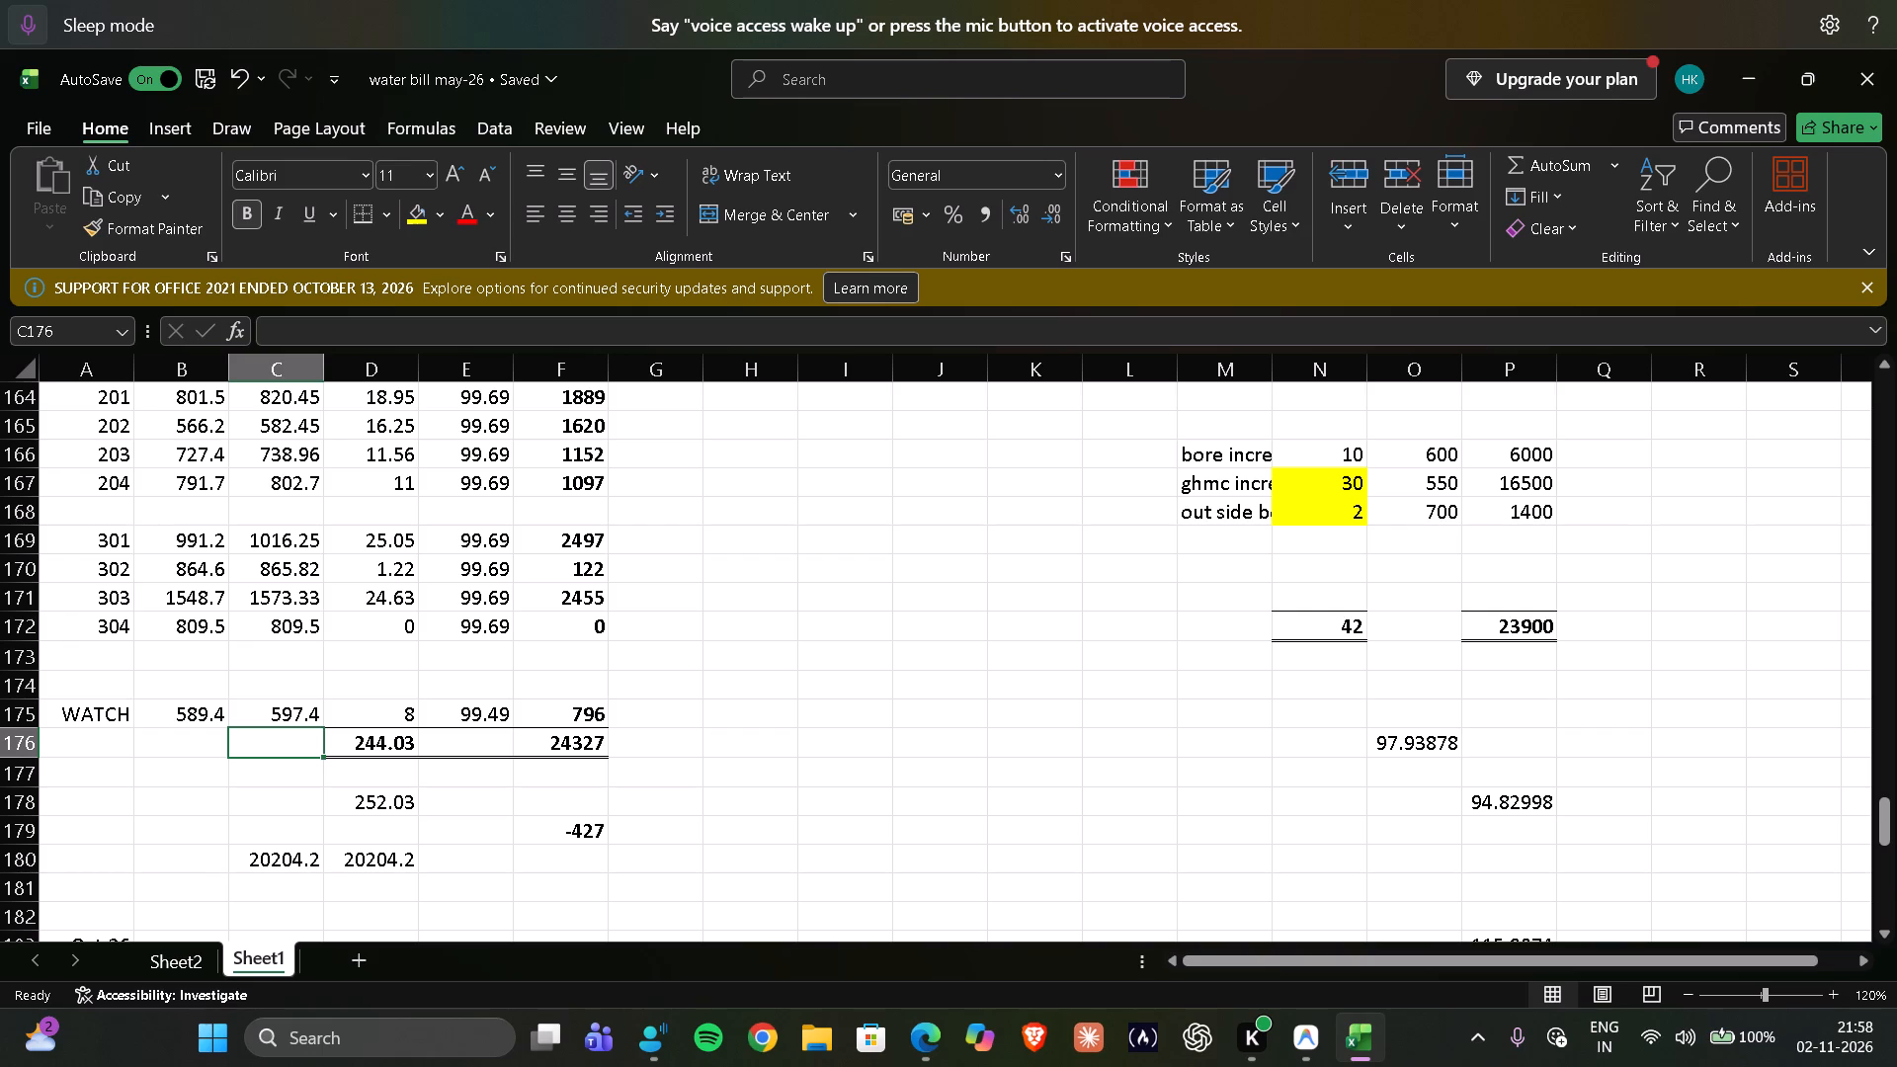
Check the Sep-26 closing balances one by one for units G1 to G4 and 101 to 104.
scroll(367, 622, "up", 5)
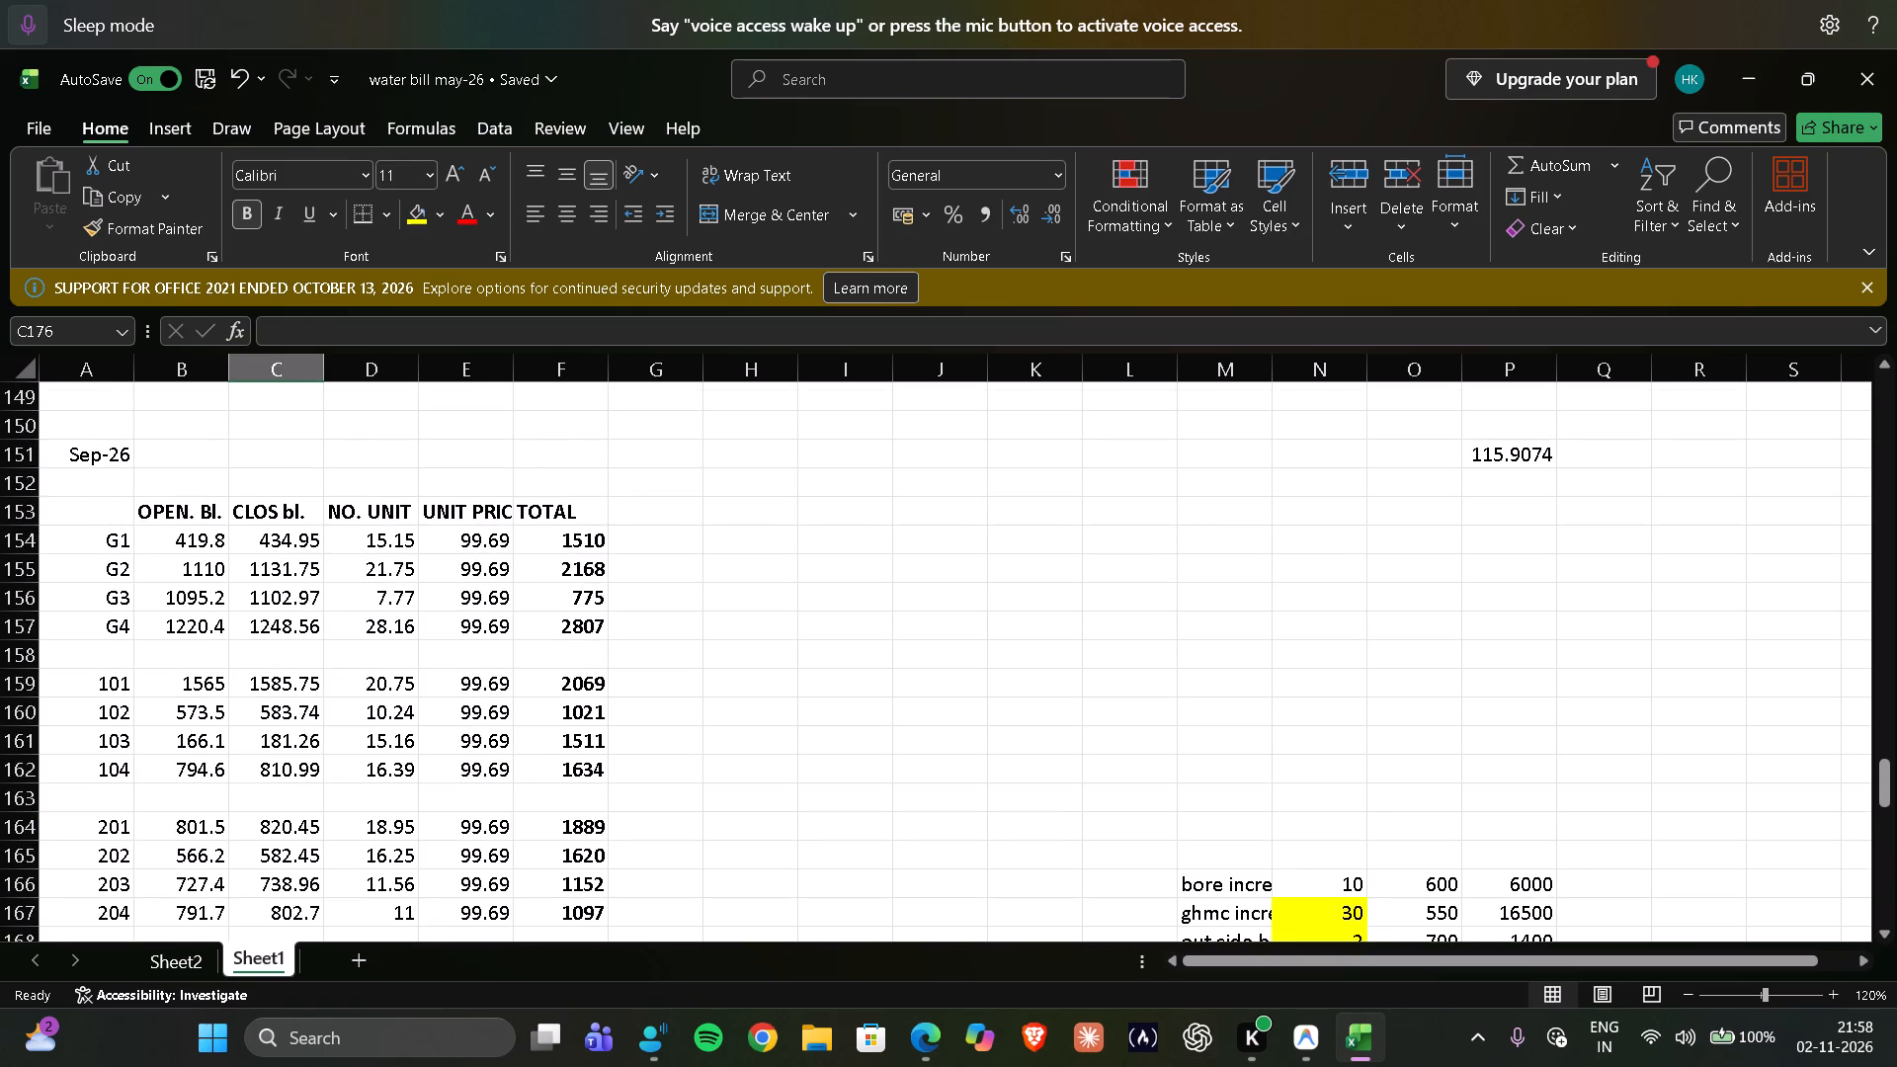
left_click(308, 548)
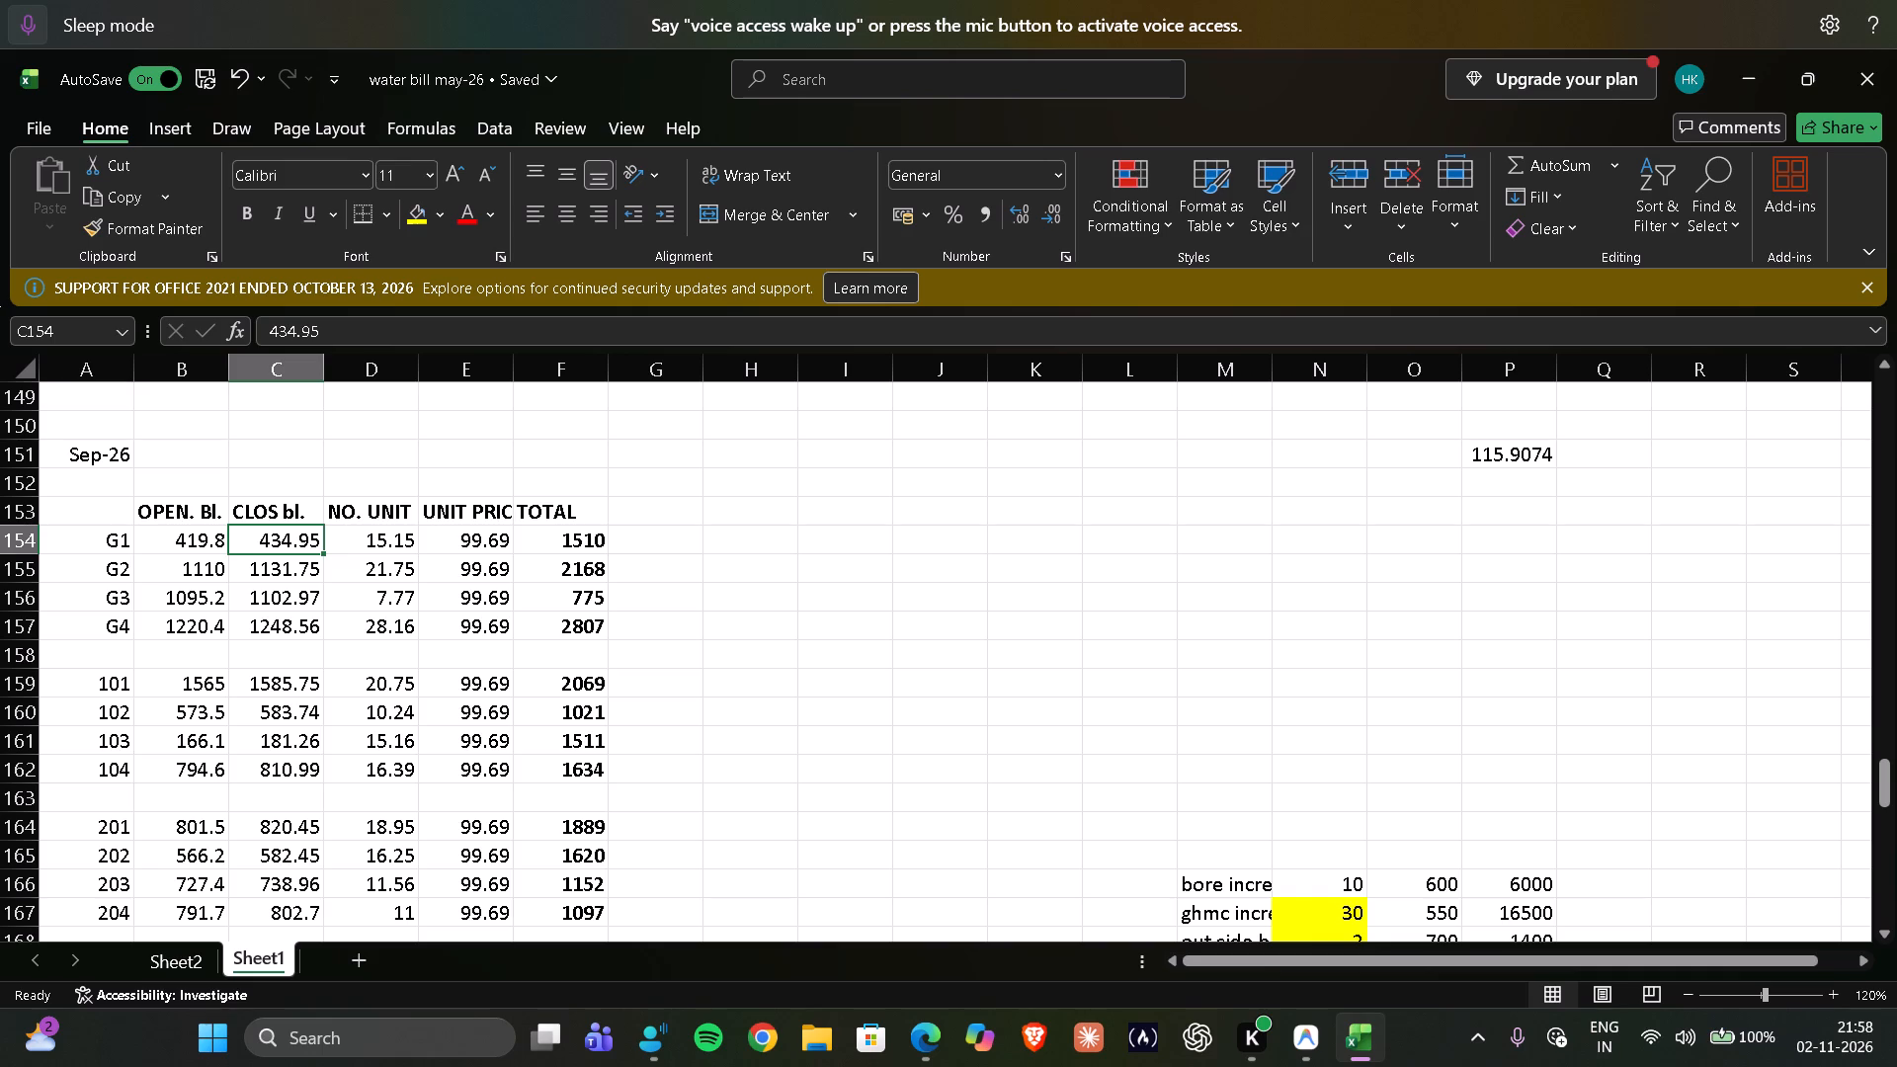
key("Return")
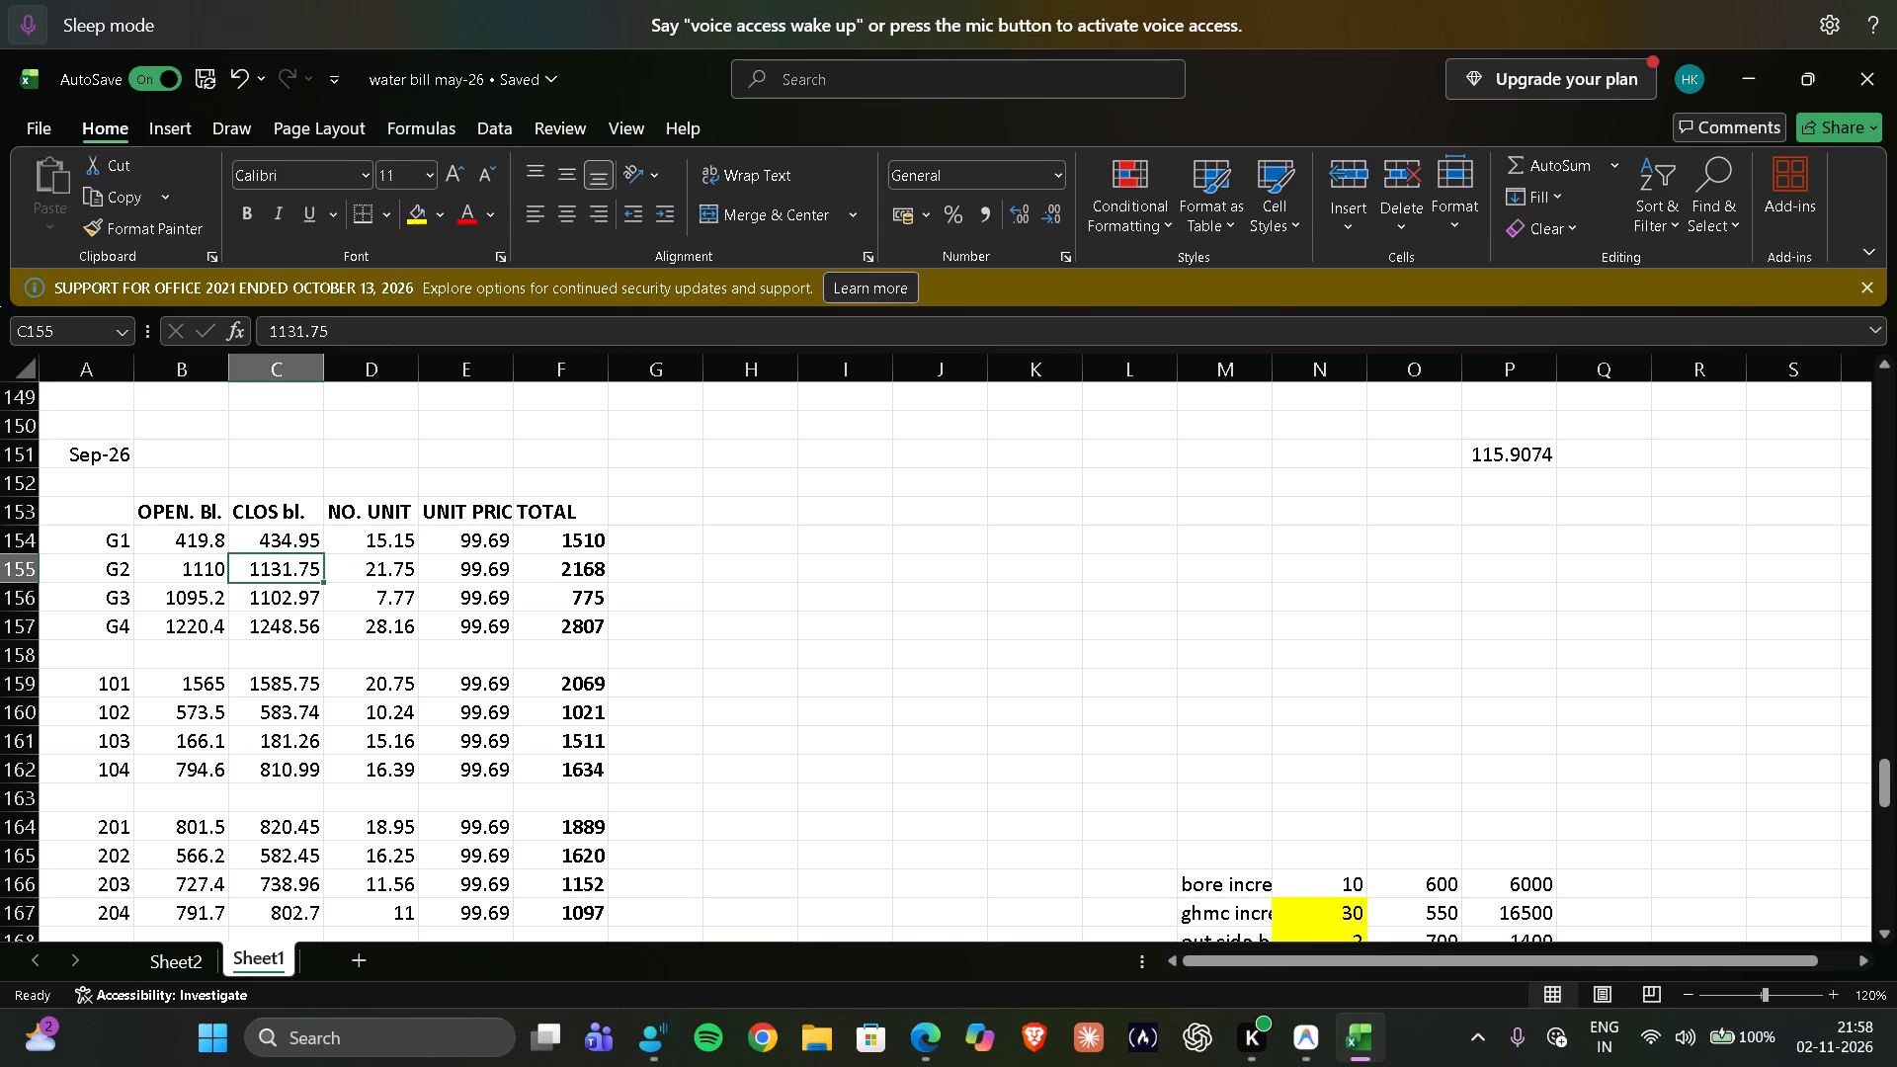
key("Return")
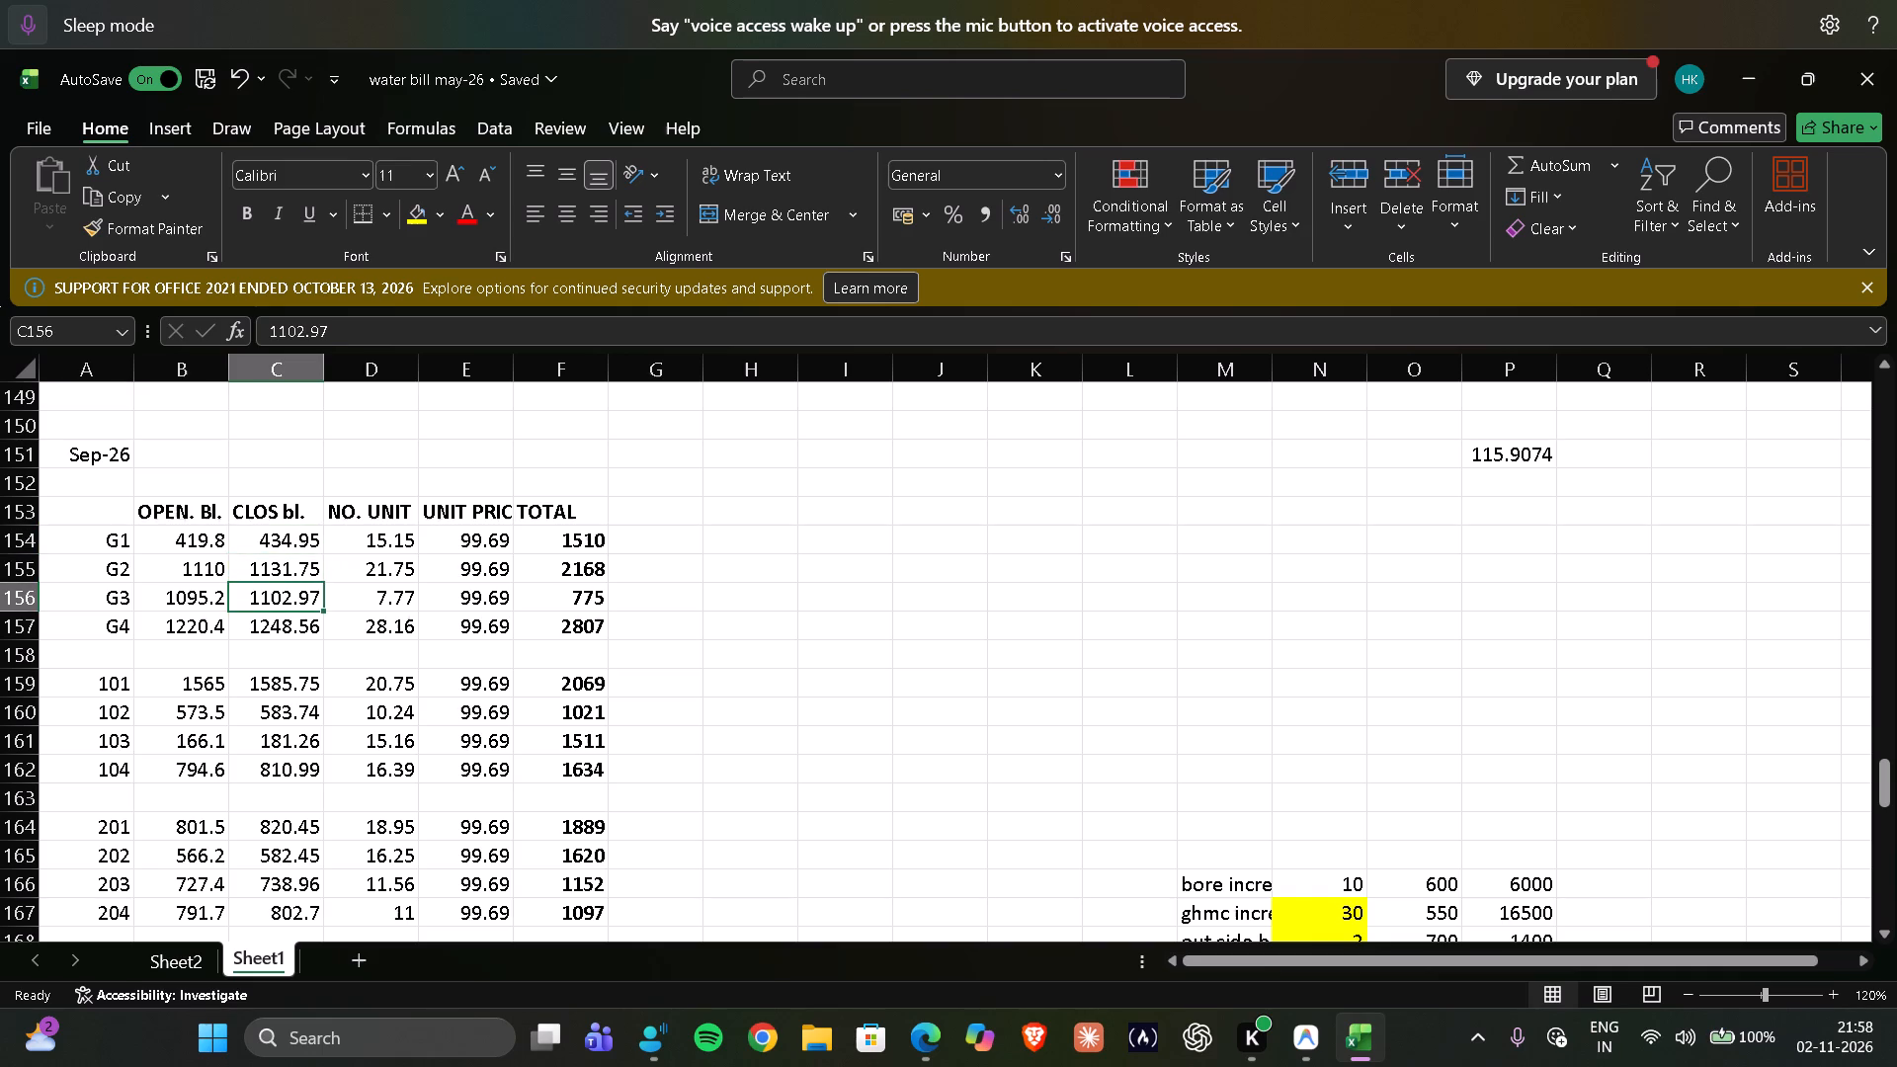
key("Return")
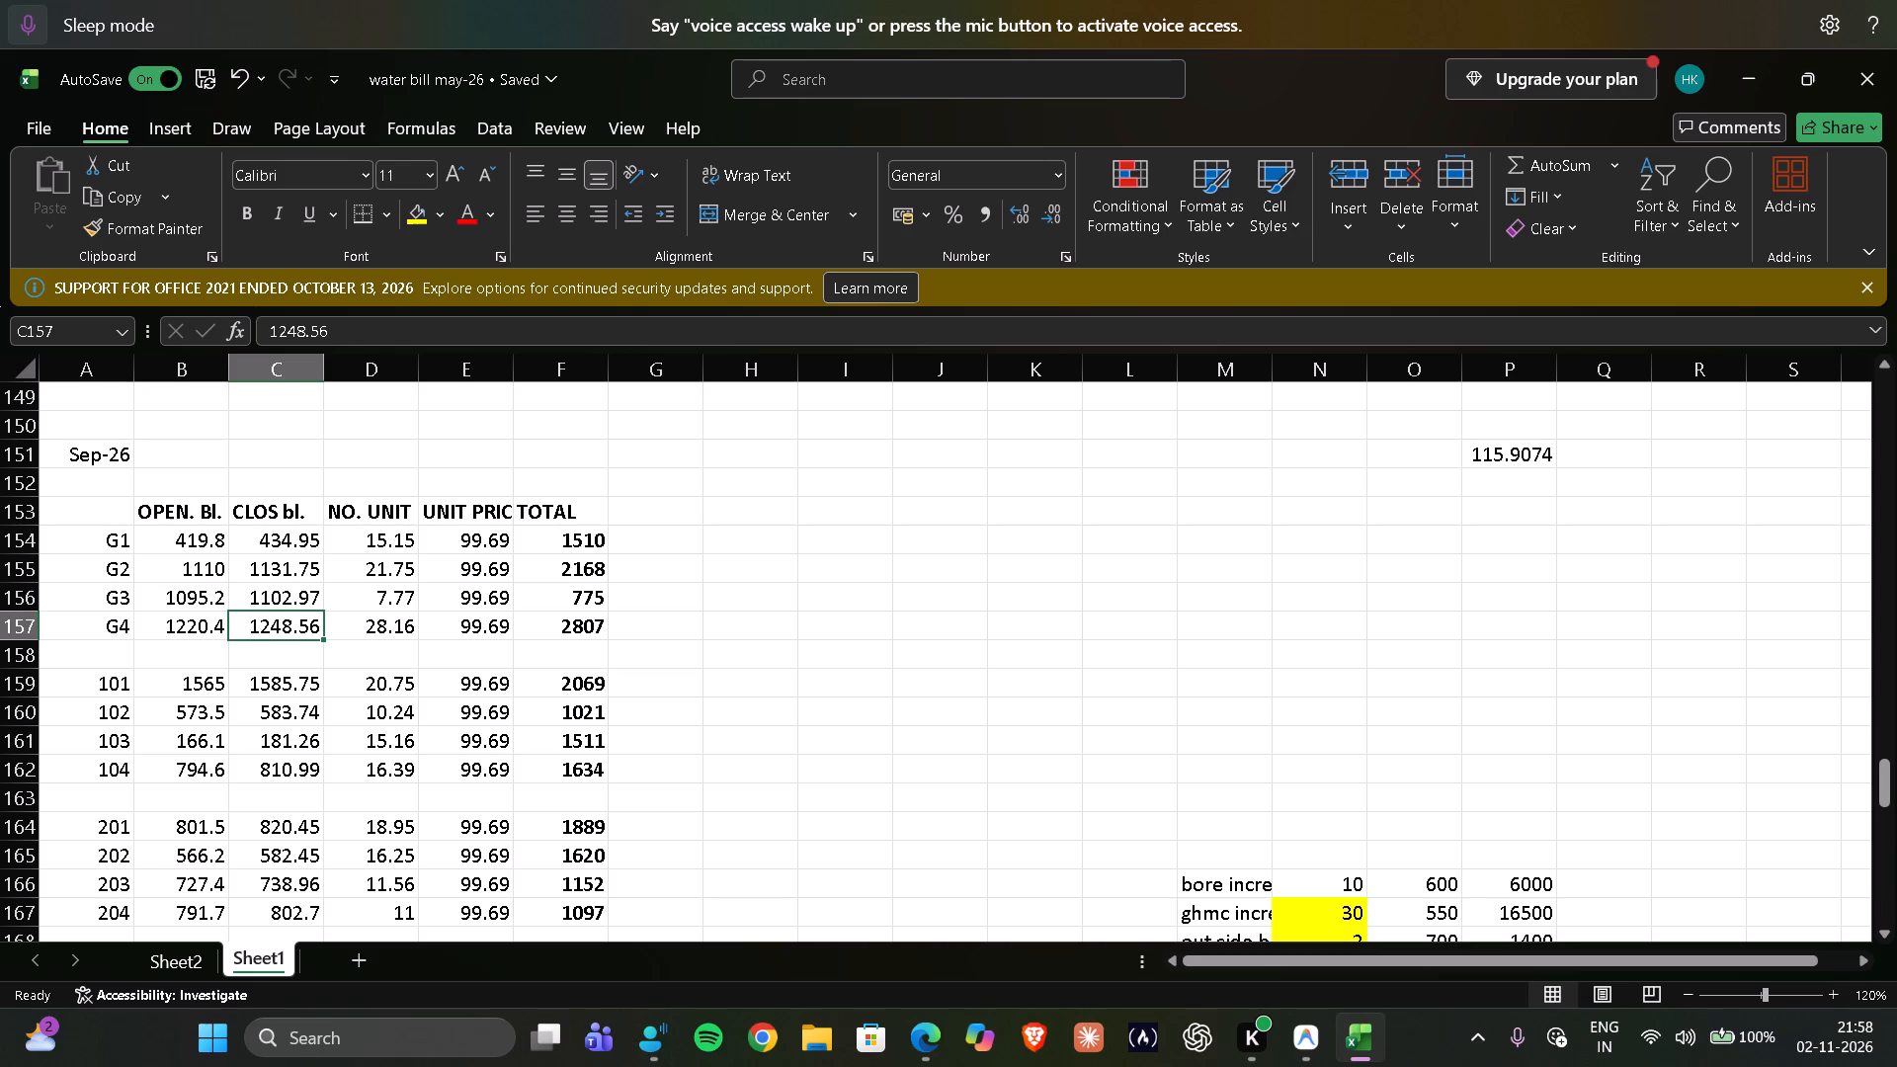
key("Return")
key("Return")
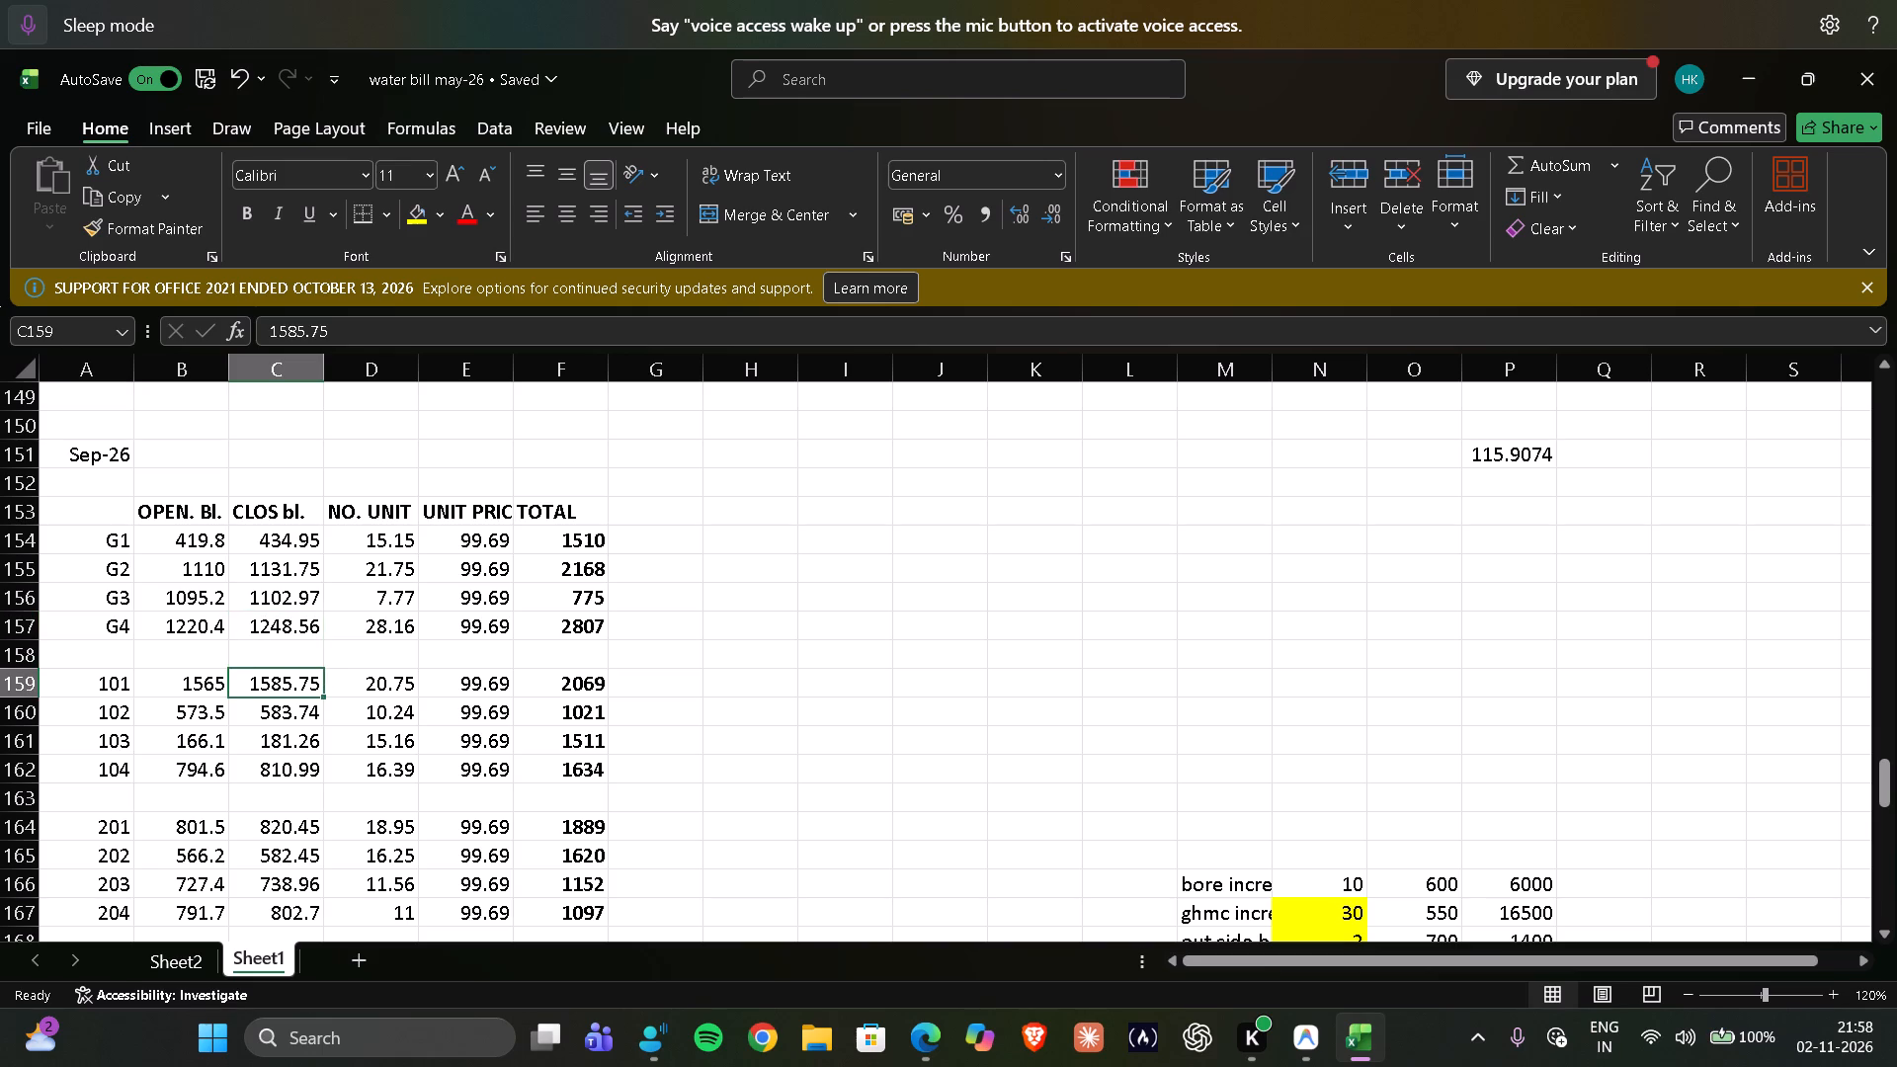
key("Return")
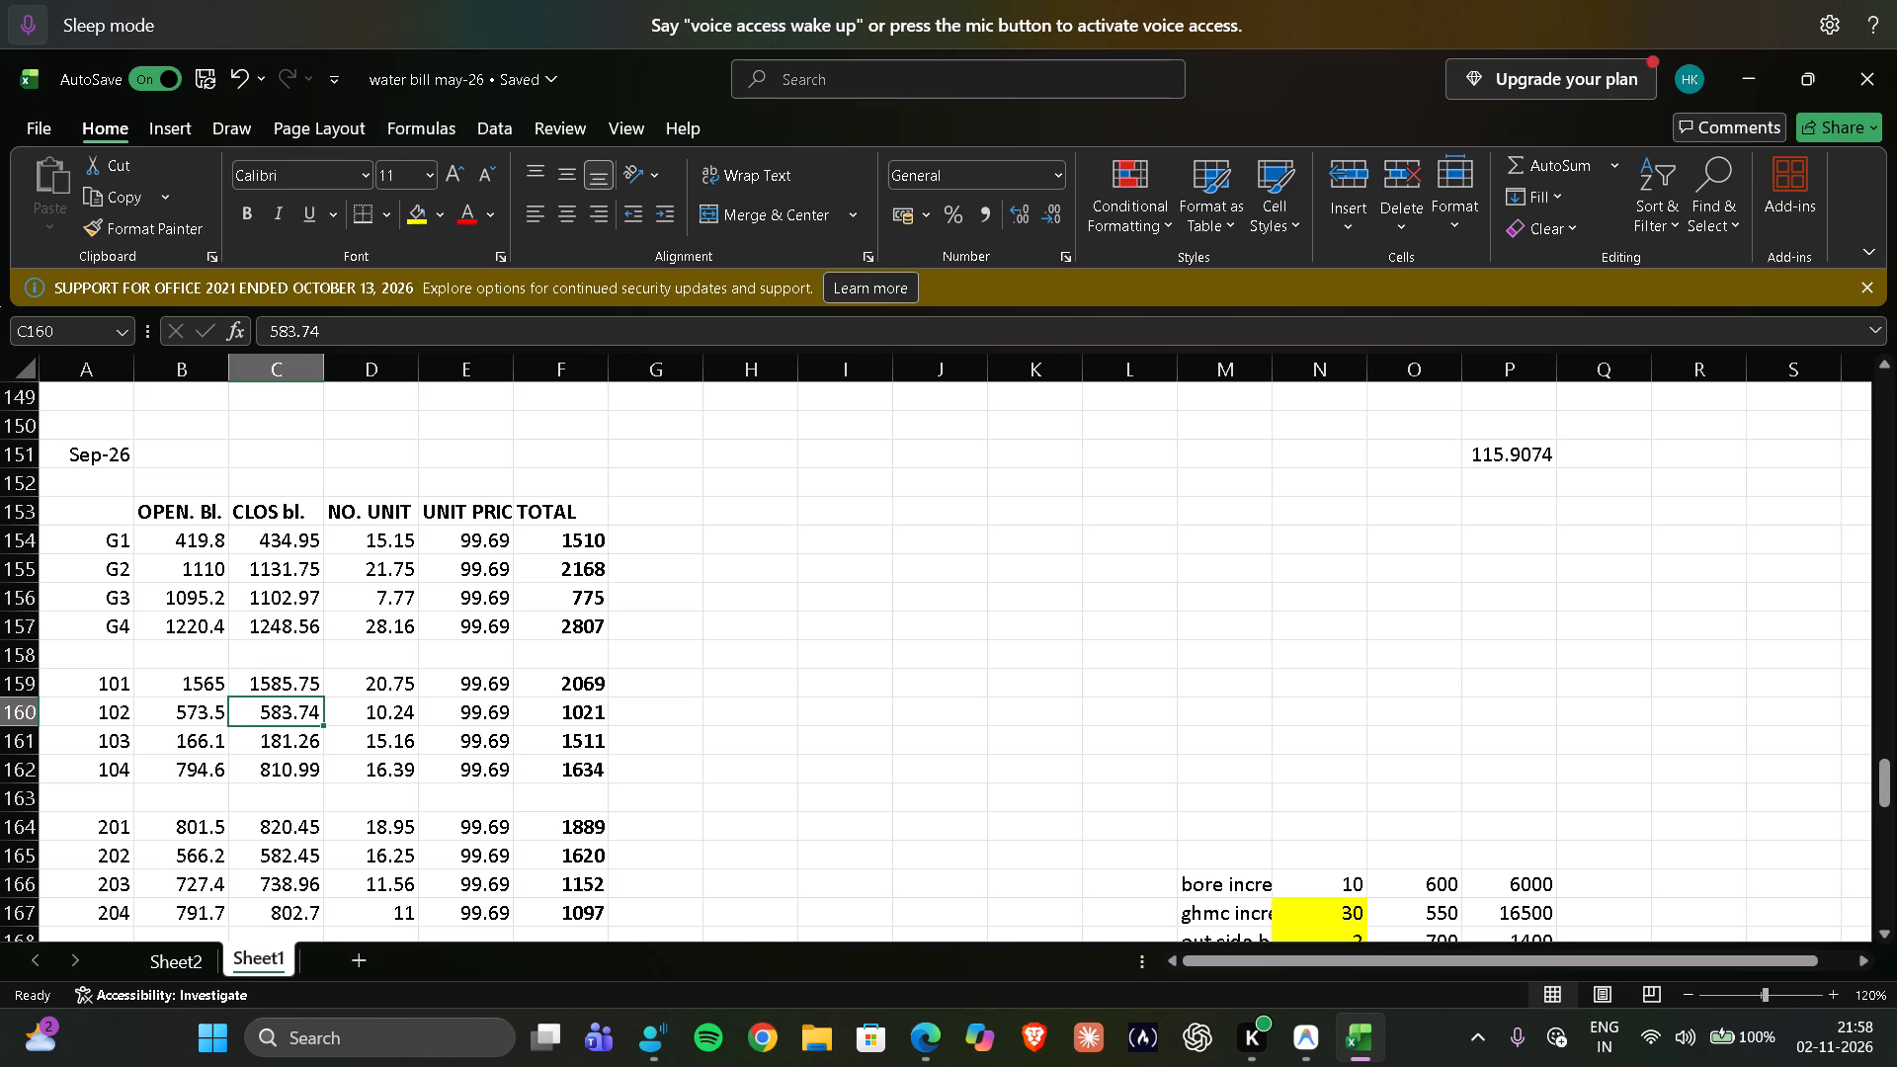
key("Return")
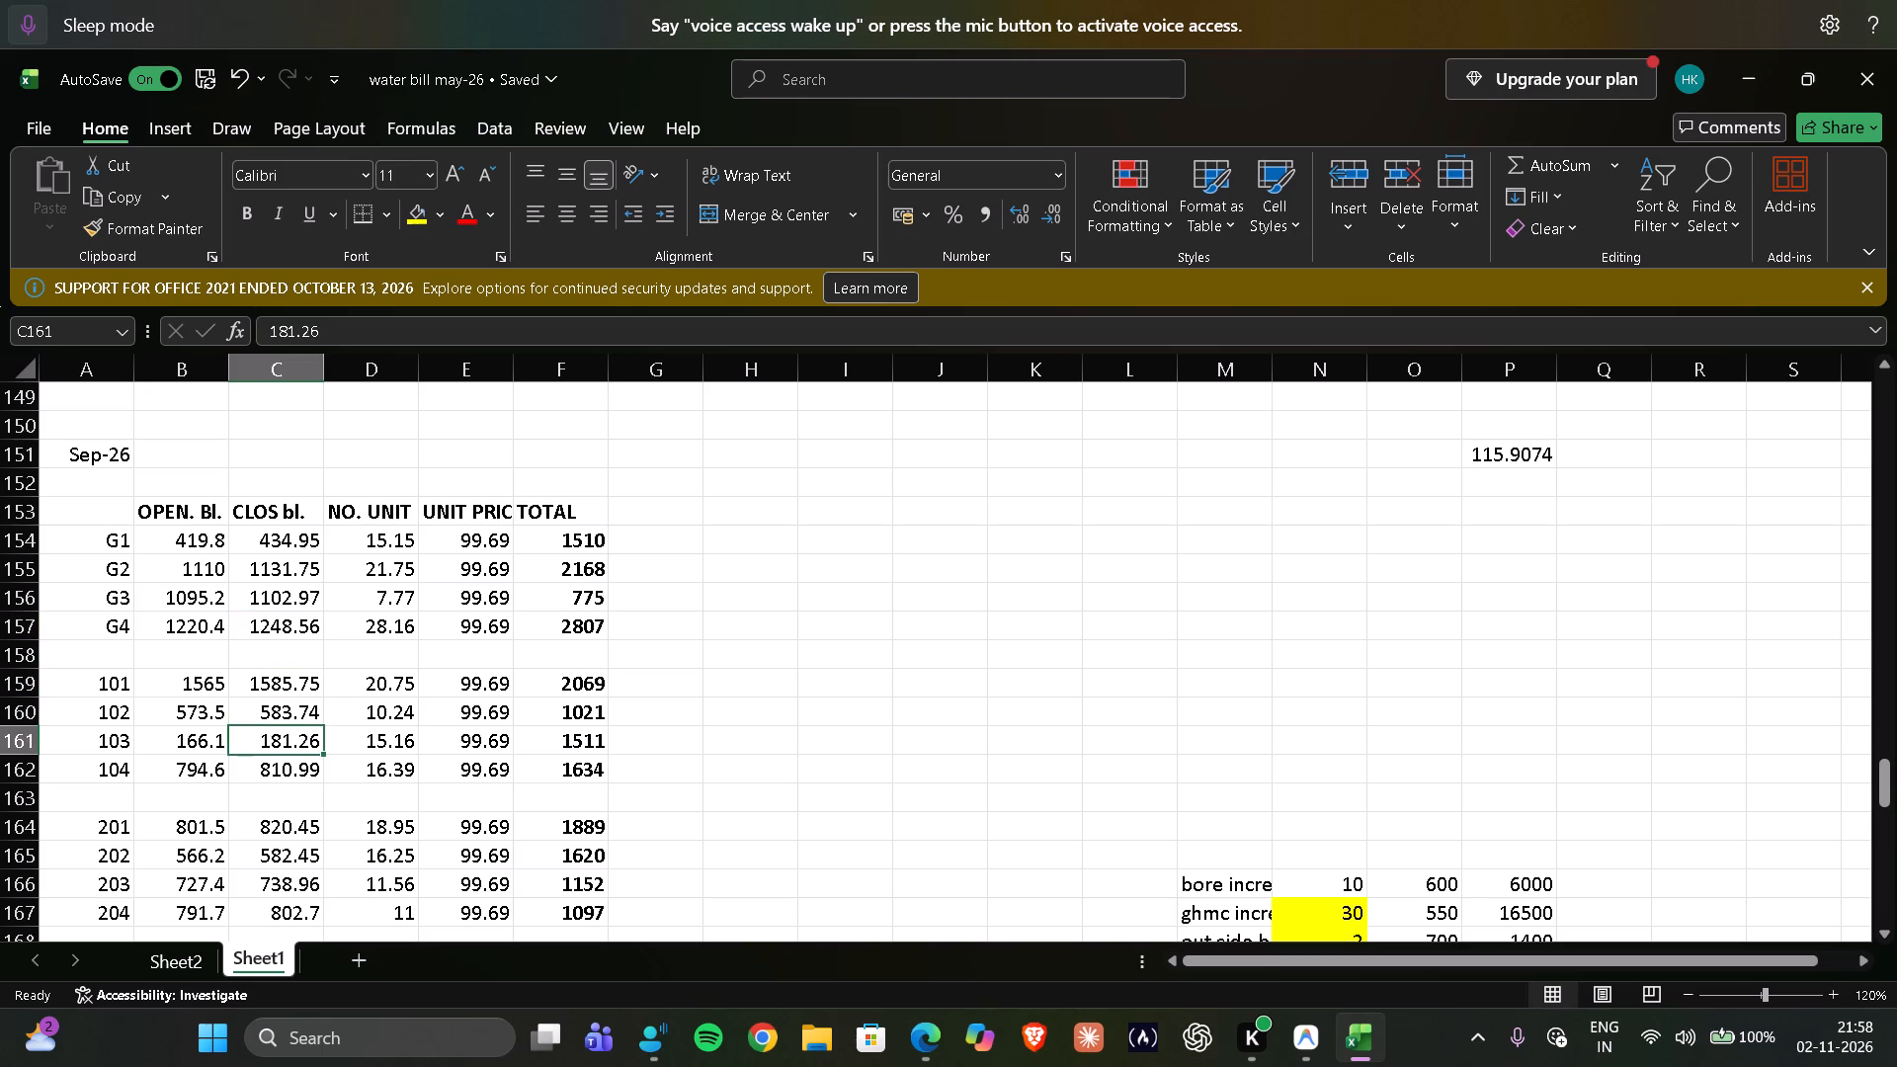
key("Return")
Check the Sep-26 closing balances one by one for units 201 to 204, 301 to 304 and WATCH.
scroll(1613, 846, "down", 4)
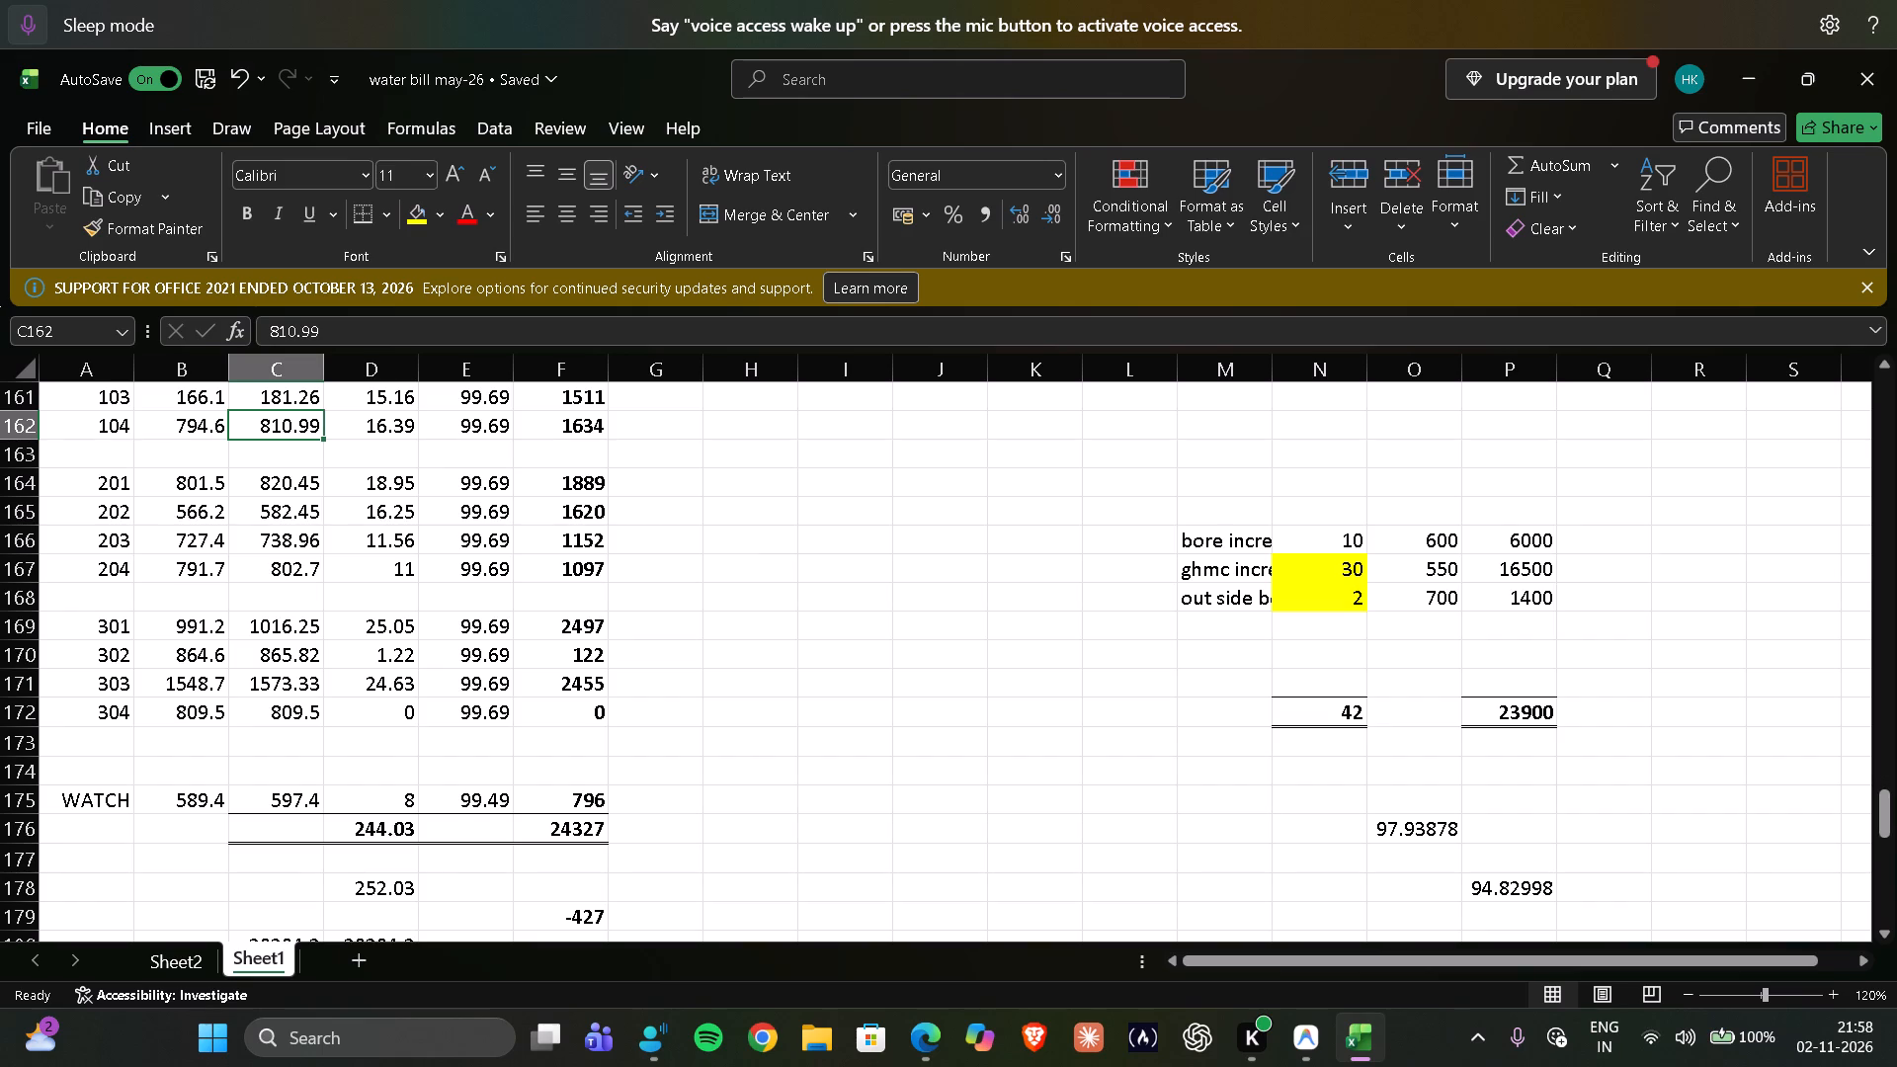
key("Return")
key("Return")
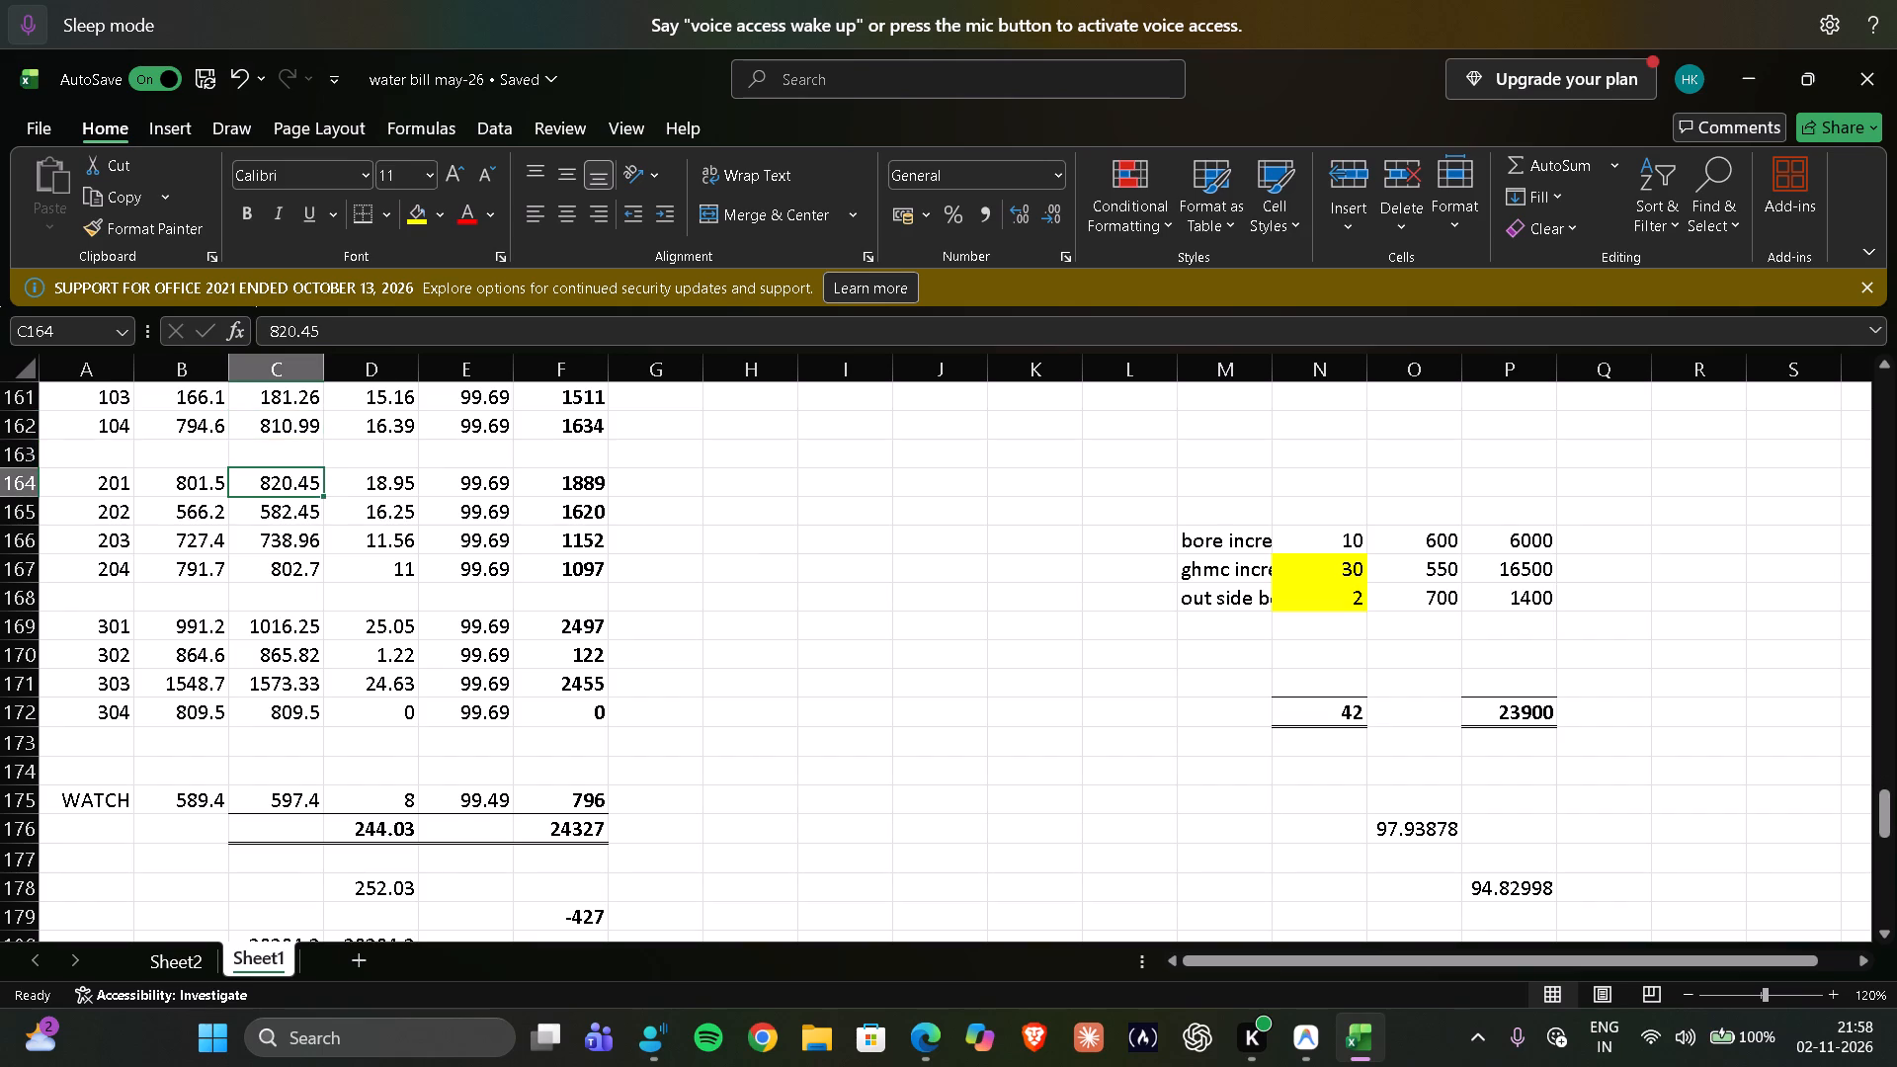
key("Return")
key("Return")
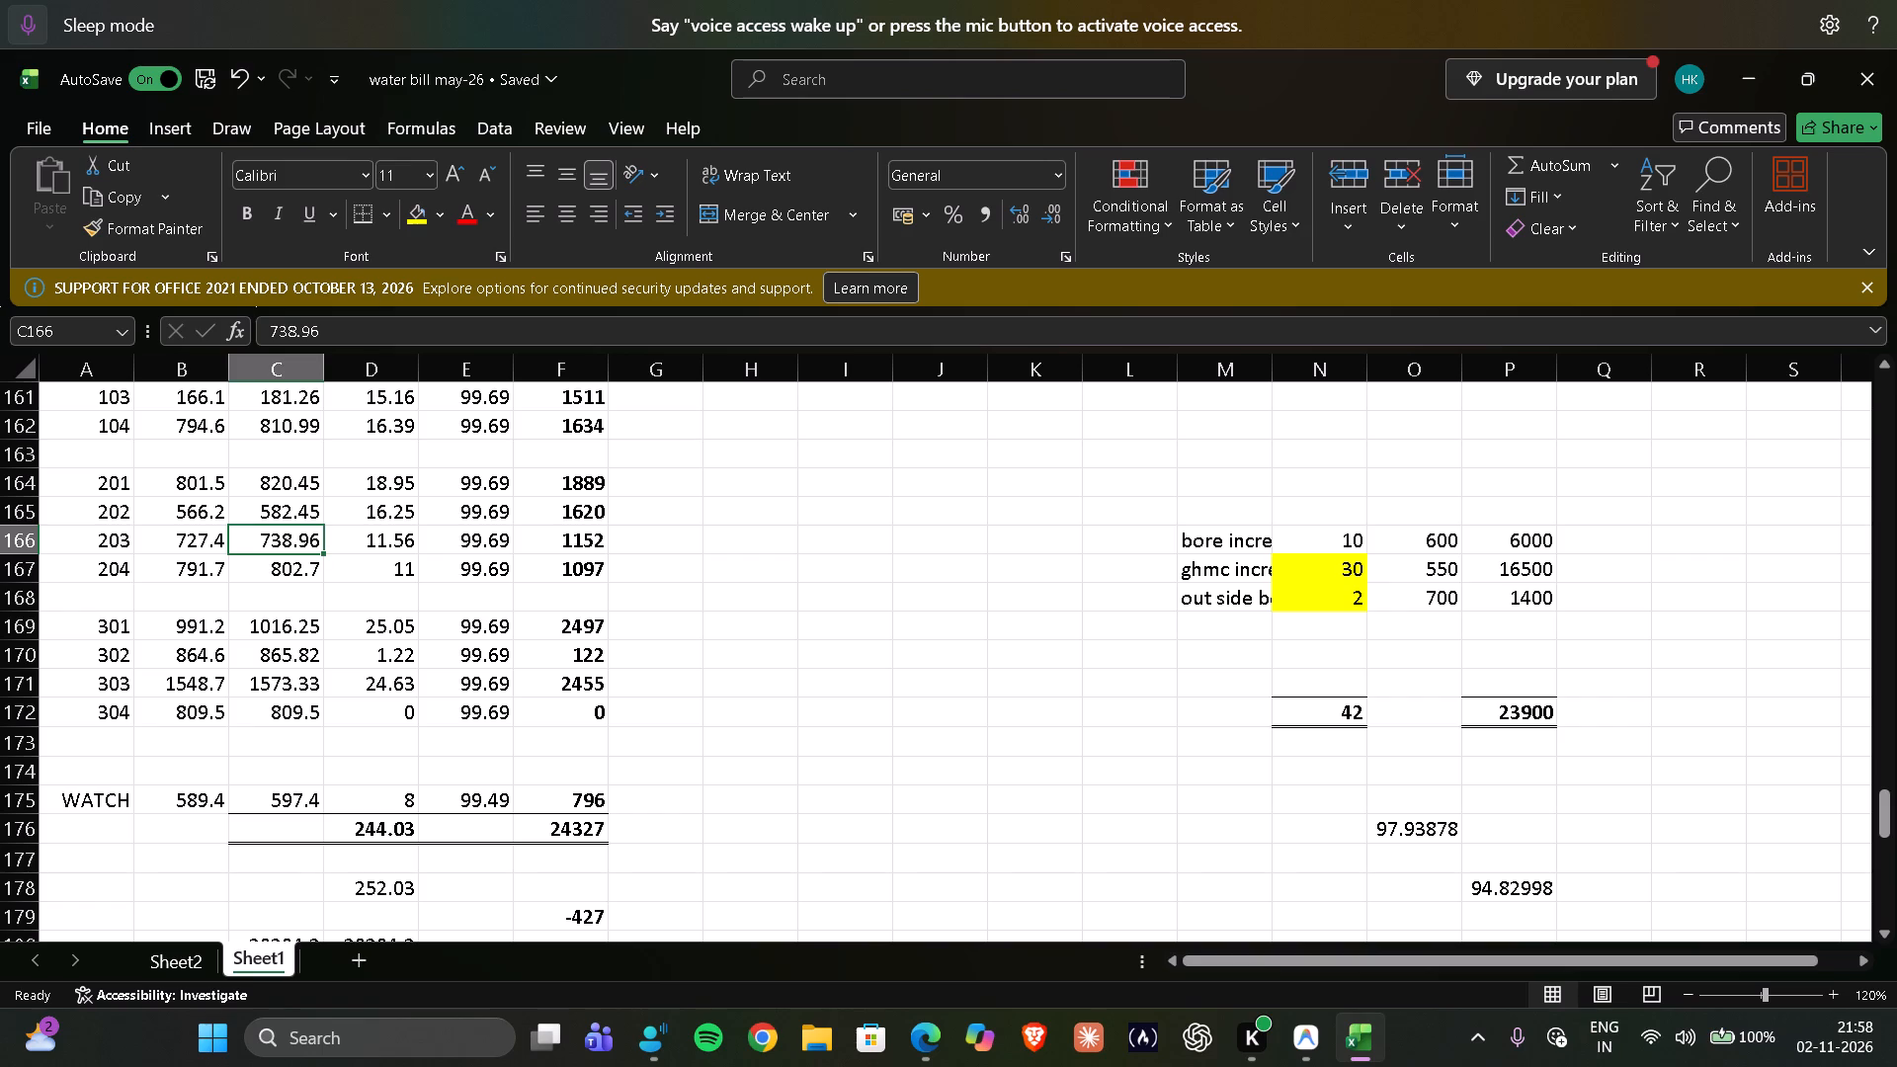
key("Return")
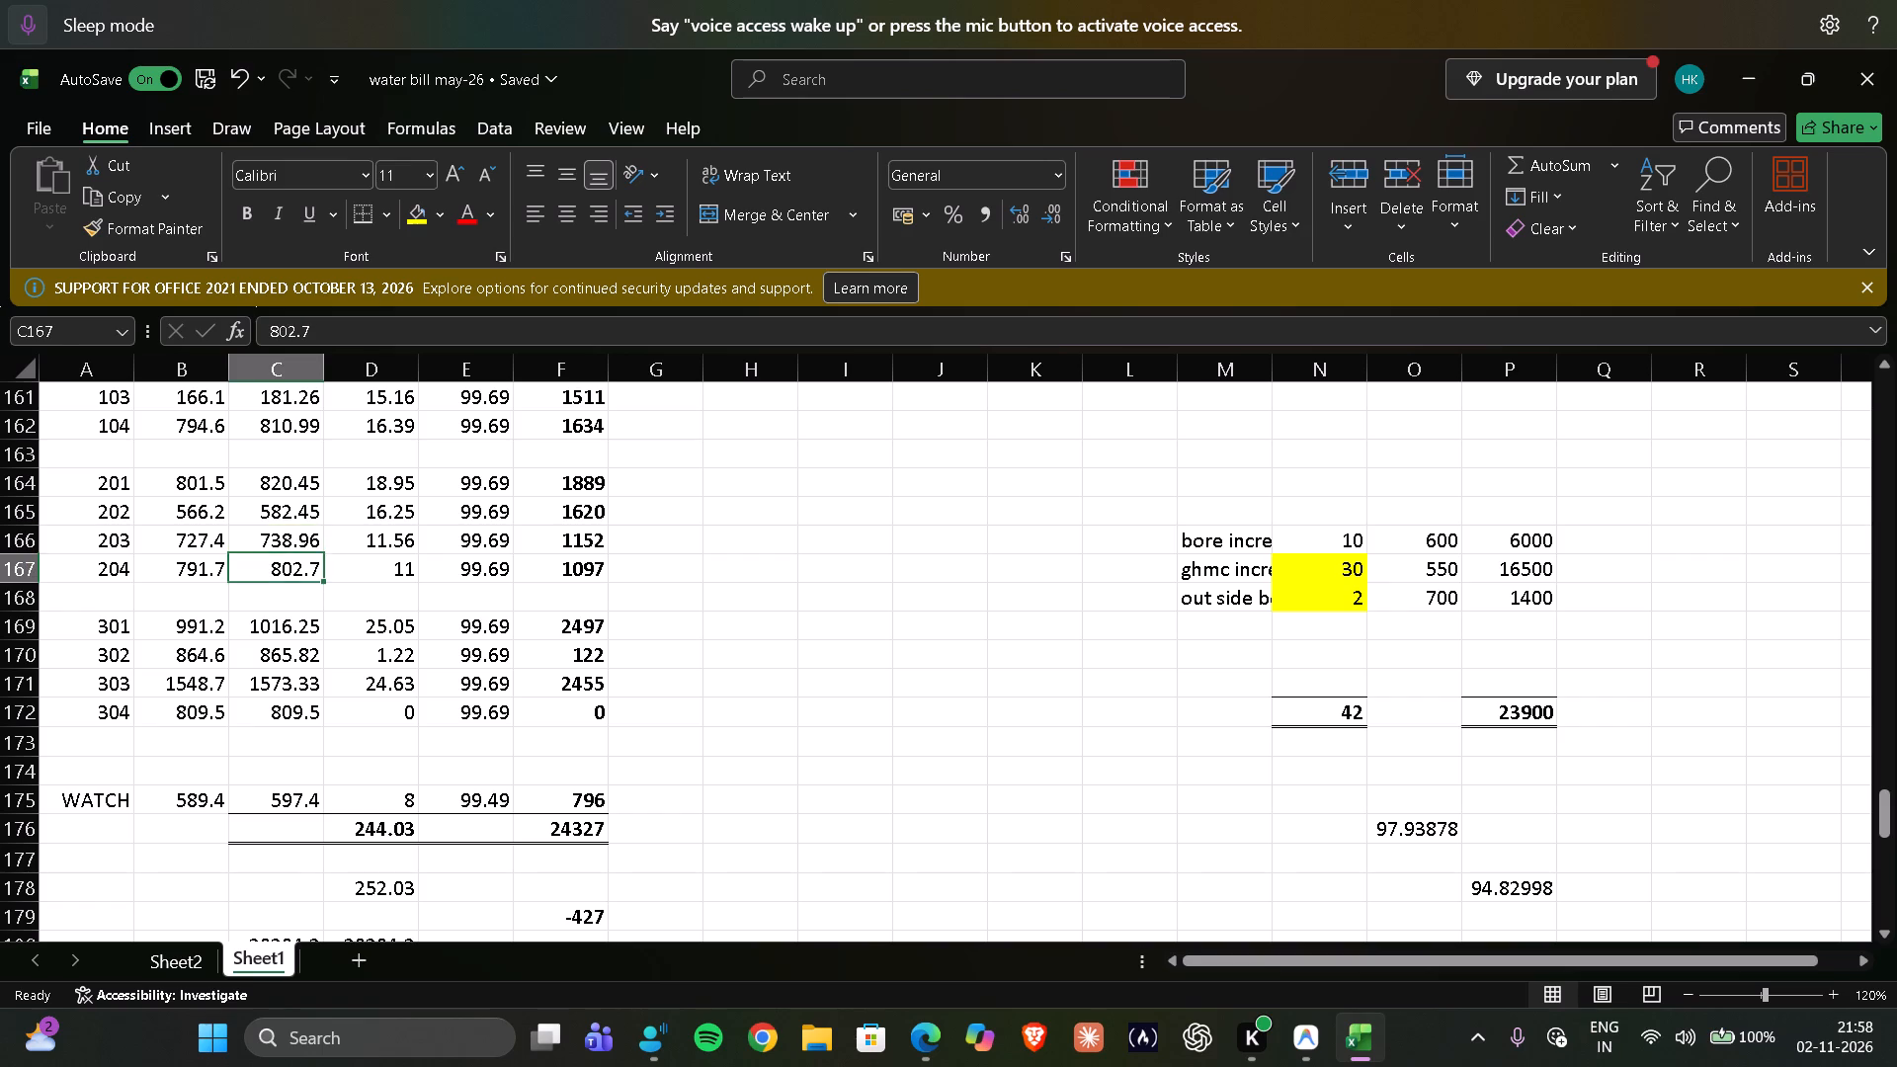
key("Return")
key("Return")
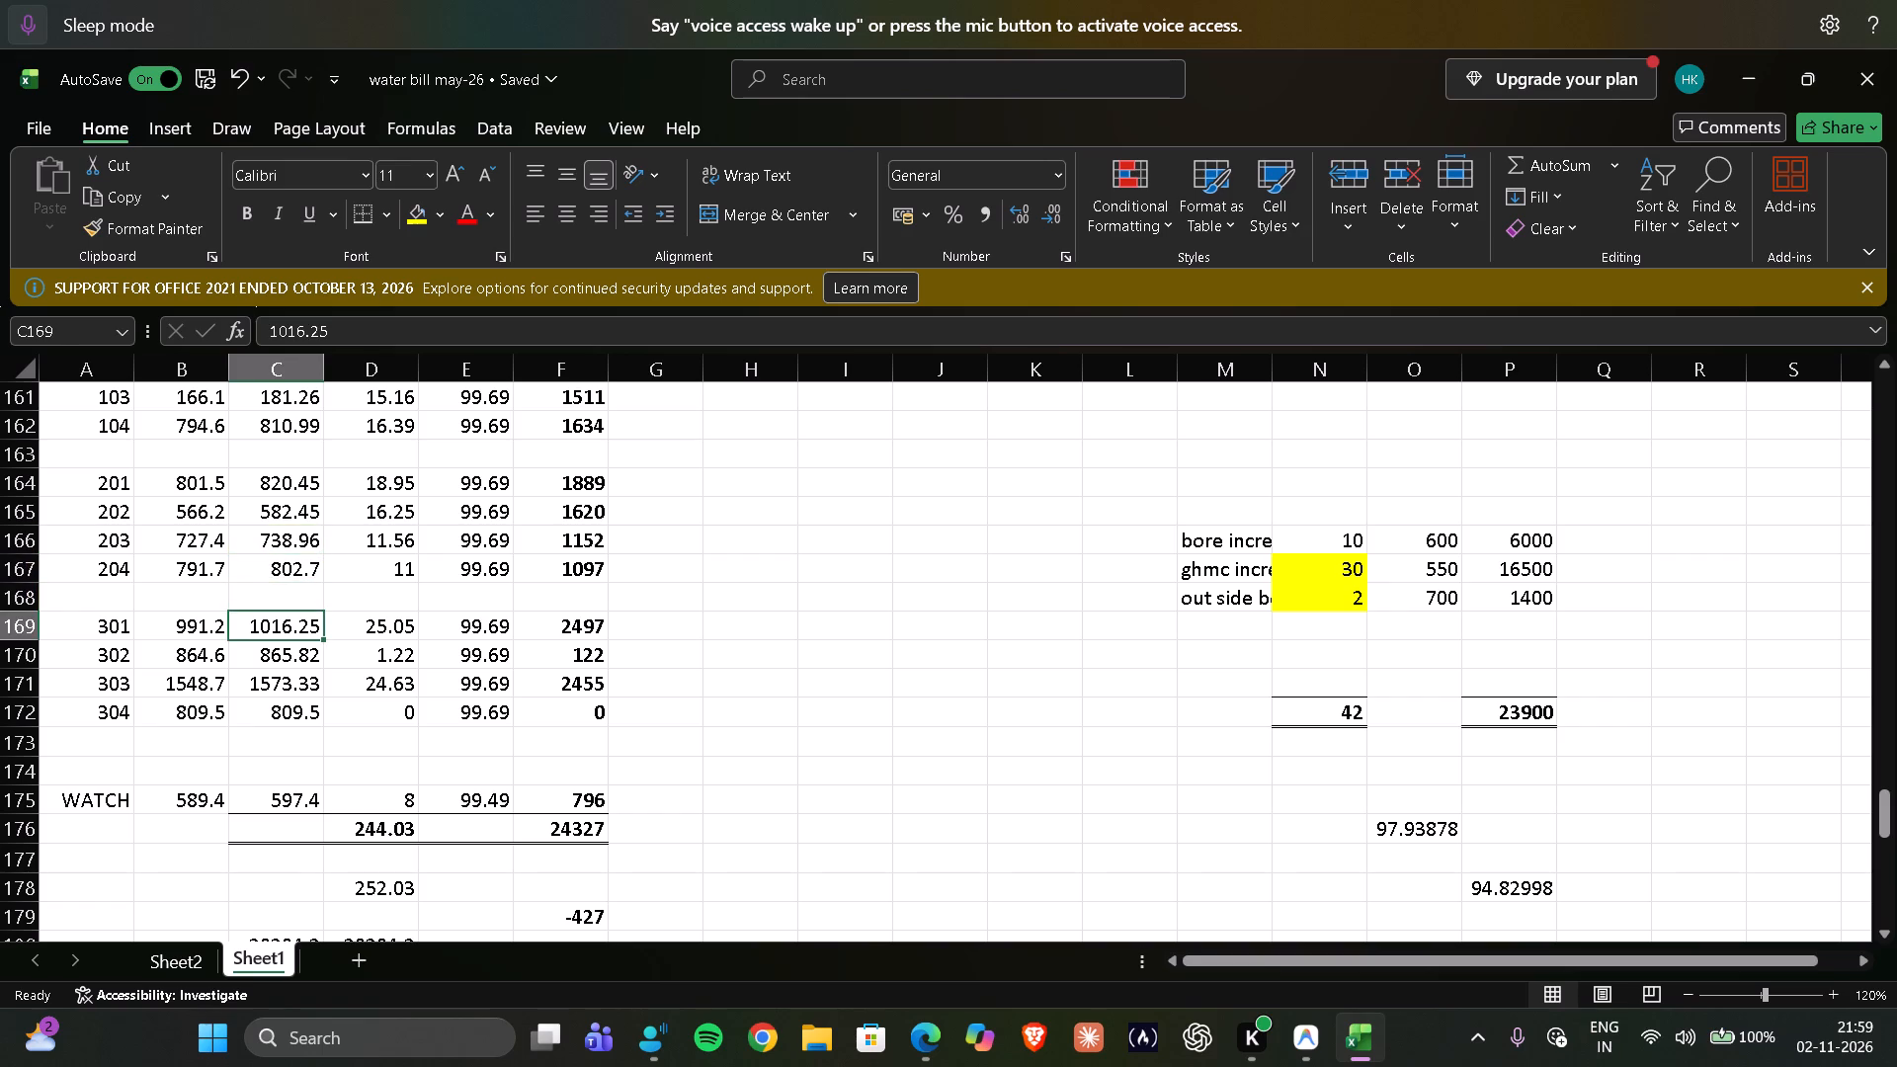
key("Return")
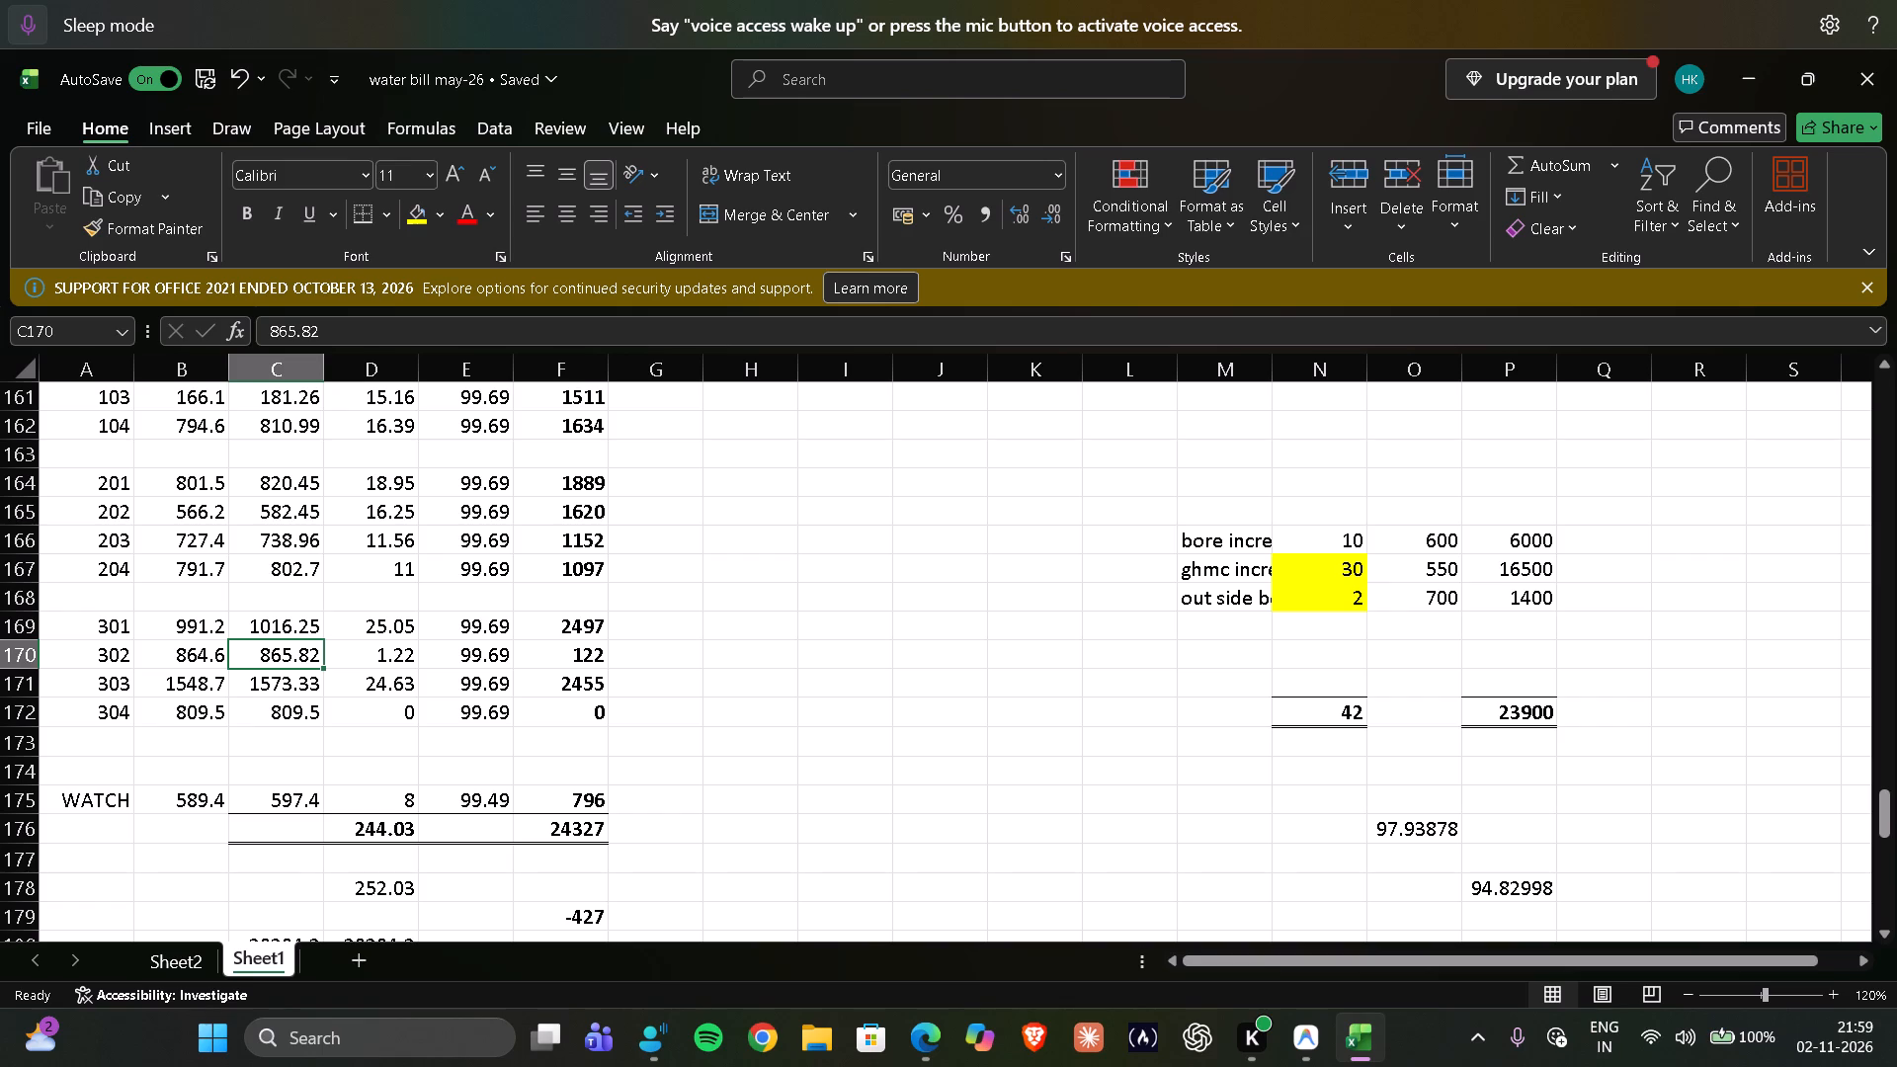
key("Return")
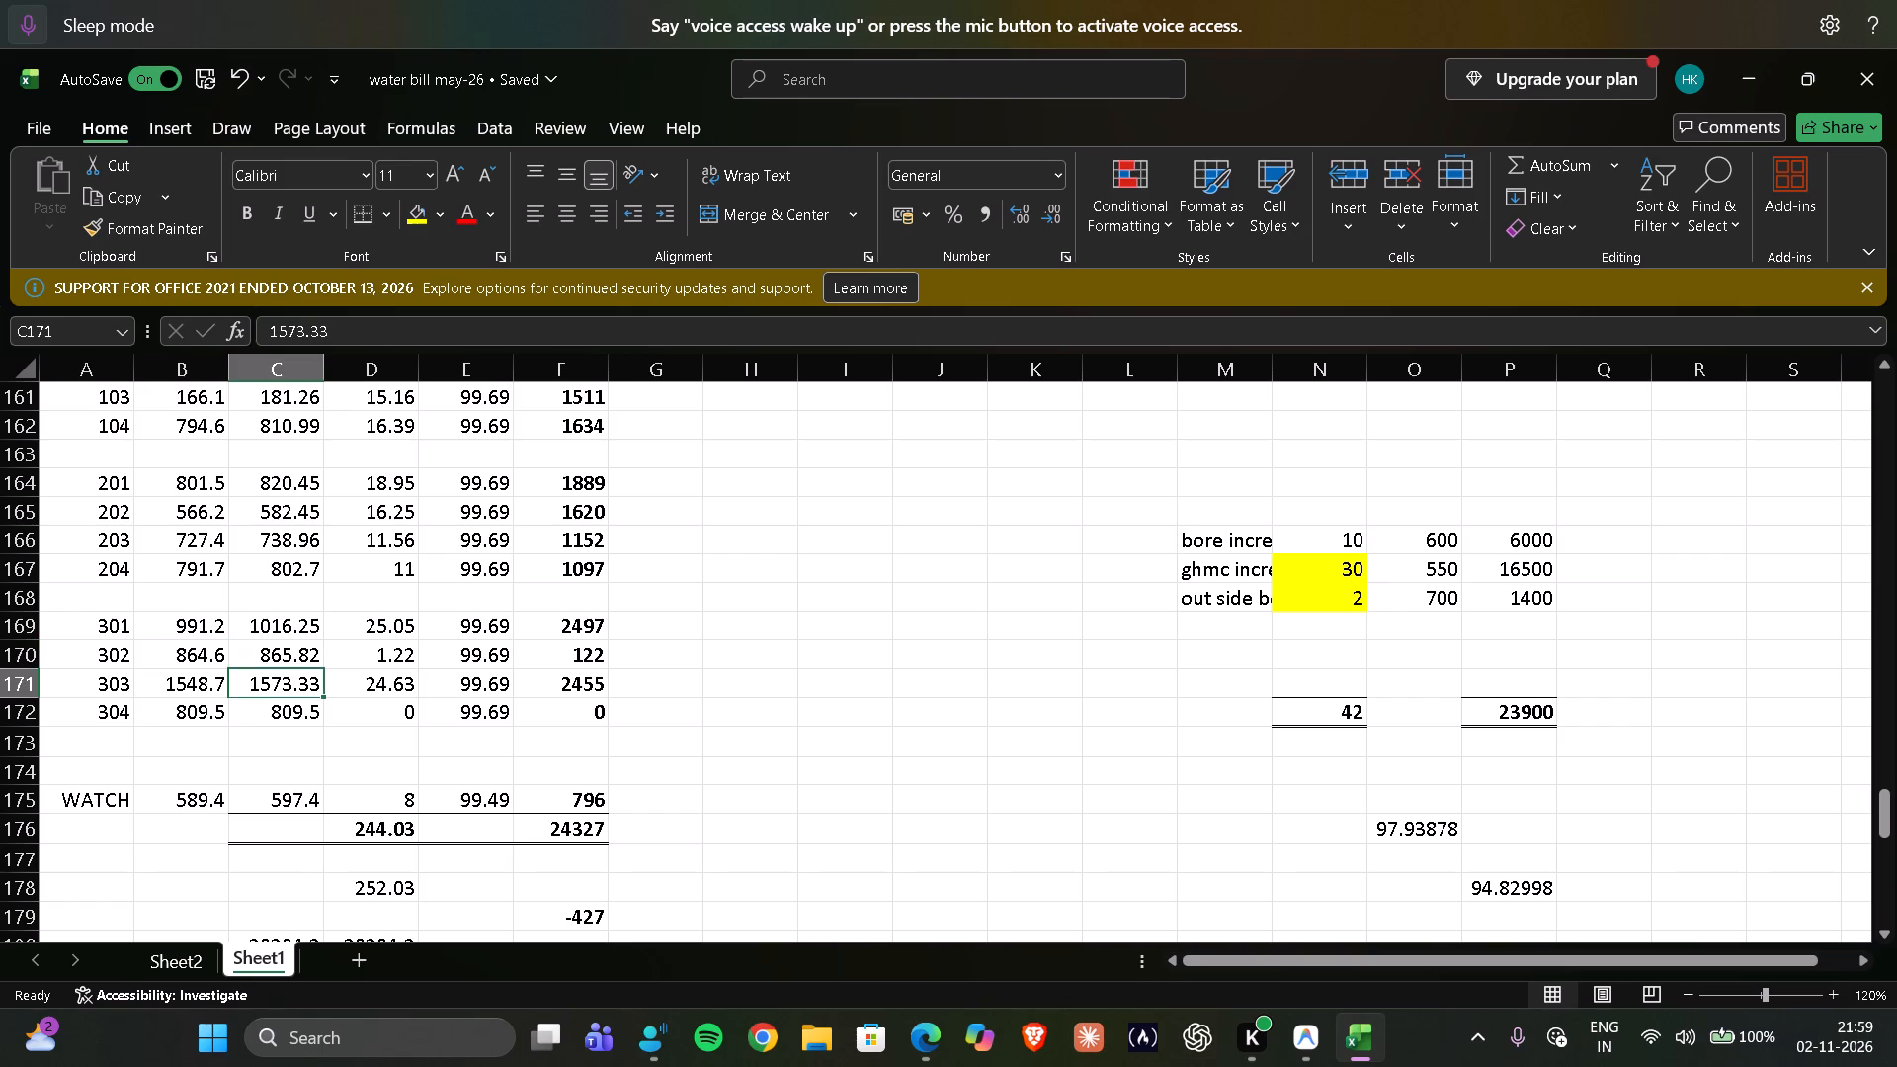
key("Return")
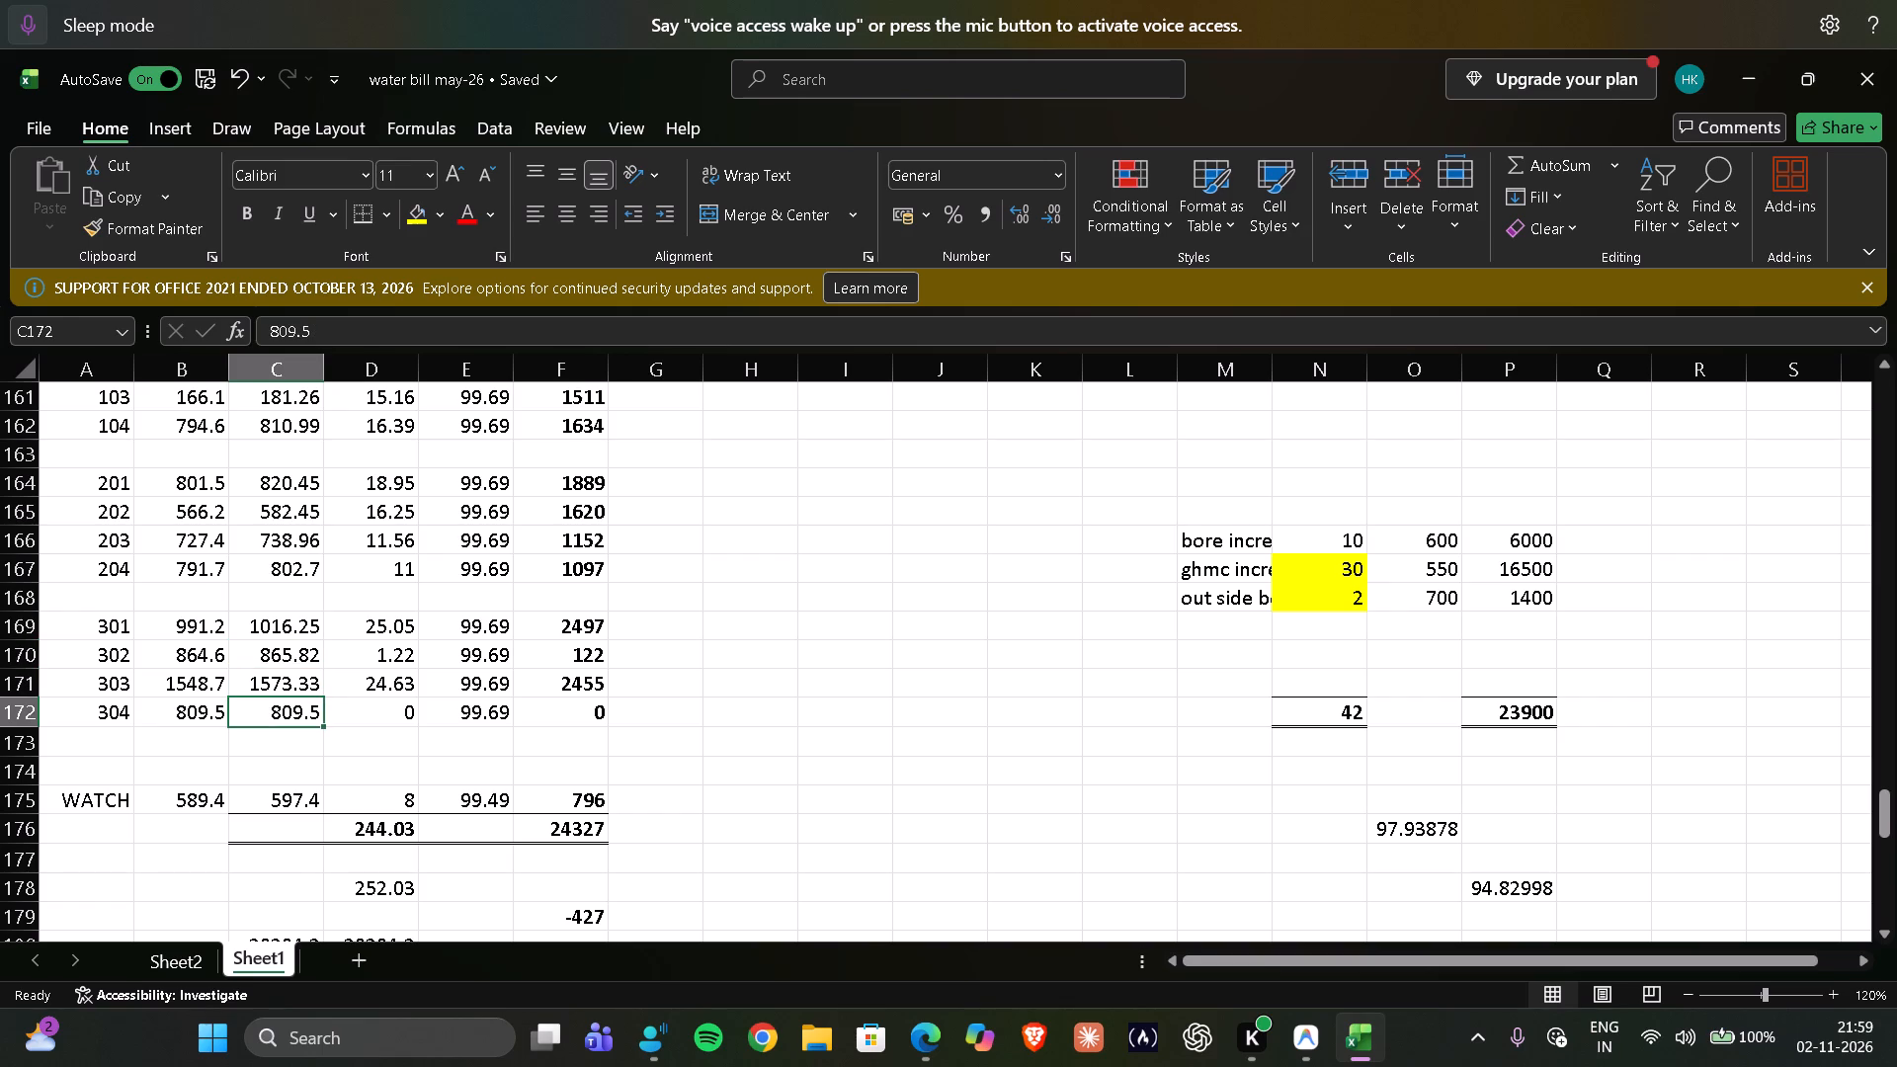
key("Return")
key("Return")
key("Return")
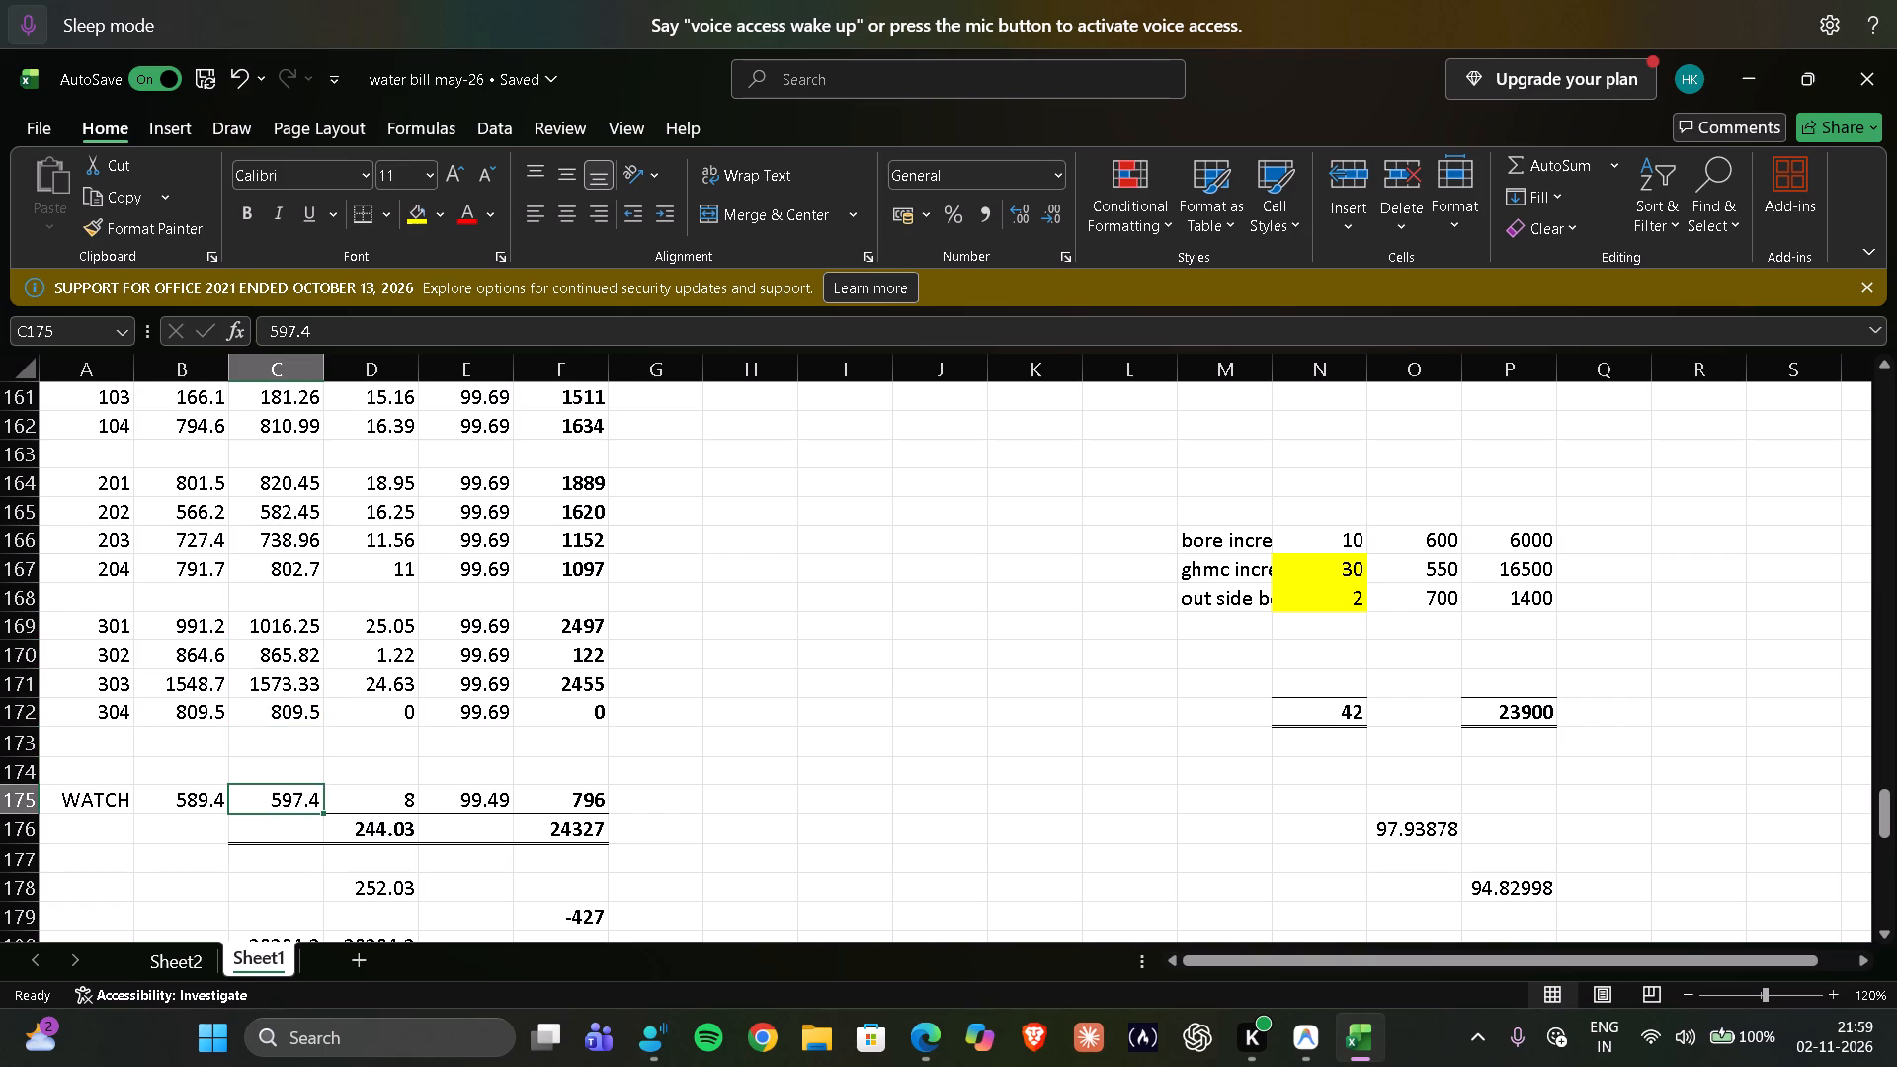
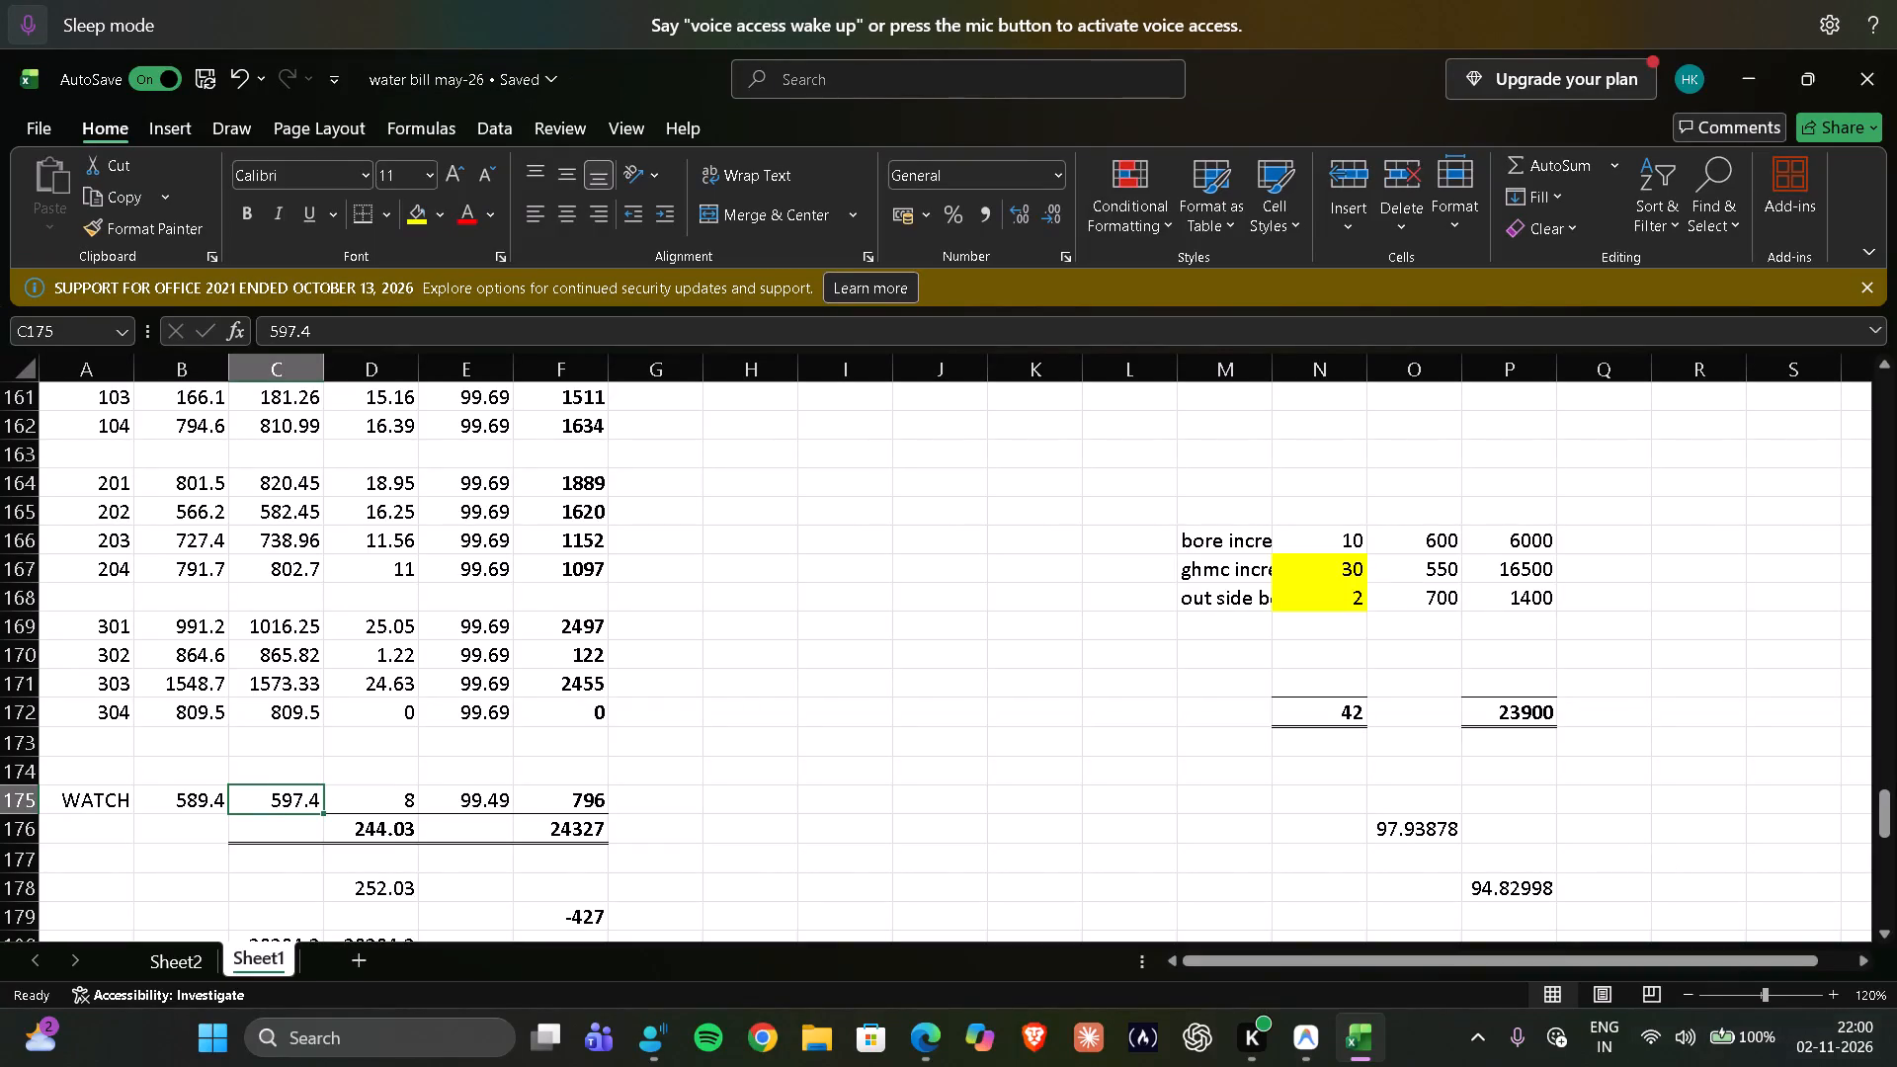
Set the bore quantity in cell N166 of the cost table beside the Sep-26 block to 2.
left_click(1360, 545)
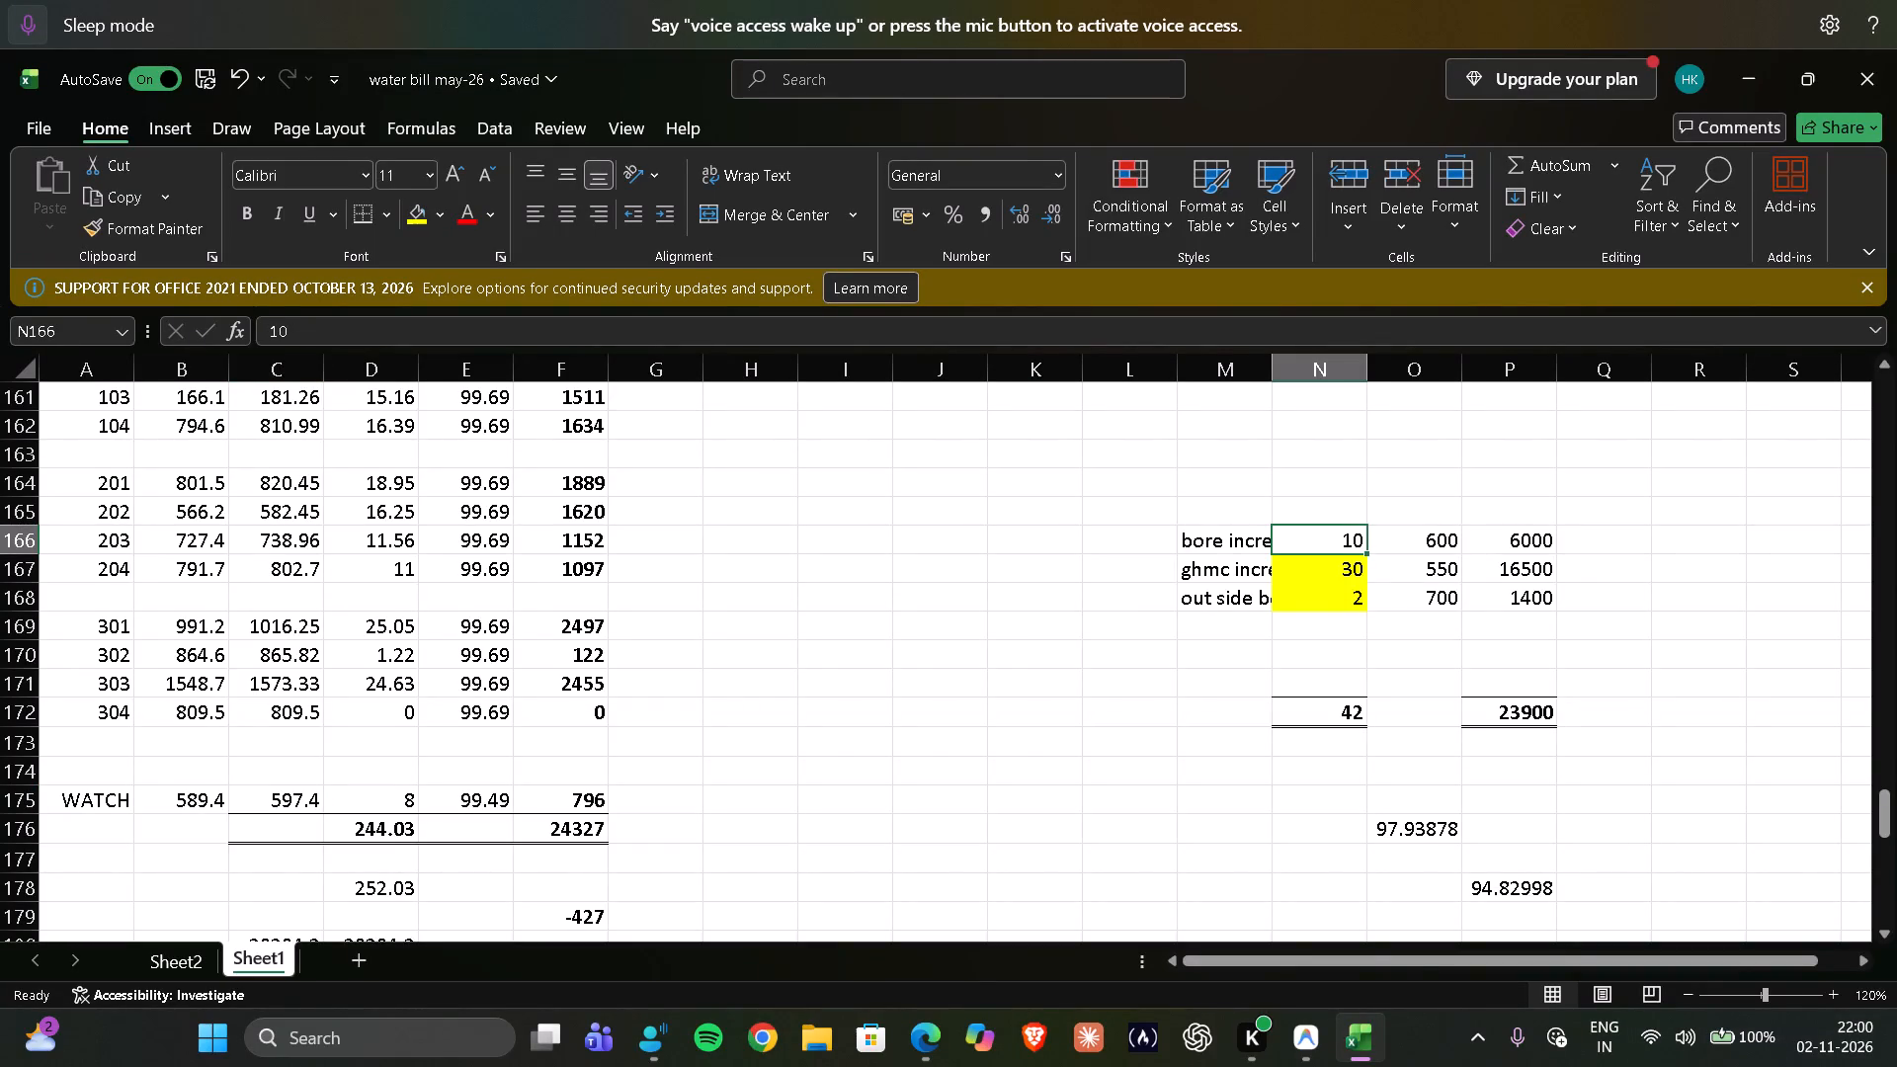
key("Return")
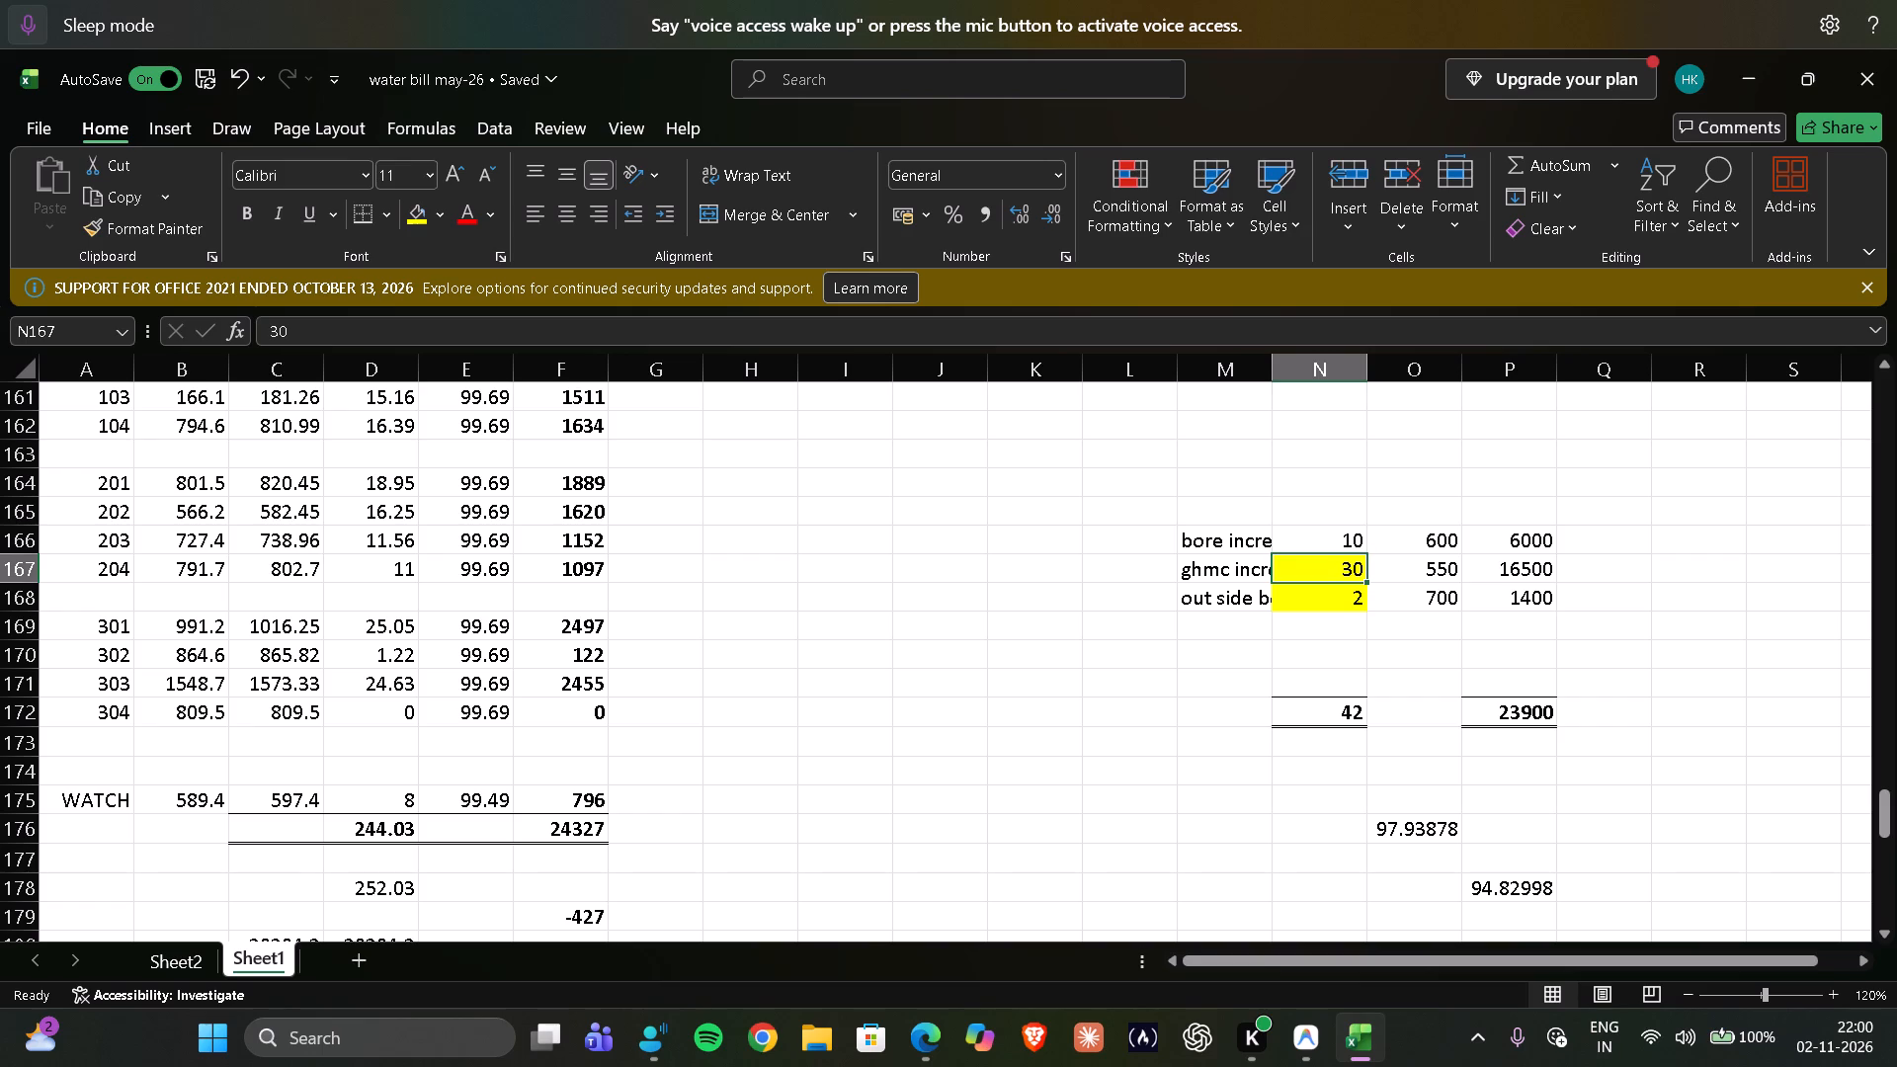
key("Up")
key("2")
key("Return")
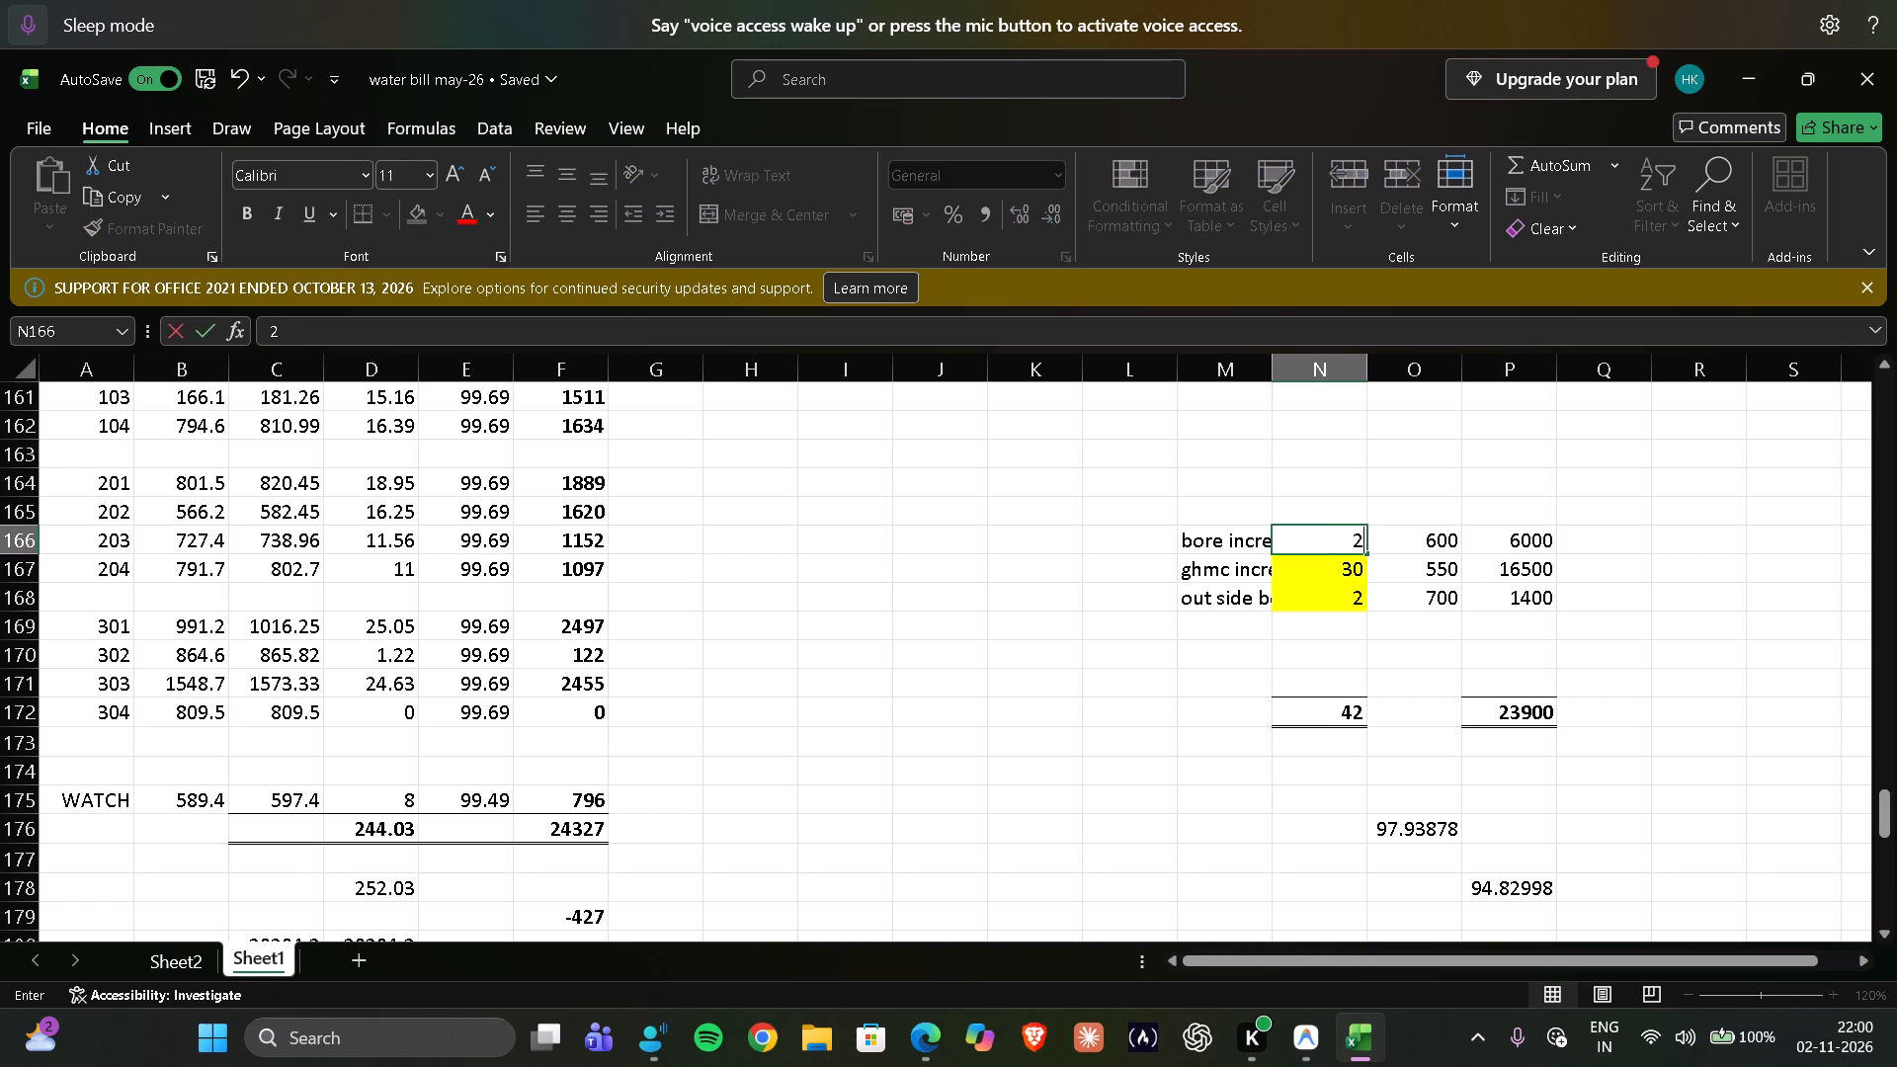
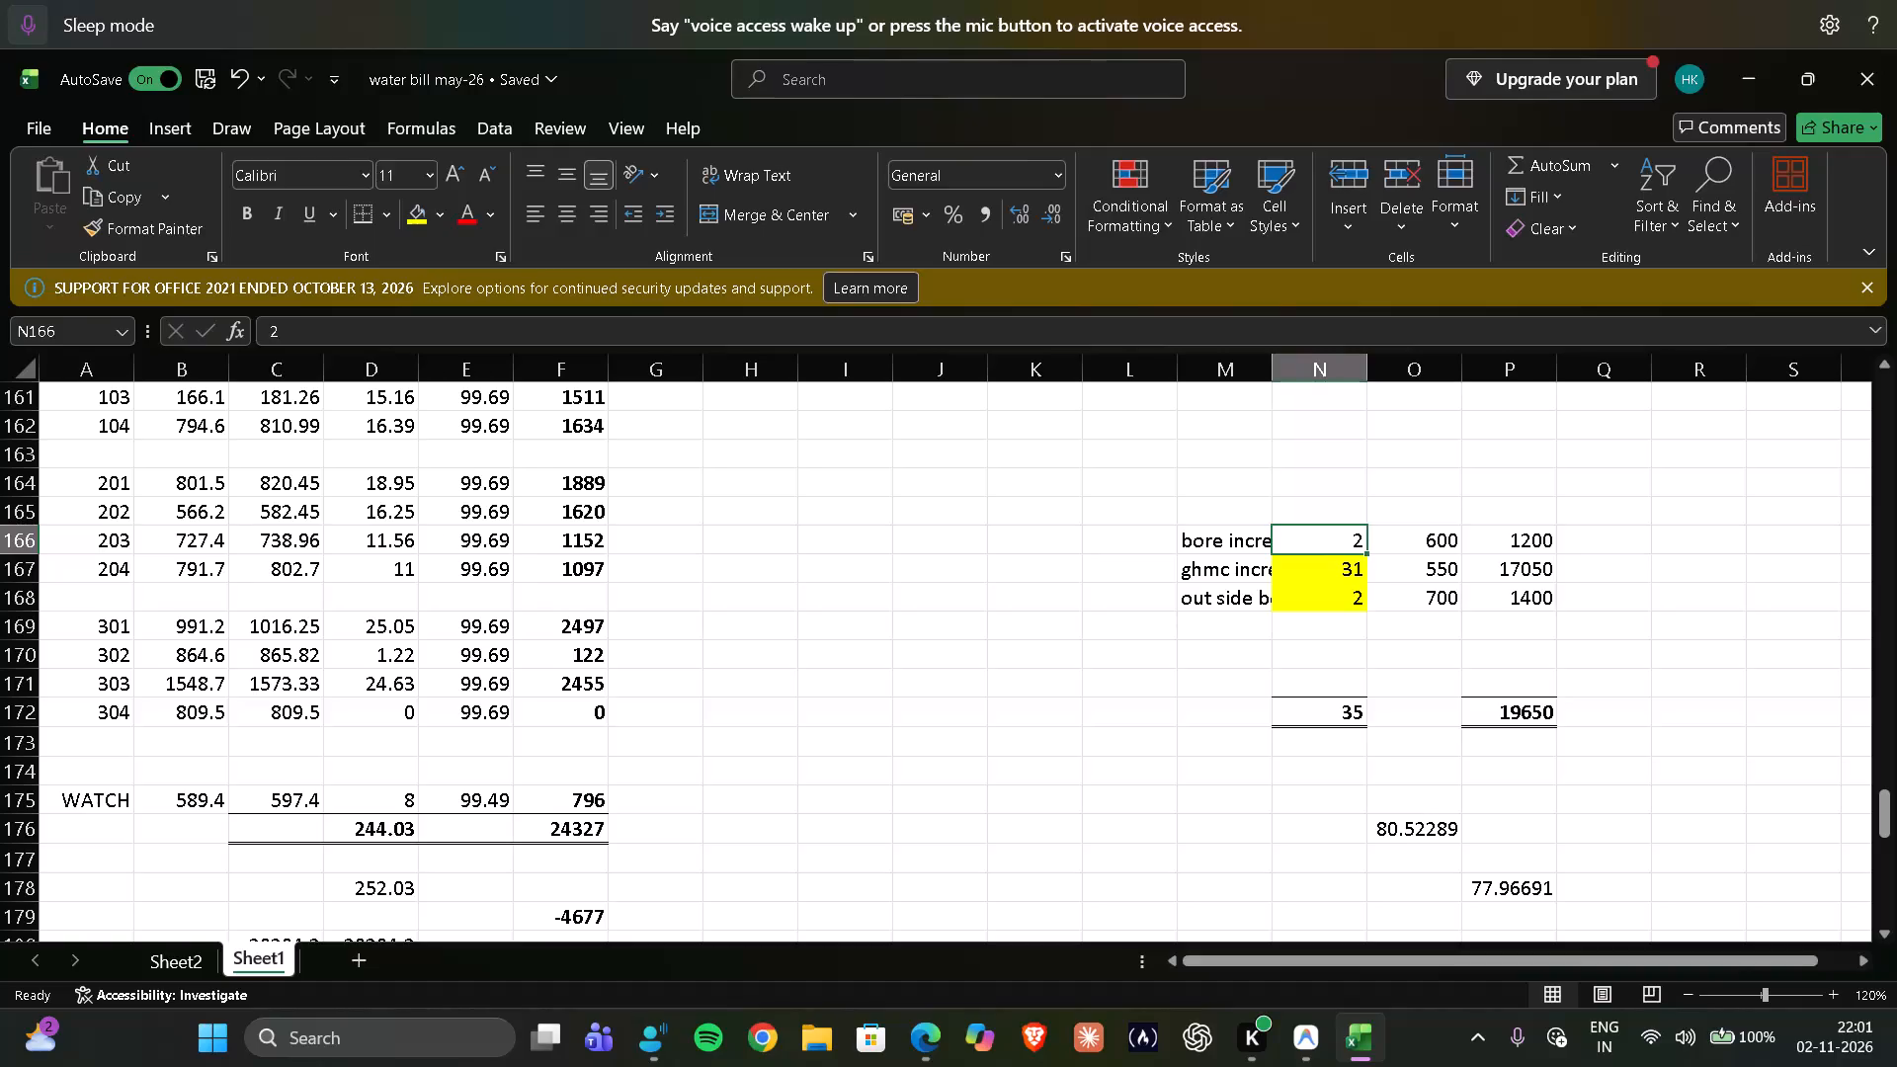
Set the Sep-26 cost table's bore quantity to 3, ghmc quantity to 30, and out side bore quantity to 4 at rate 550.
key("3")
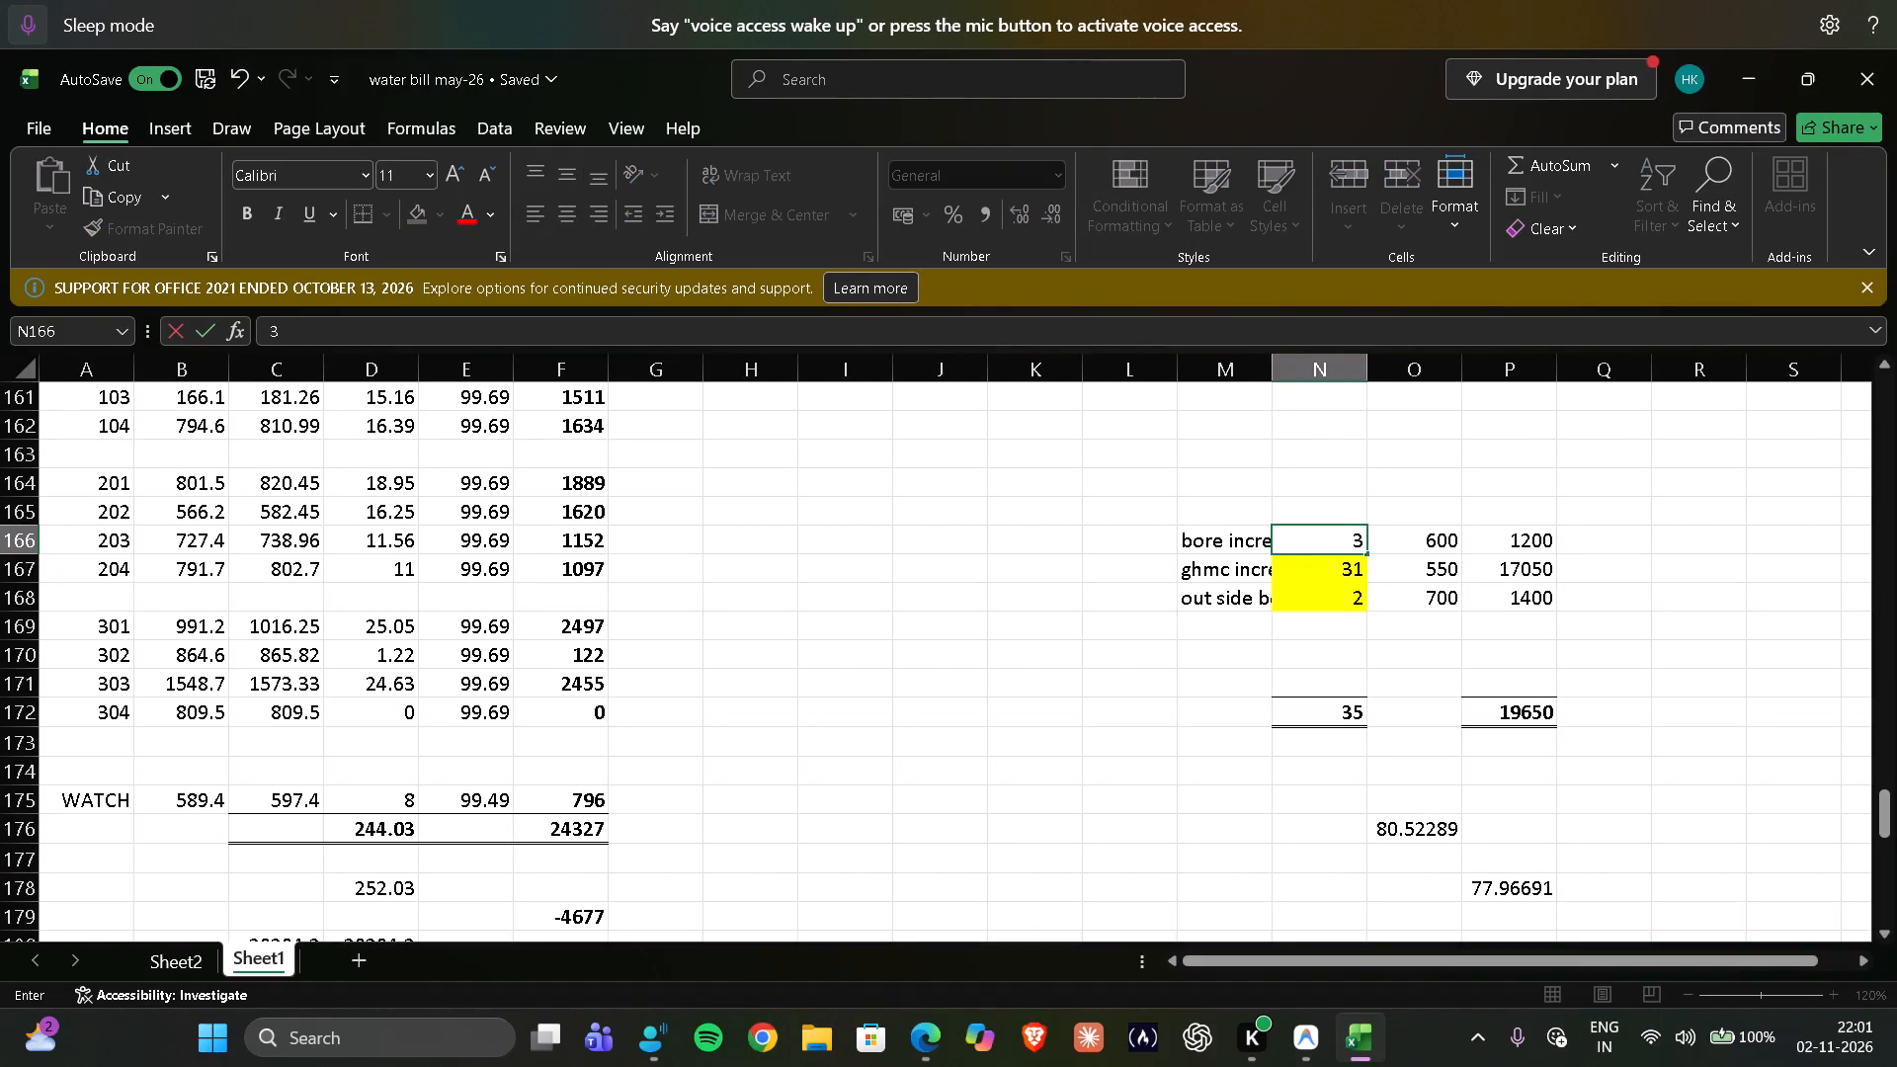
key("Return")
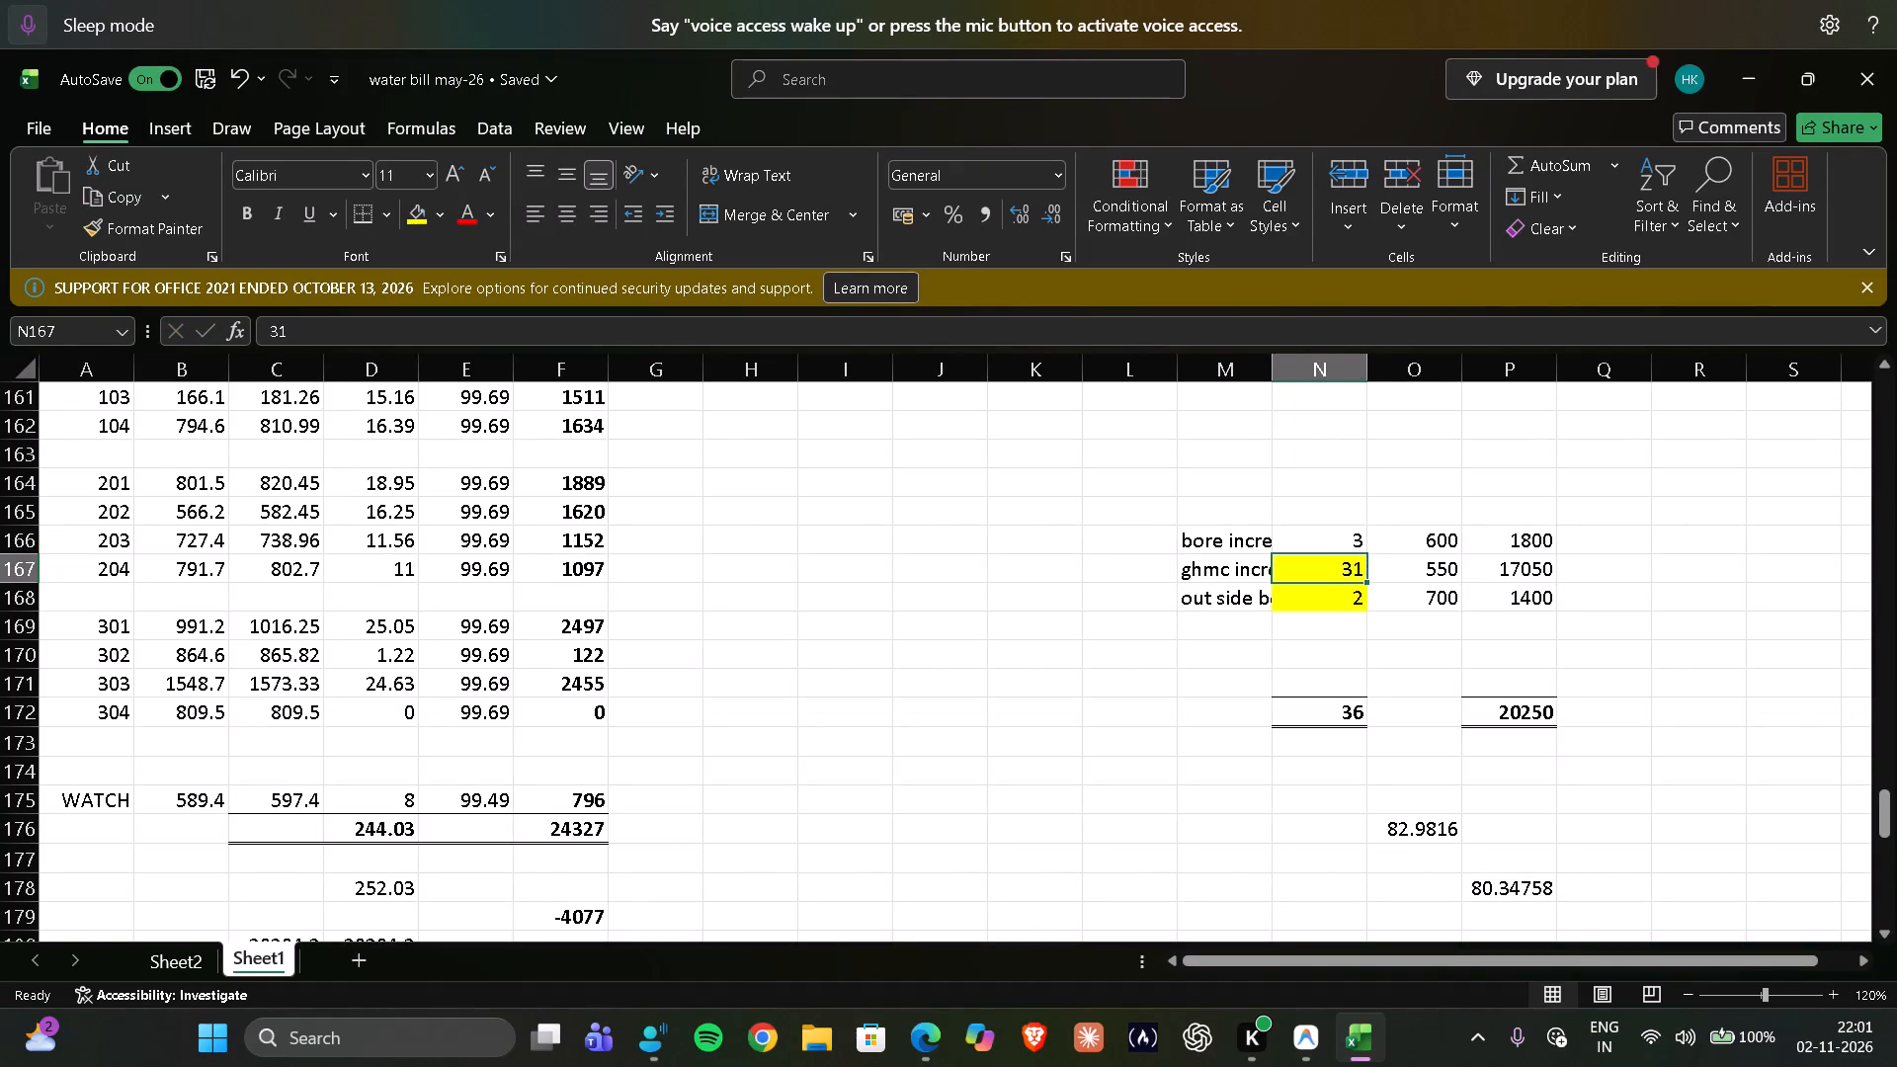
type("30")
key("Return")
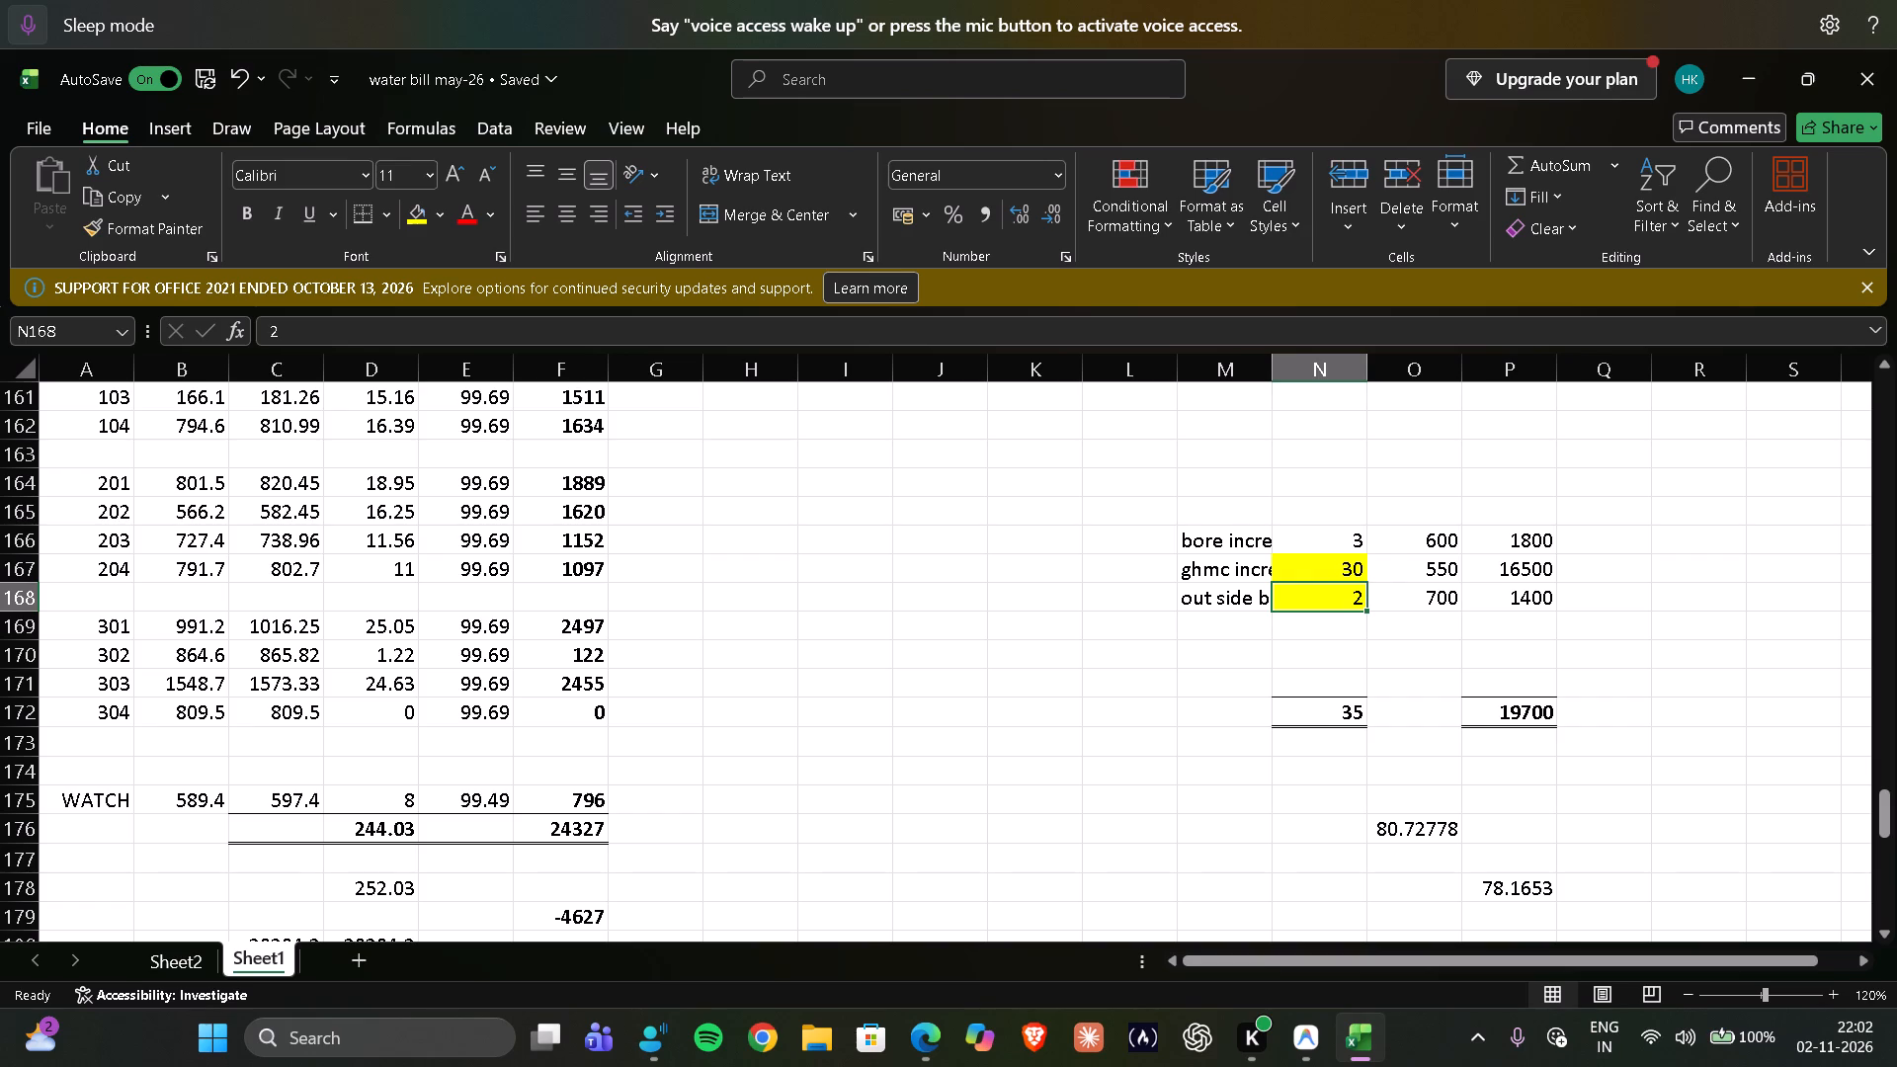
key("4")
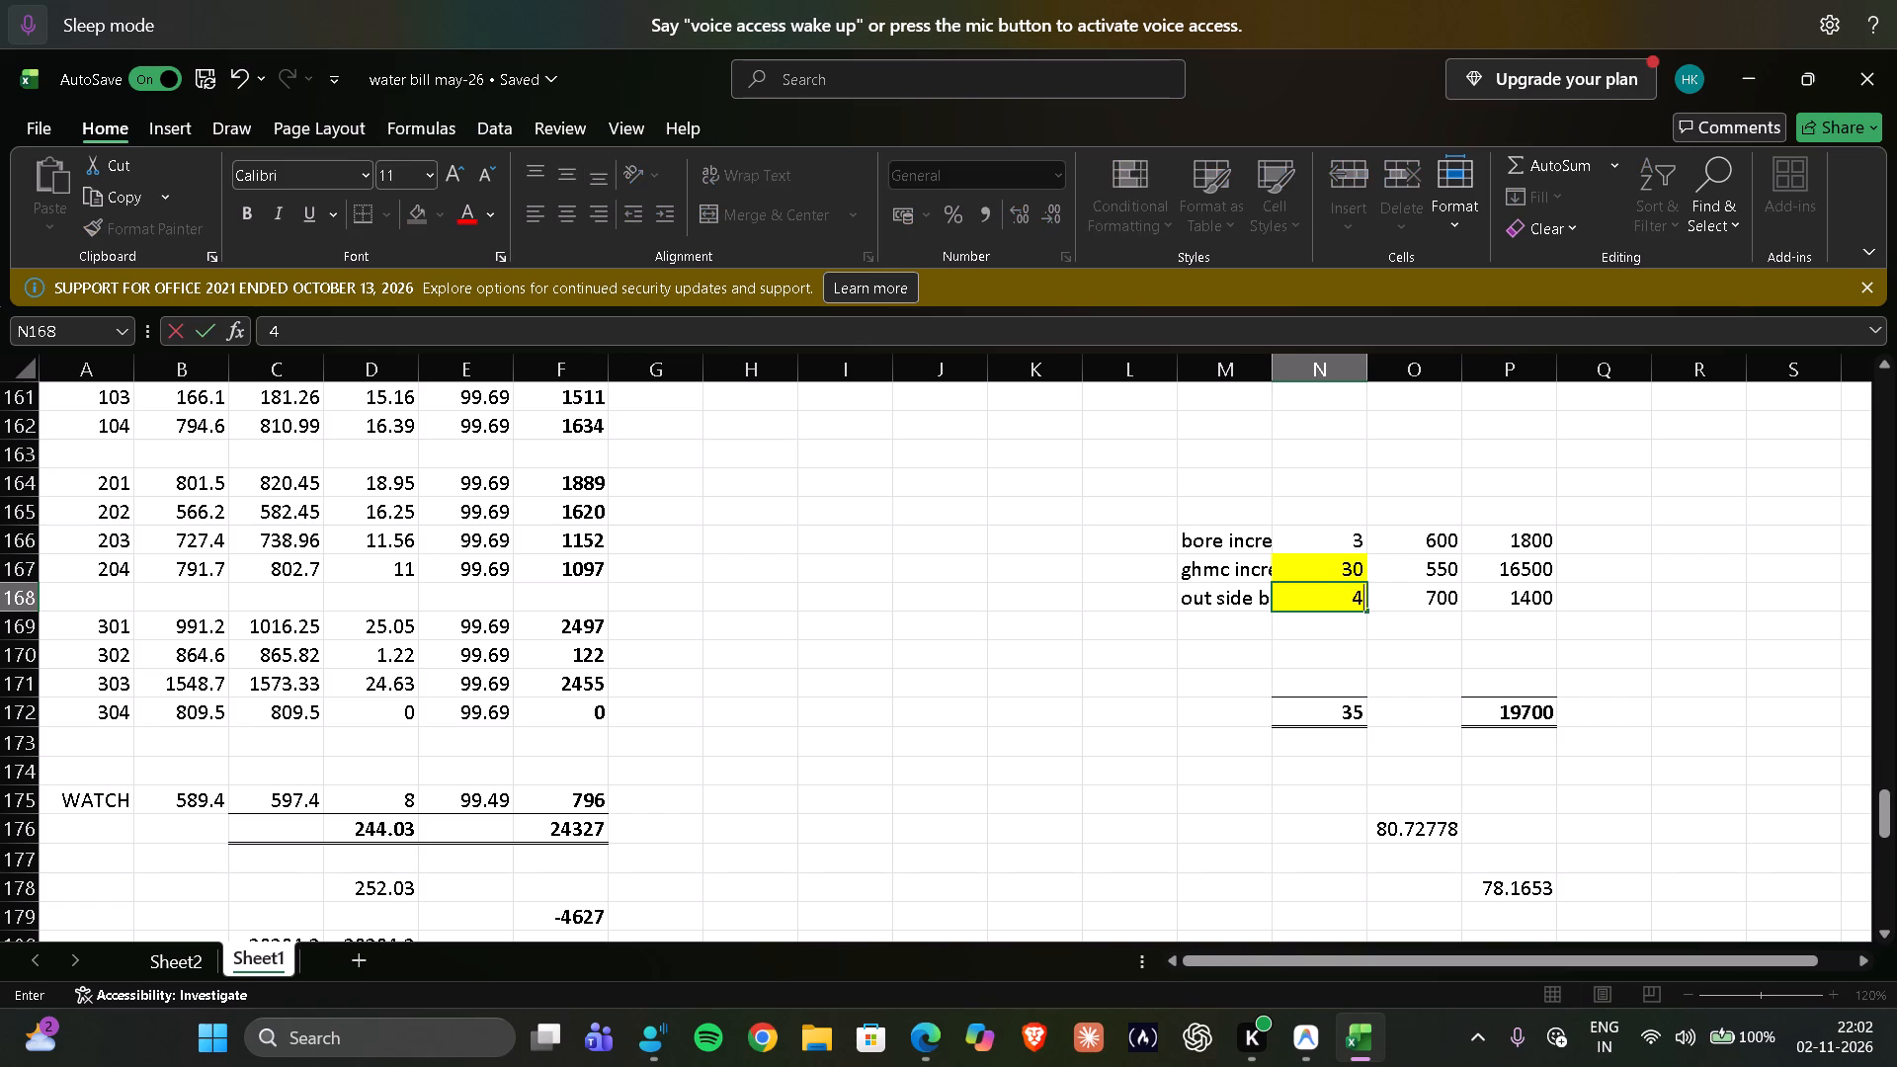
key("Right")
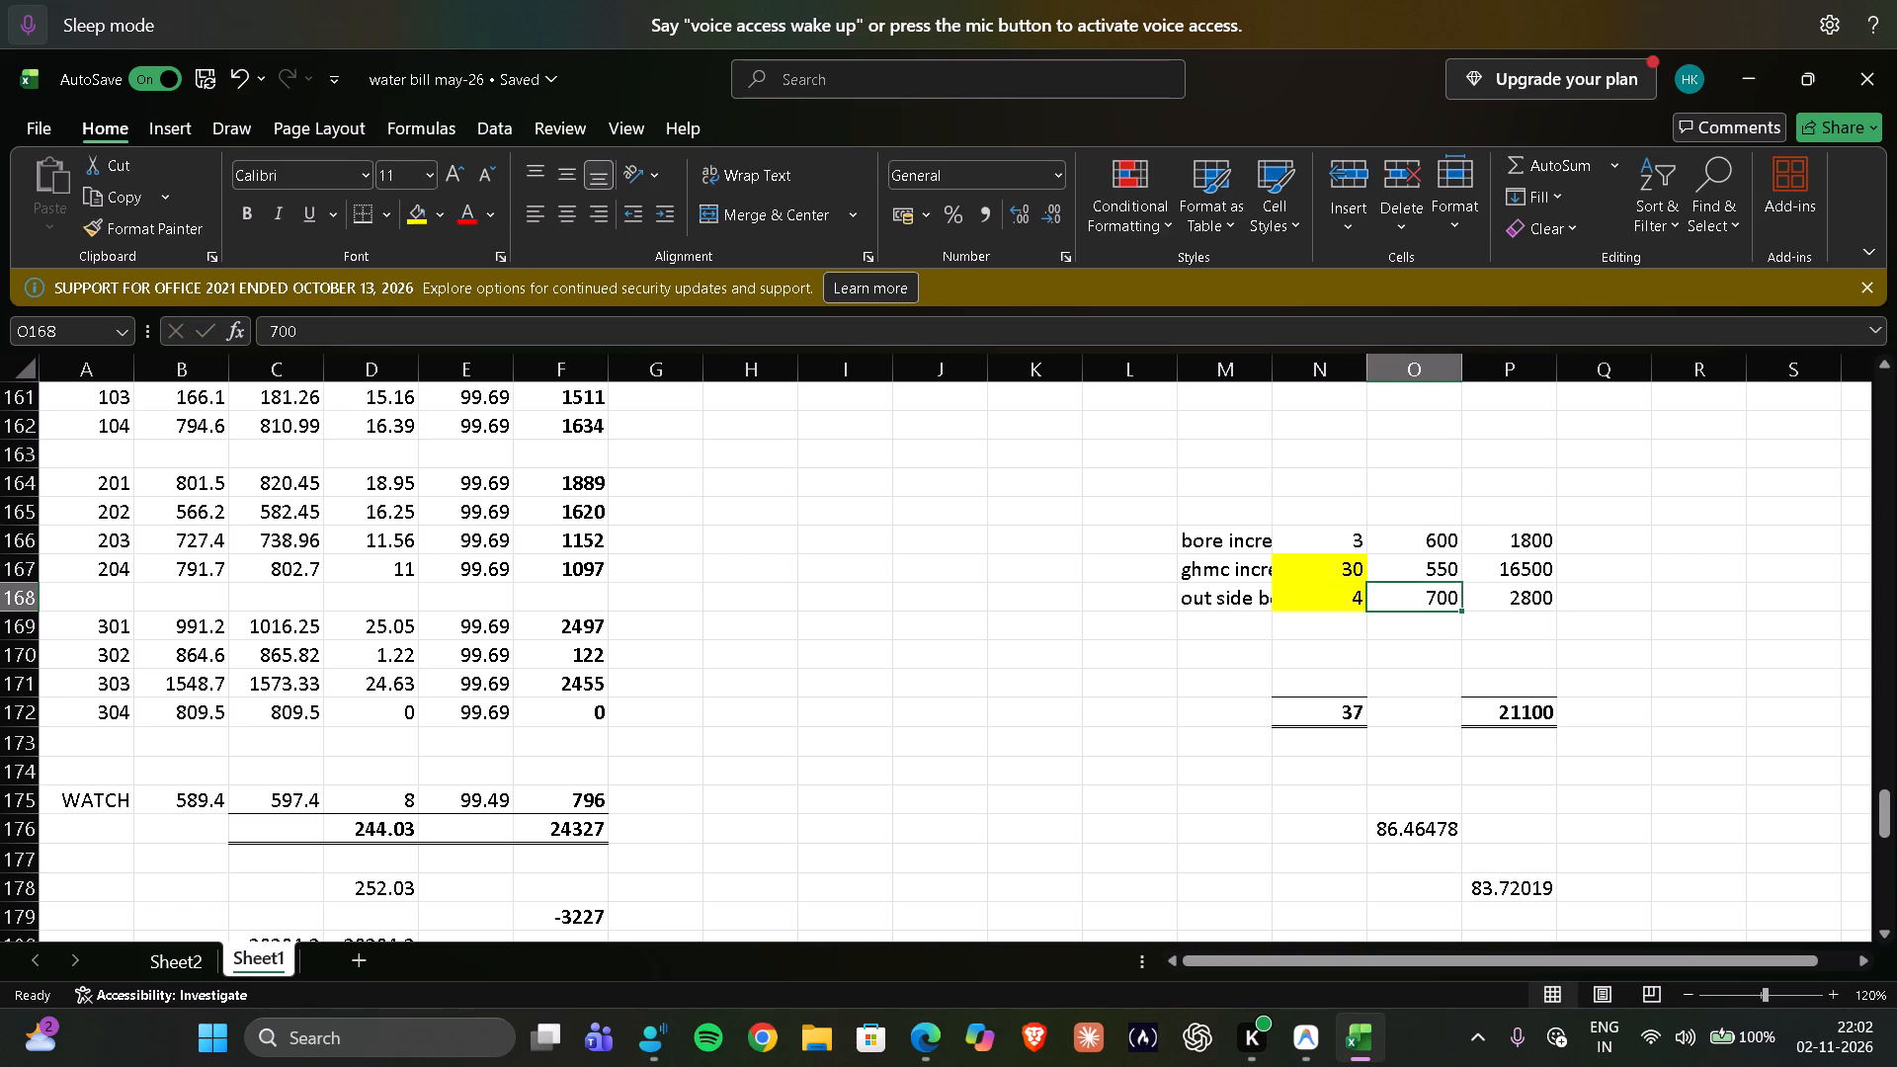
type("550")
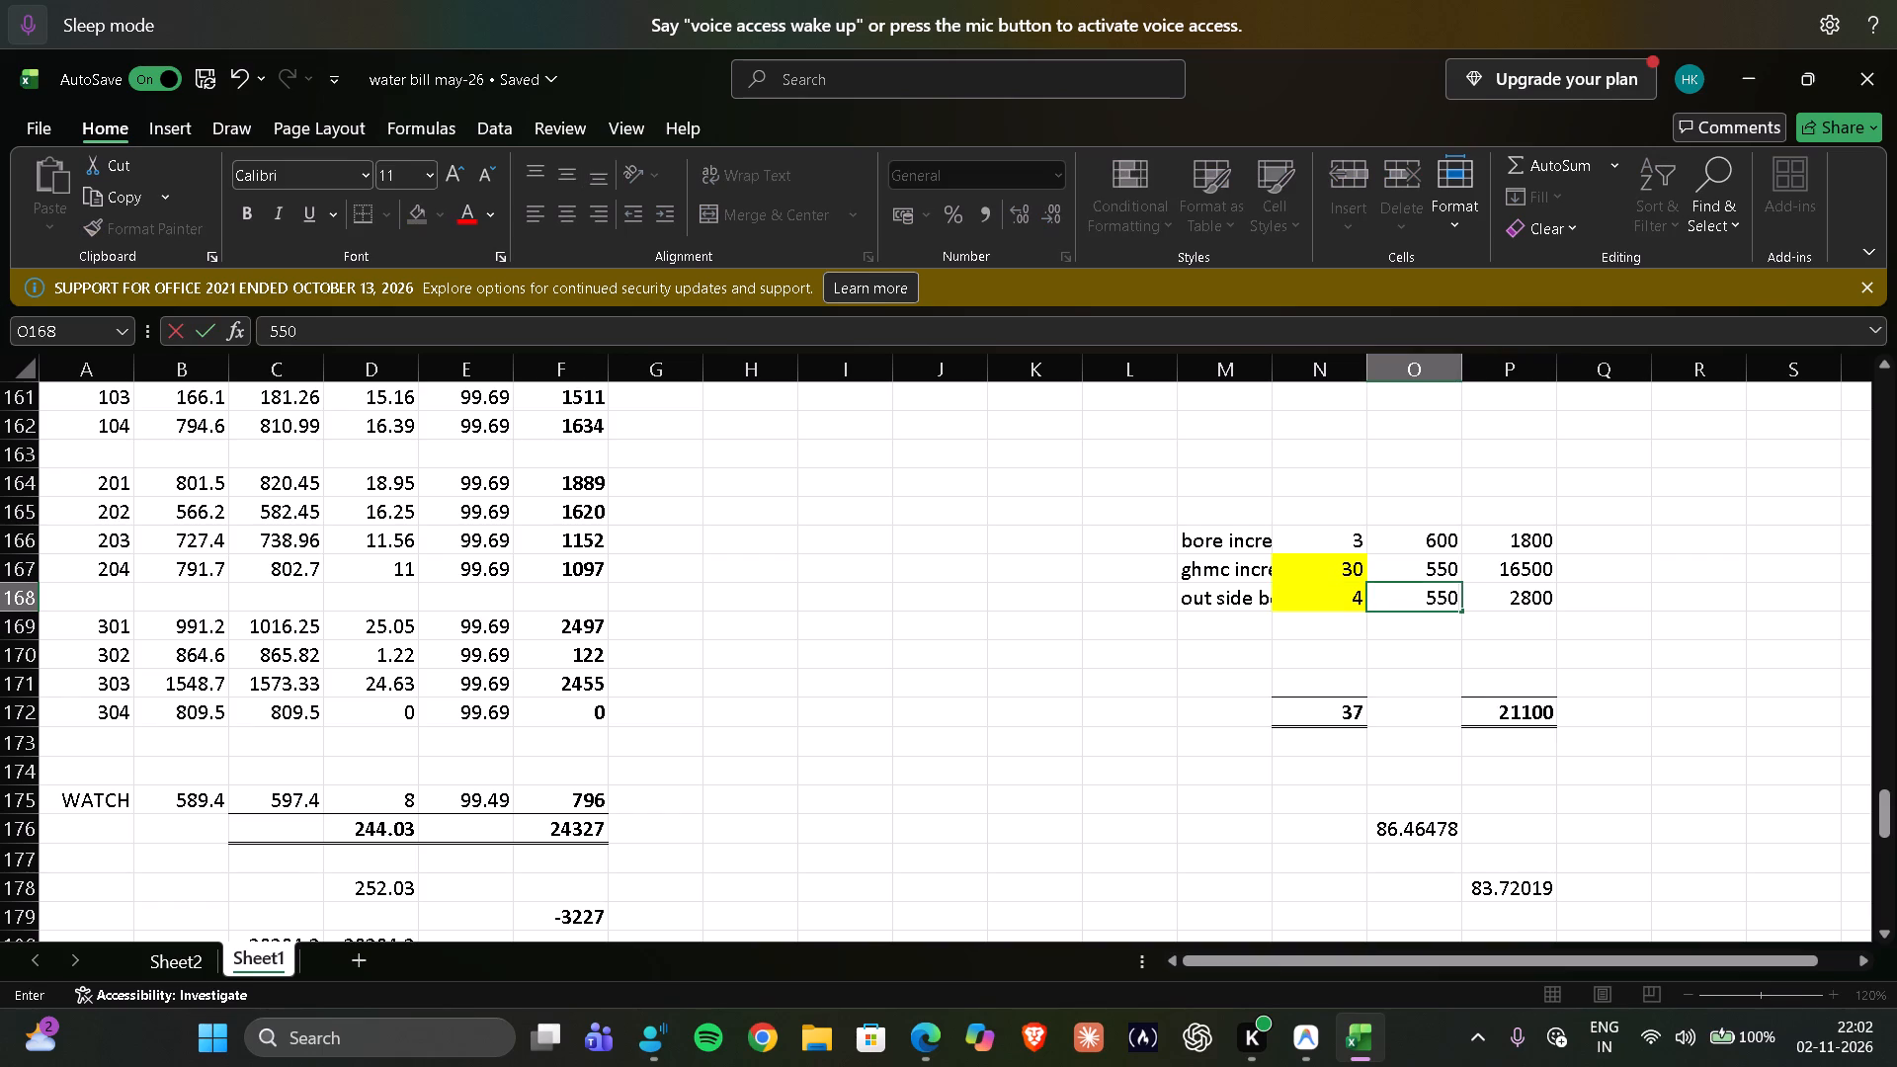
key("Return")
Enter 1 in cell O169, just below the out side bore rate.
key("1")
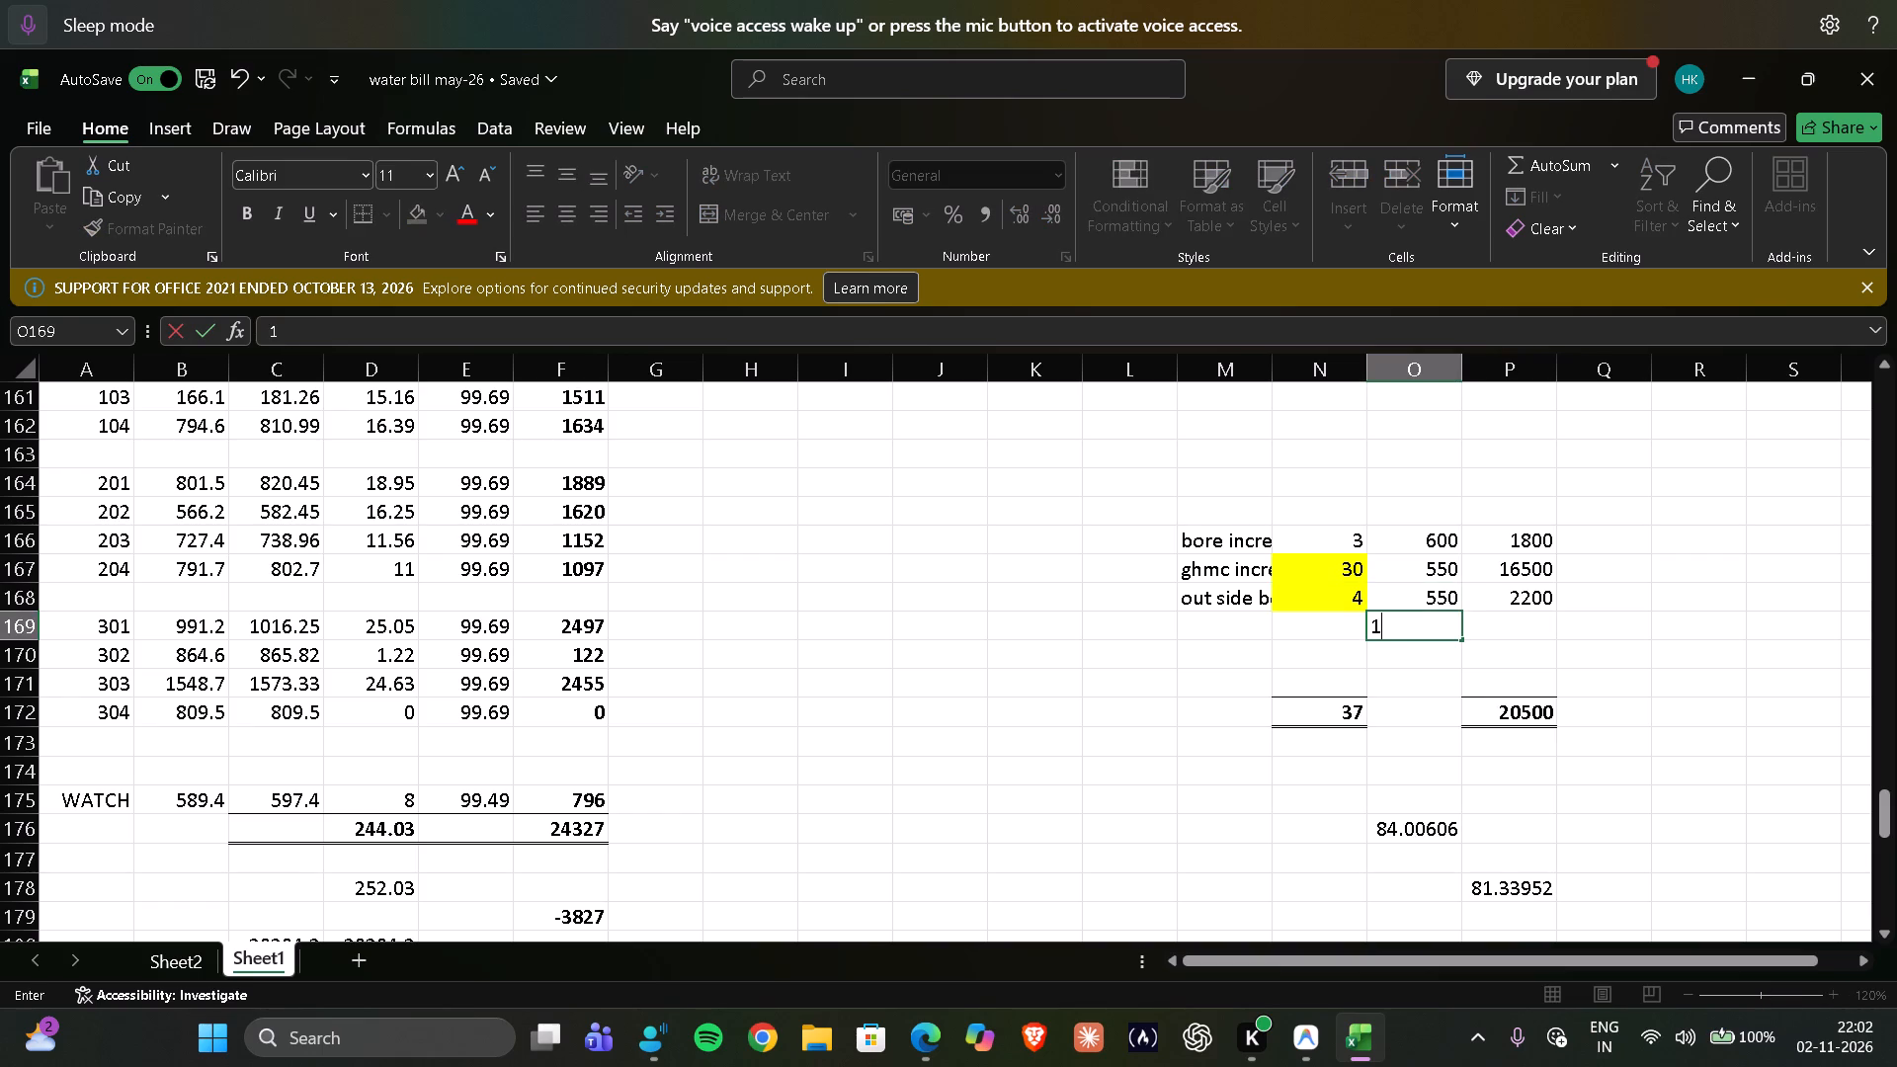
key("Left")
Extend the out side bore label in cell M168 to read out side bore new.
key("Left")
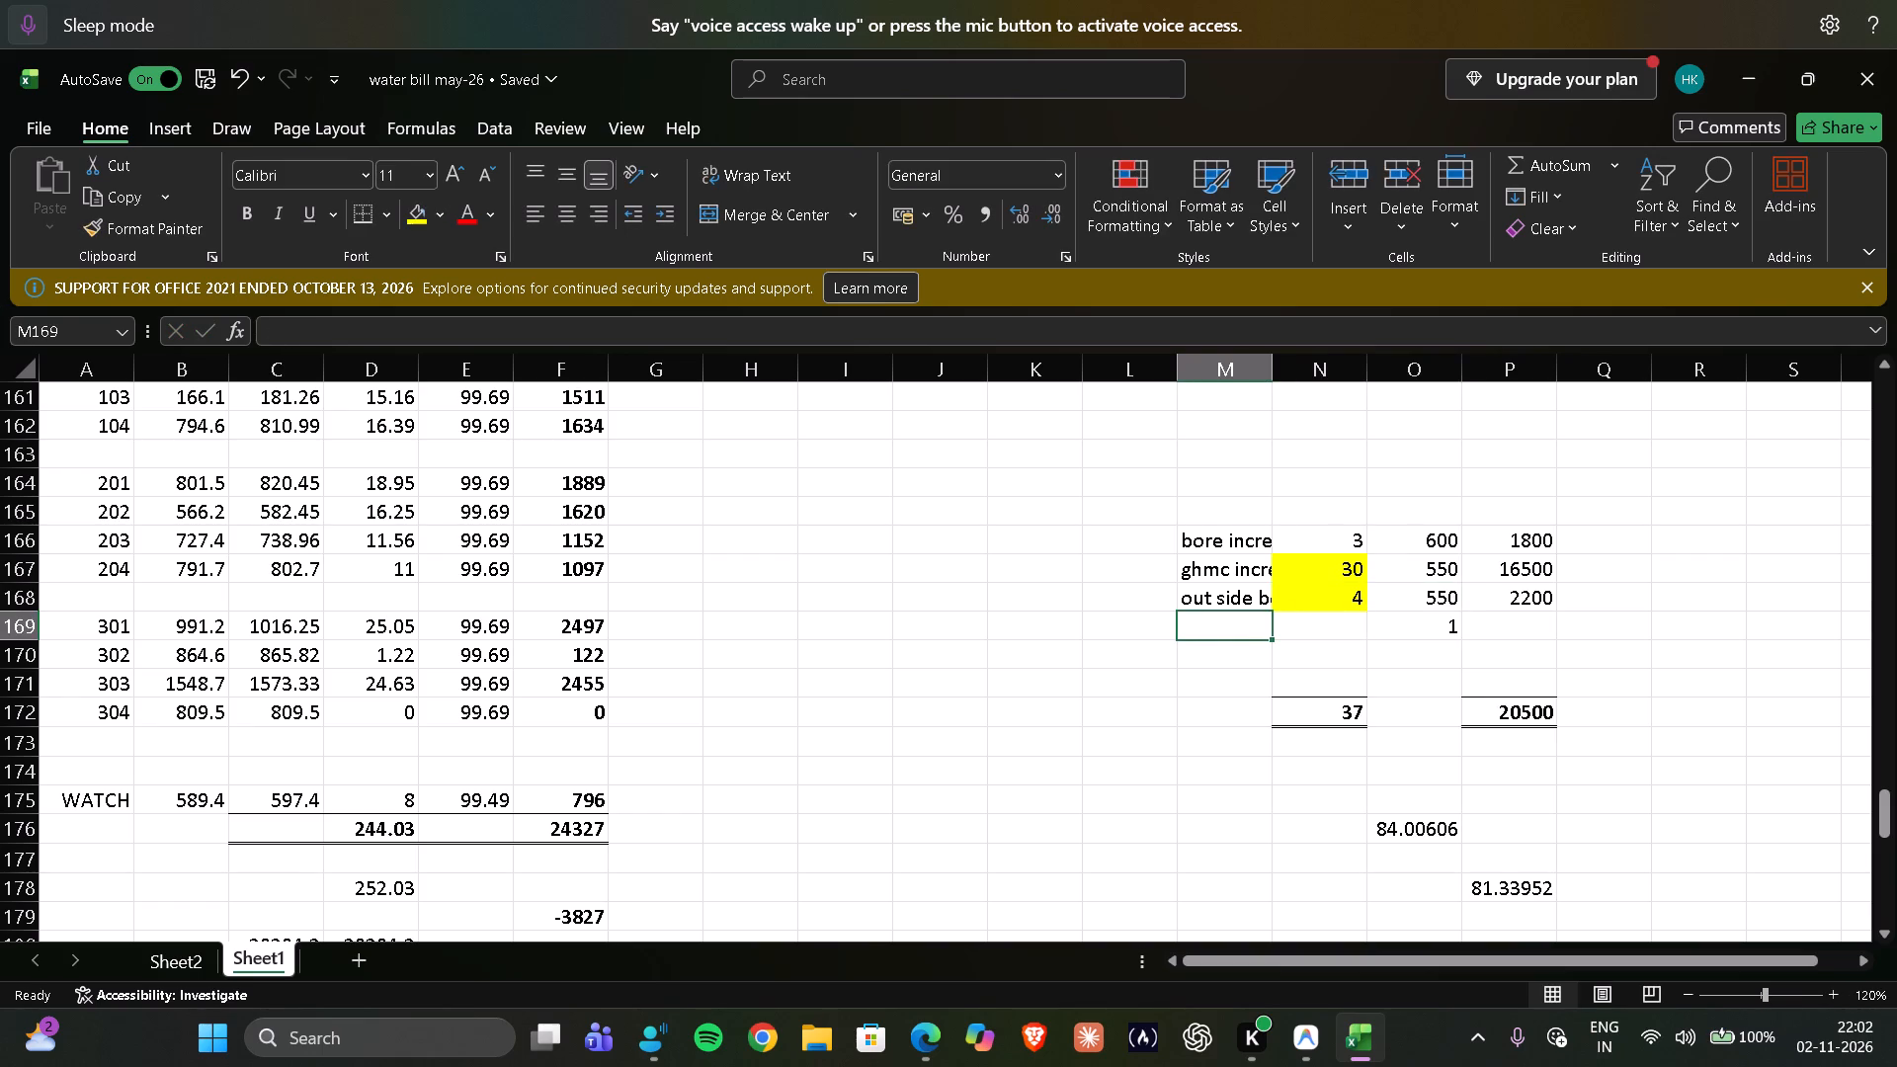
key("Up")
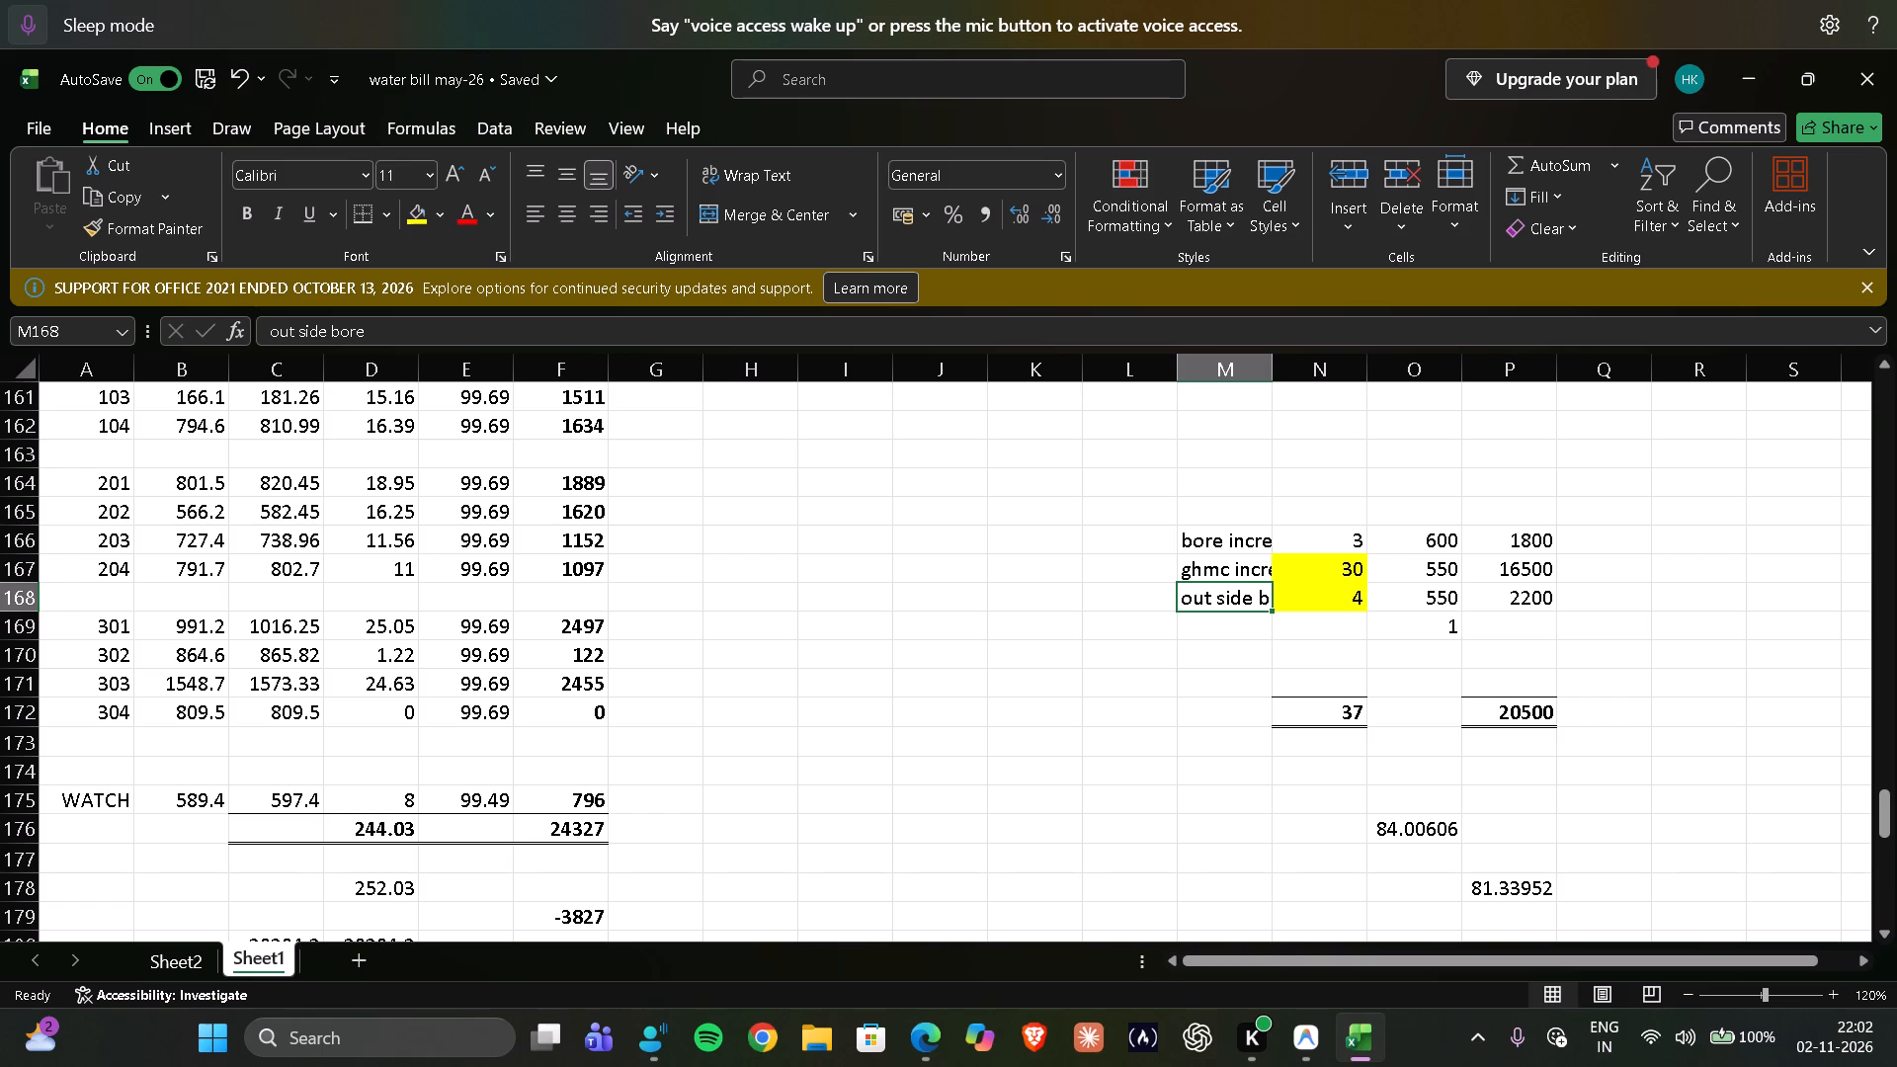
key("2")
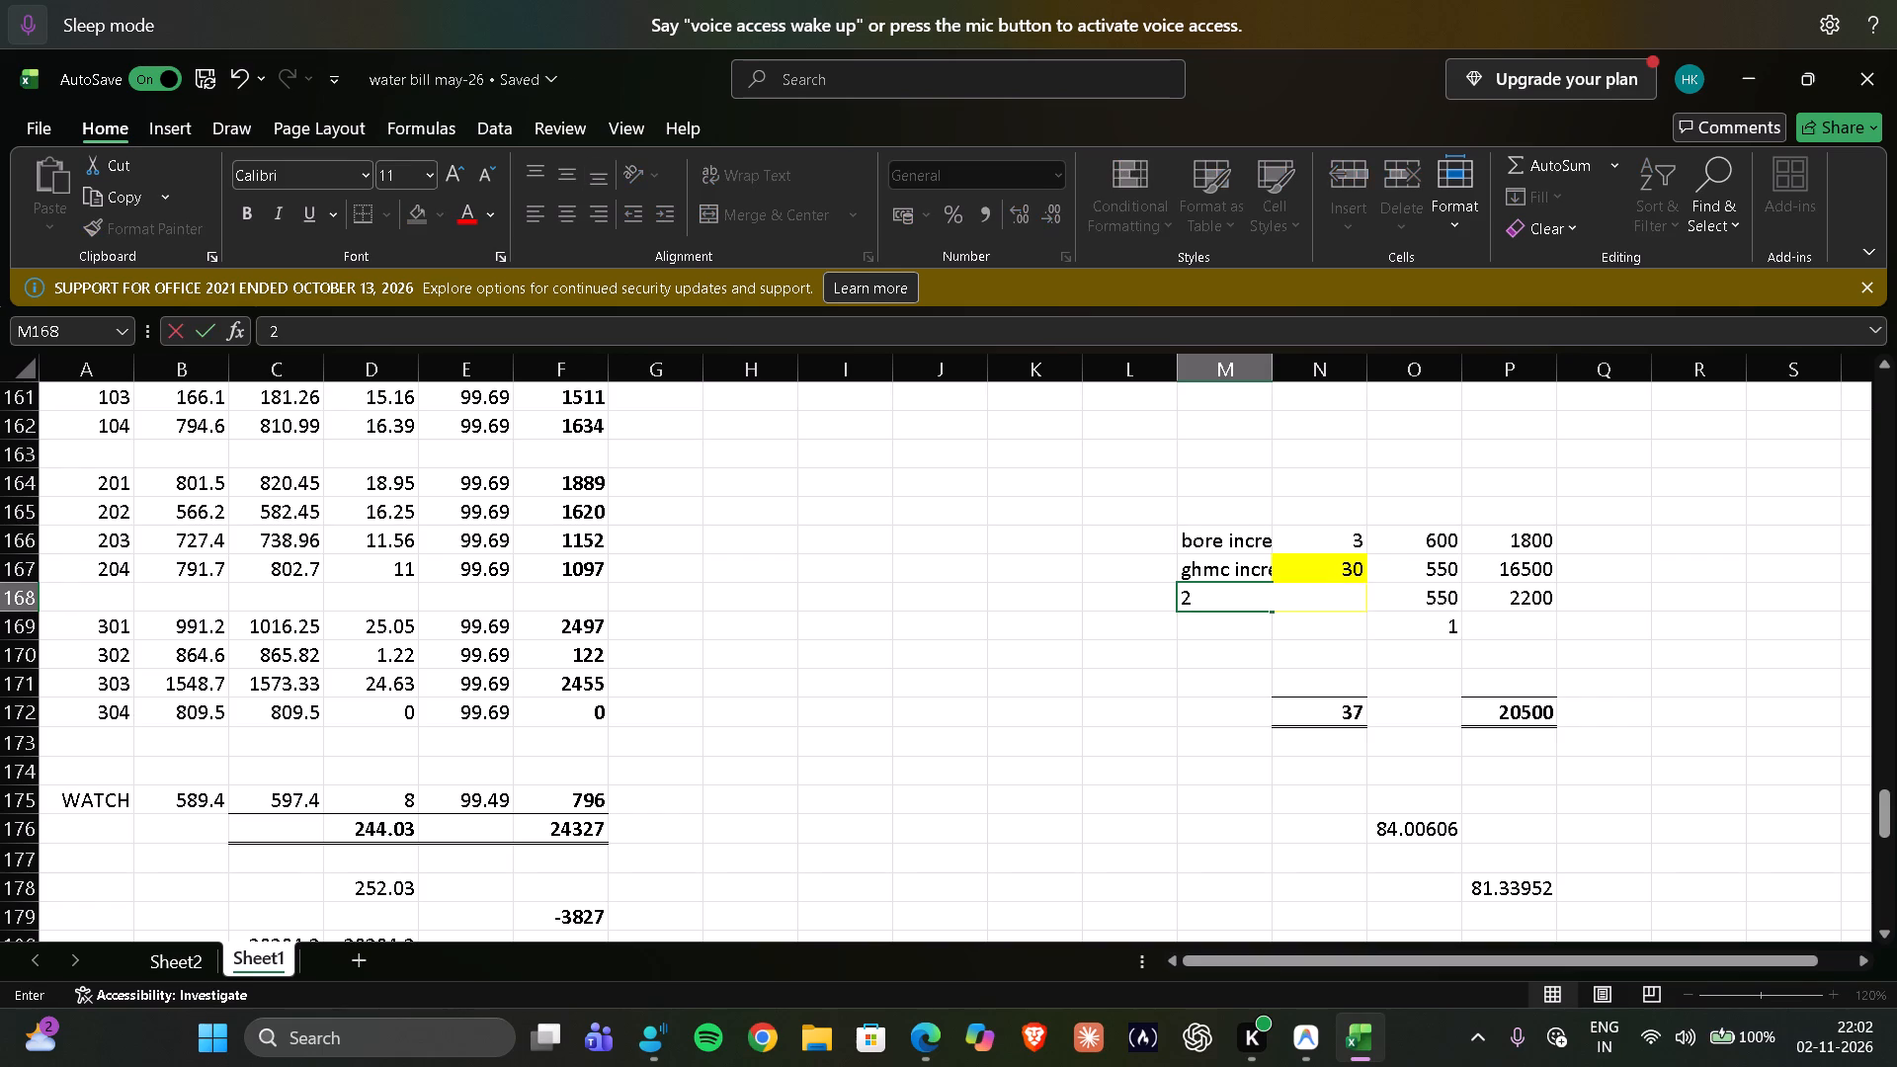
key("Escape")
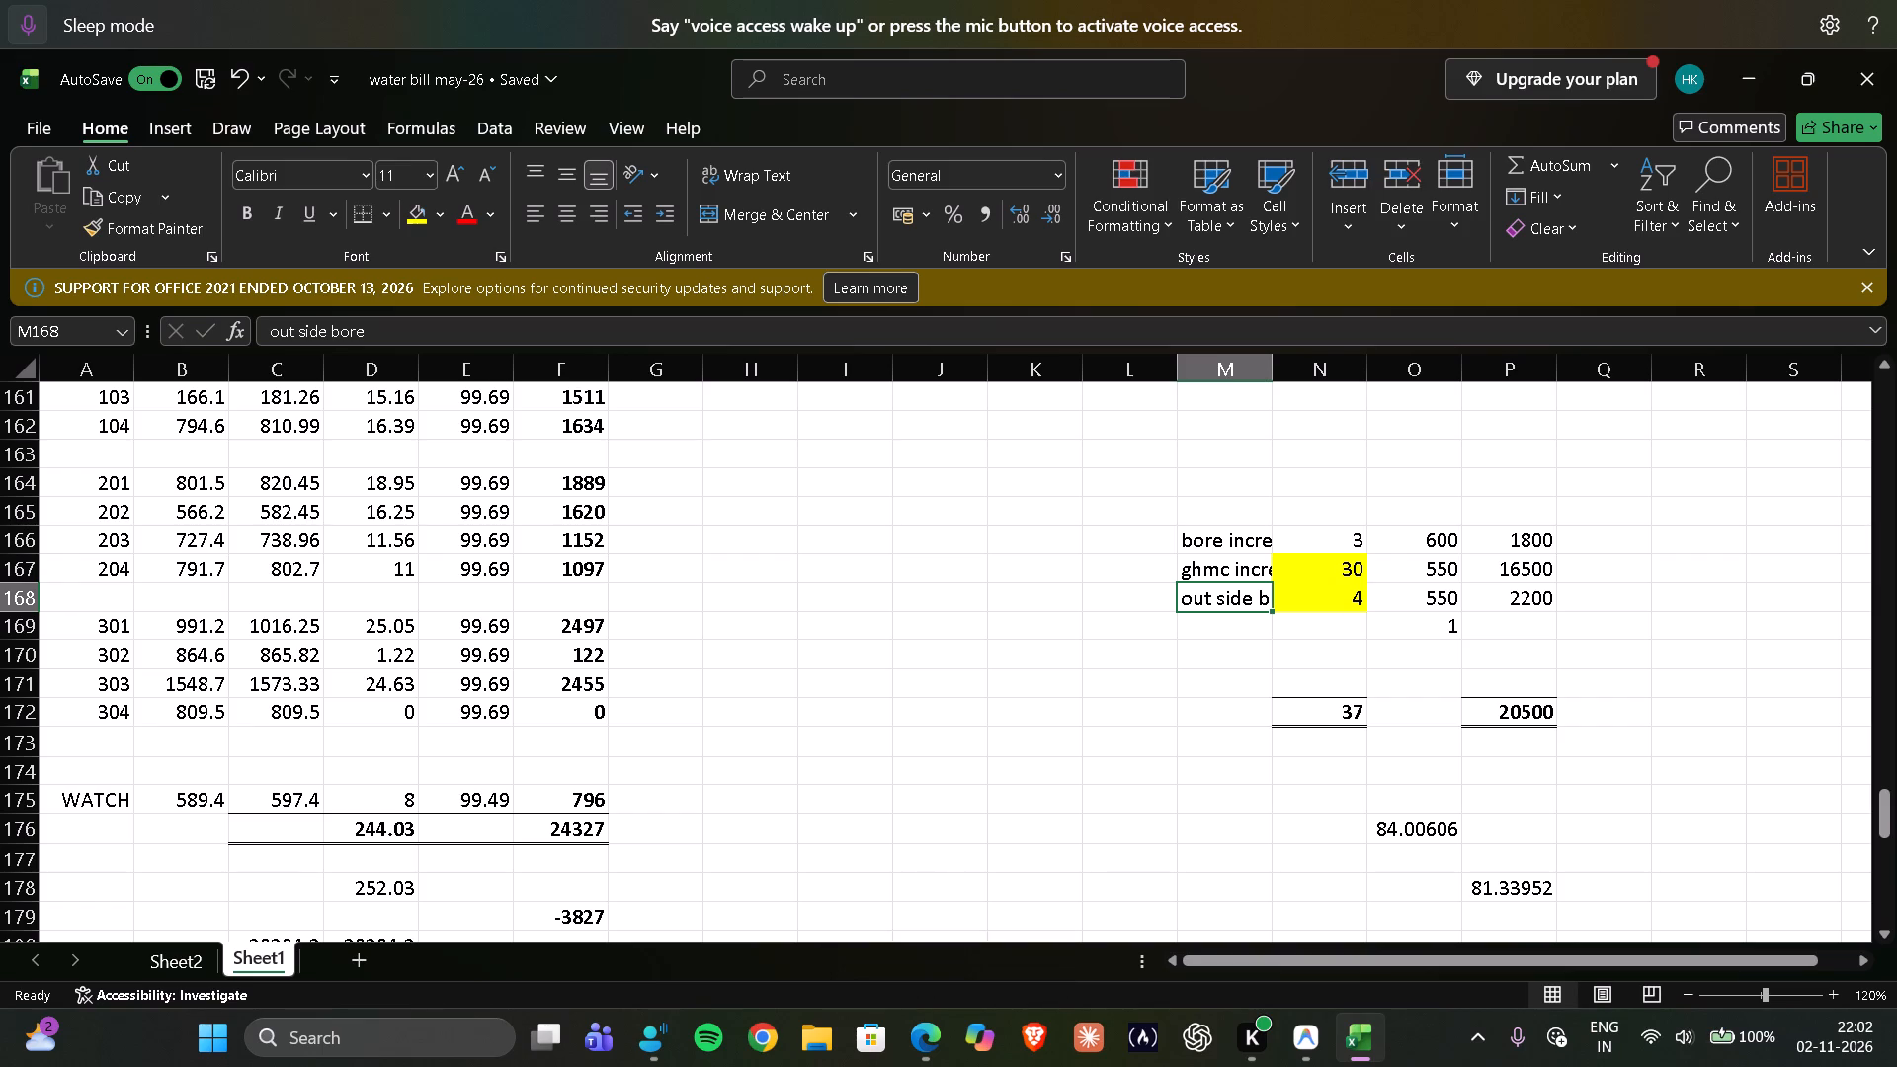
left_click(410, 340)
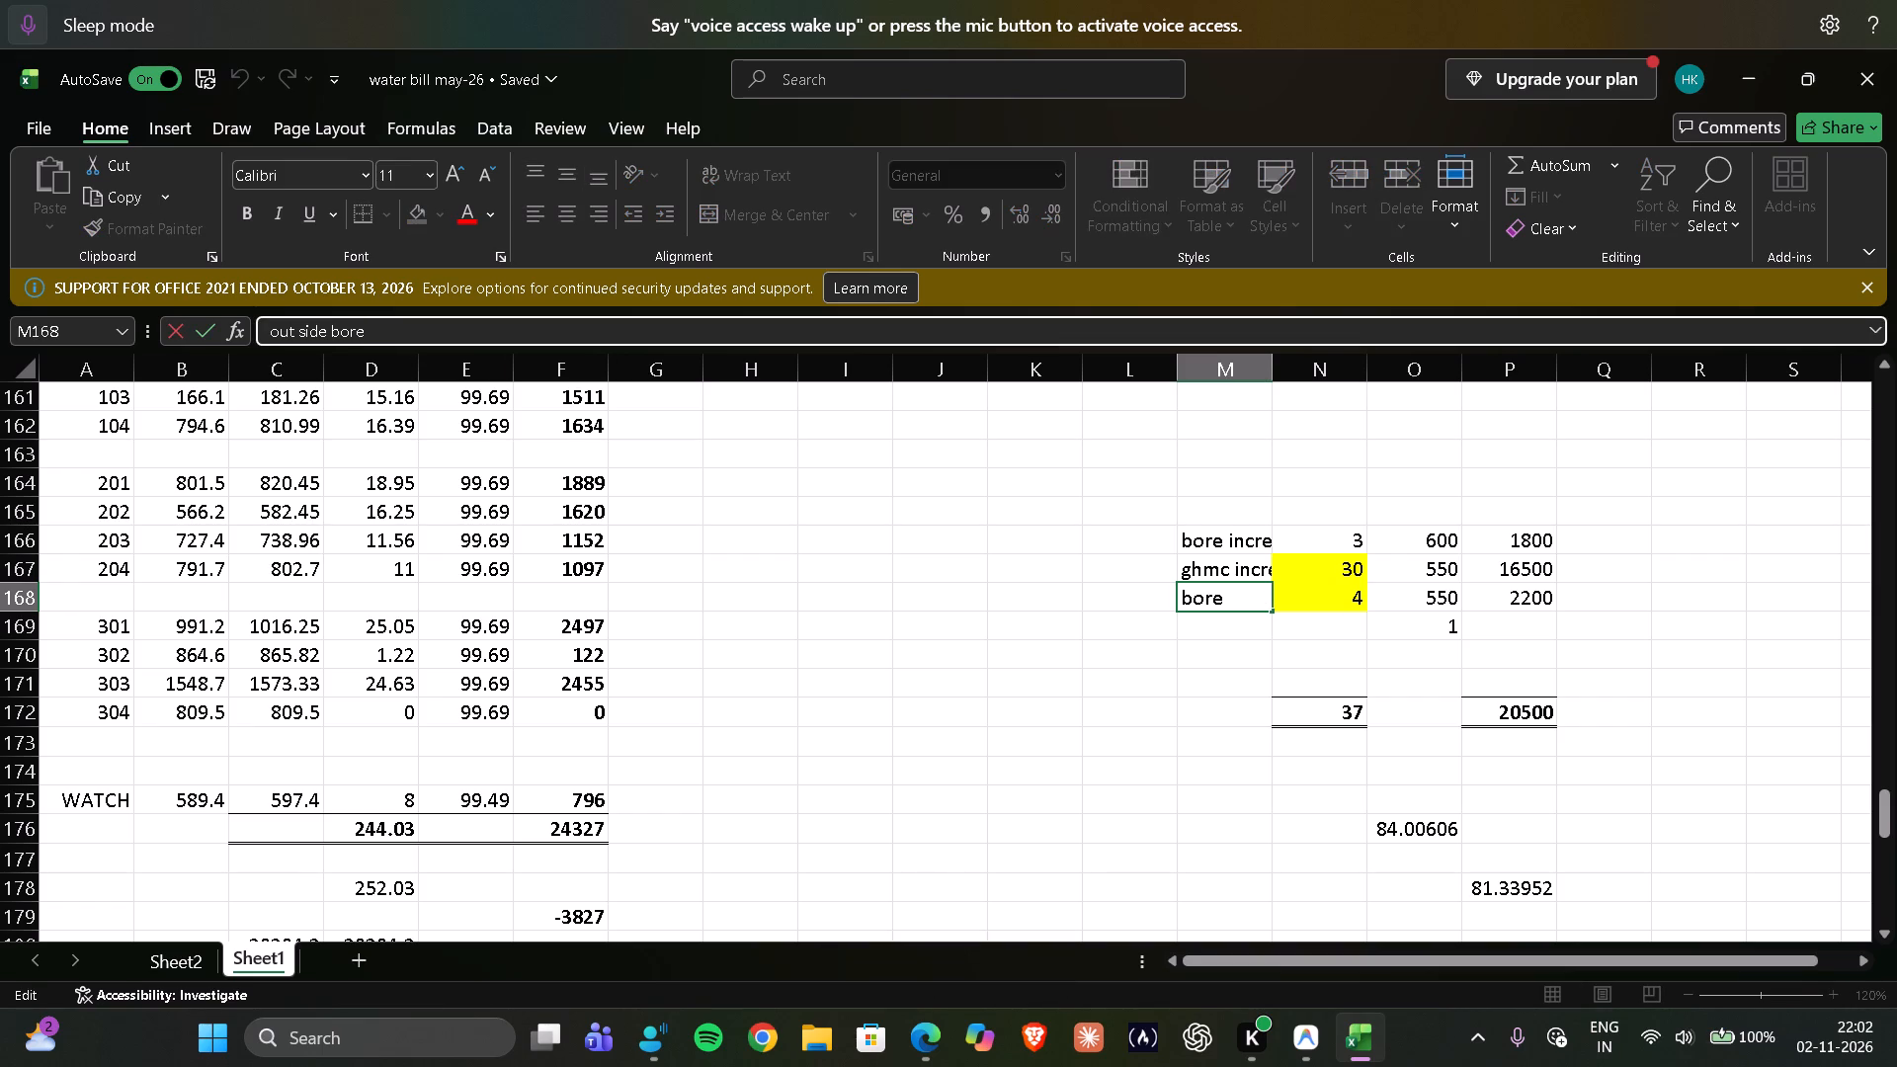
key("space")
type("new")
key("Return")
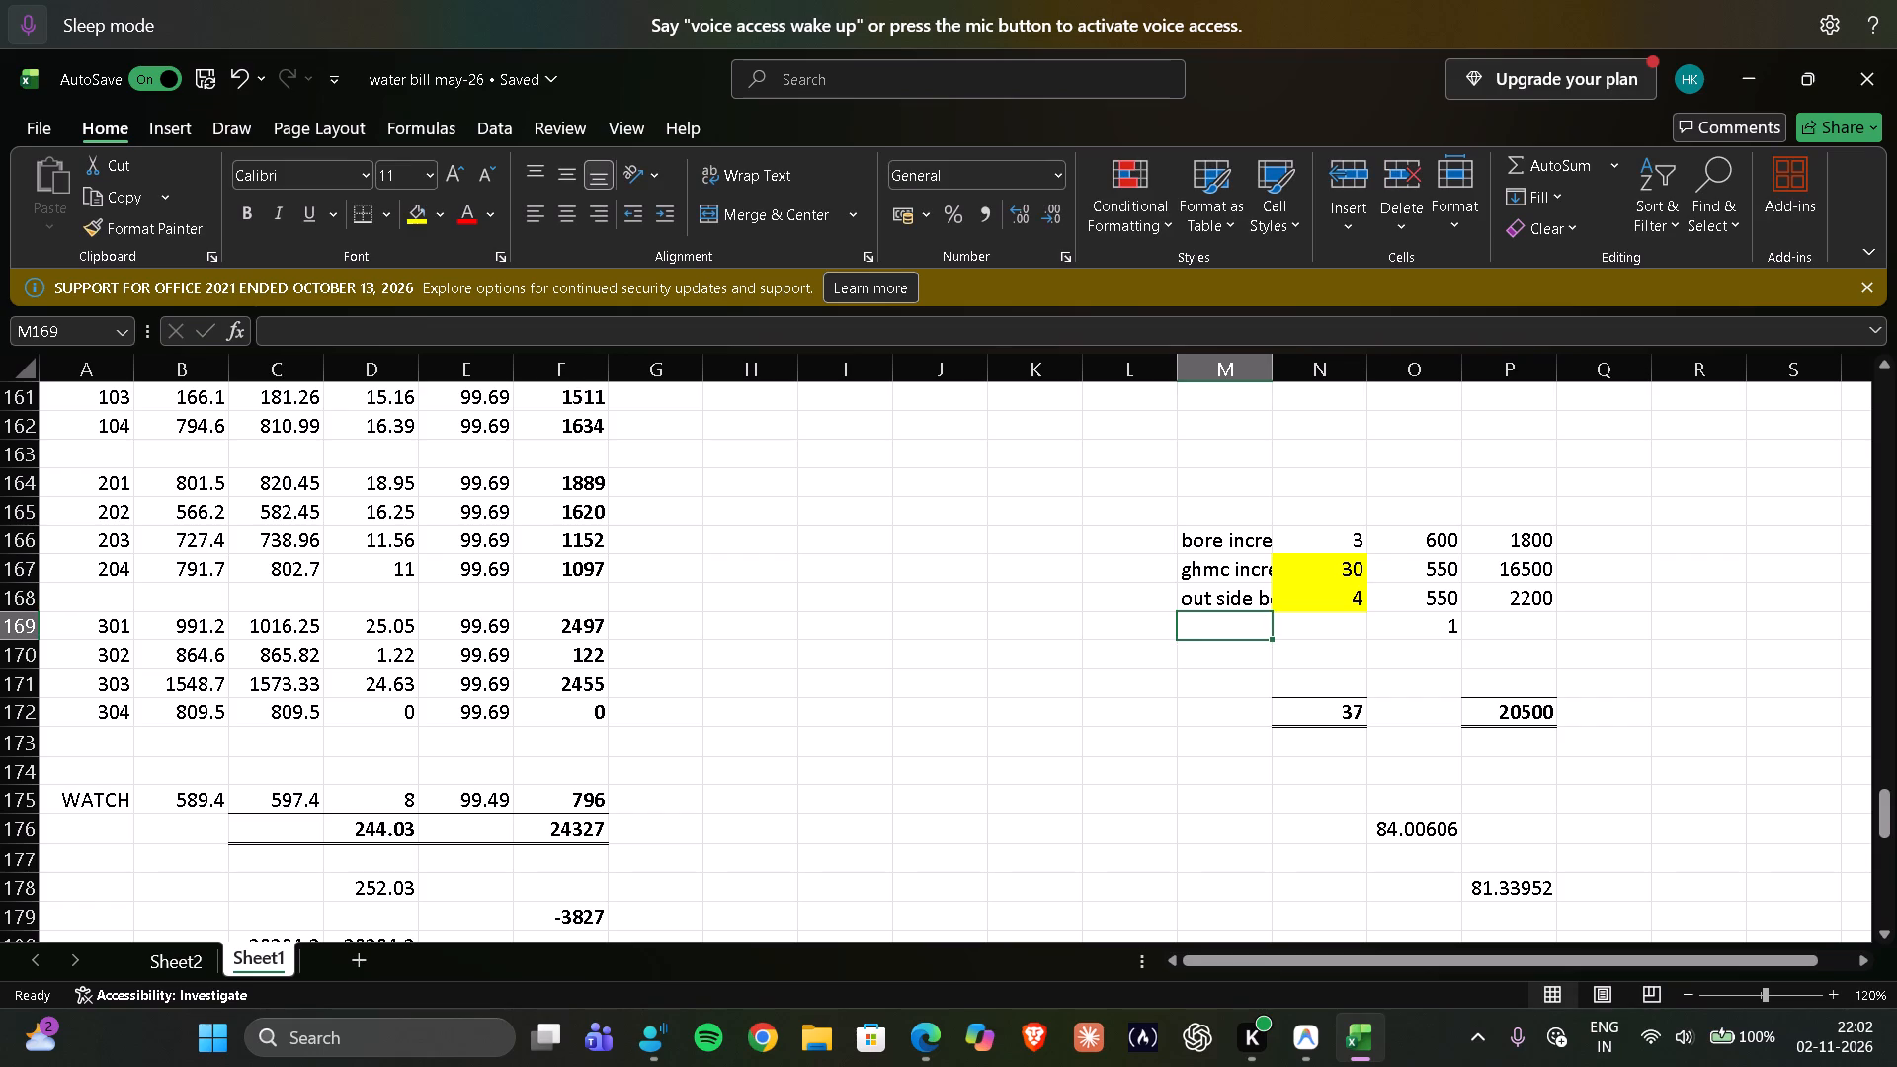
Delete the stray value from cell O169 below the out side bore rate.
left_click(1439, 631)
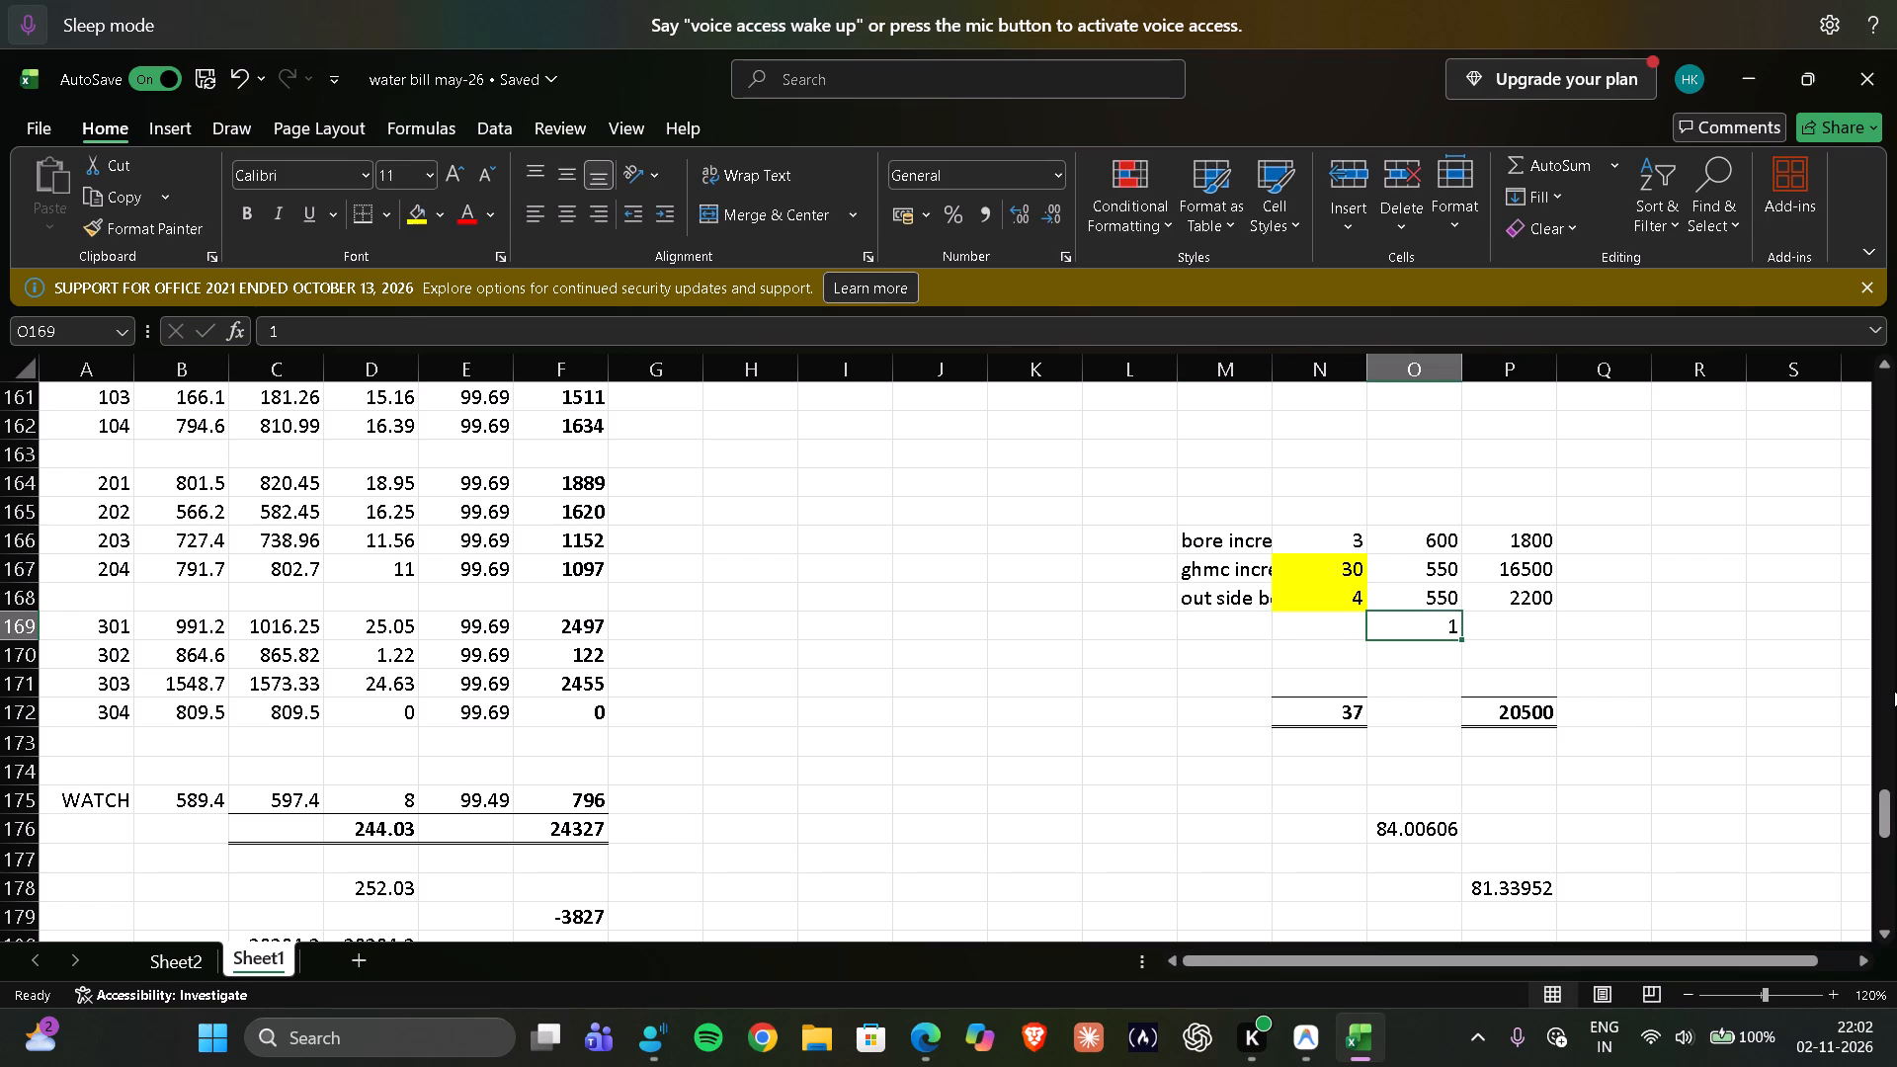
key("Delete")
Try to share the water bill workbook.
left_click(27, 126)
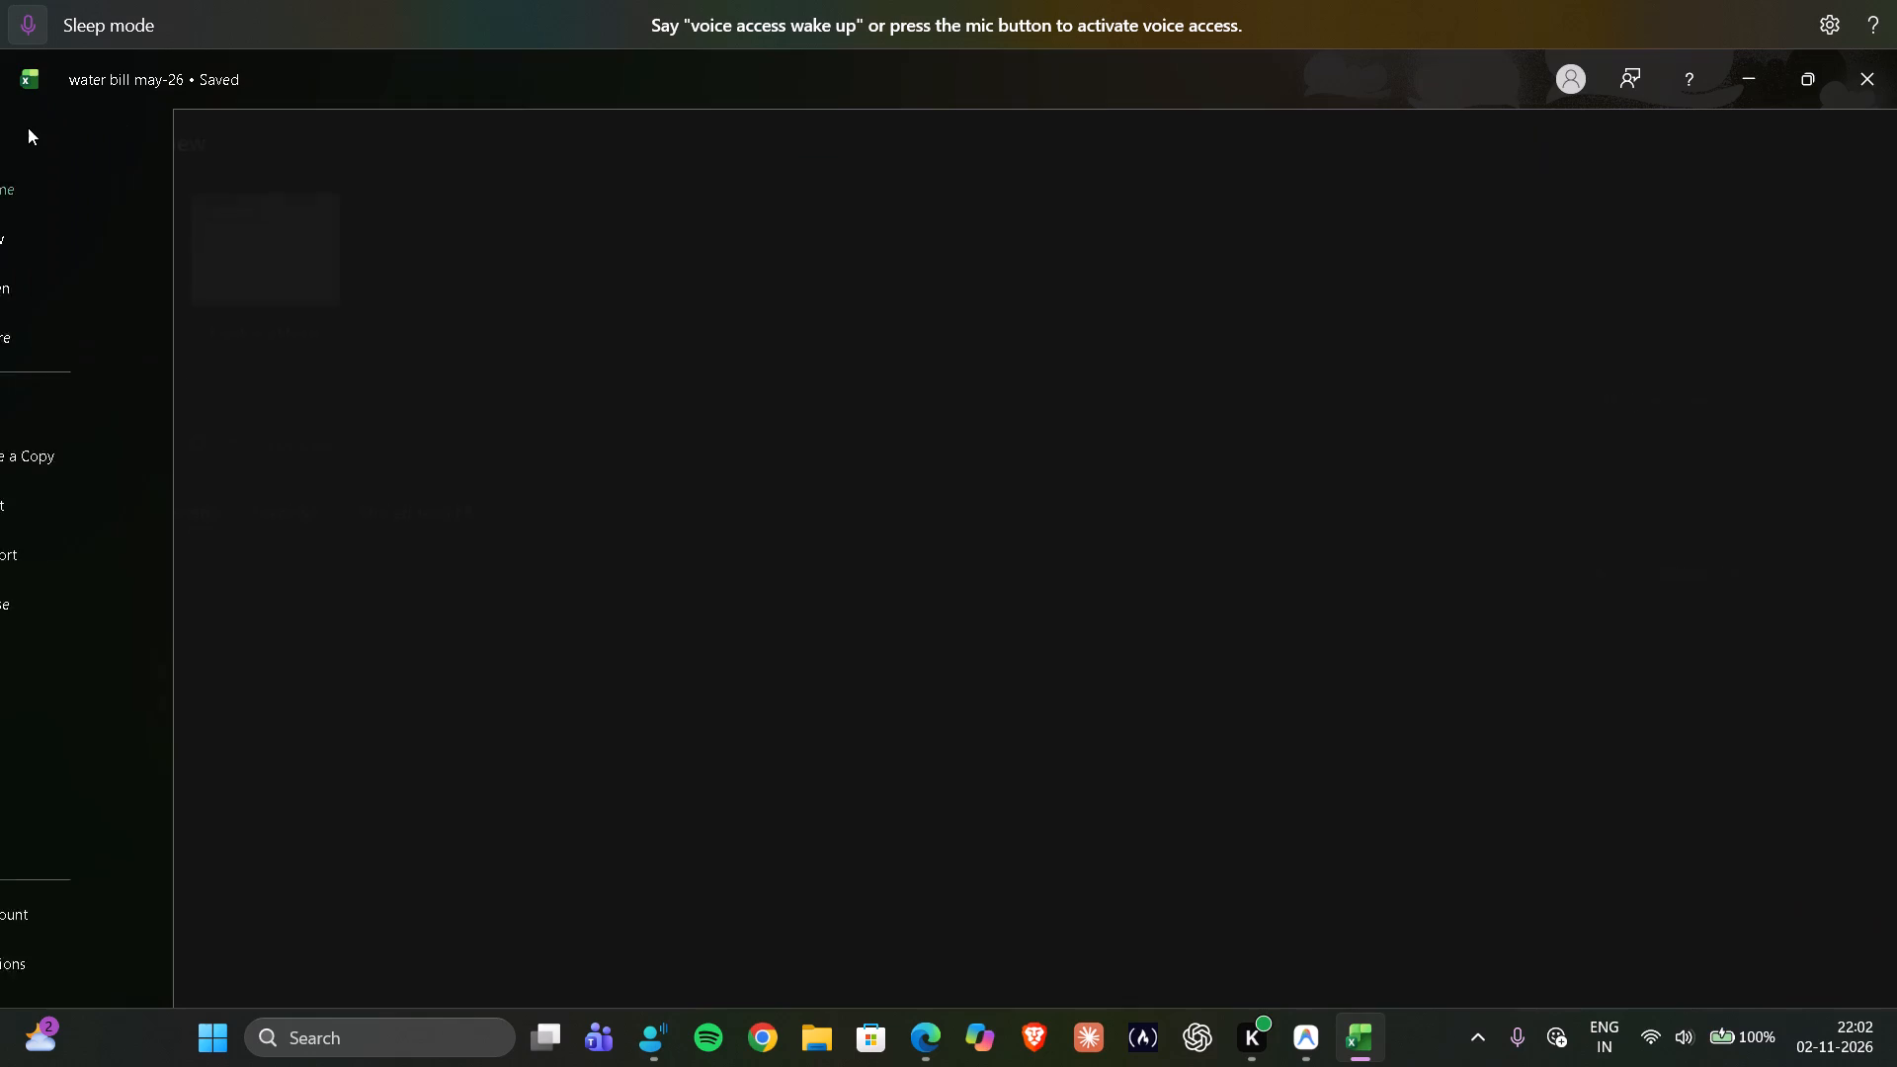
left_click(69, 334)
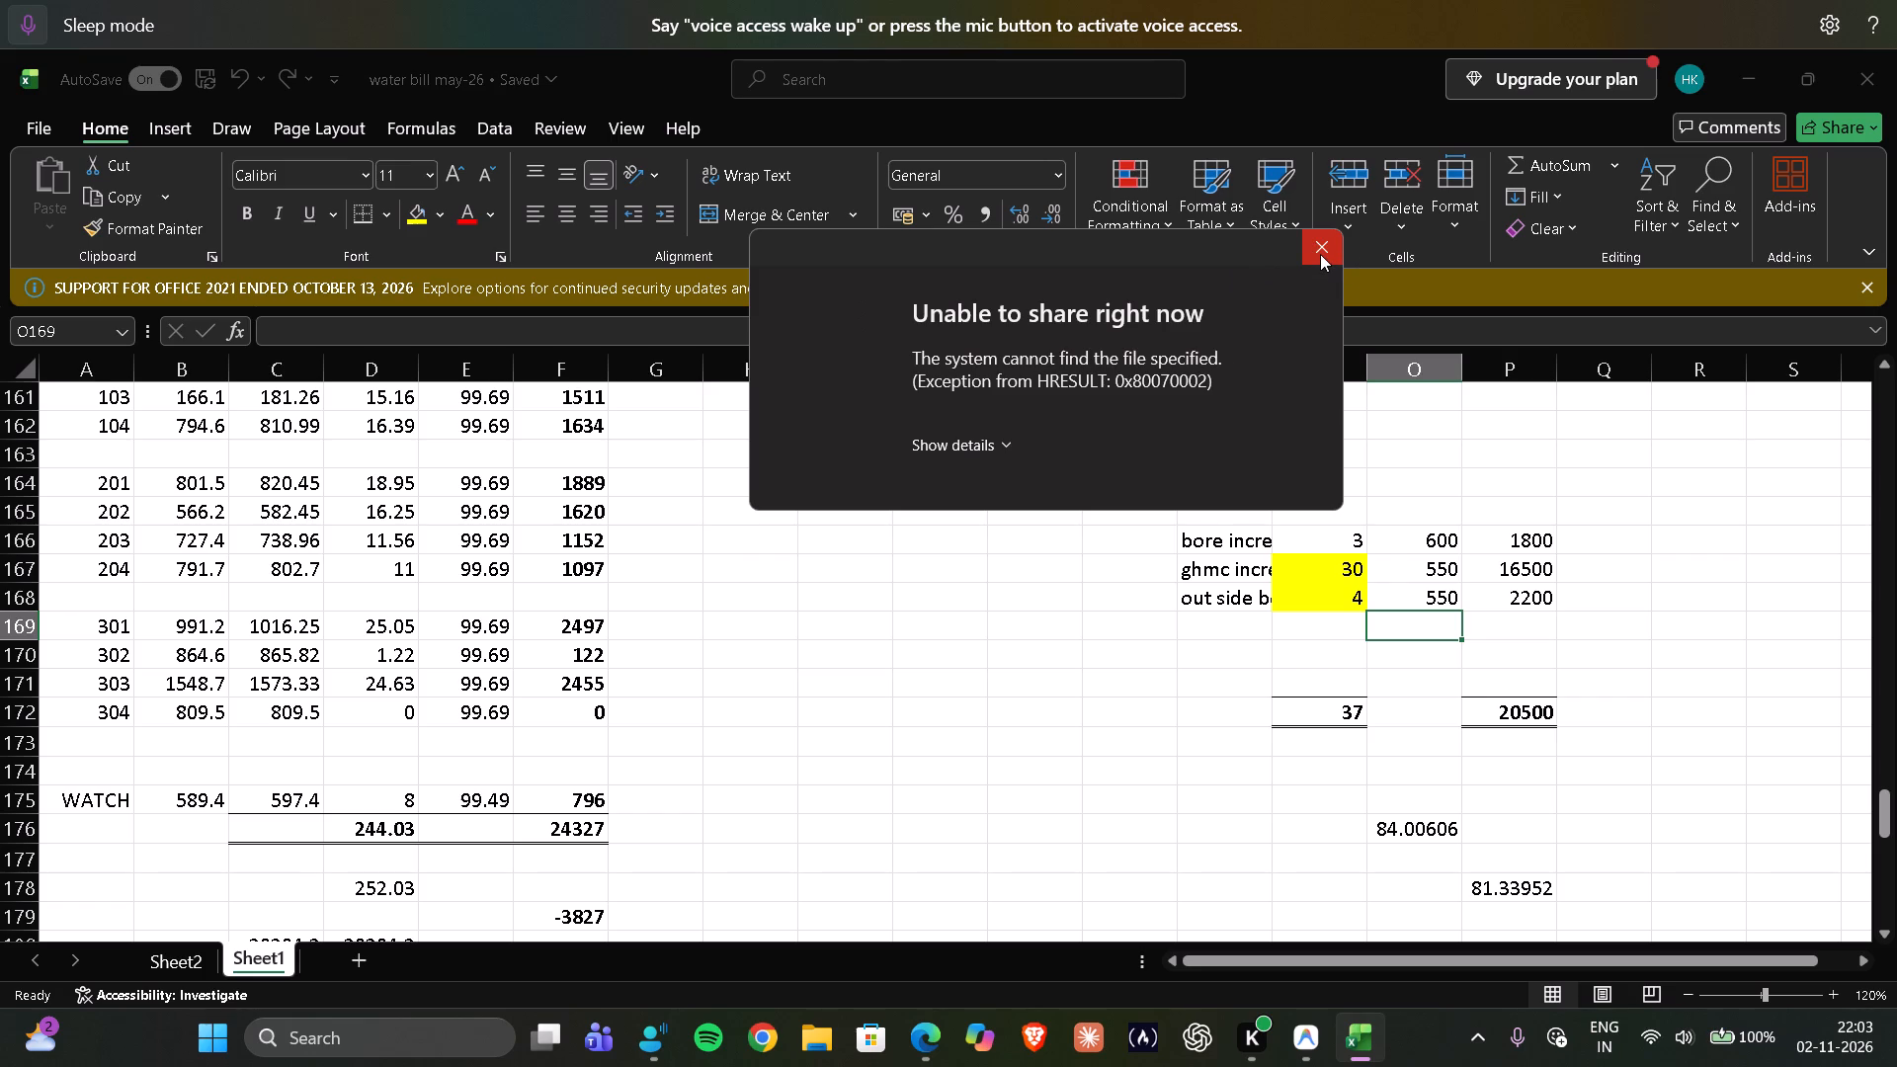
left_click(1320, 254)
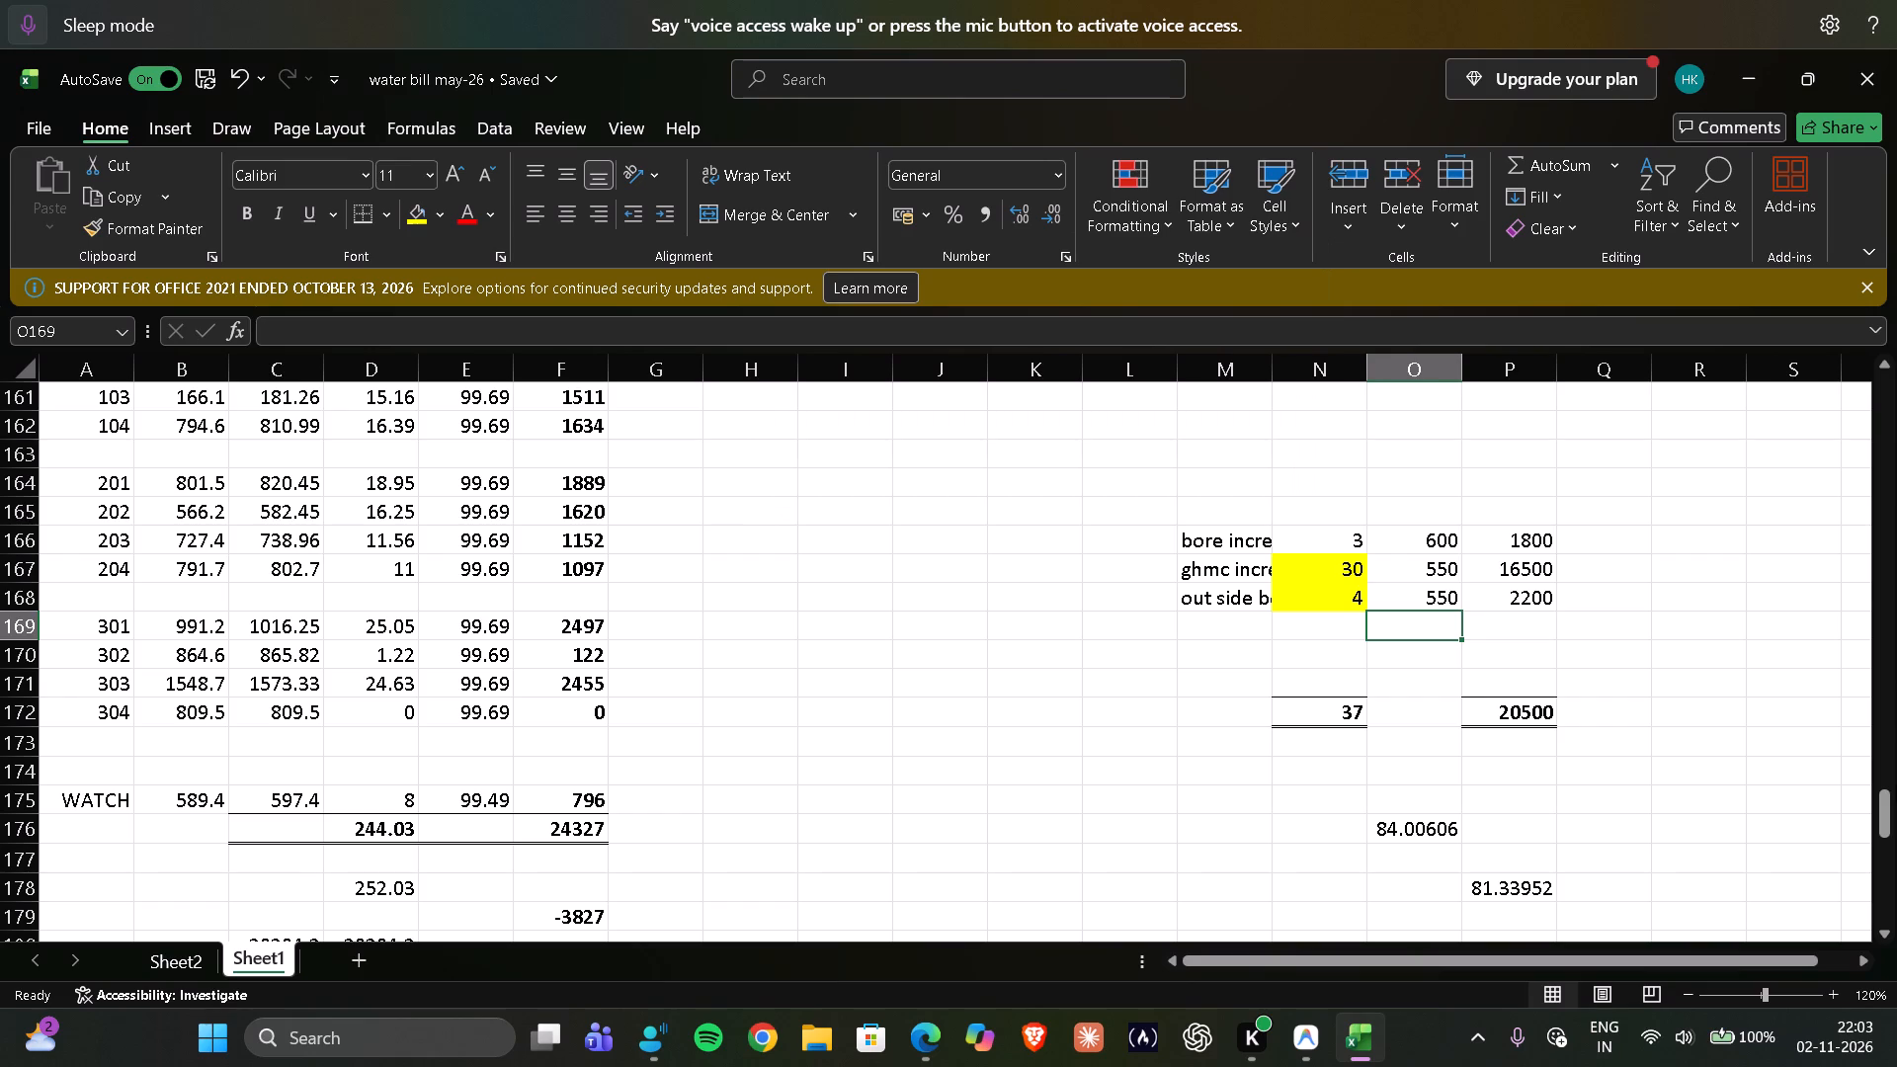
Review the Sep-26 block with its cost table and totals, alongside the start of the Oct-26 block.
scroll(1473, 824, "down", 6)
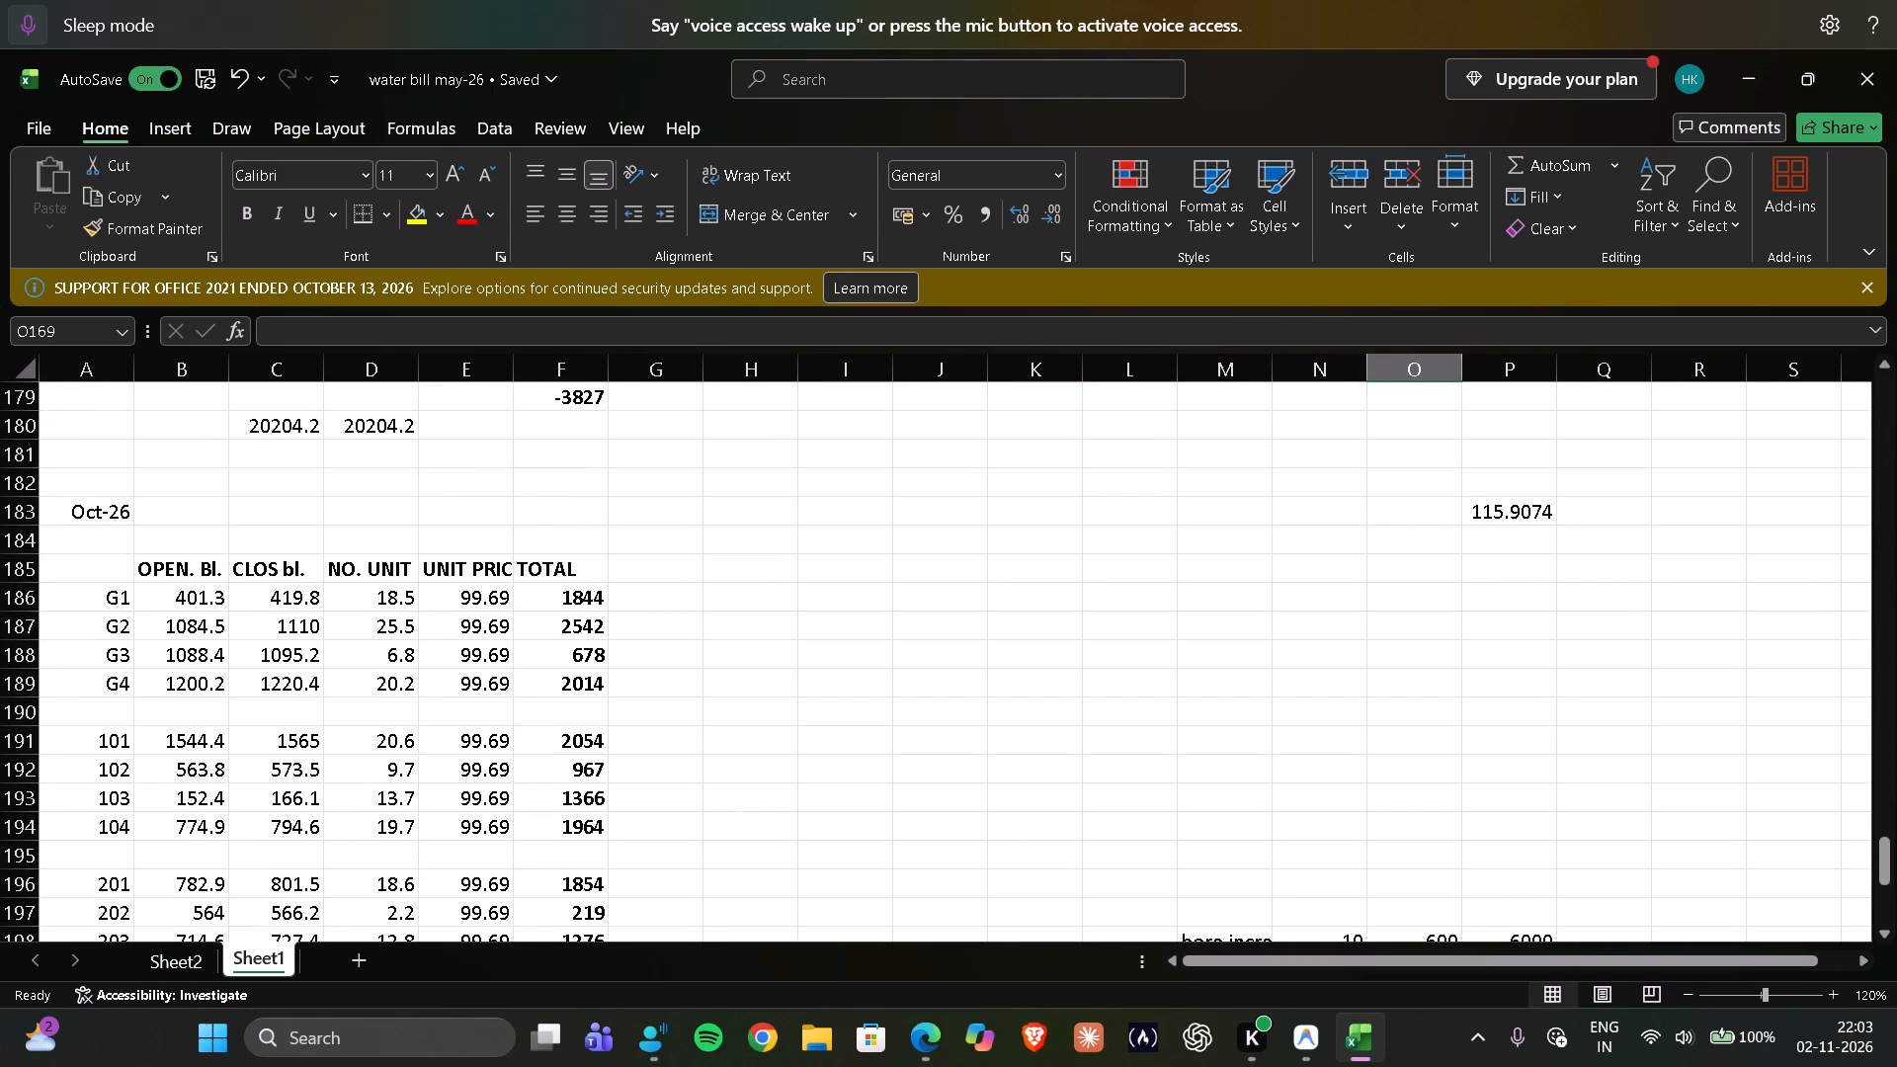
scroll(1440, 818, "up", 3)
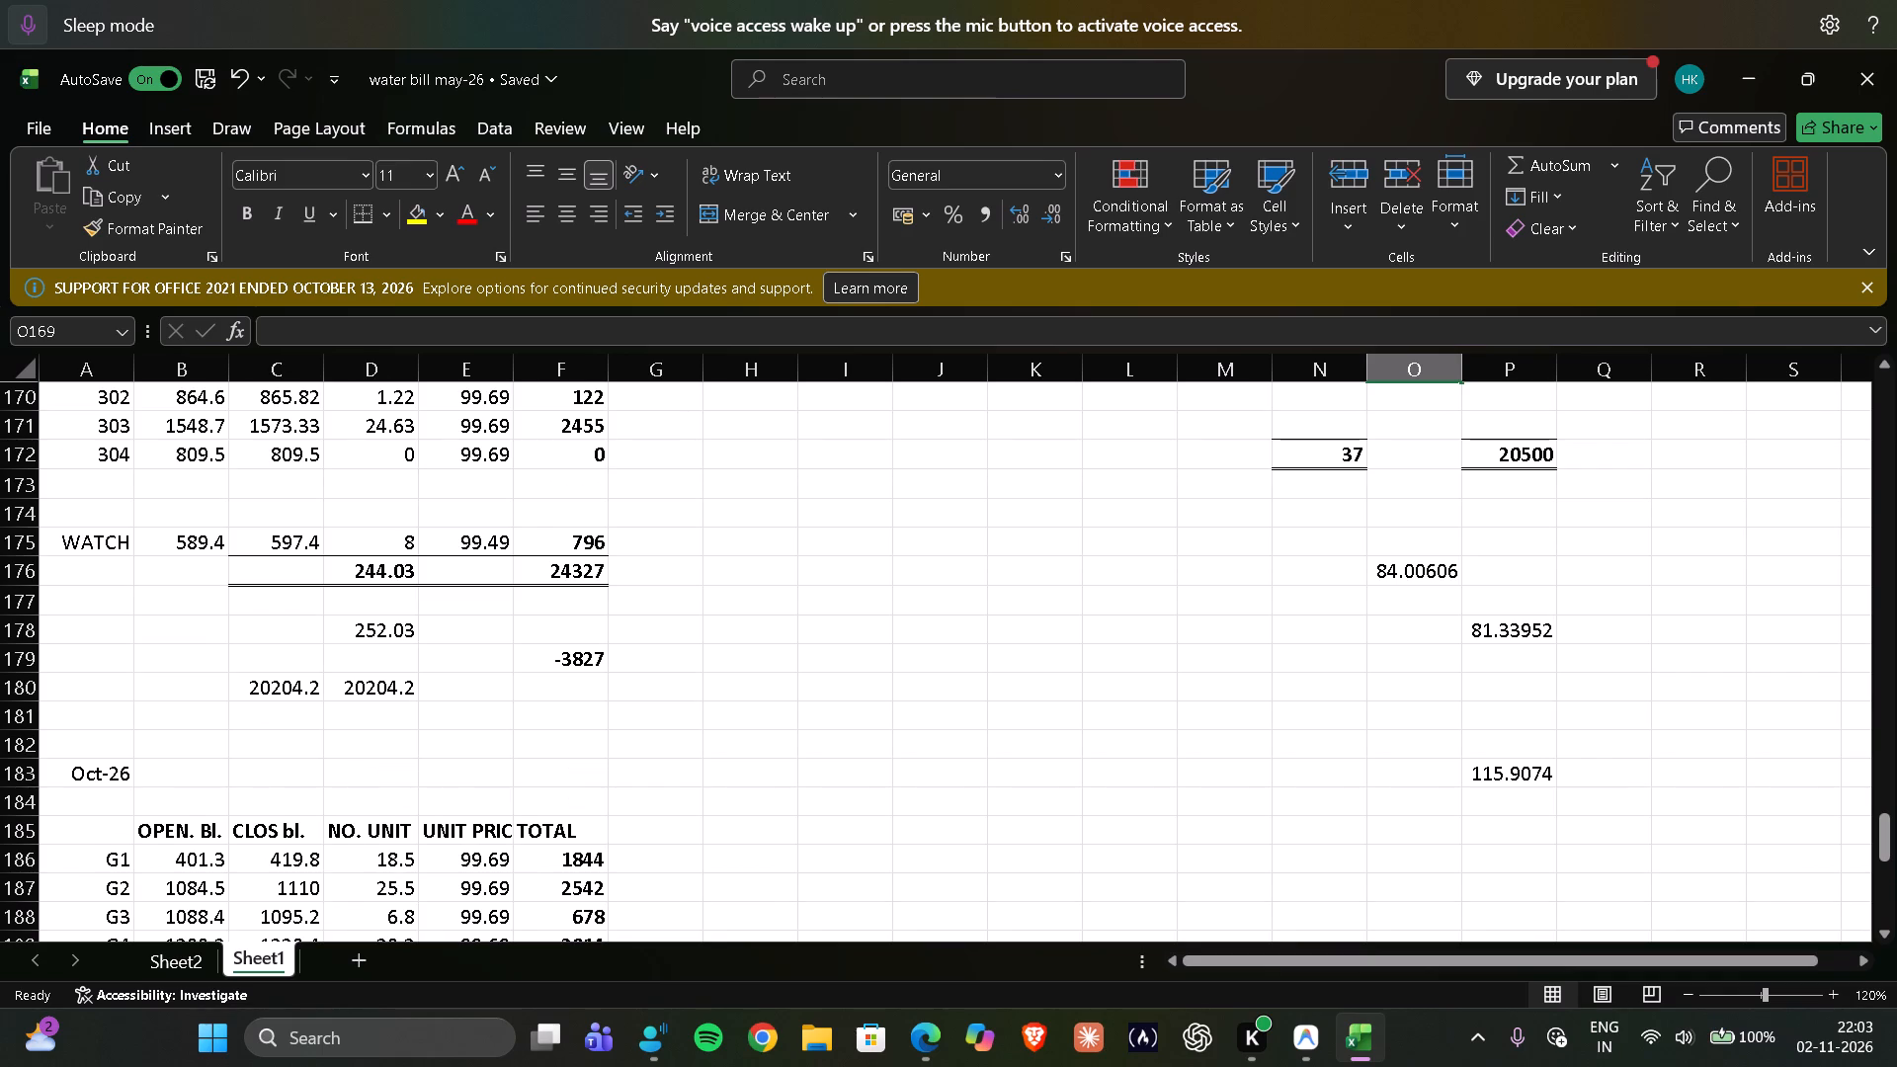
scroll(1440, 818, "down", 2)
scroll(1440, 818, "up", 10)
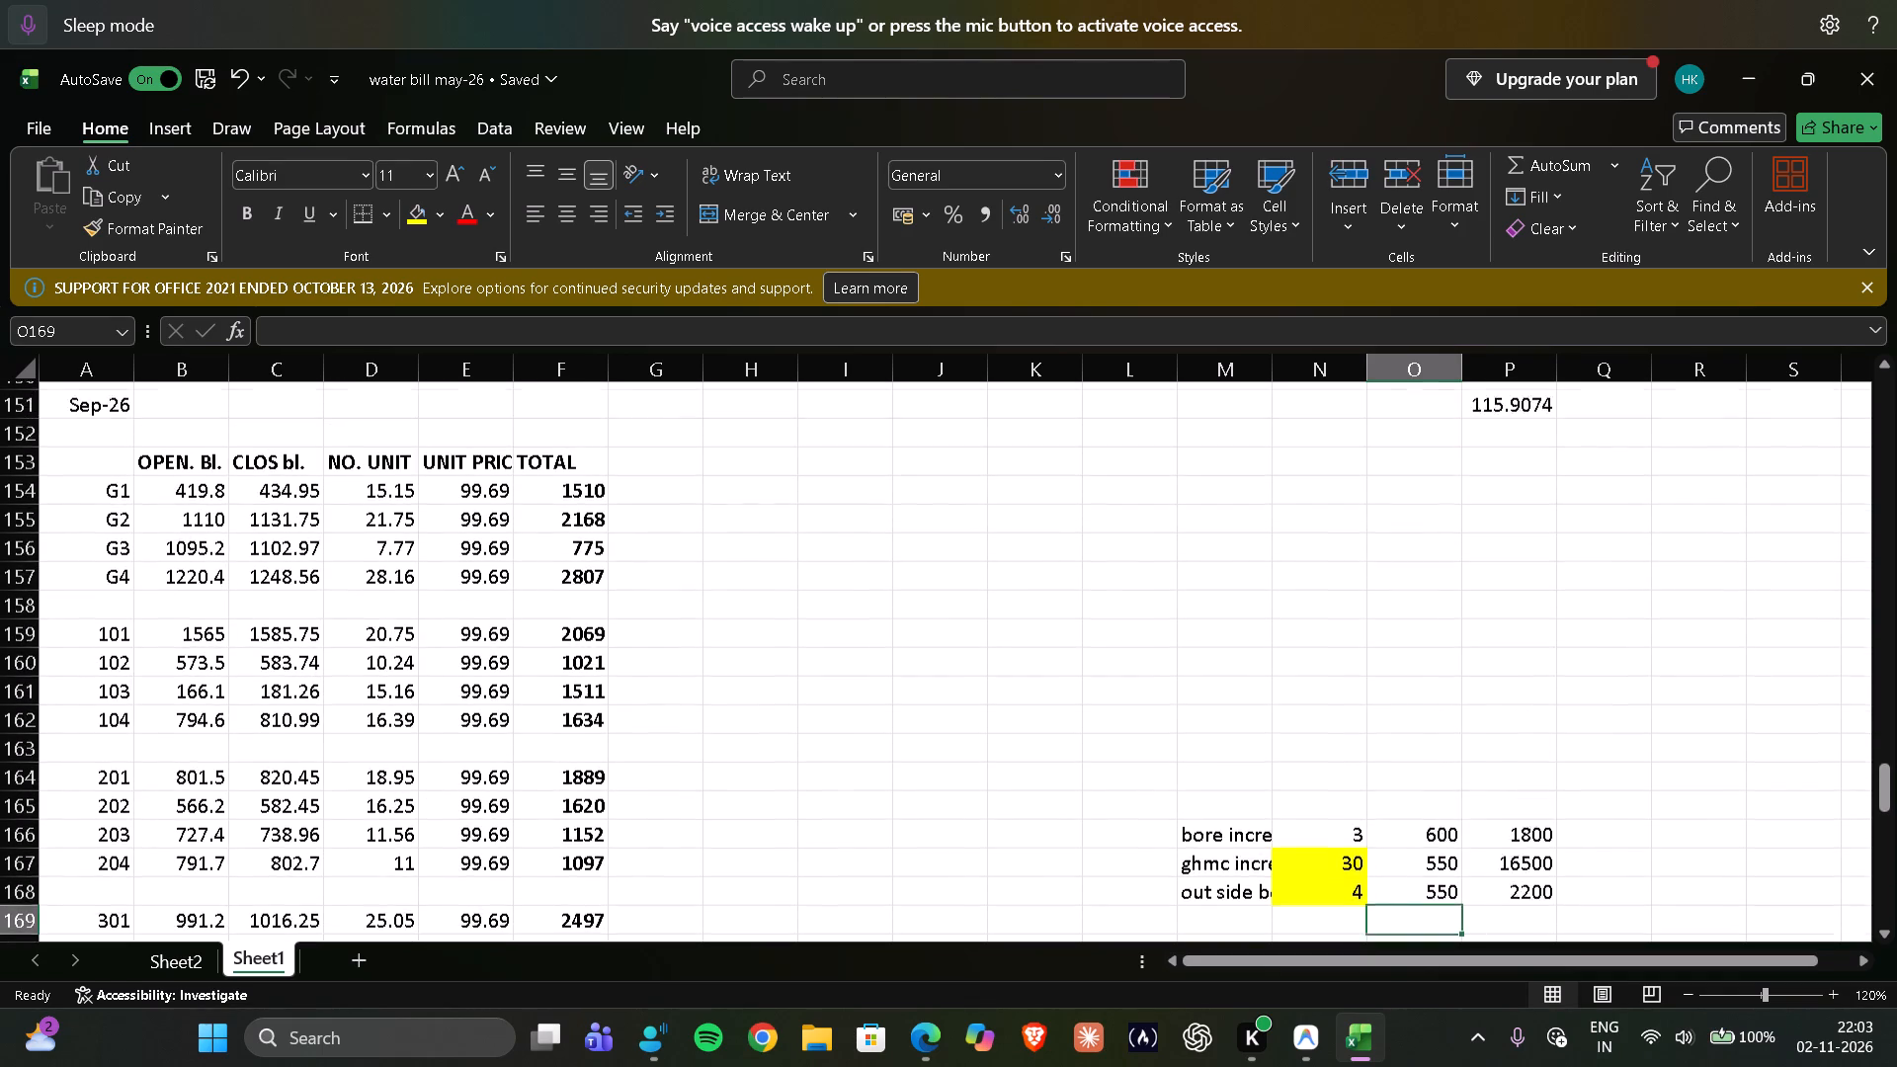
scroll(1440, 818, "up", 3)
scroll(1440, 818, "down", 4)
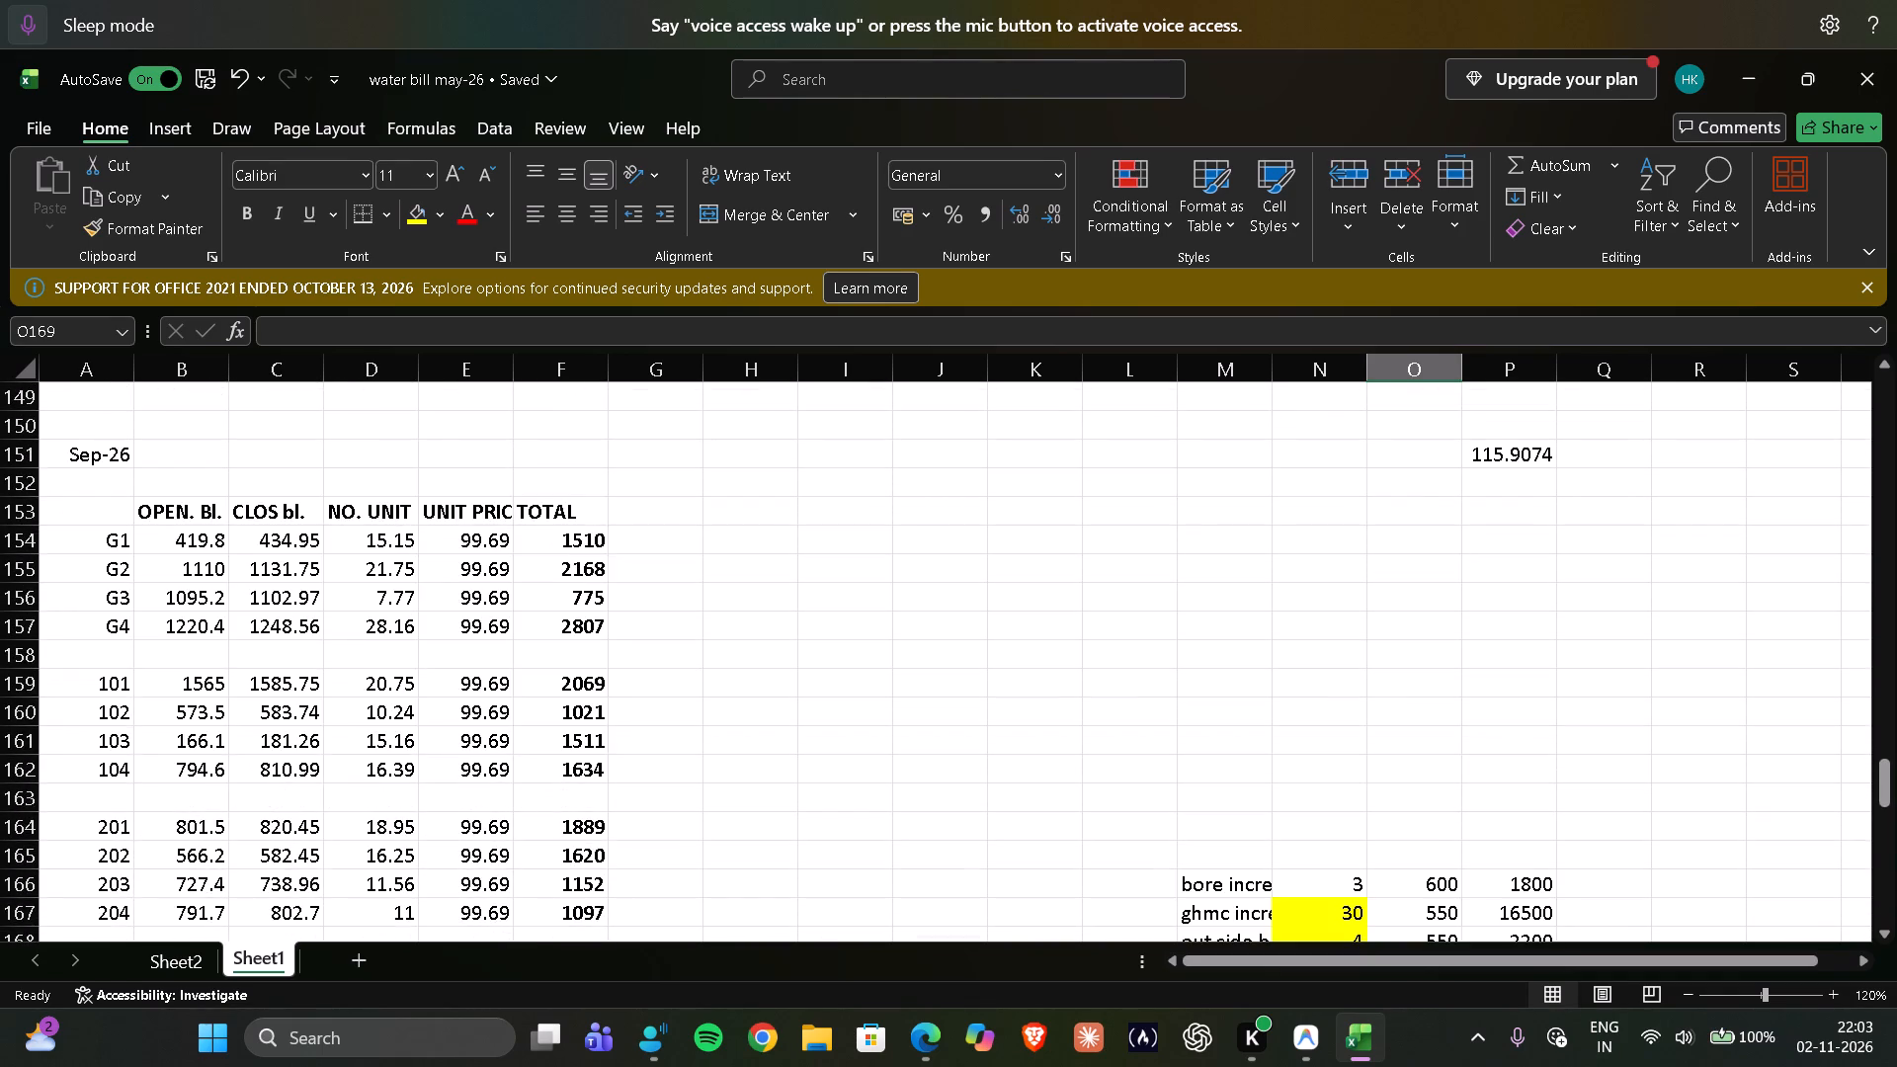
scroll(1439, 818, "down", 3)
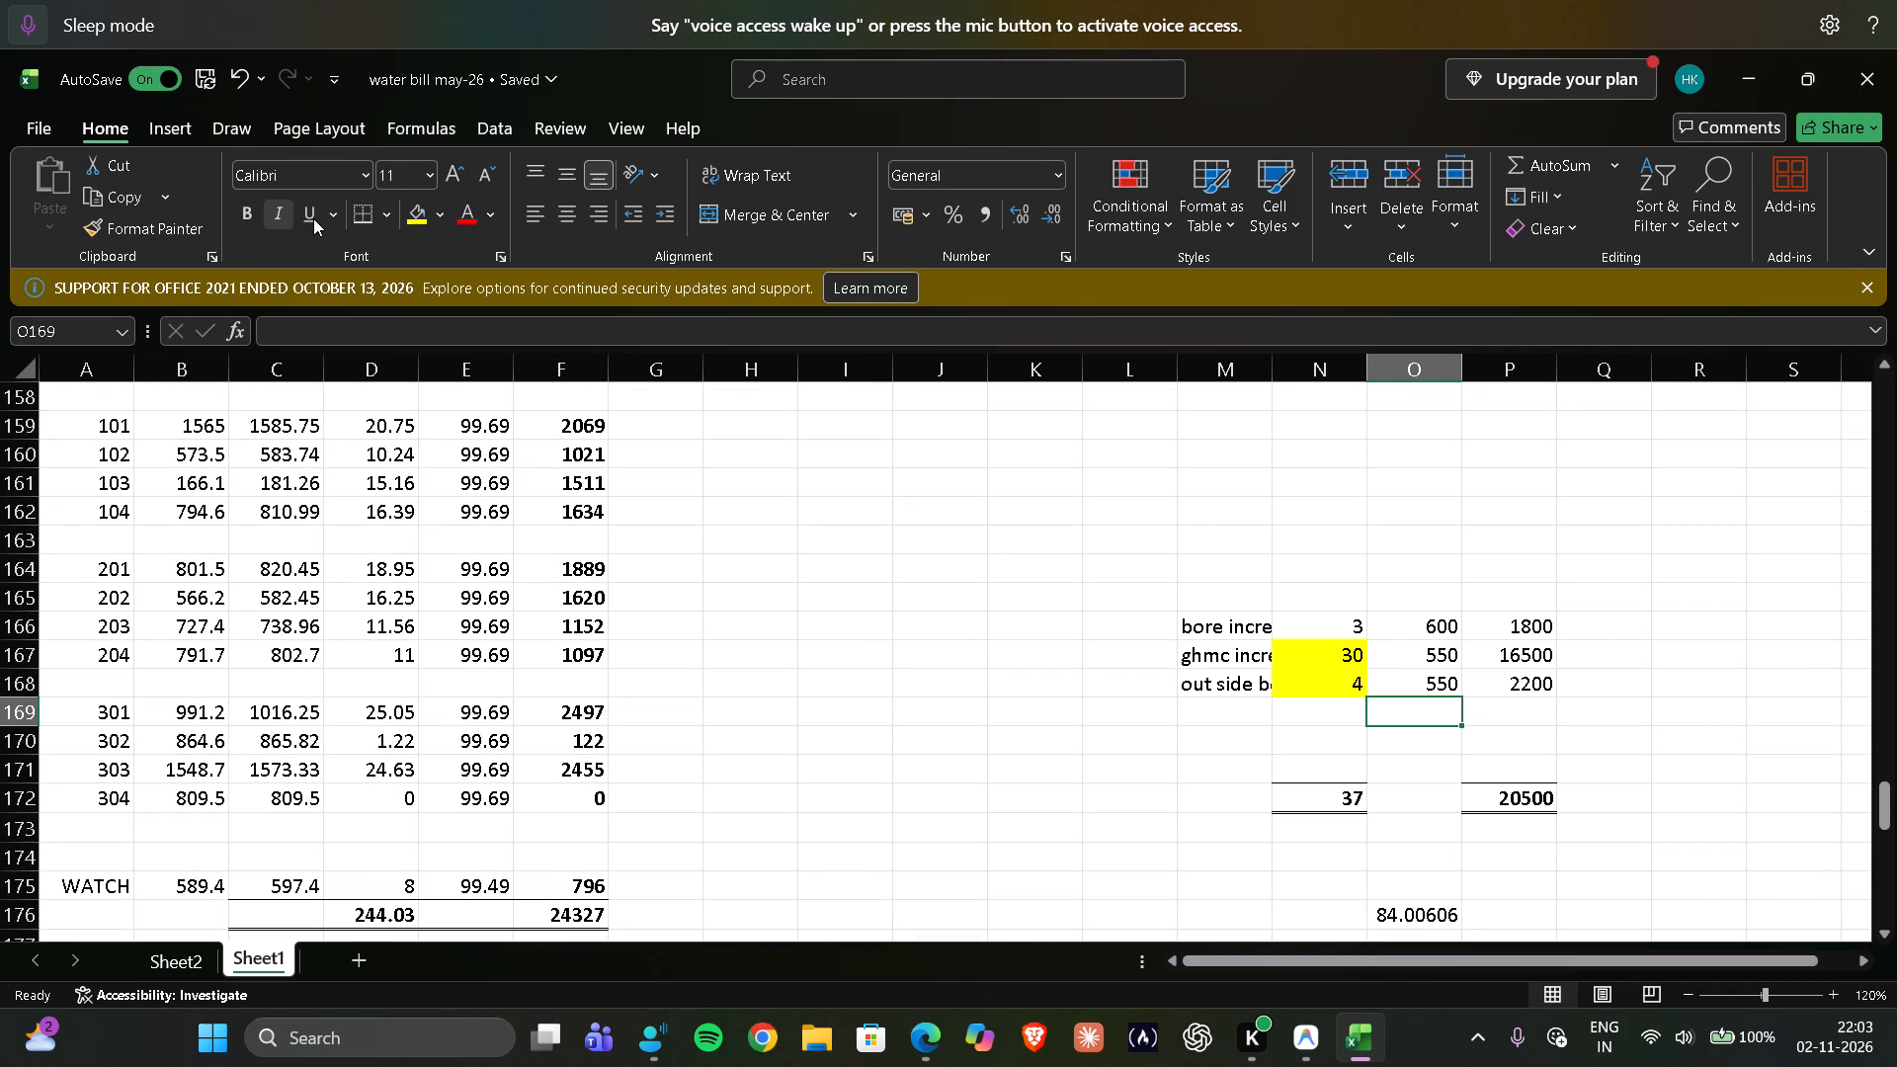
Undo all recent Sep-26 cost table edits, including the earlier bore and ghmc quantity changes, but keep the WATCH closing reading of 597.4.
key("ctrl+z")
key("ctrl+z")
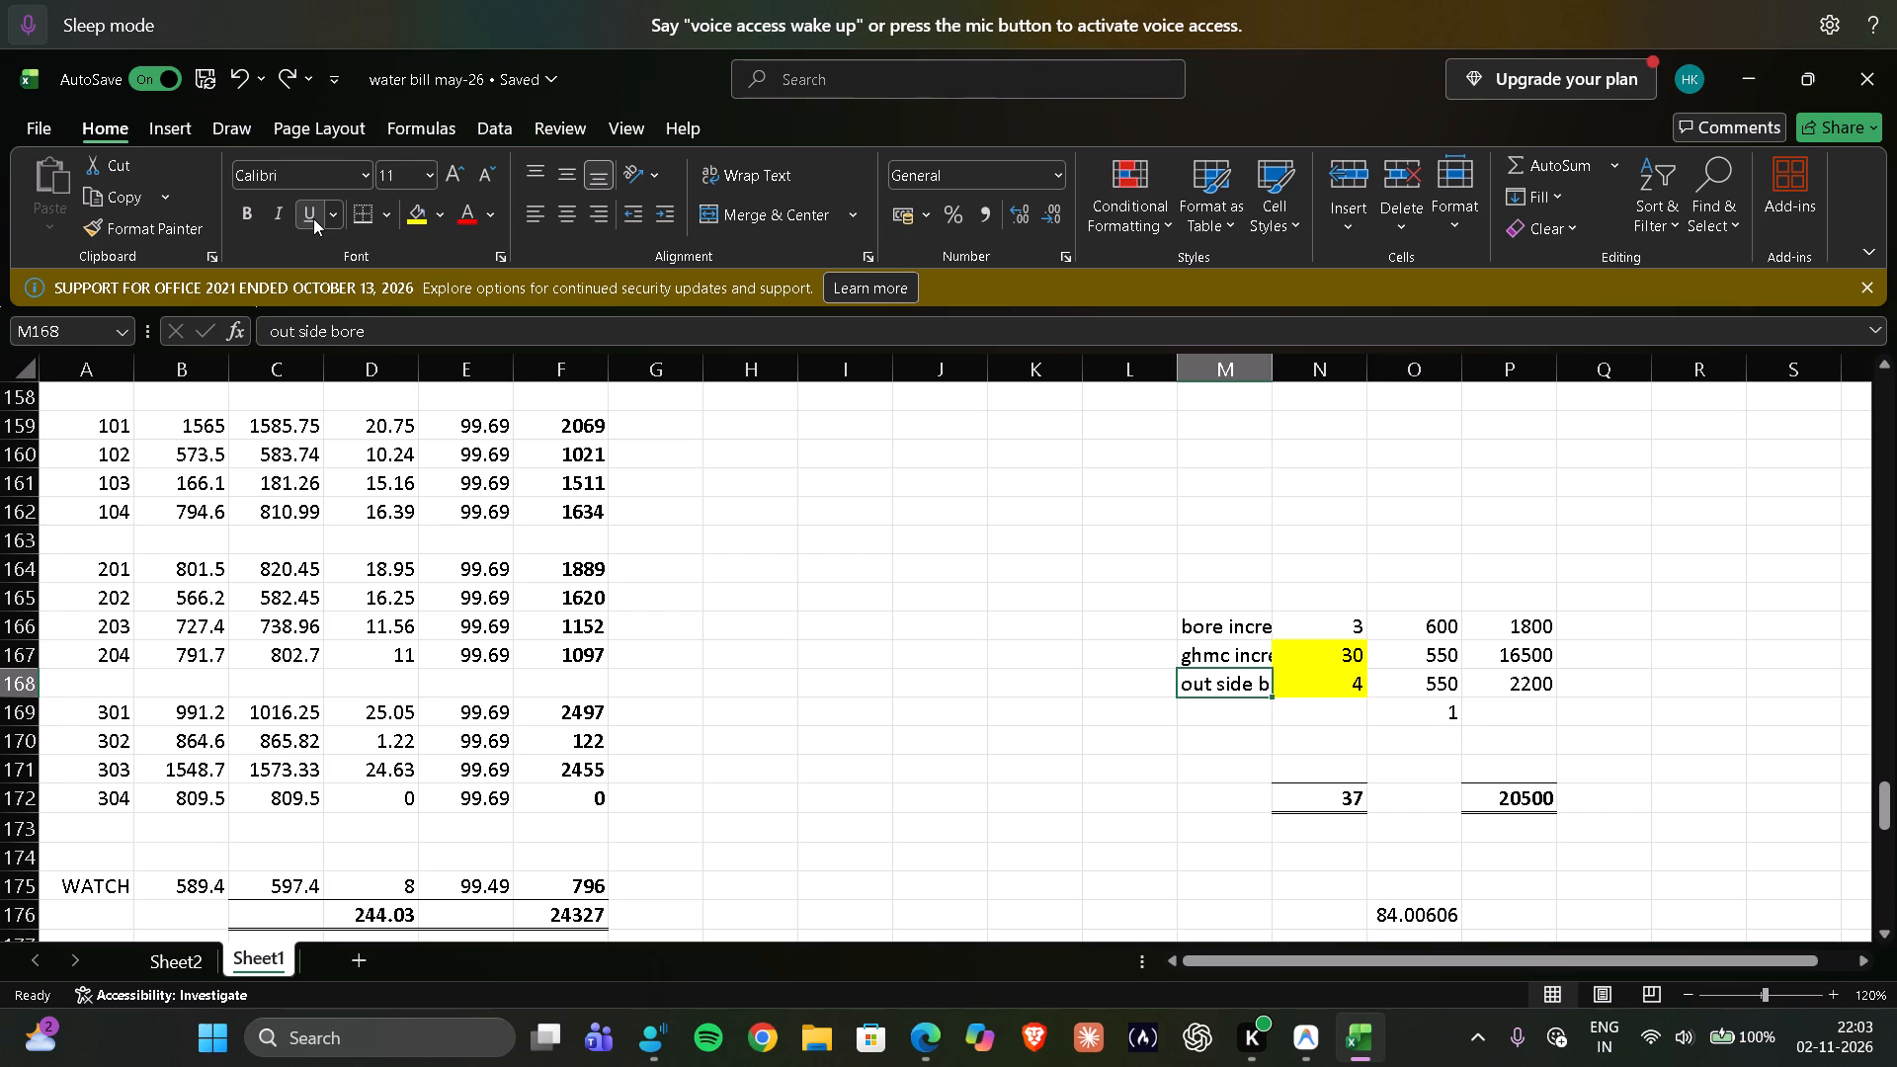
key("ctrl+z")
key("ctrl+z")
key("ctrl+z")
key("ctrl+z")
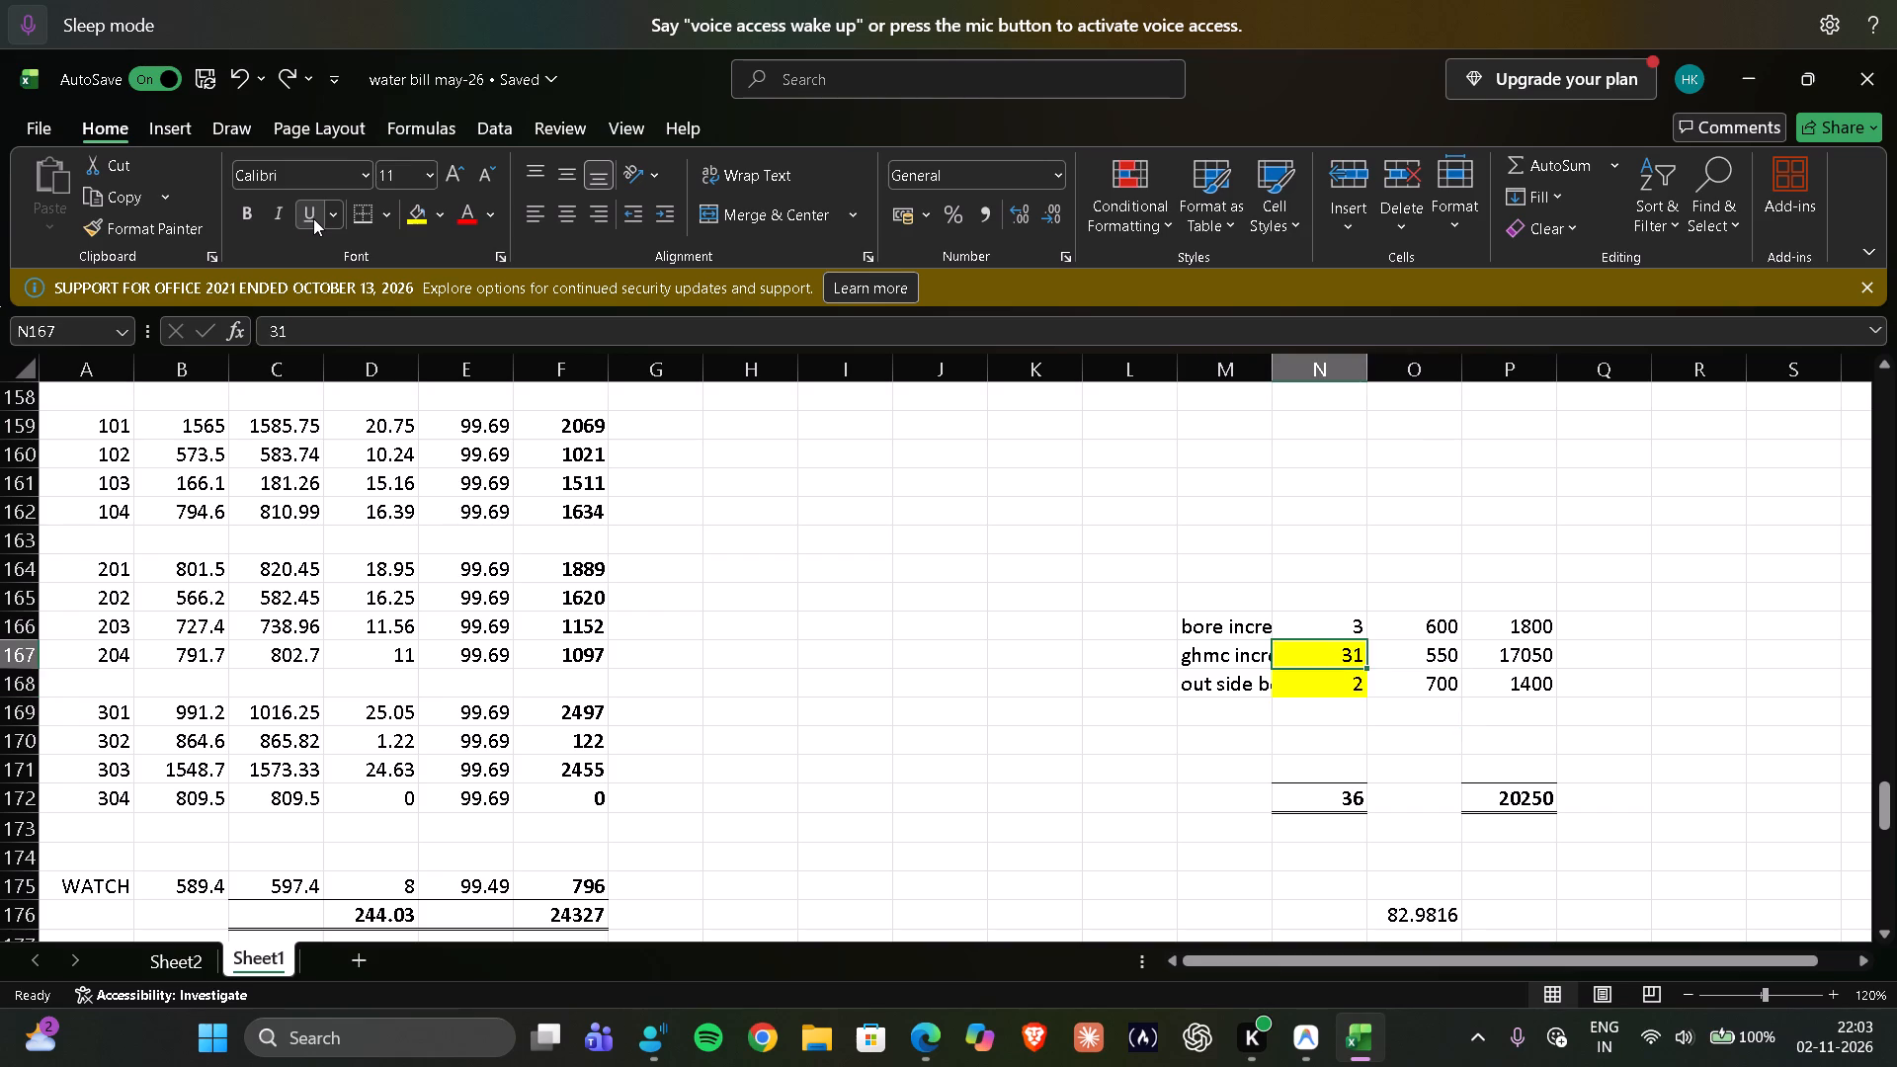
key("ctrl+z")
key("ctrl+z")
key("ctrl+z")
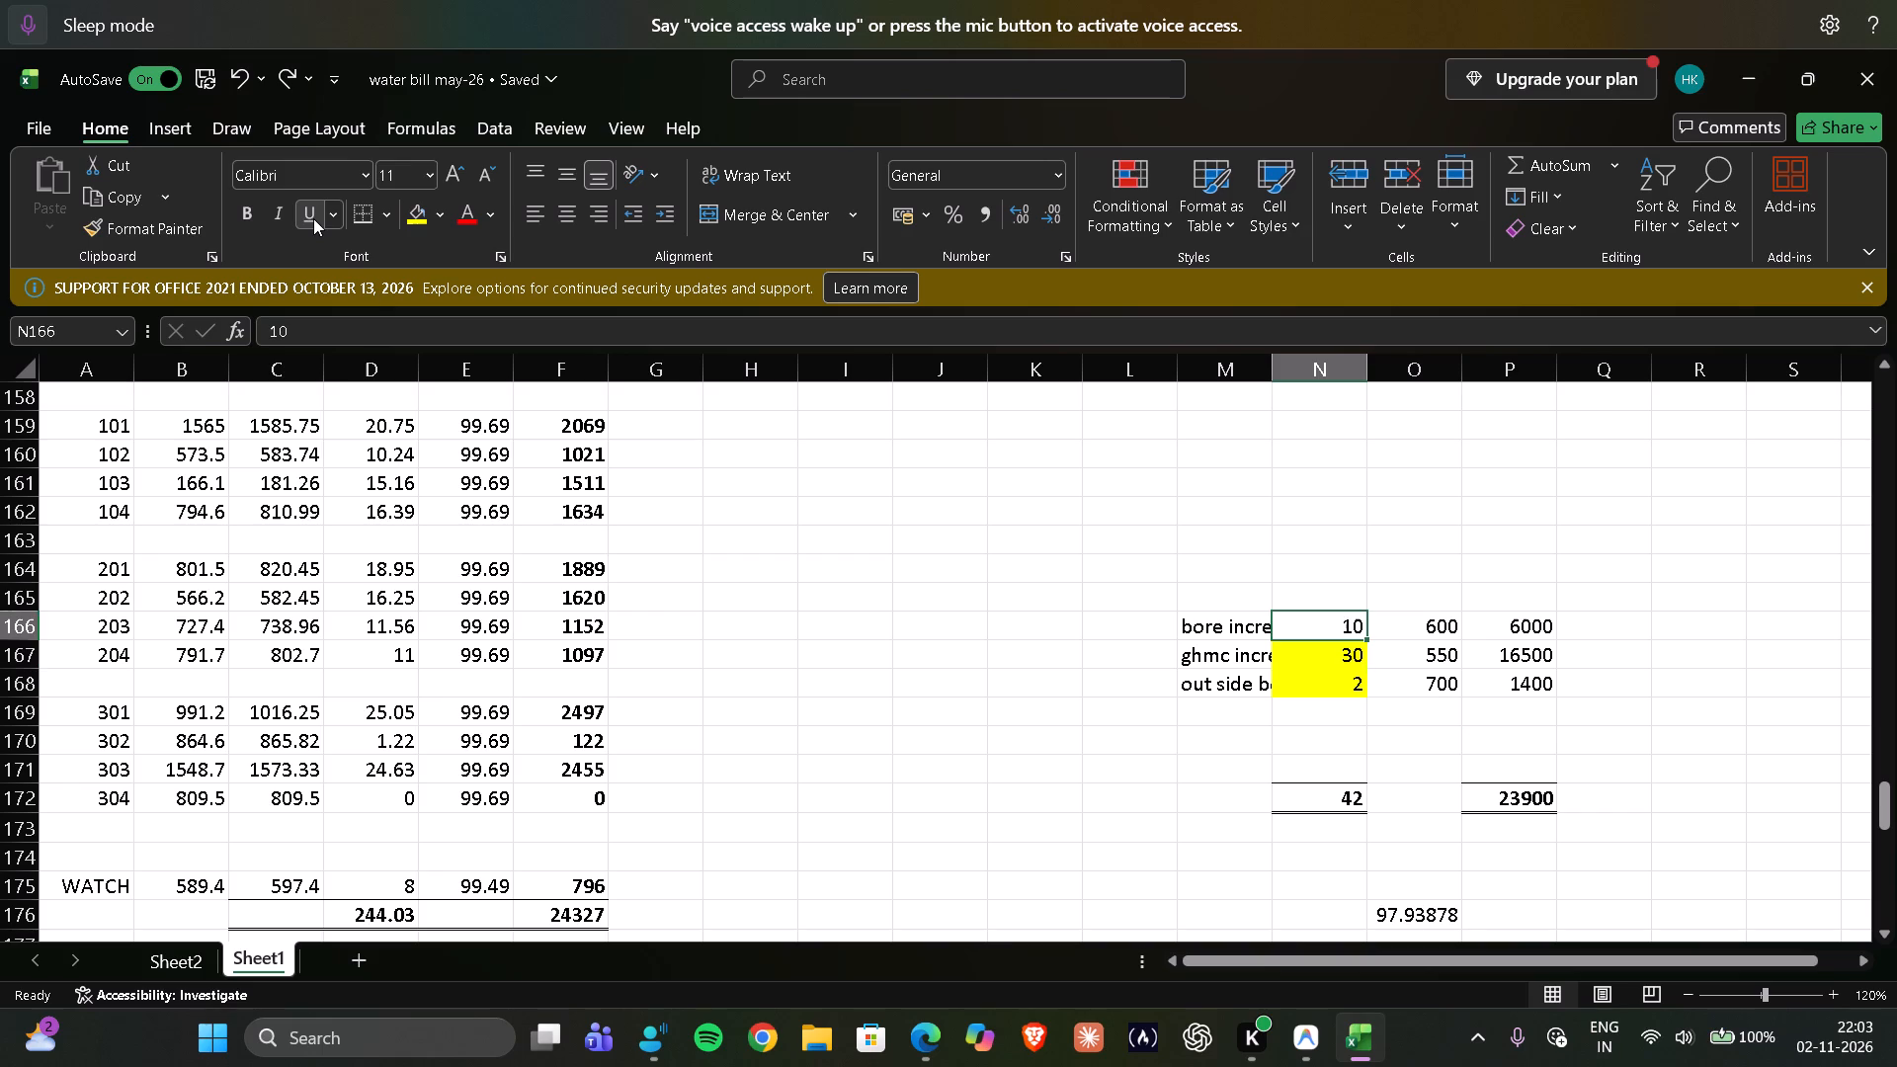
key("ctrl+z")
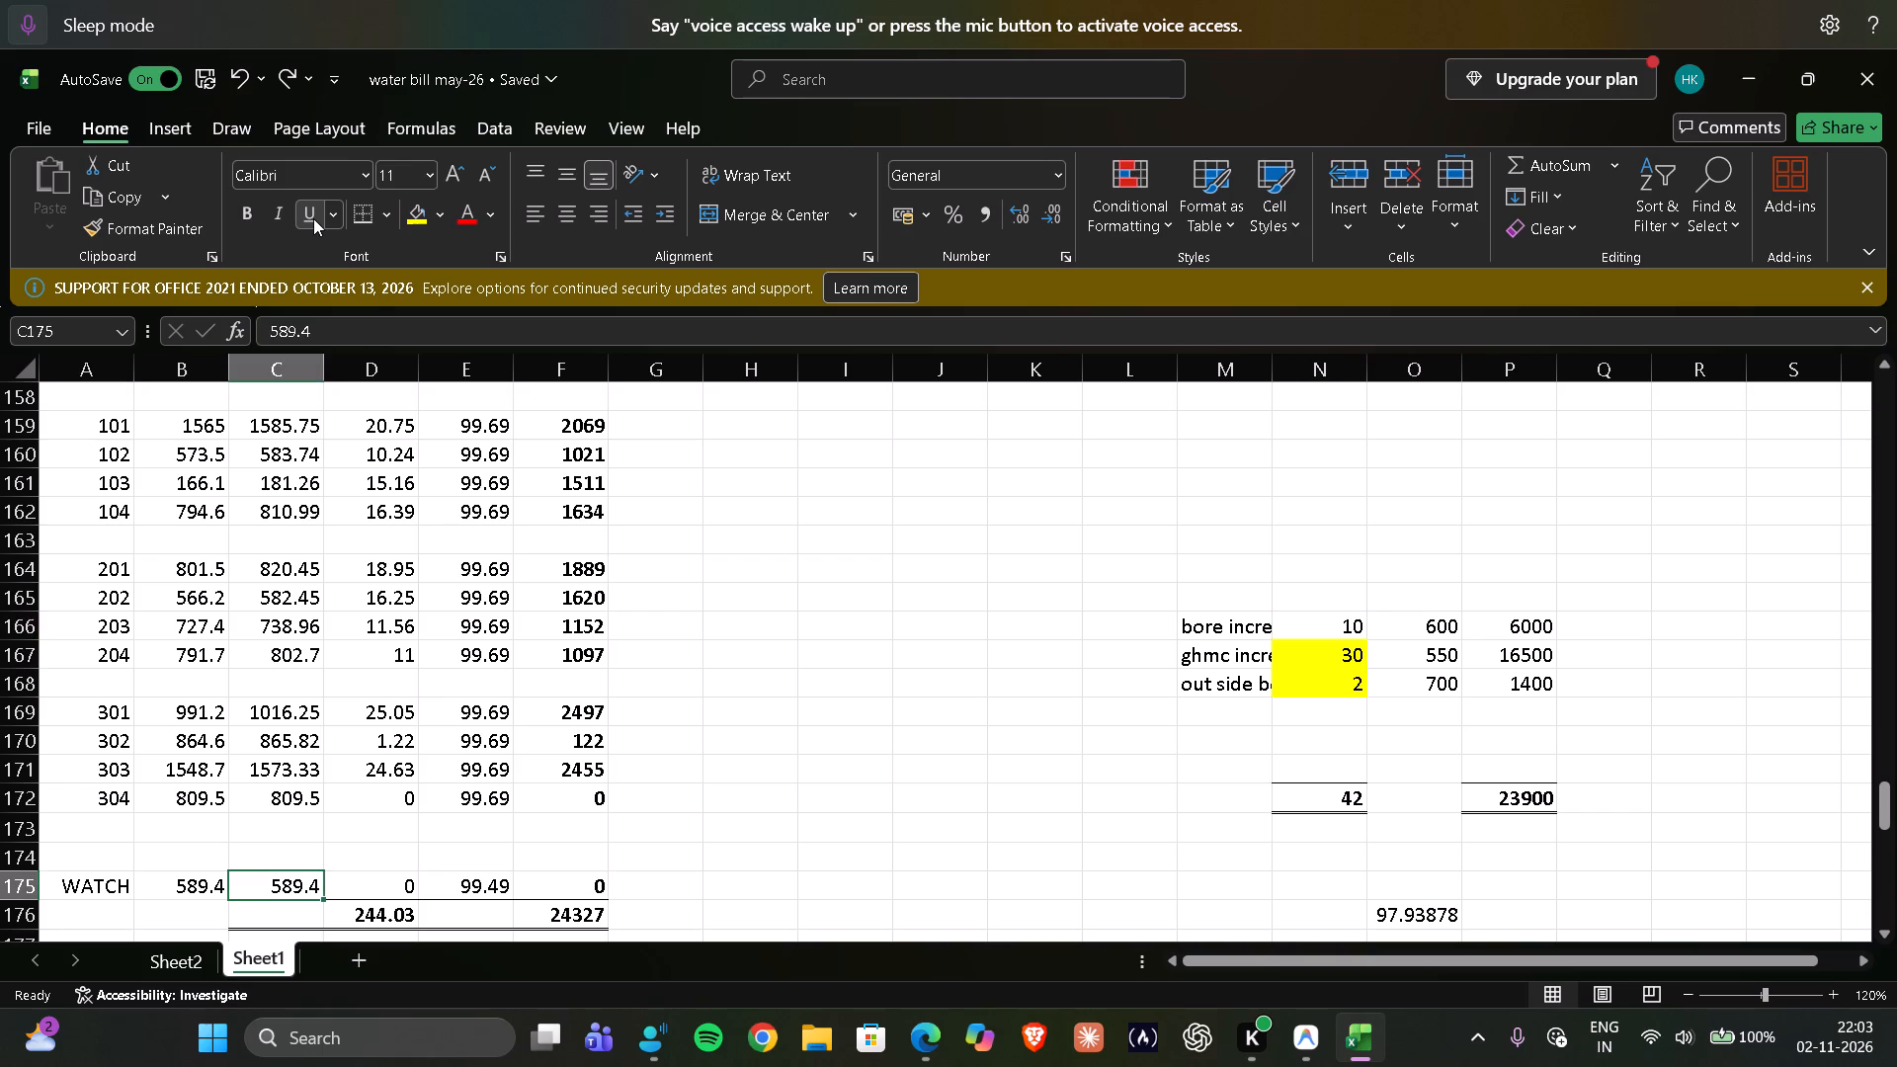
left_click(293, 70)
Compare the Sep-26 cost table quantities and totals with those of the Oct-26 block below.
scroll(1406, 935, "down", 3)
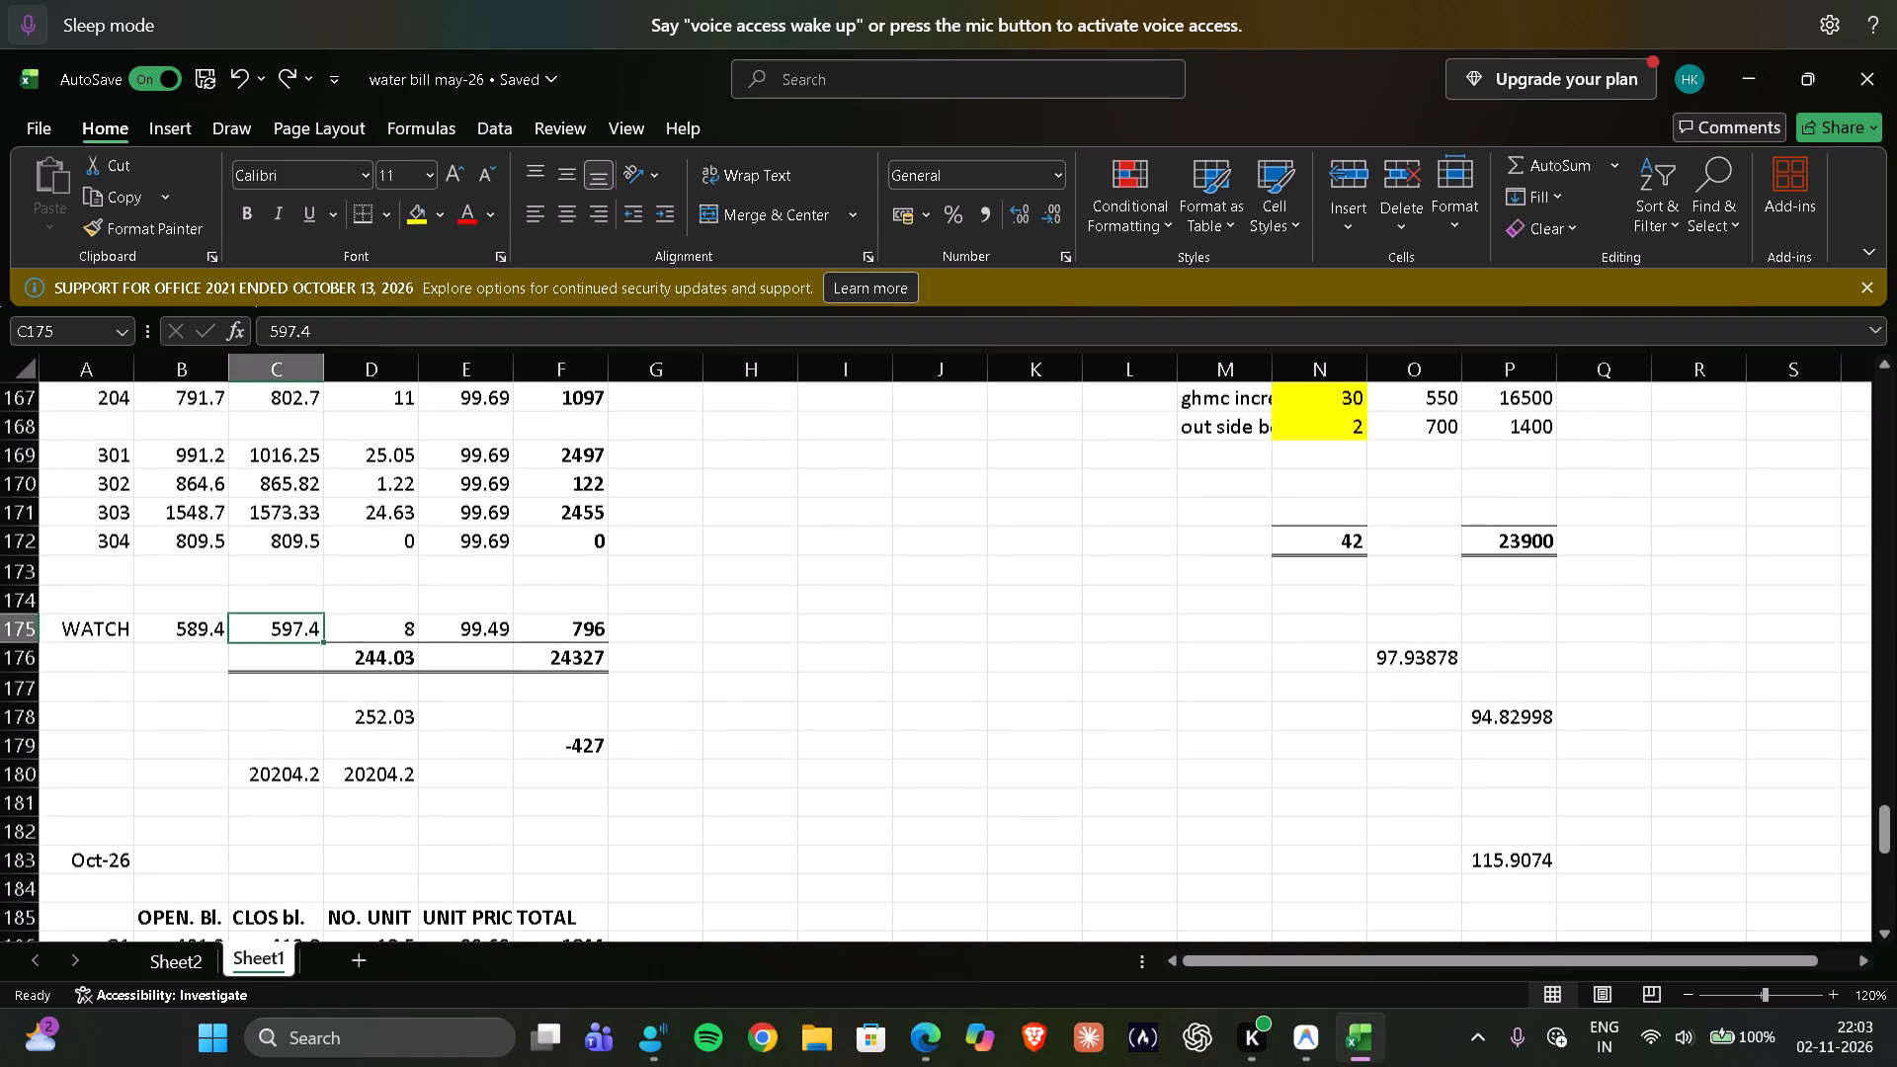
scroll(1406, 935, "down", 4)
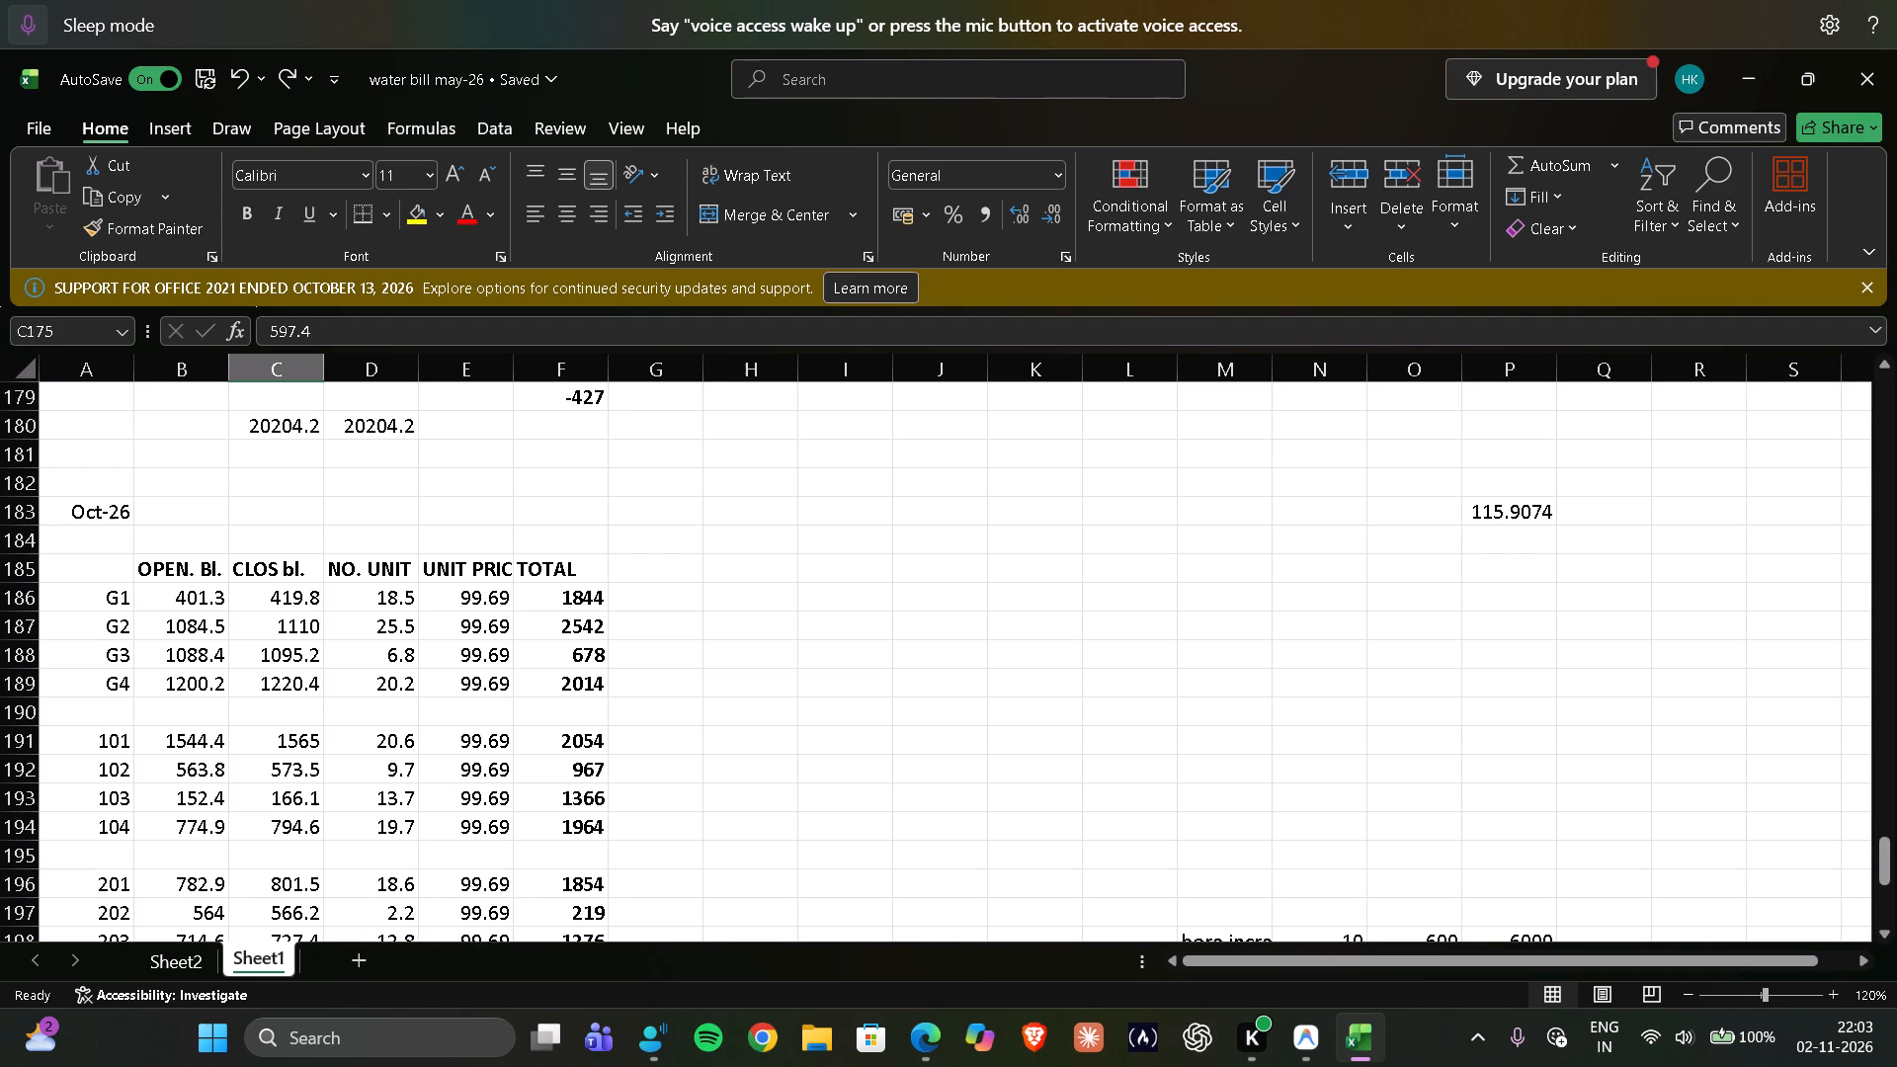
scroll(1406, 935, "down", 4)
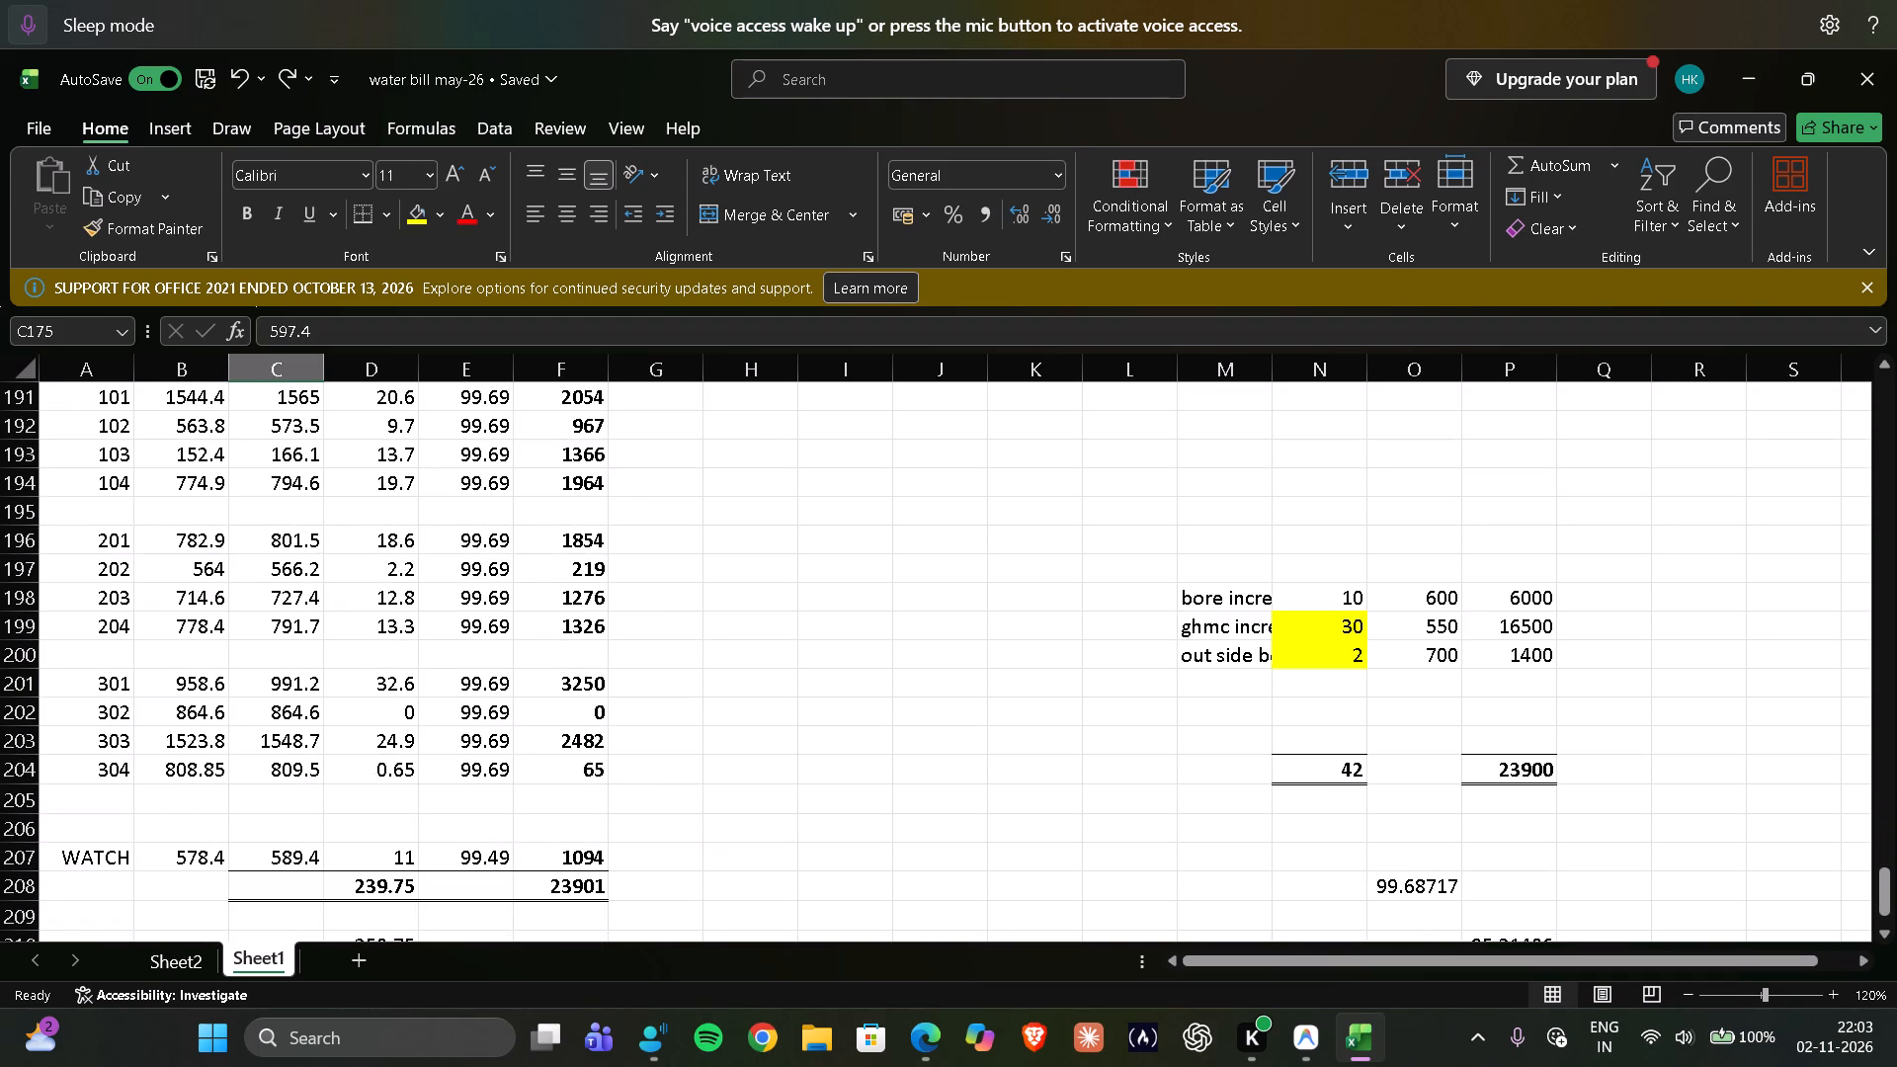
scroll(1406, 935, "up", 10)
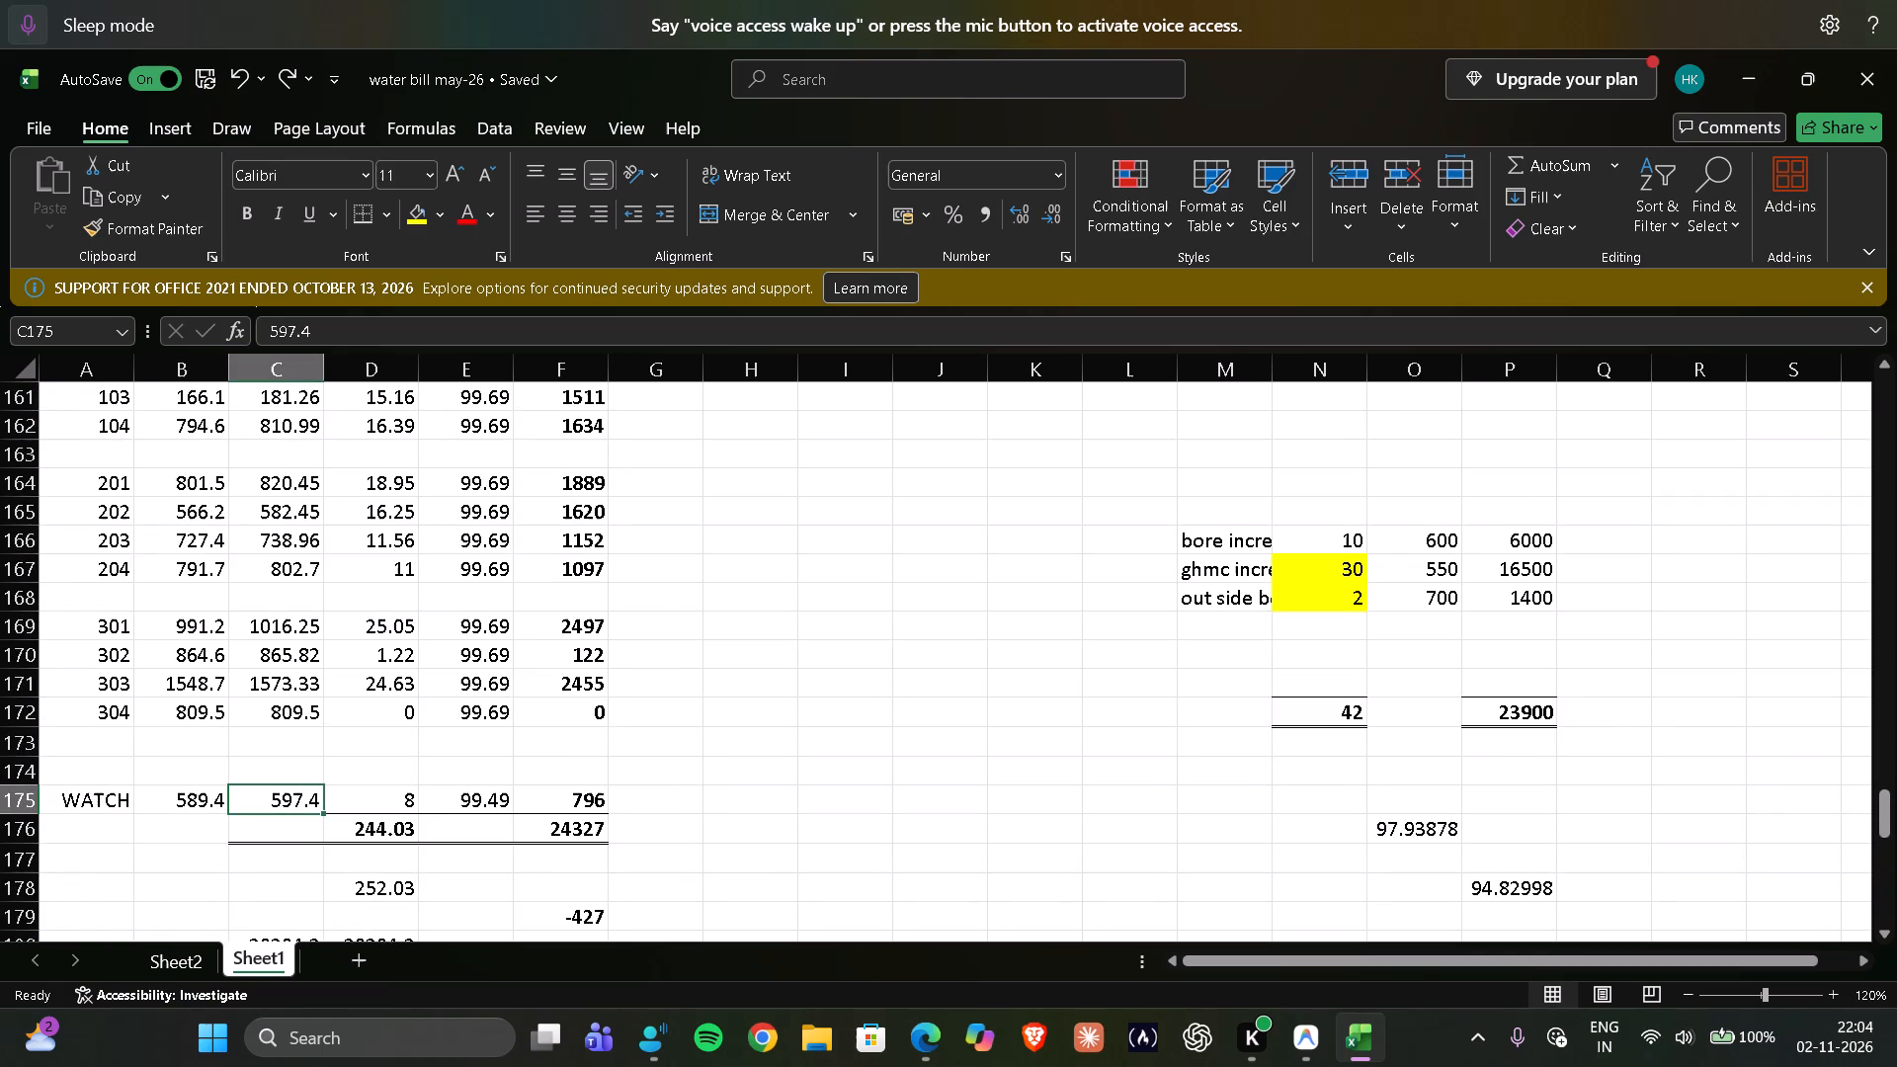
Set the bore quantity in the Oct-26 cost table to 3.
scroll(1313, 939, "down", 2)
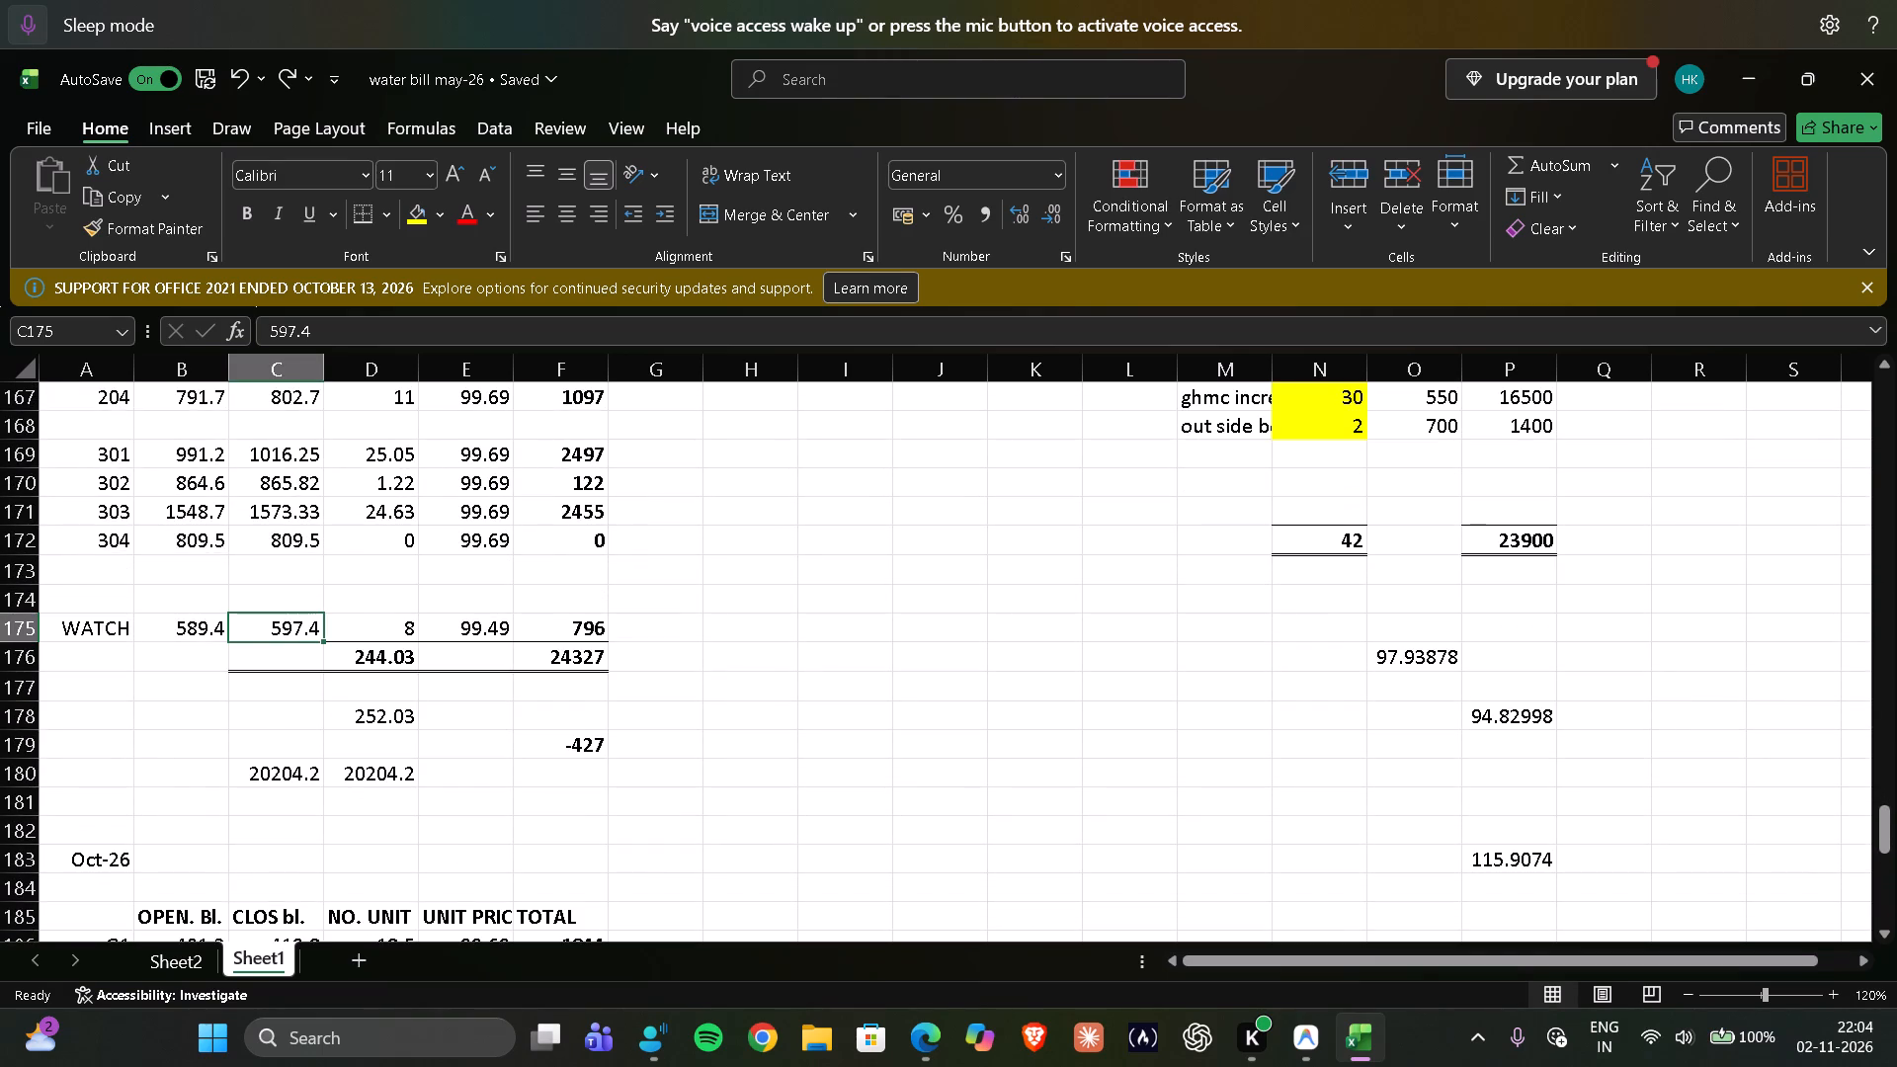
scroll(1313, 939, "down", 7)
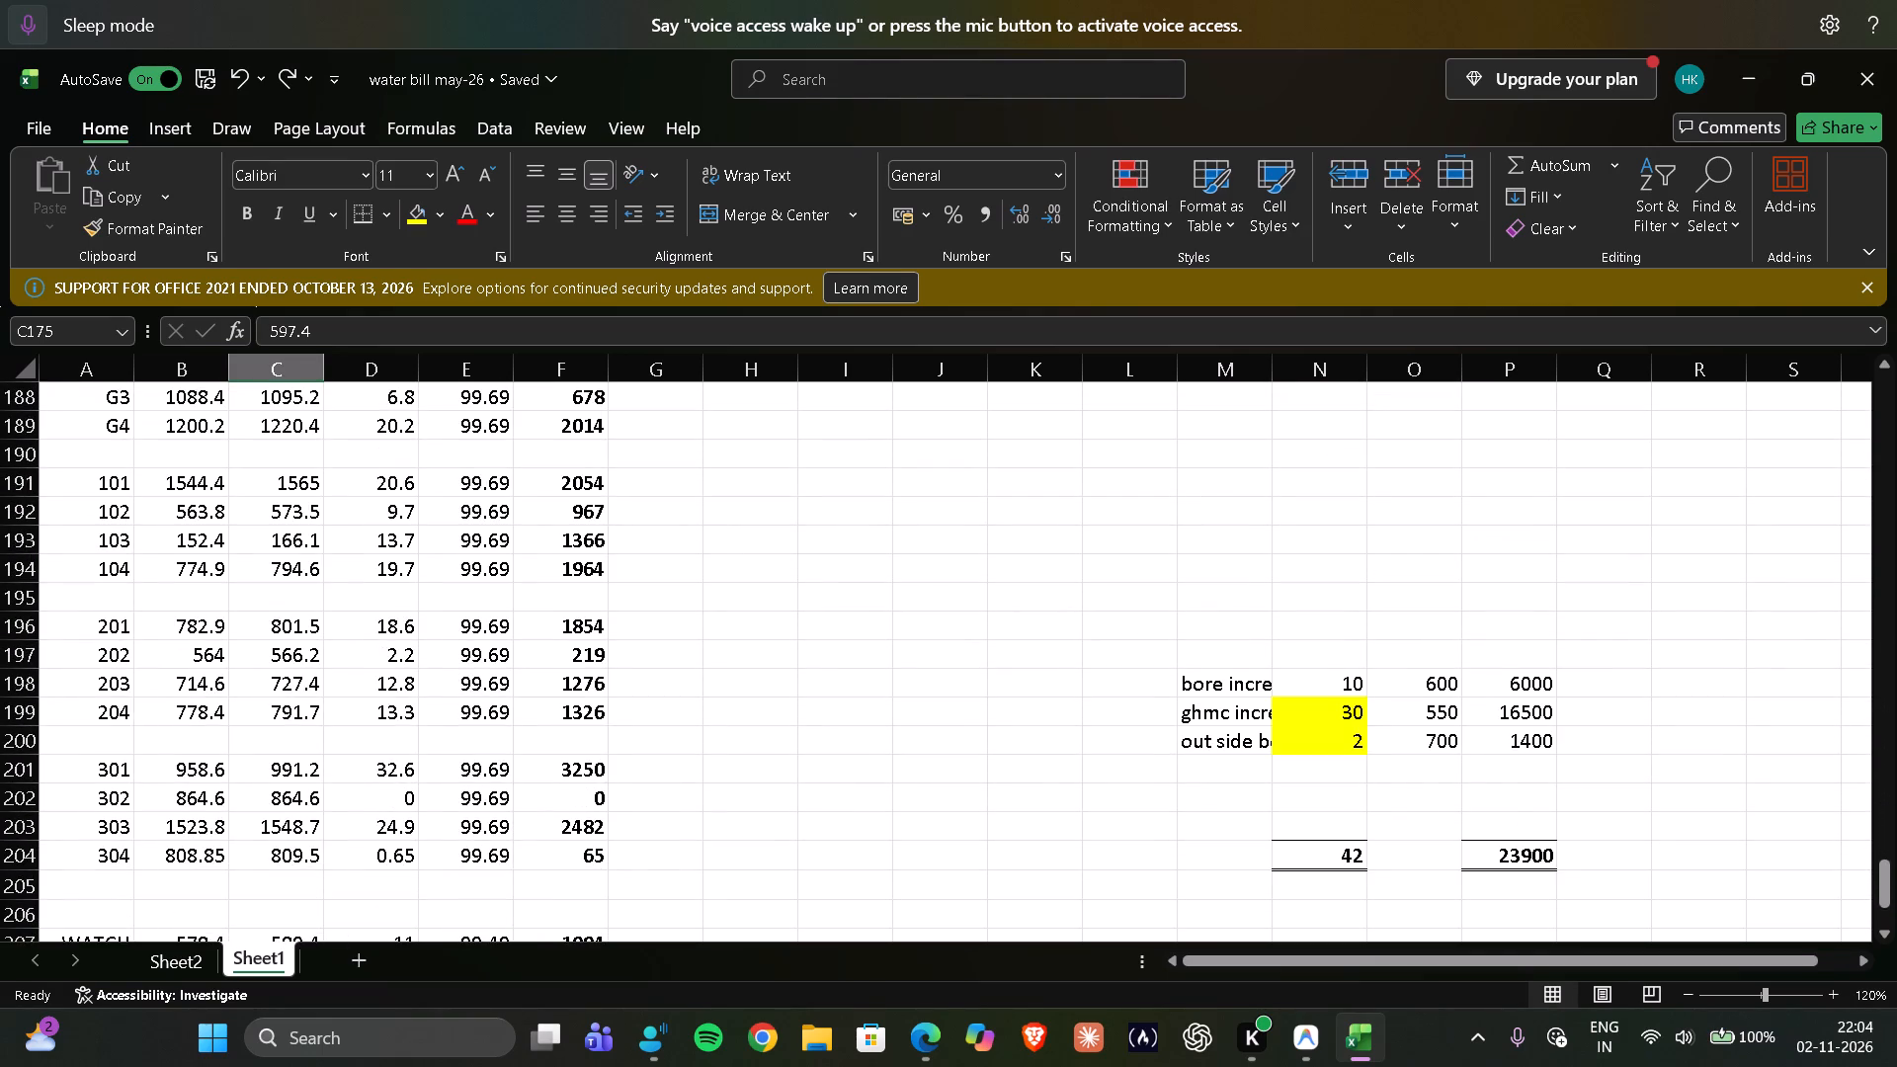
left_click(1342, 691)
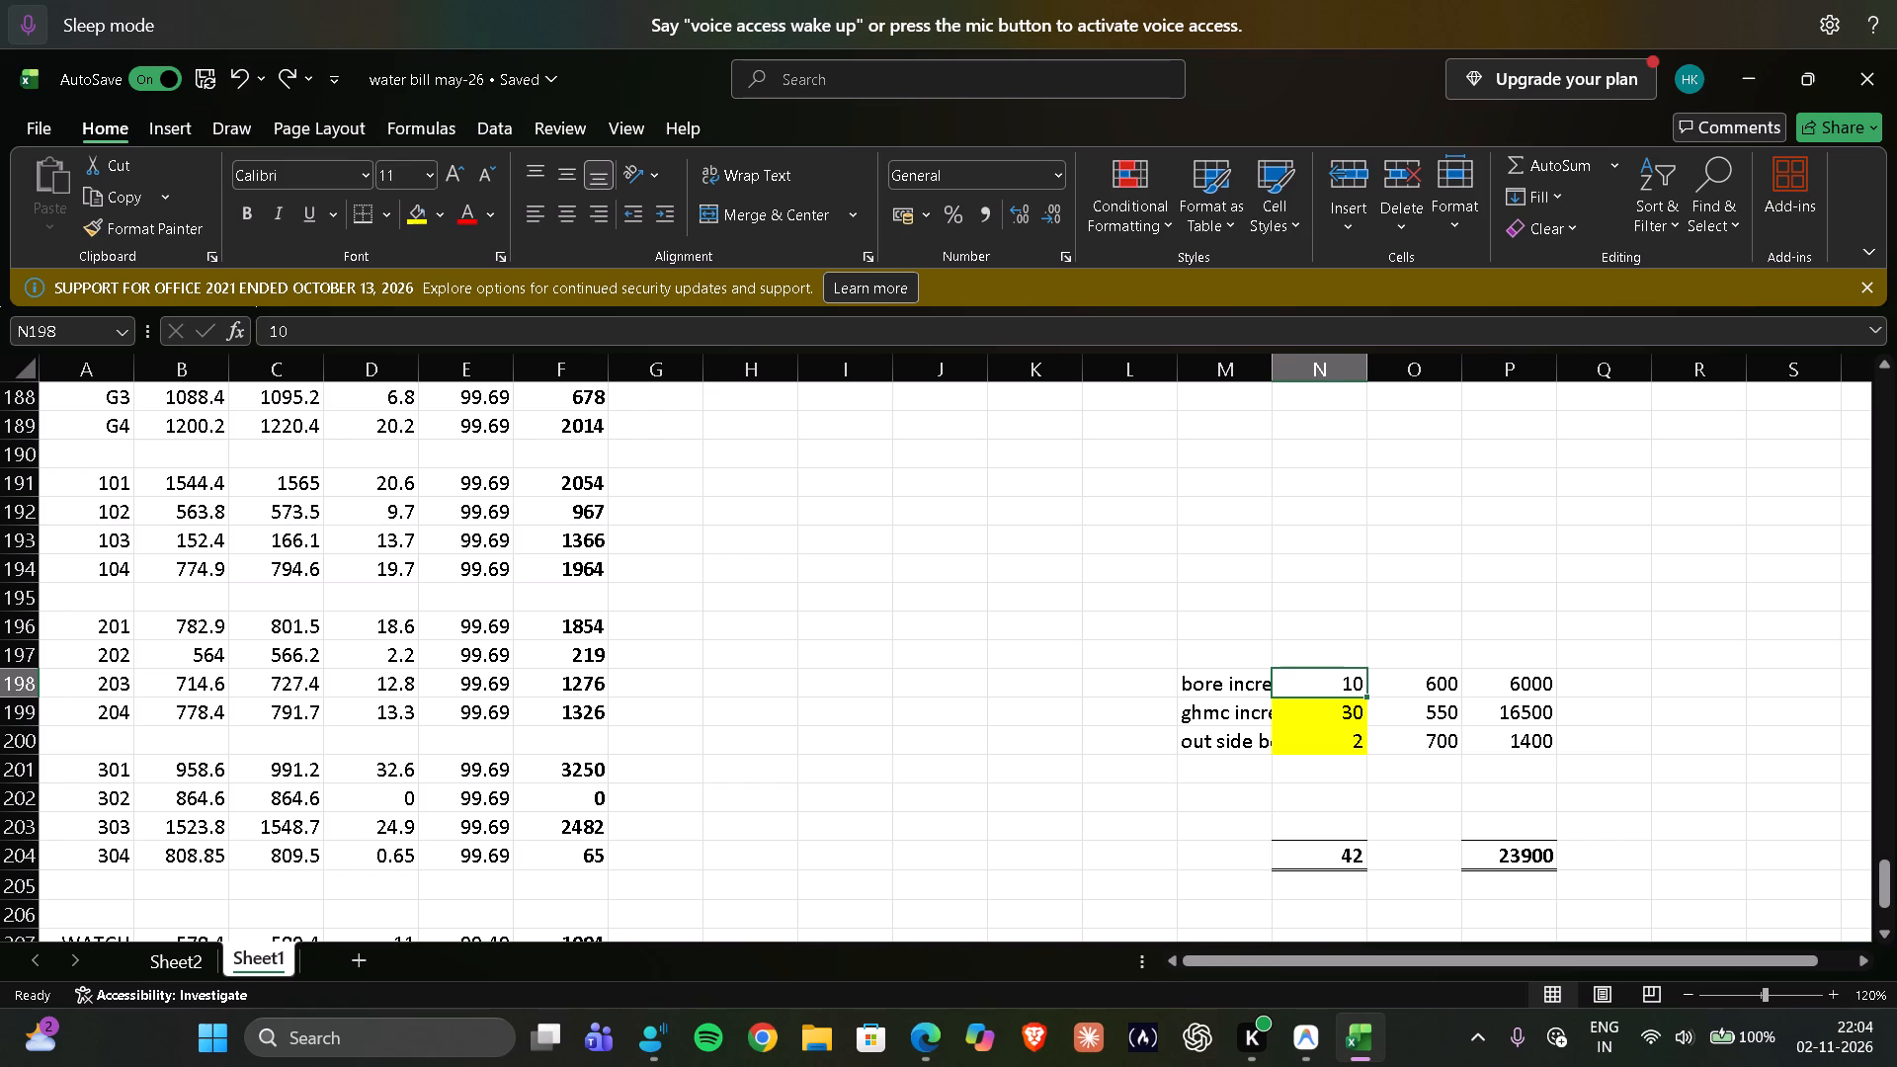
key("3")
key("Return")
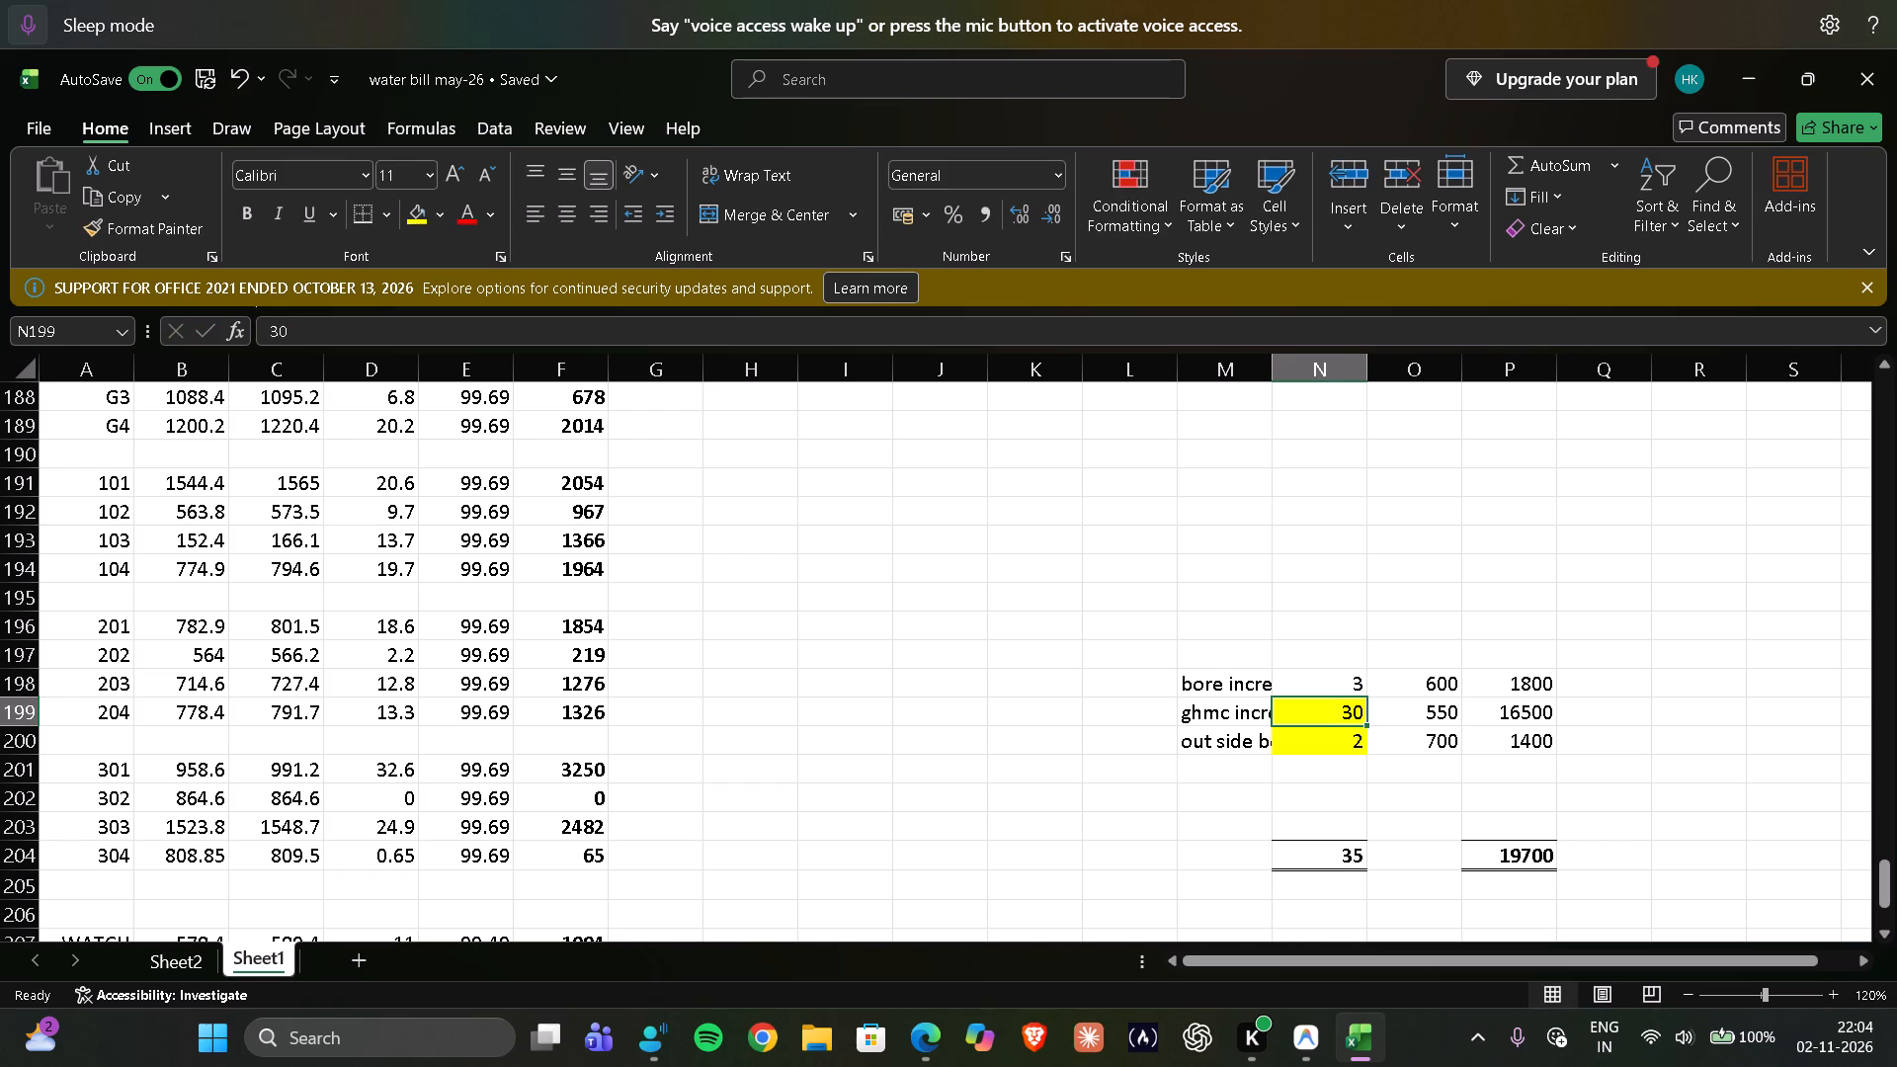
key("Return")
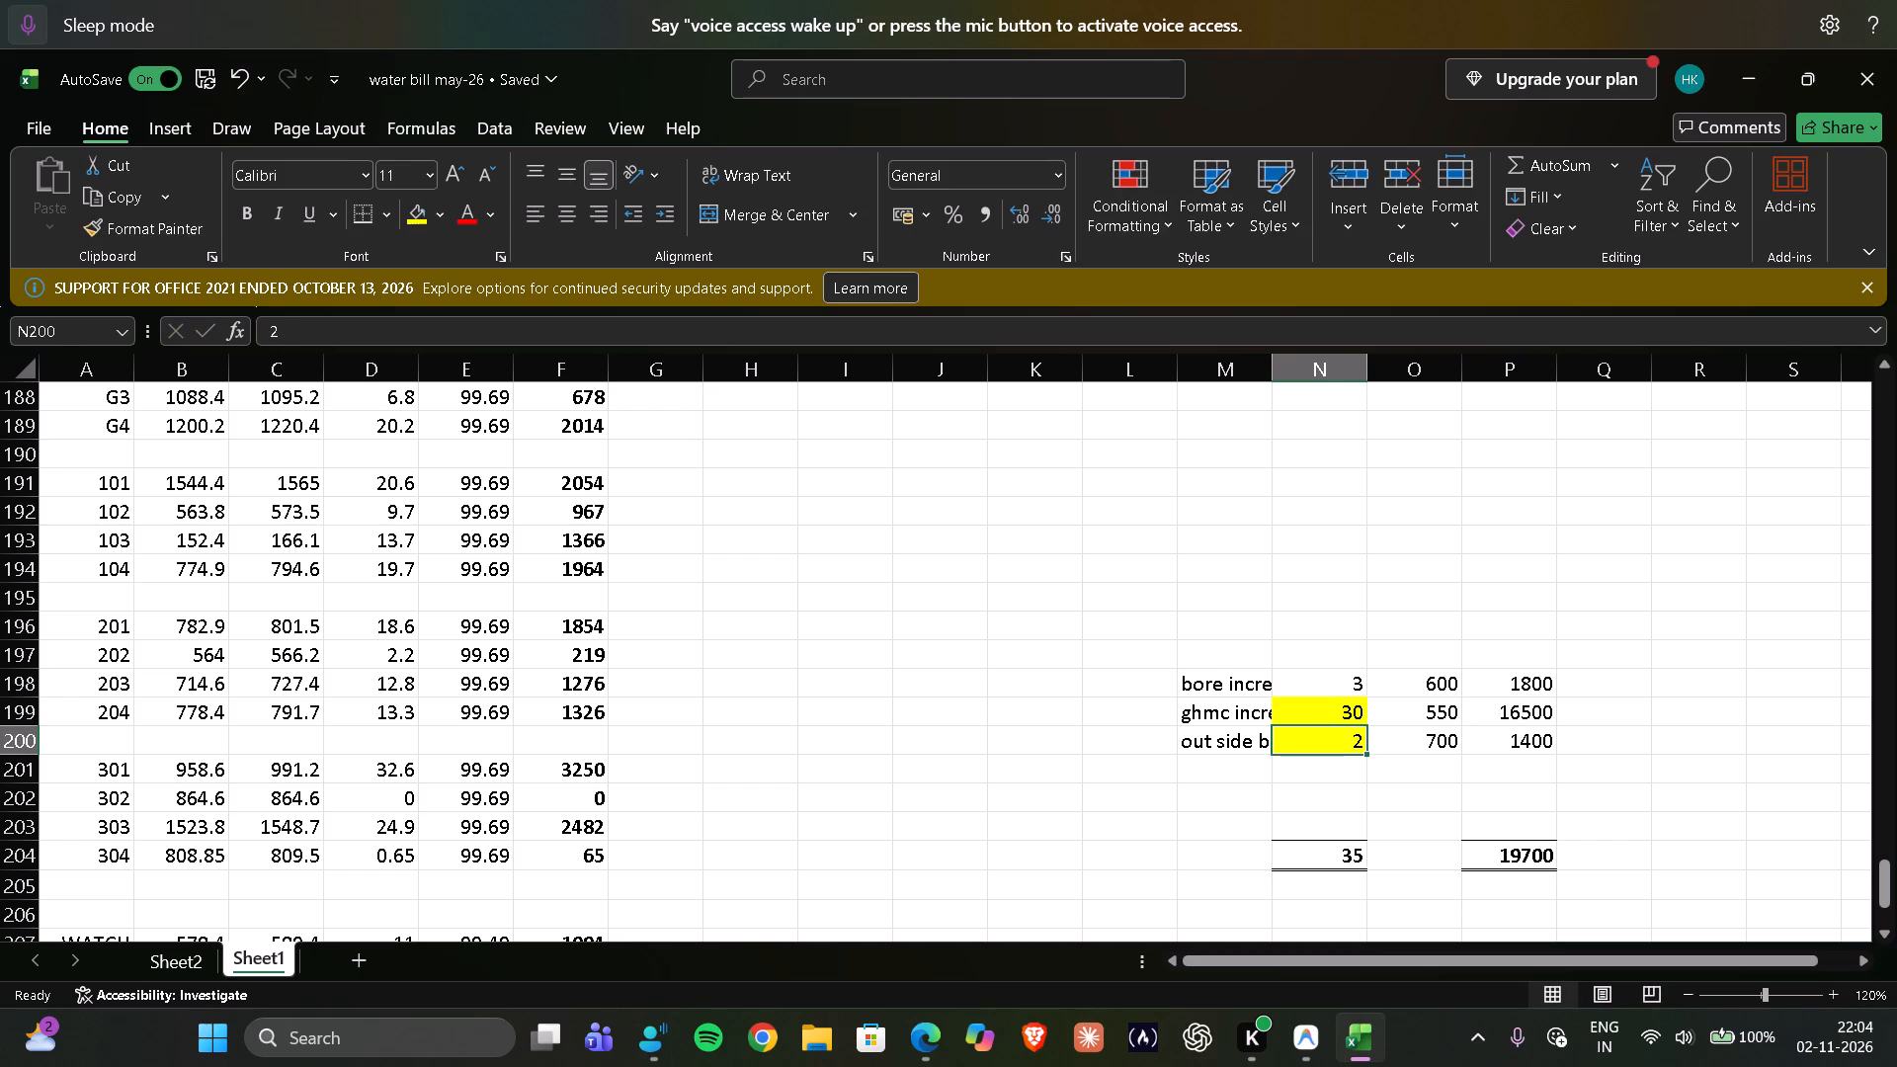
Append "new" to the "out side bore" label in the Oct-26 cost table.
key("Left")
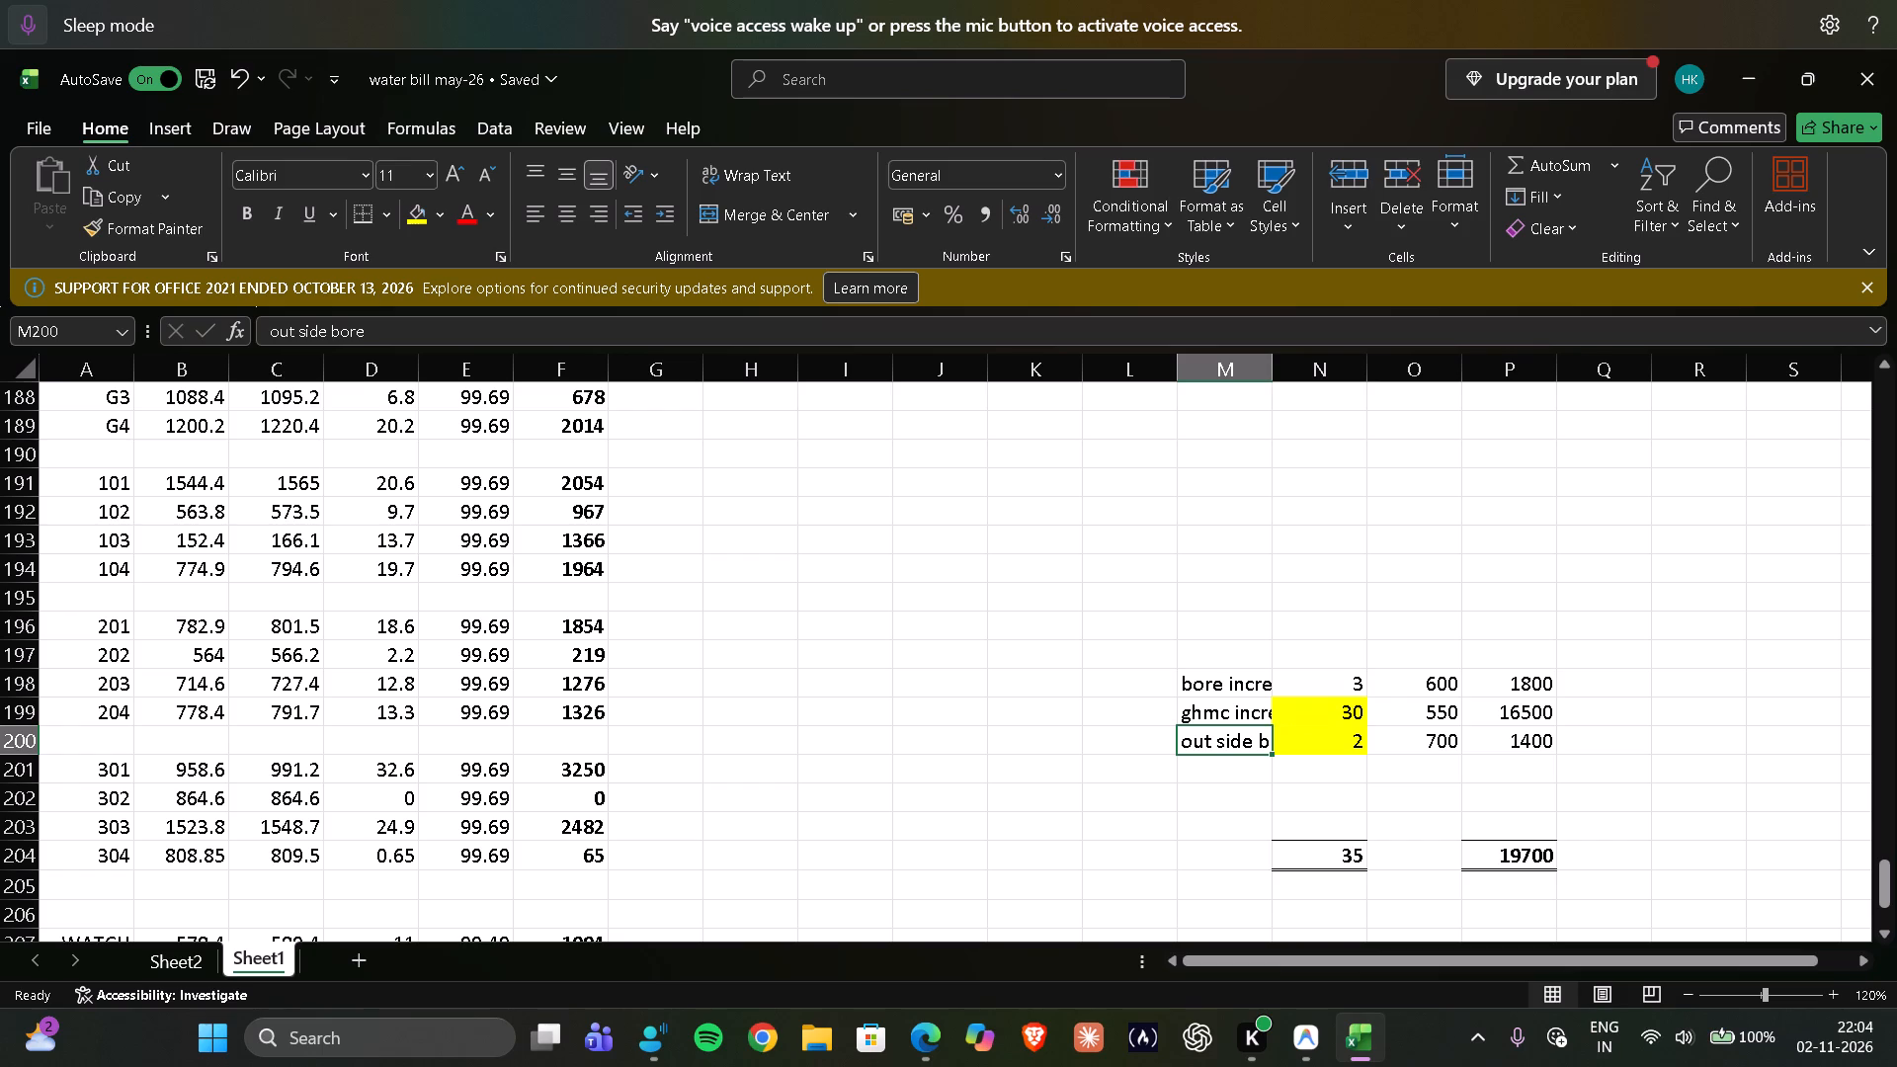
left_click(402, 341)
key("space")
type("new")
key("Return")
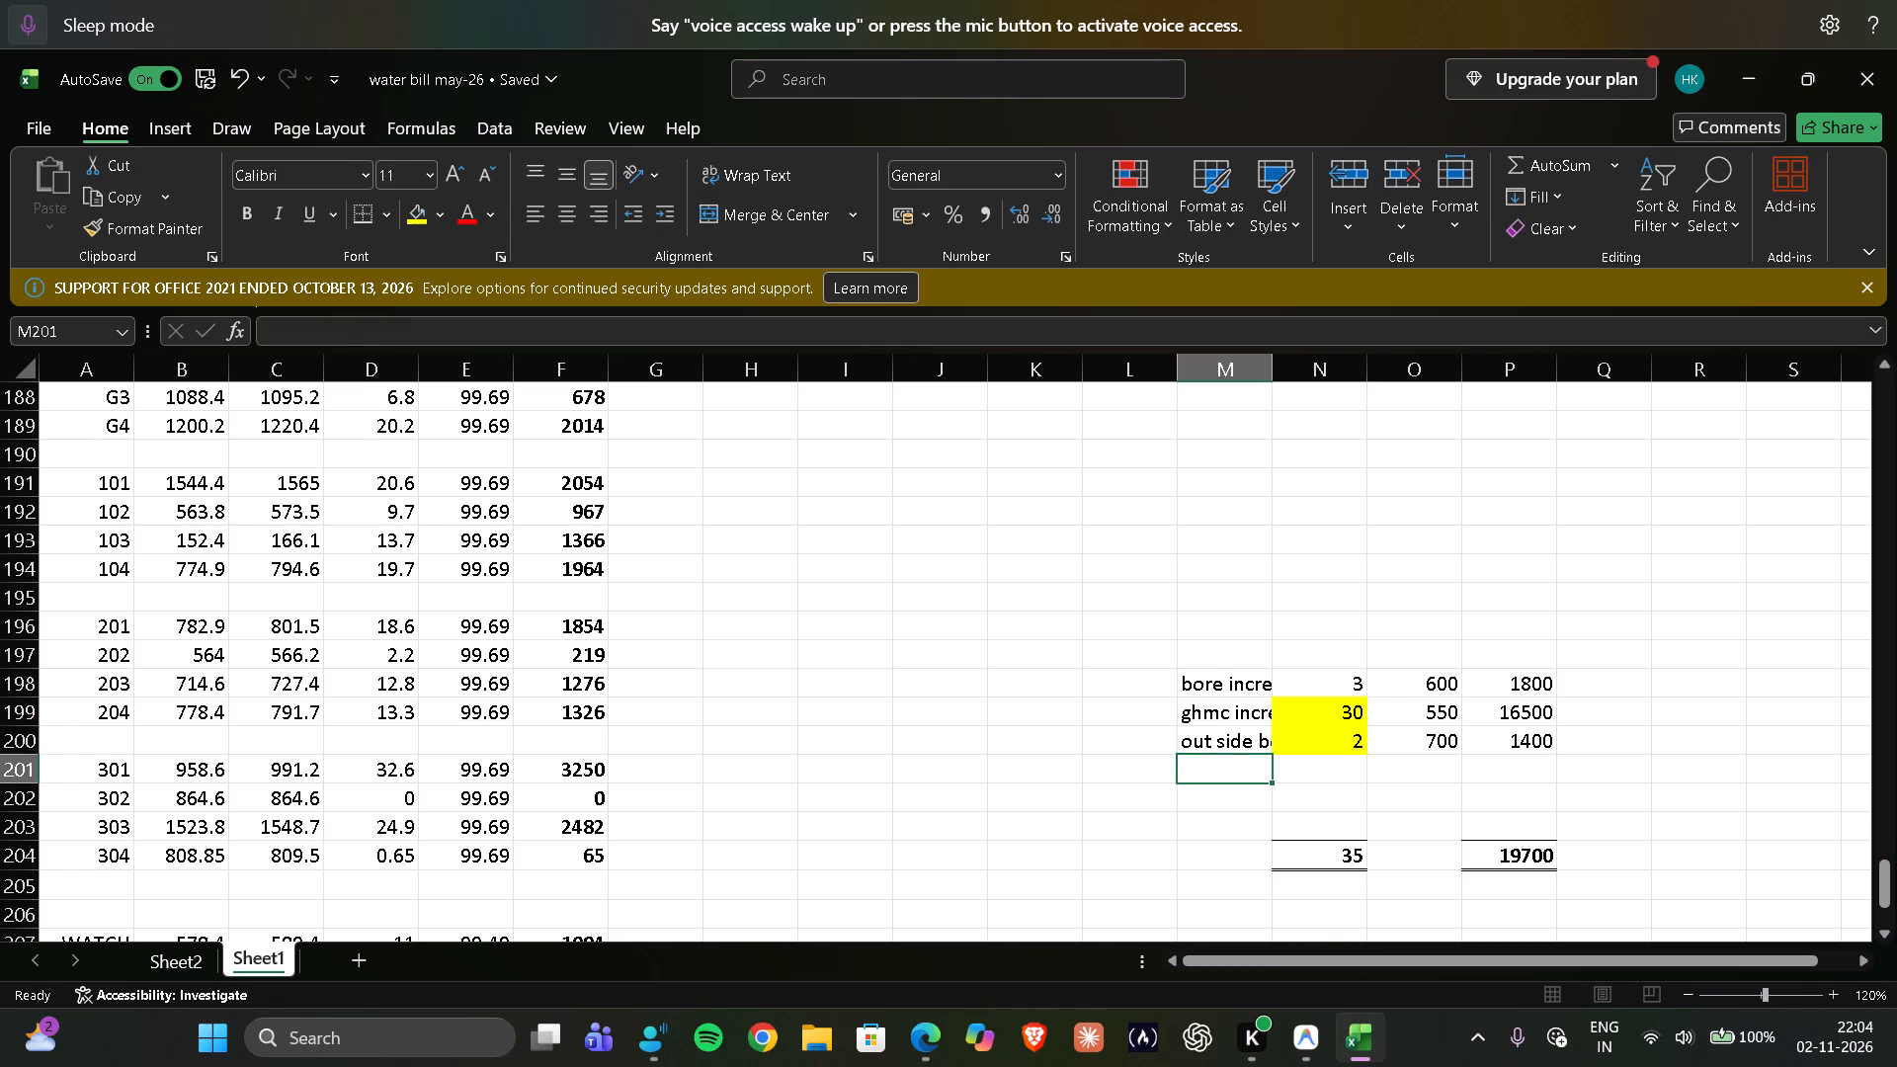
Set the outside bore's rate to 550 and quantity to 4 in the Oct-26 cost table, and save the workbook.
left_click(1428, 745)
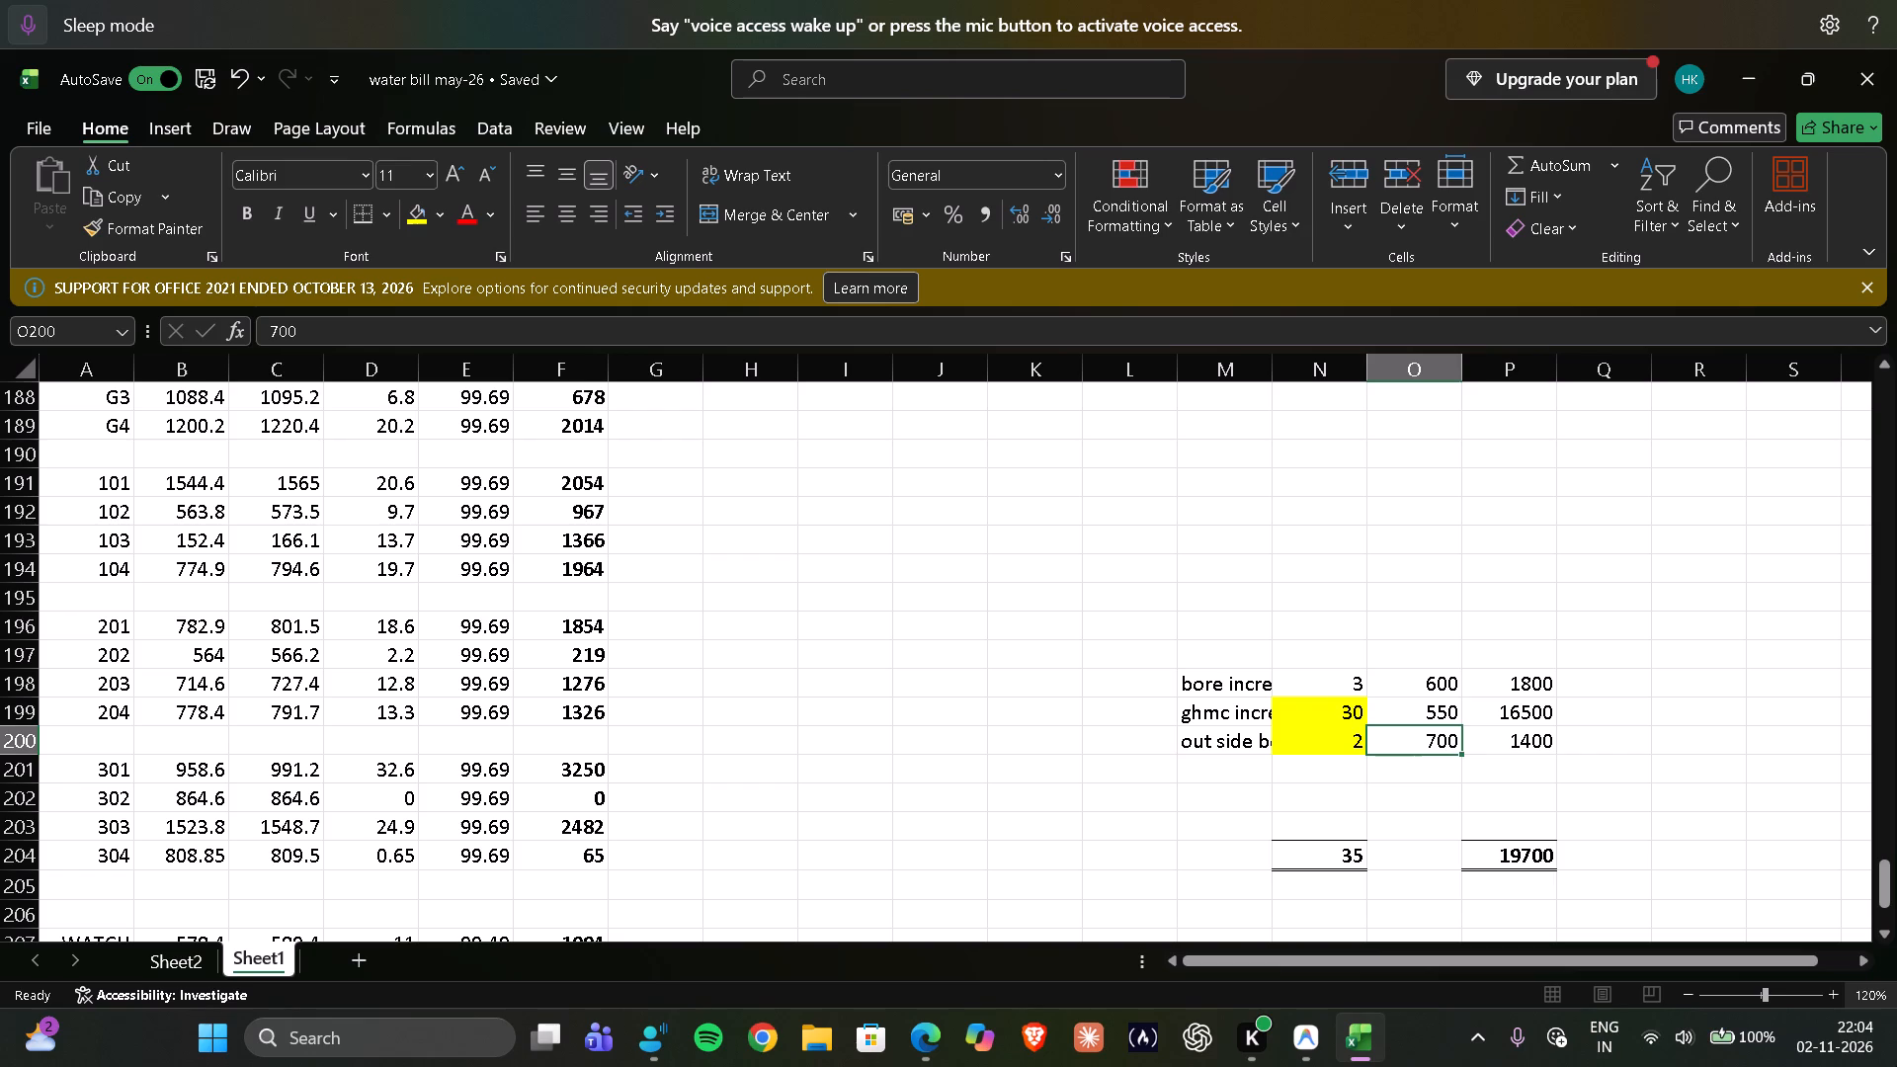
type("550")
key("Return")
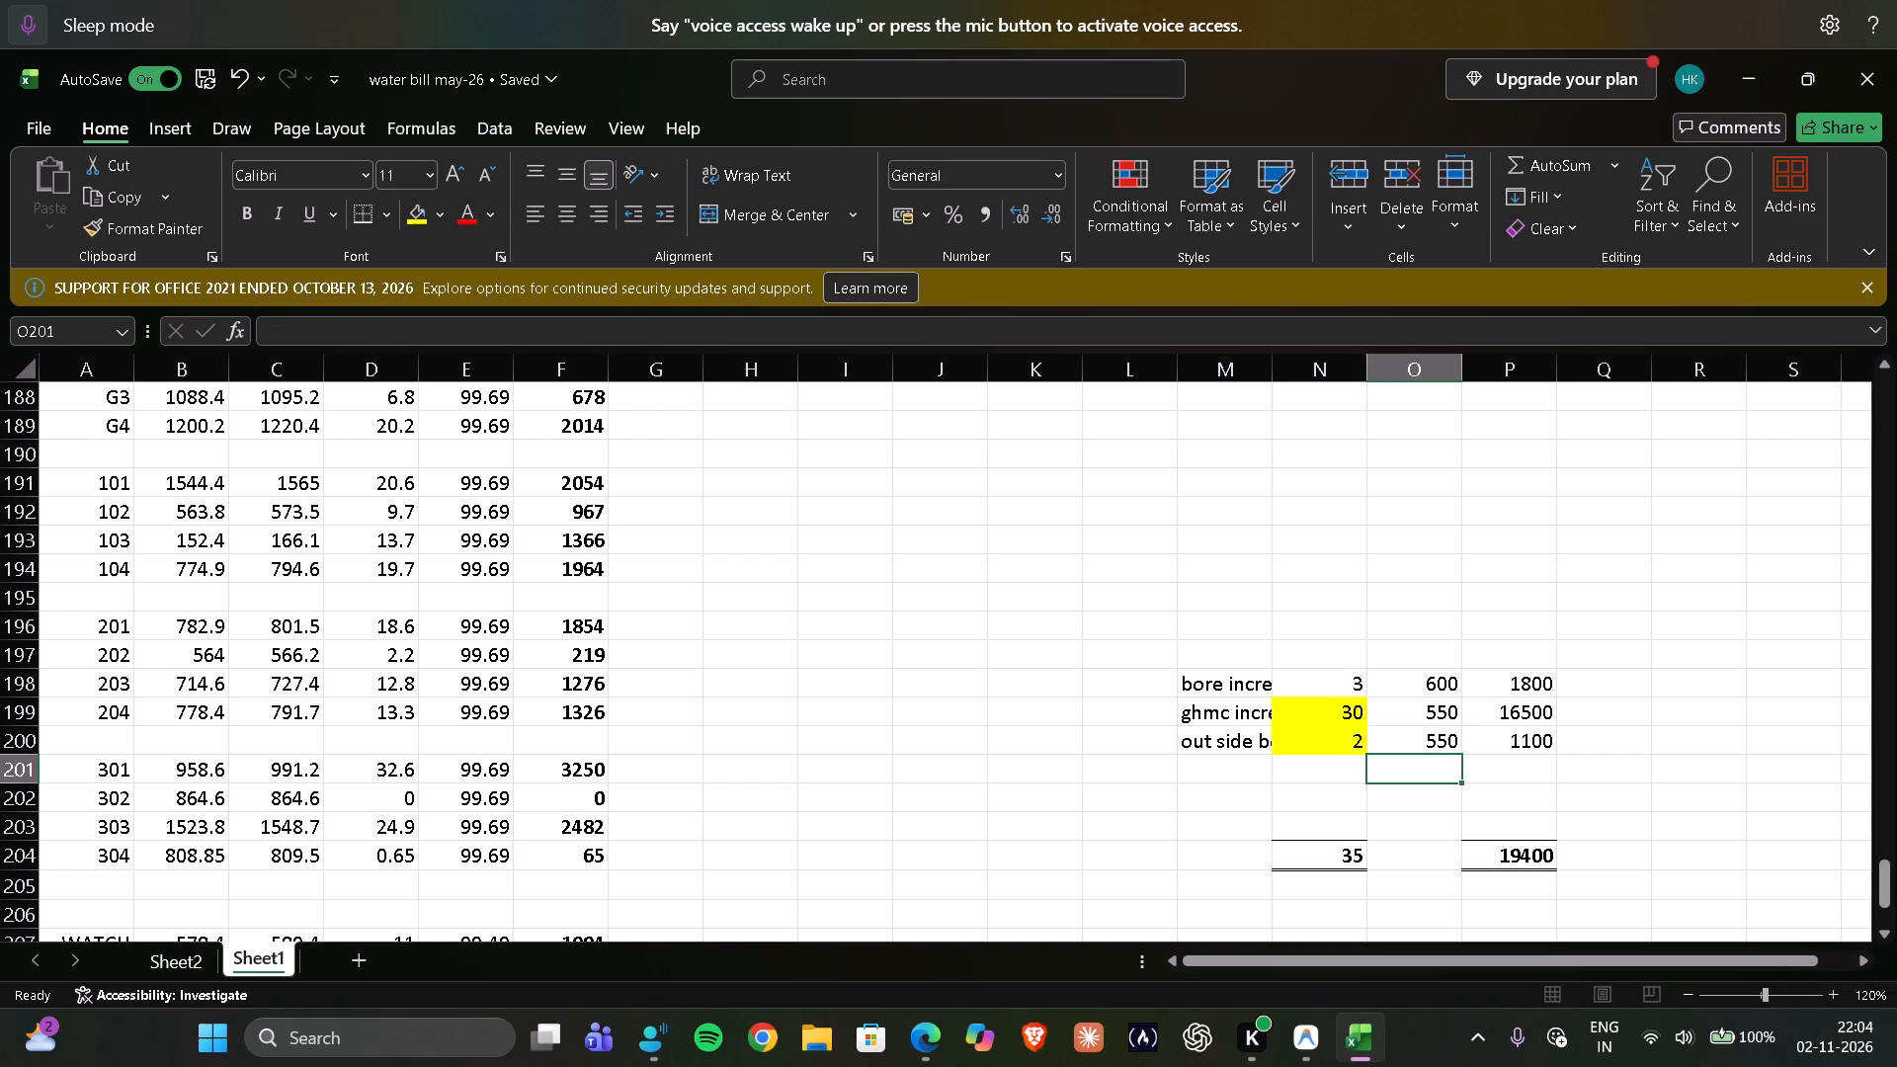
left_click(1499, 864)
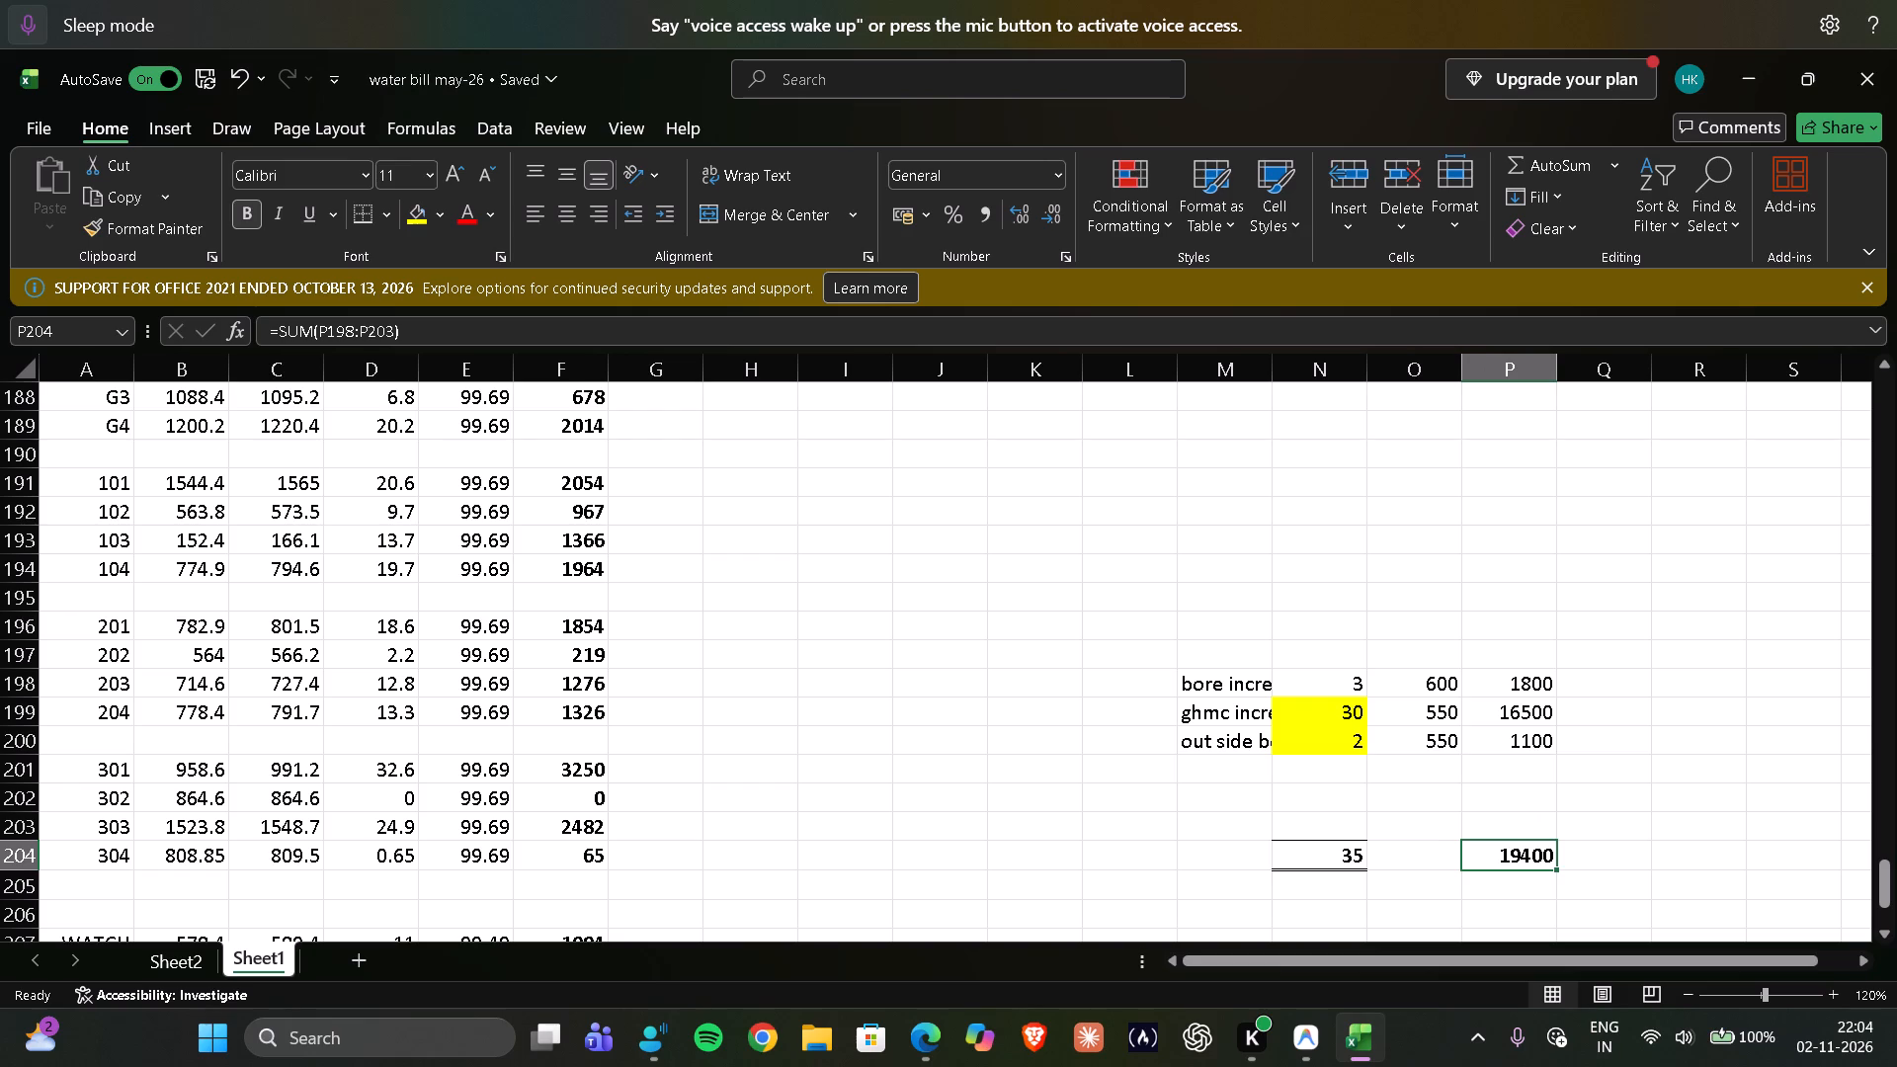
left_click(1343, 749)
key("4")
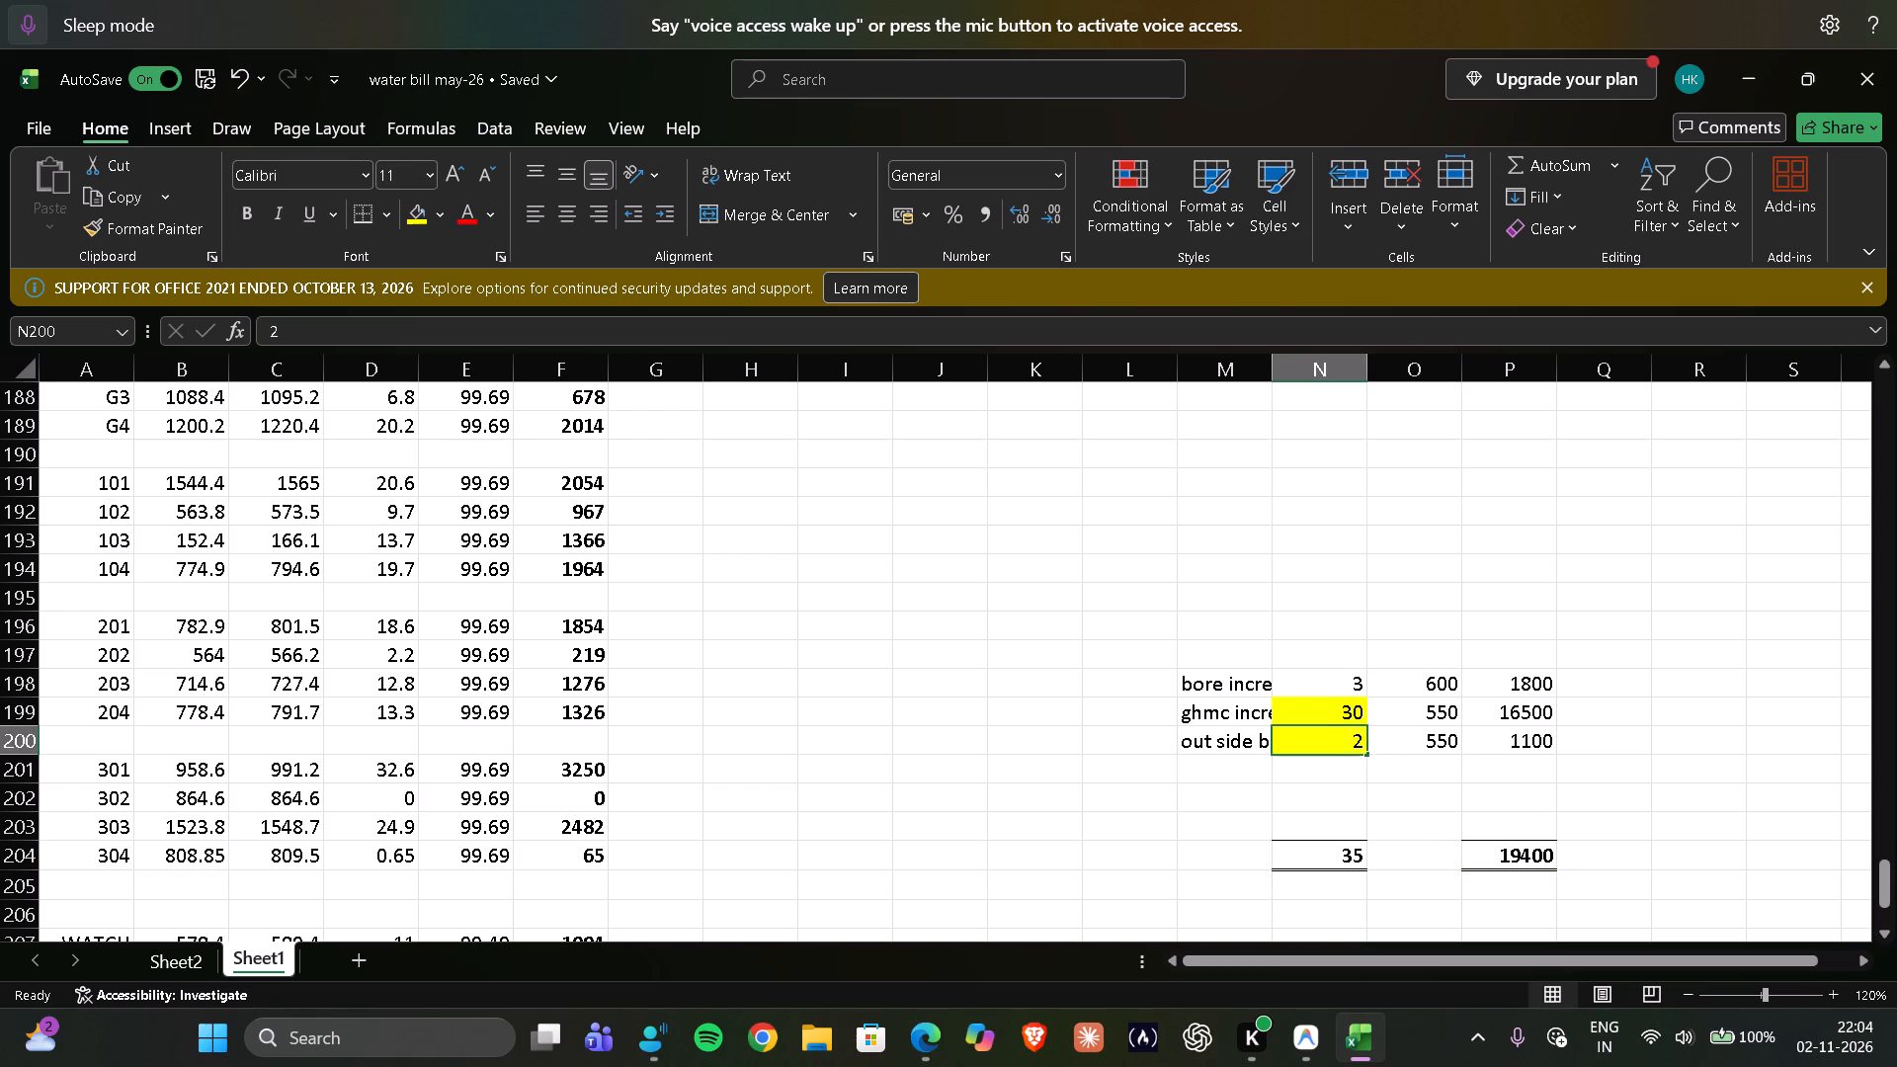
key("Return")
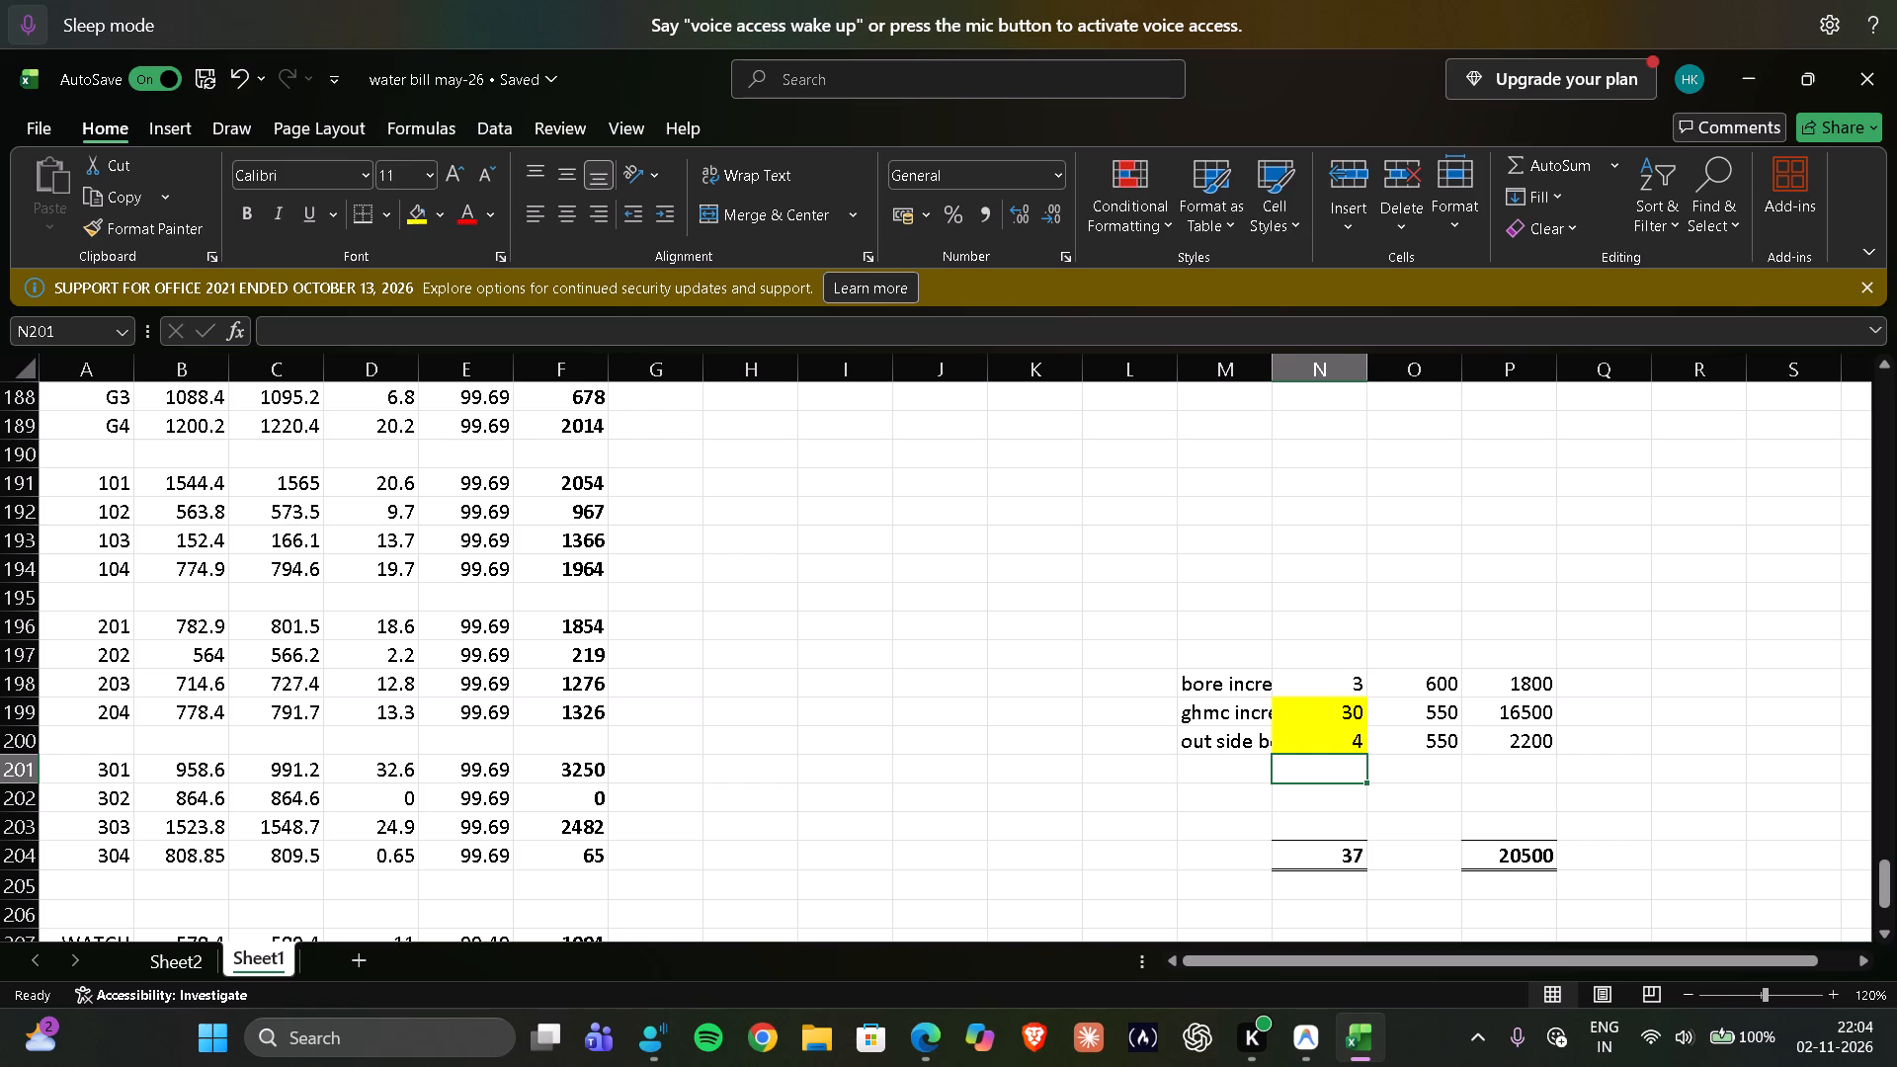
key("ctrl+s")
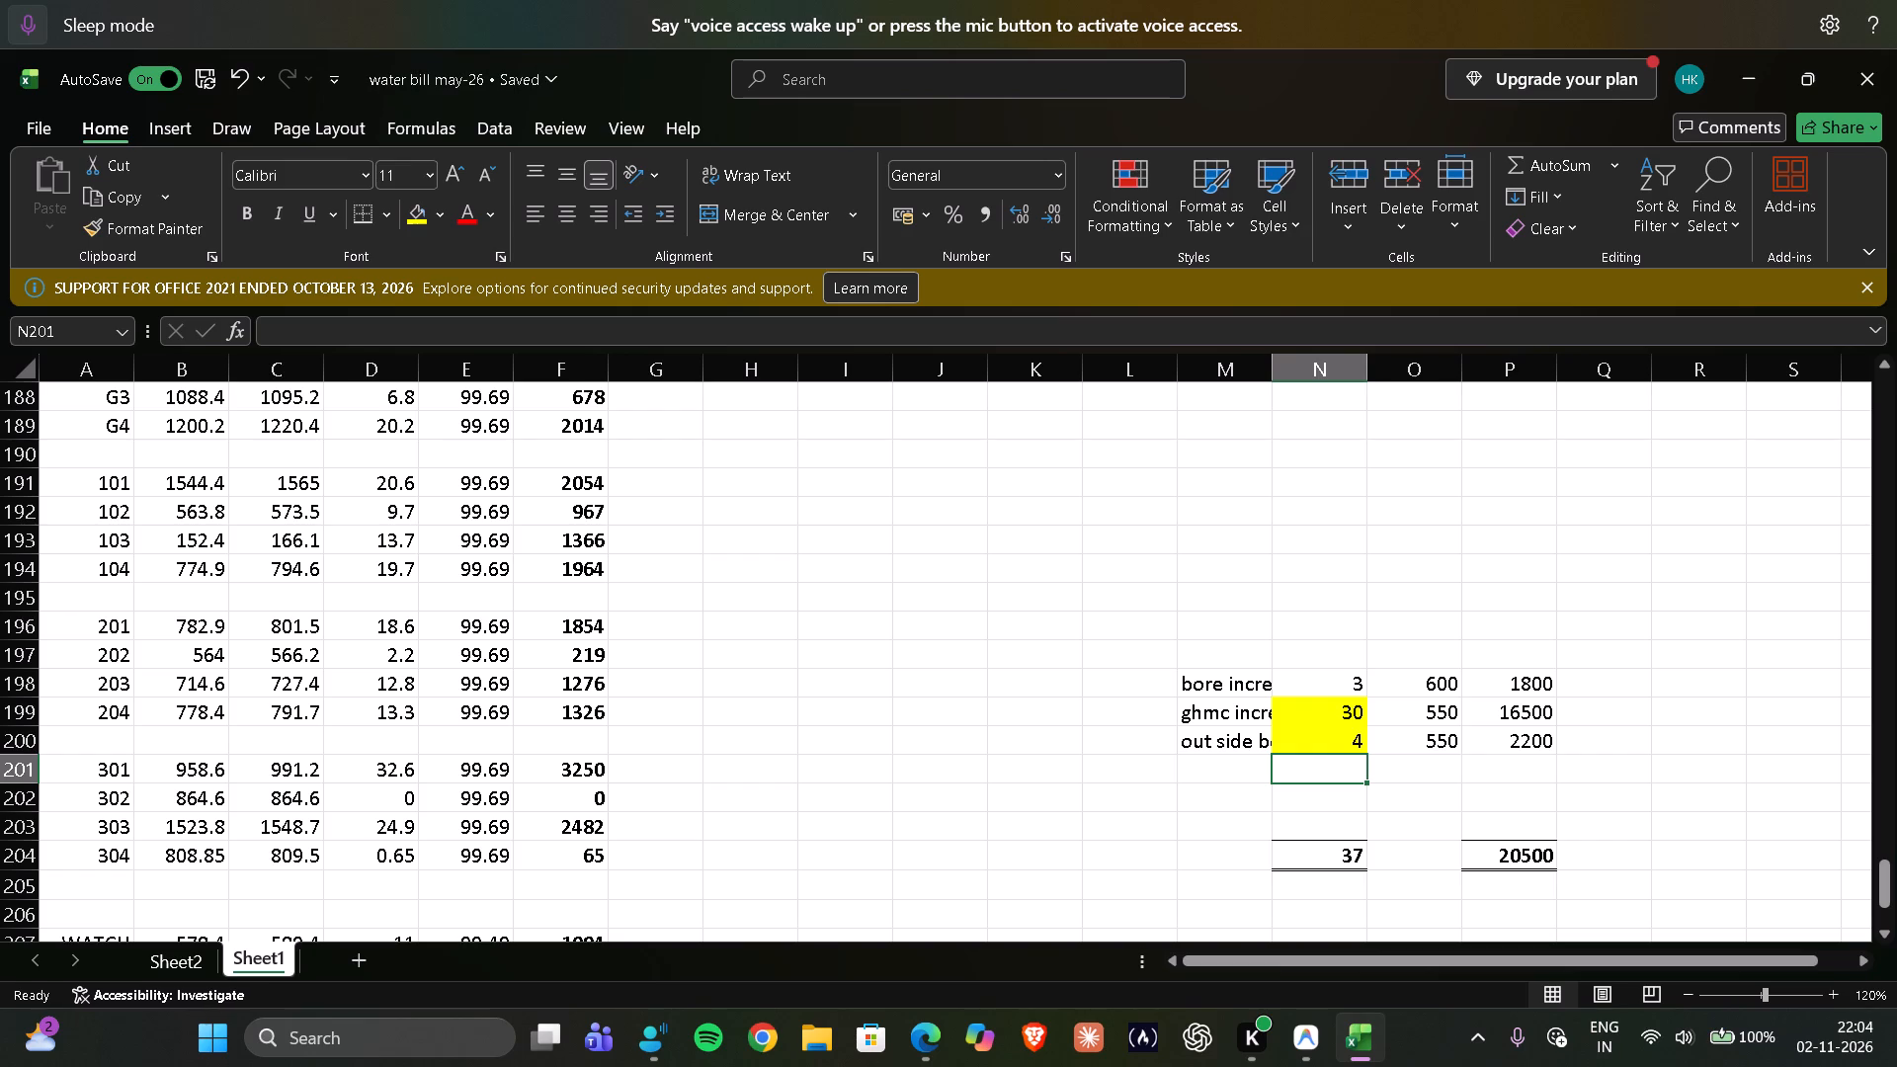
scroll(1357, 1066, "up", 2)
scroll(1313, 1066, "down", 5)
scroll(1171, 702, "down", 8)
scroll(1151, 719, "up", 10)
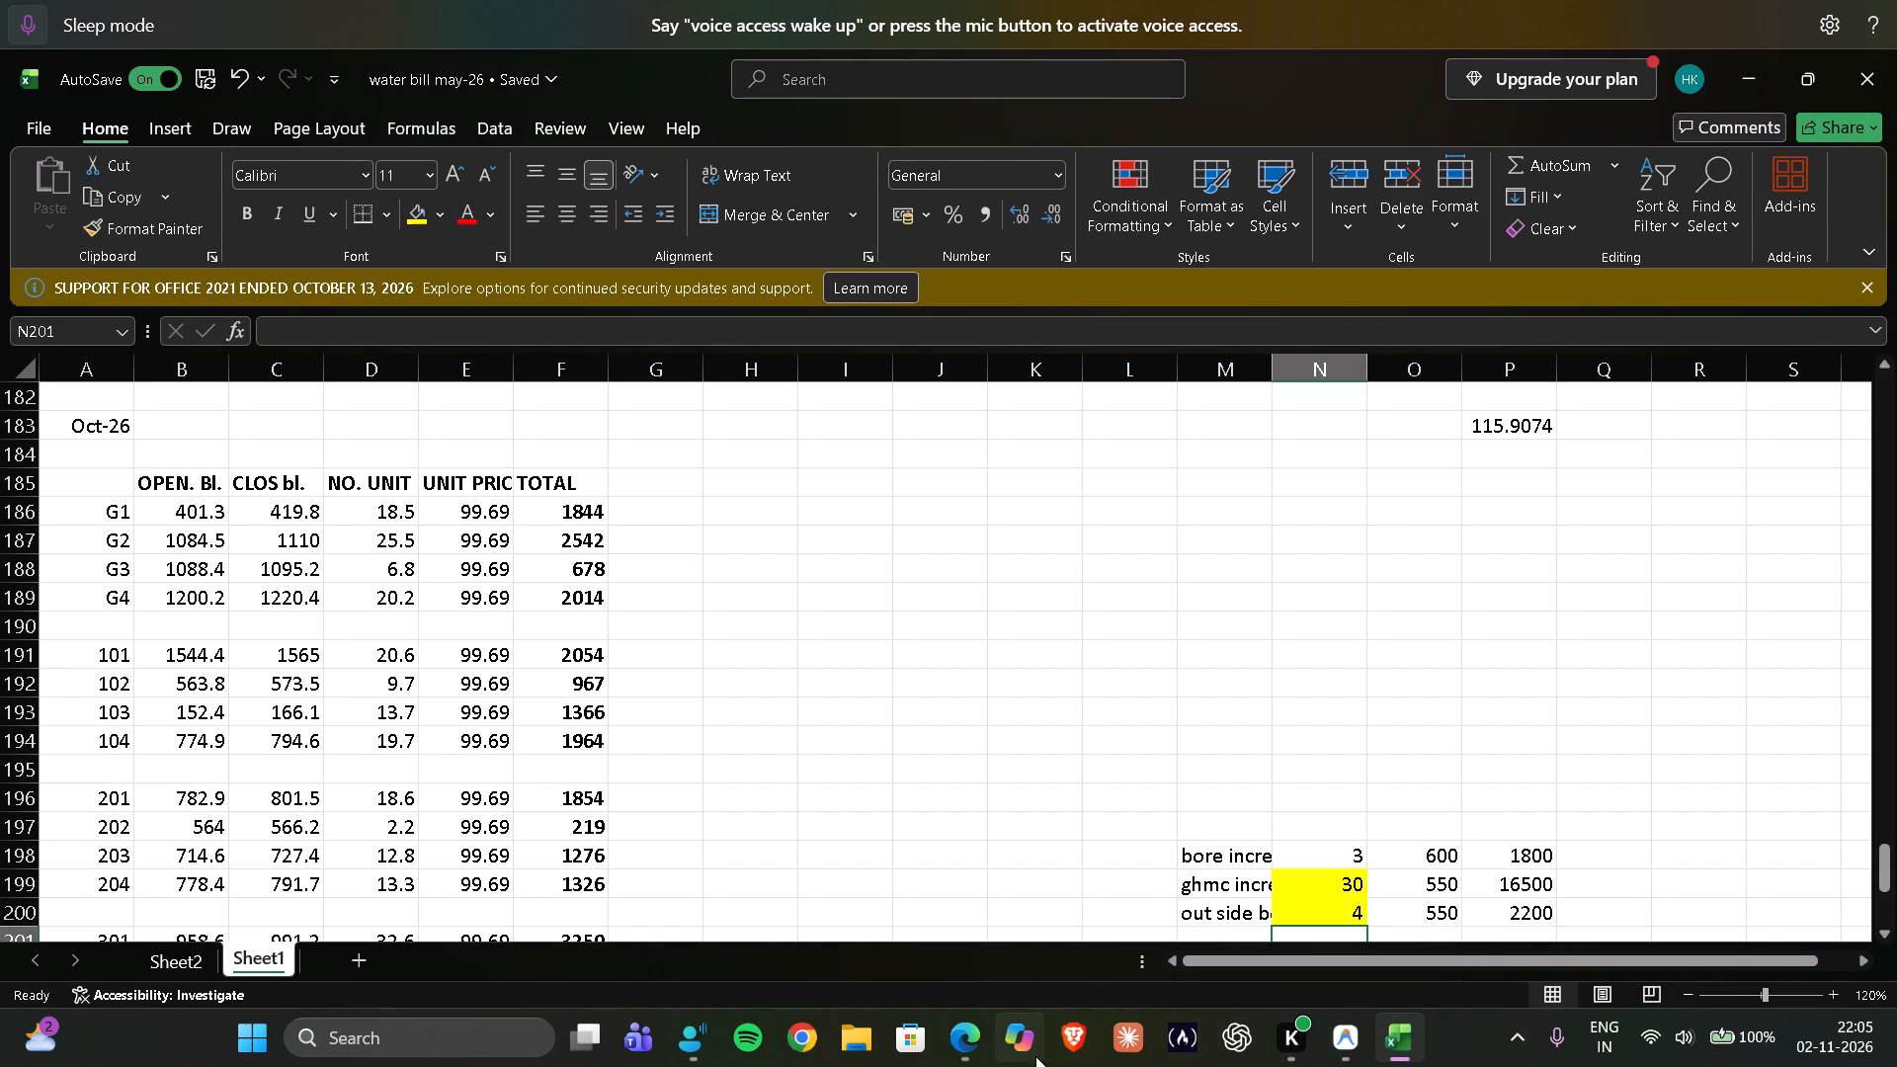
scroll(992, 1025, "up", 8)
scroll(853, 698, "up", 2)
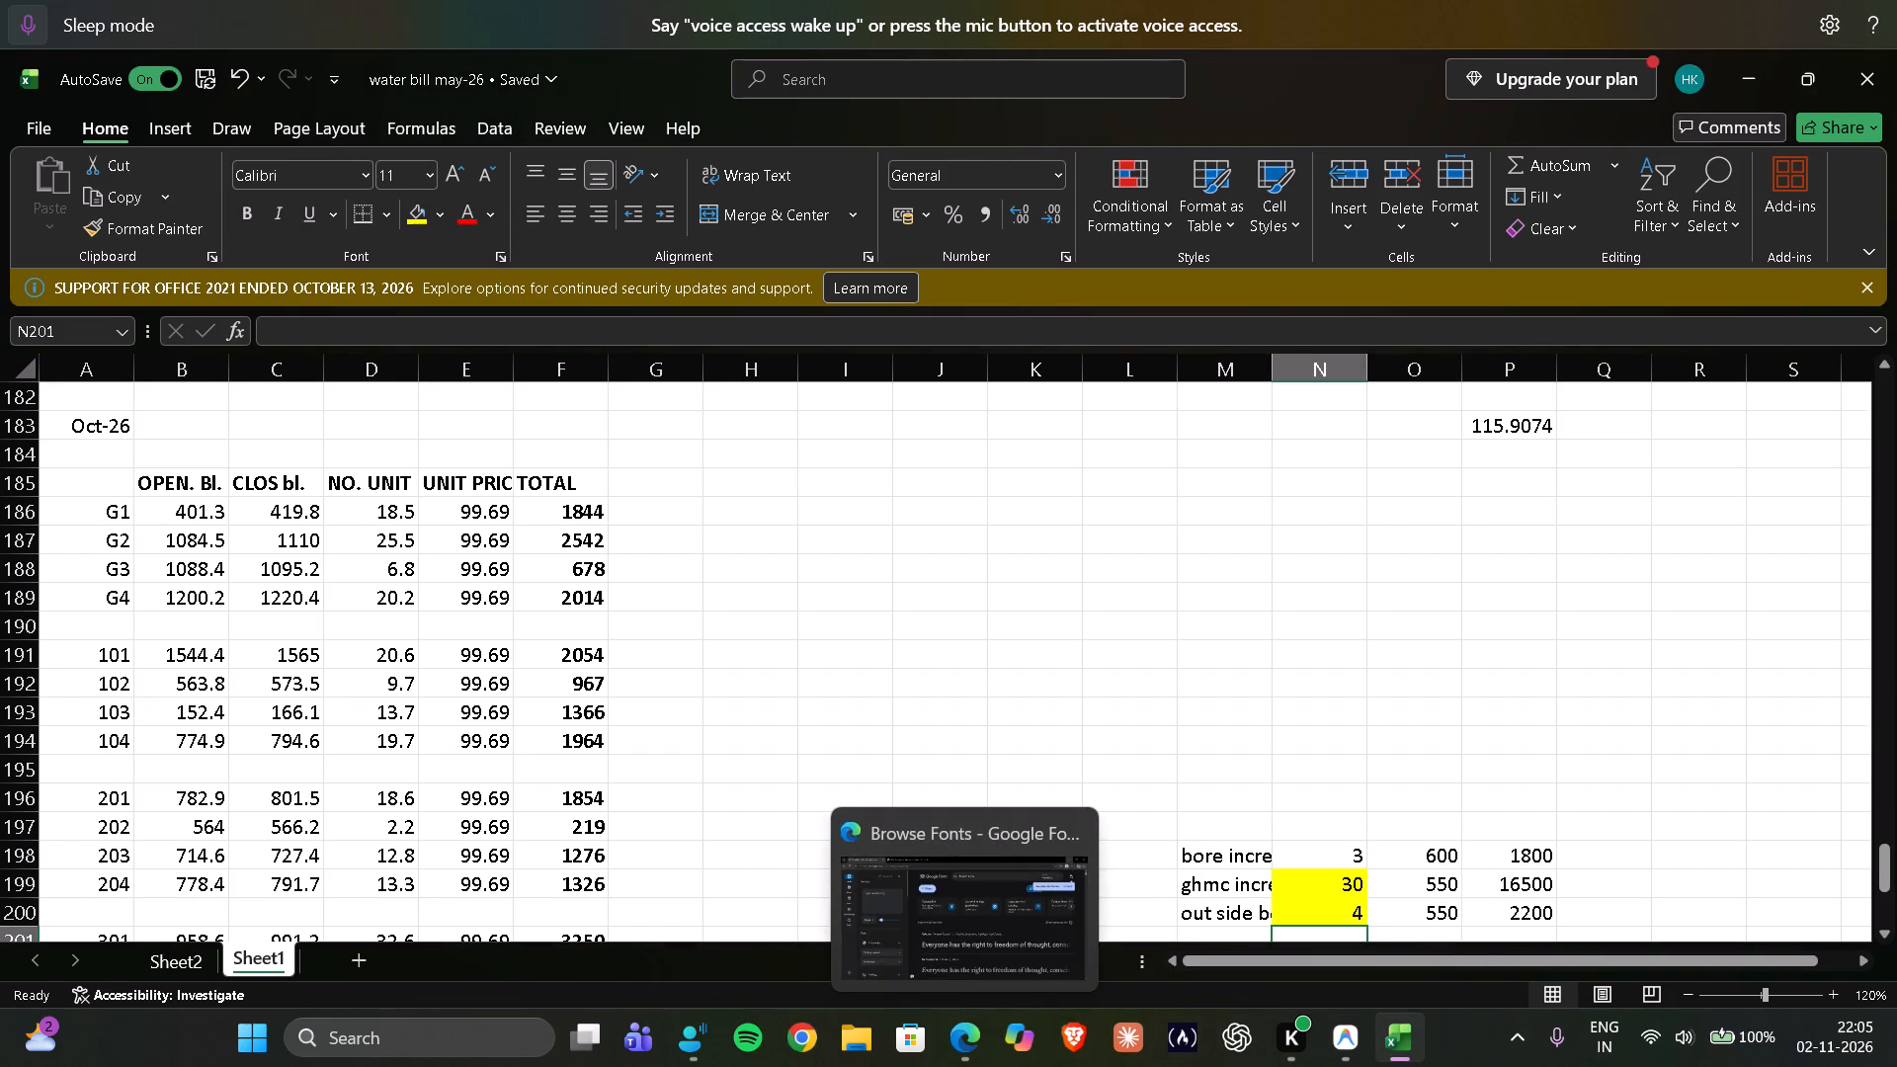
scroll(853, 698, "up", 8)
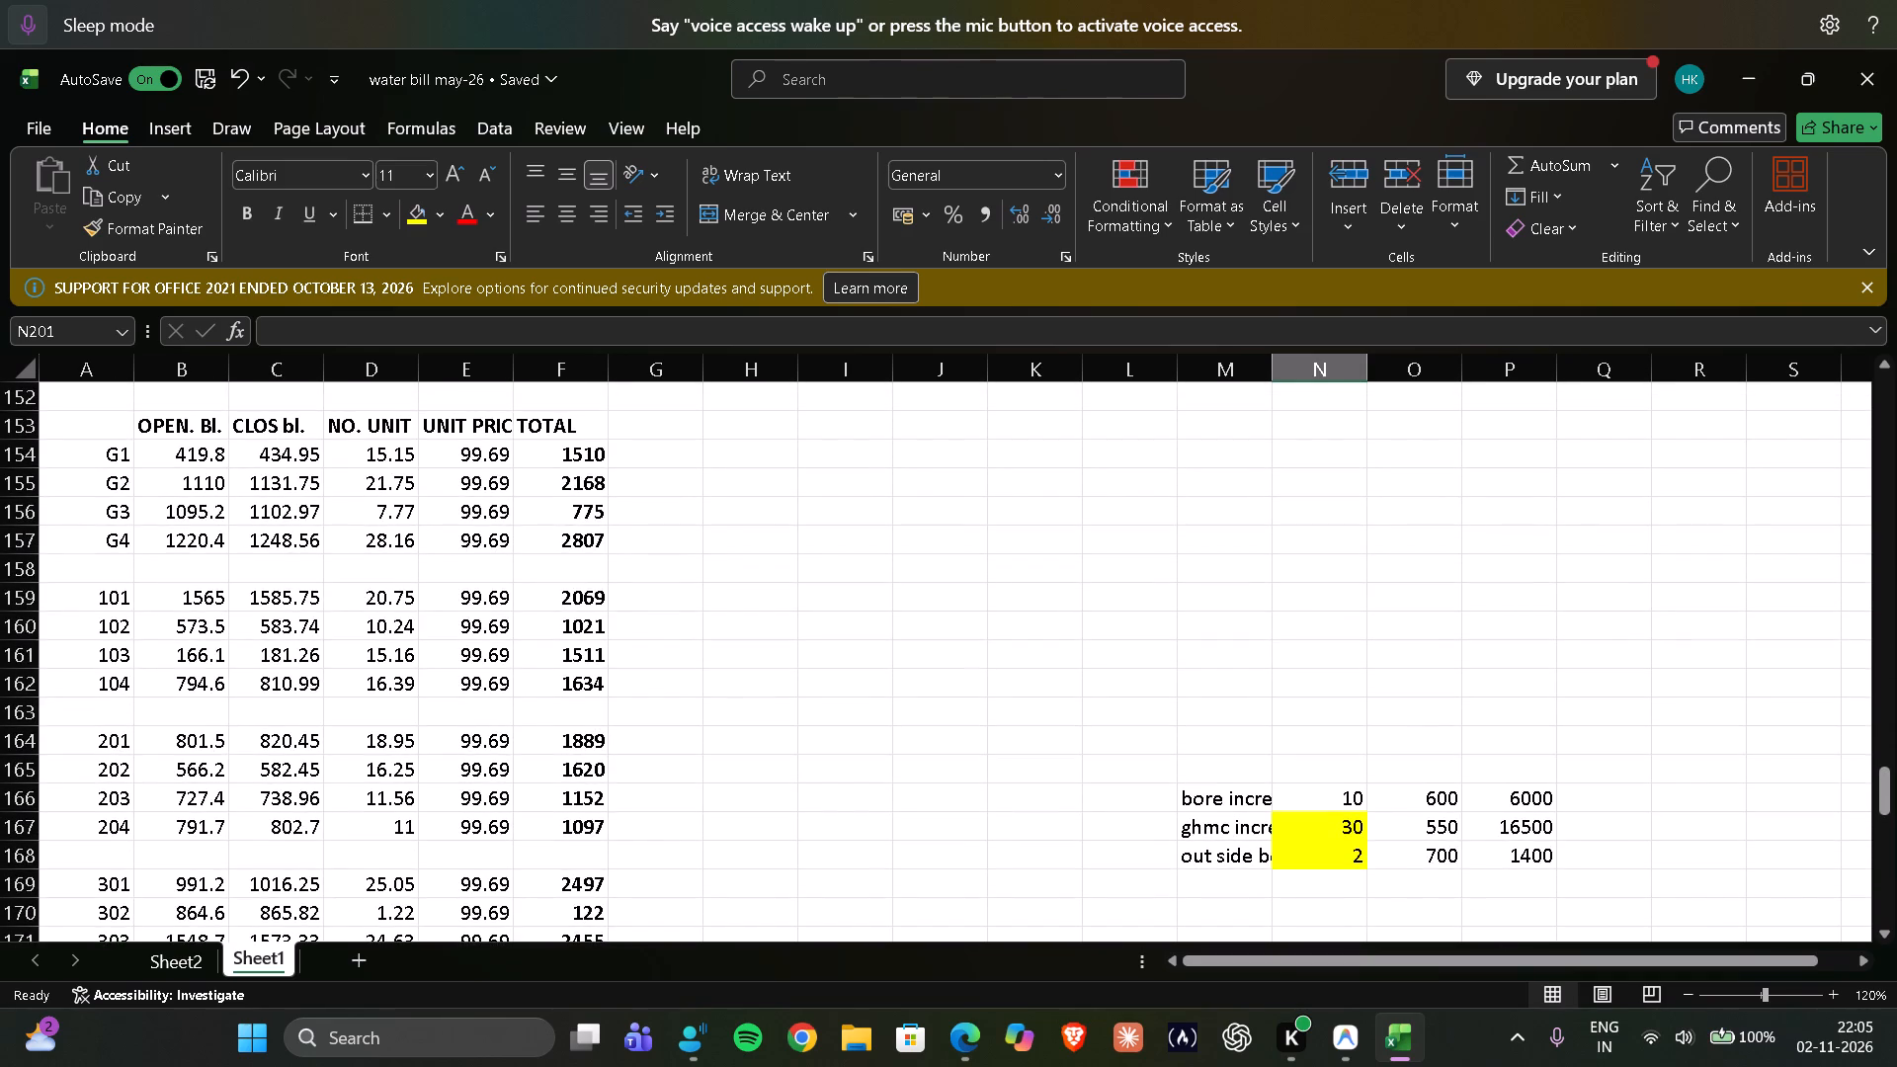
left_click_drag(259, 451, 320, 956)
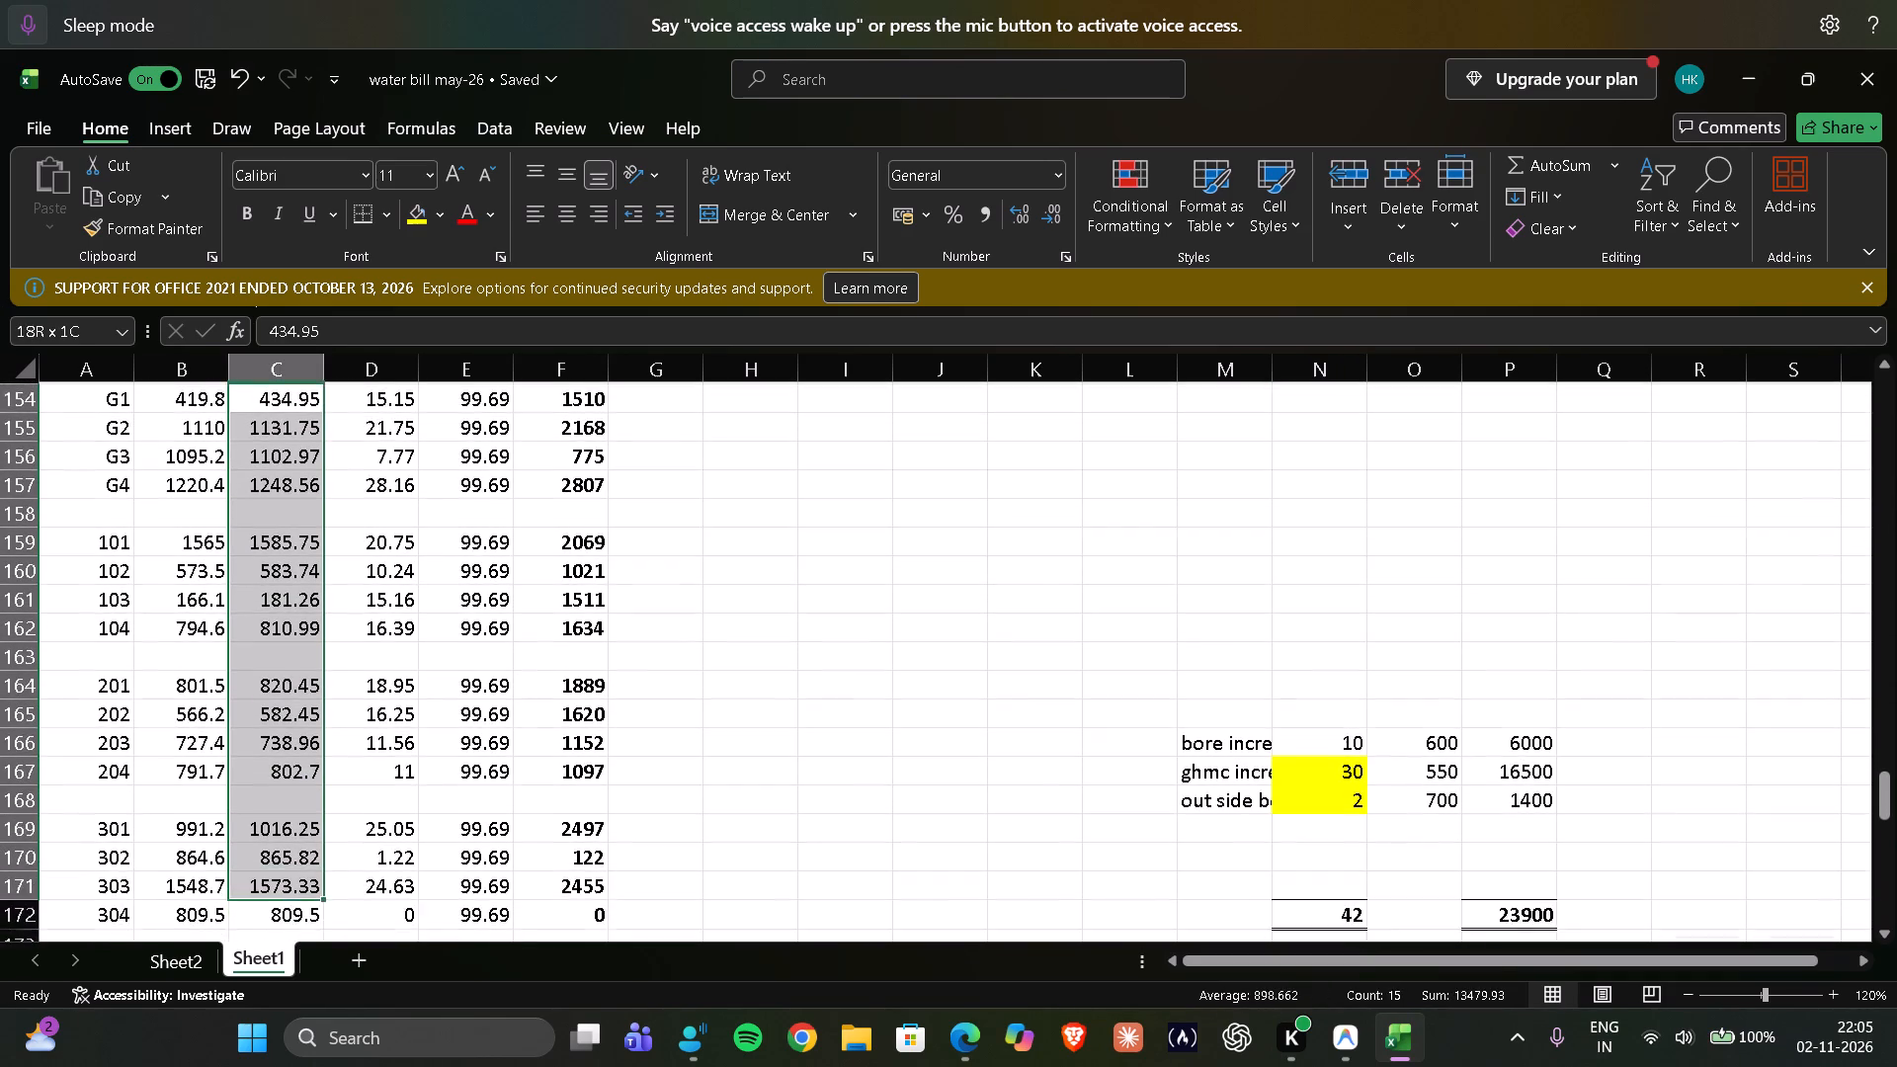
left_click_drag(320, 956, 319, 847)
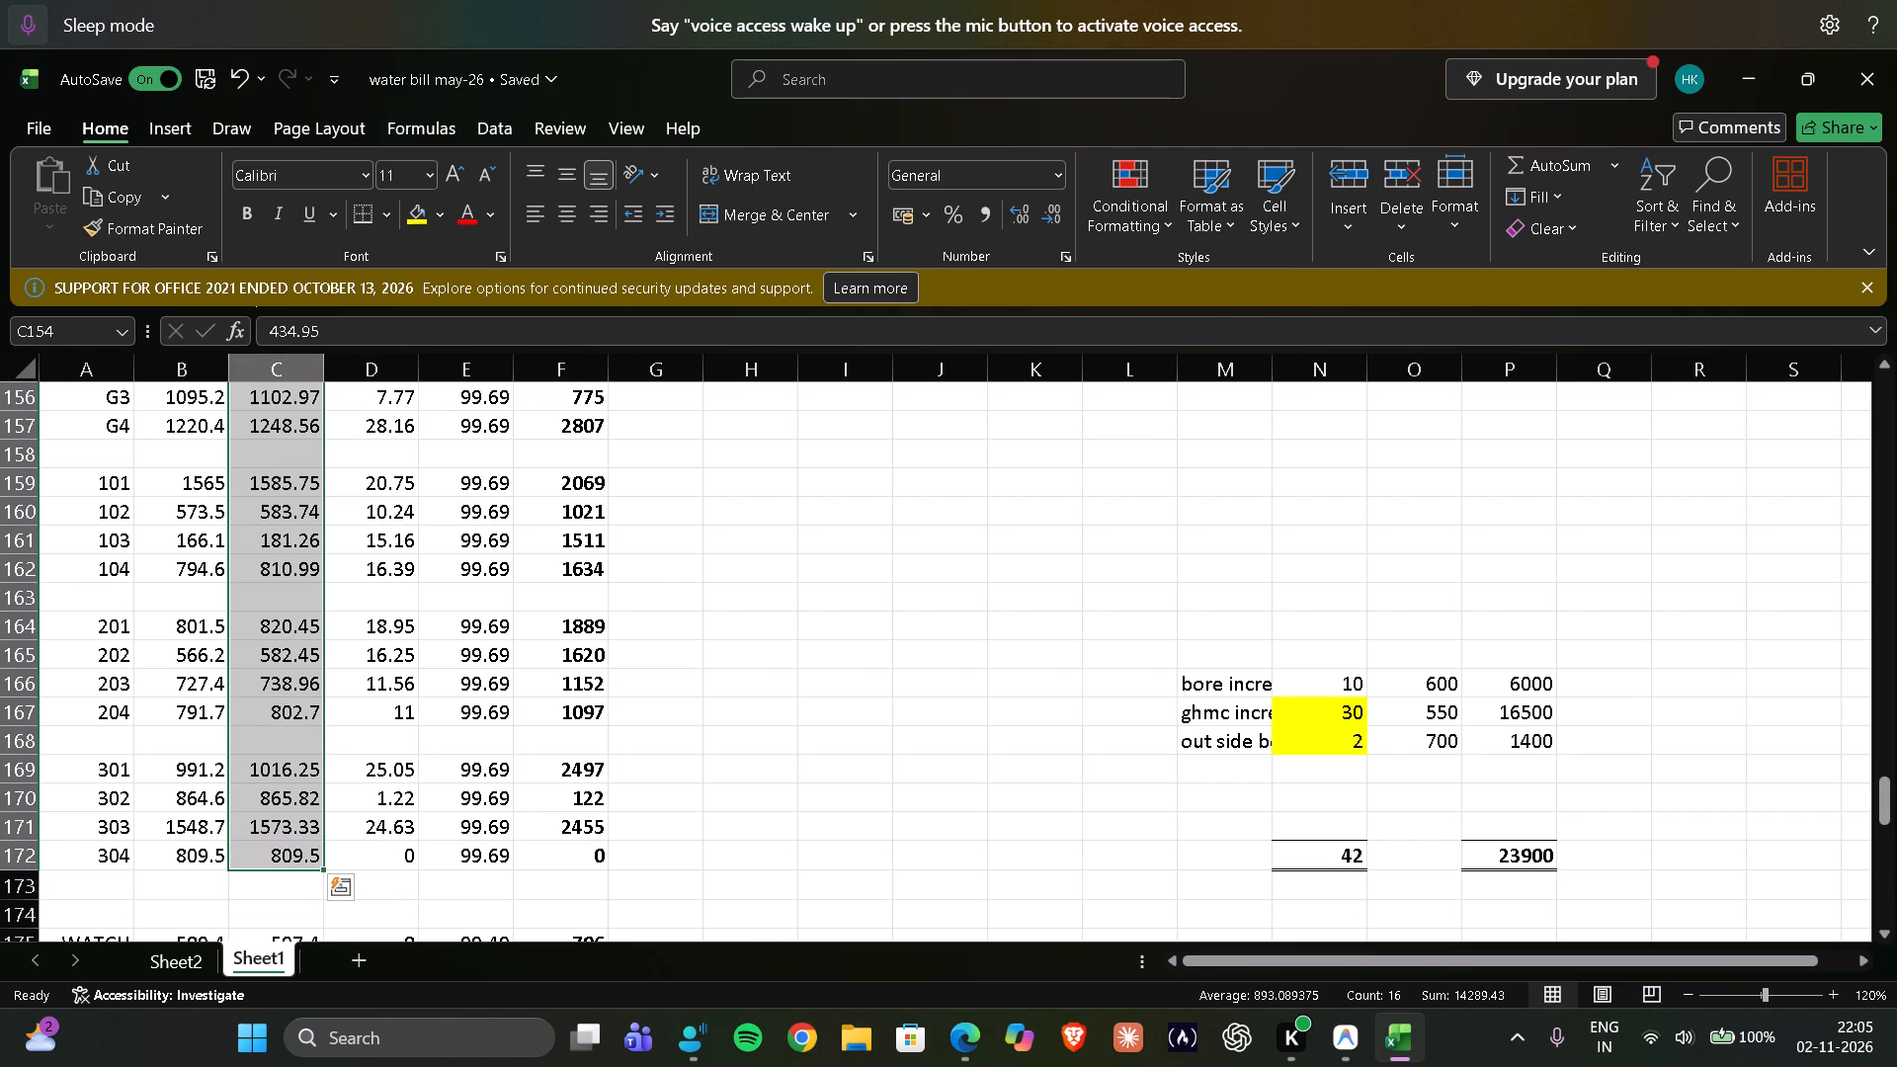
scroll(845, 742, "up", 5)
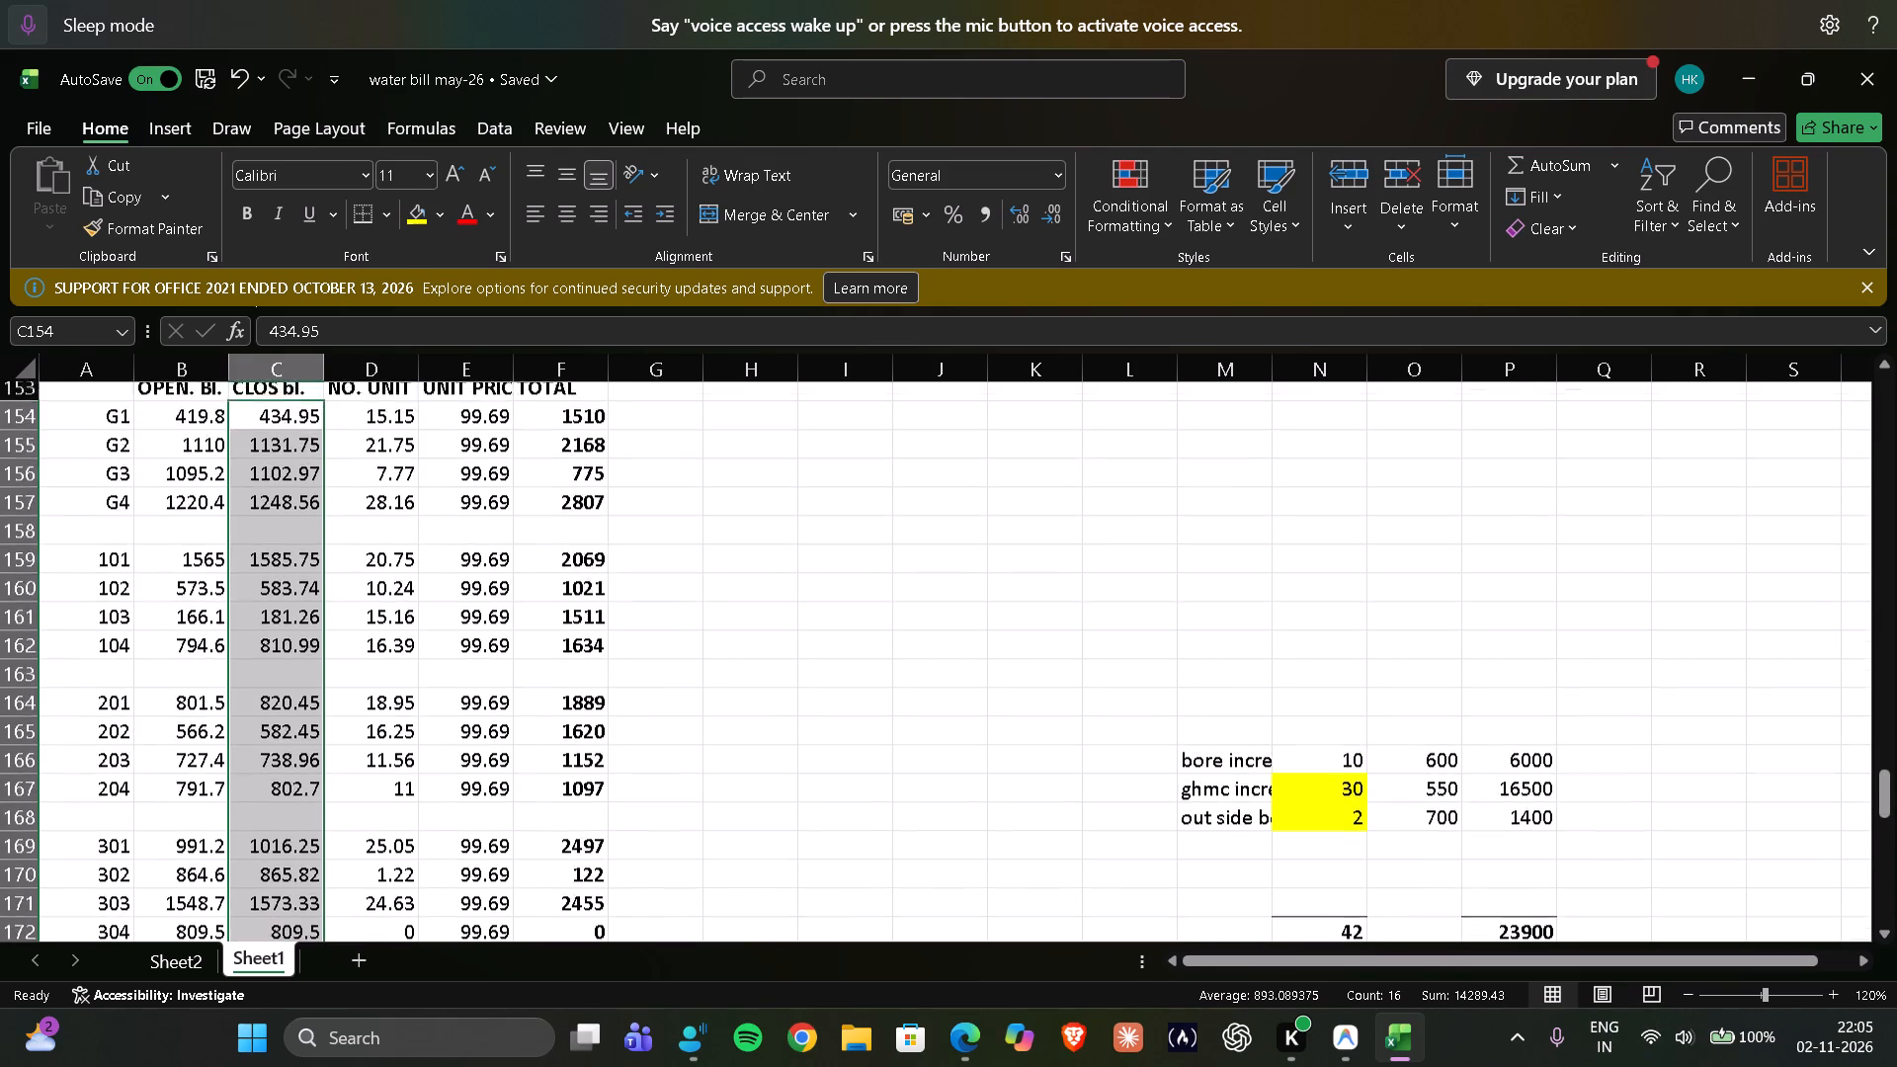
scroll(845, 742, "down", 2)
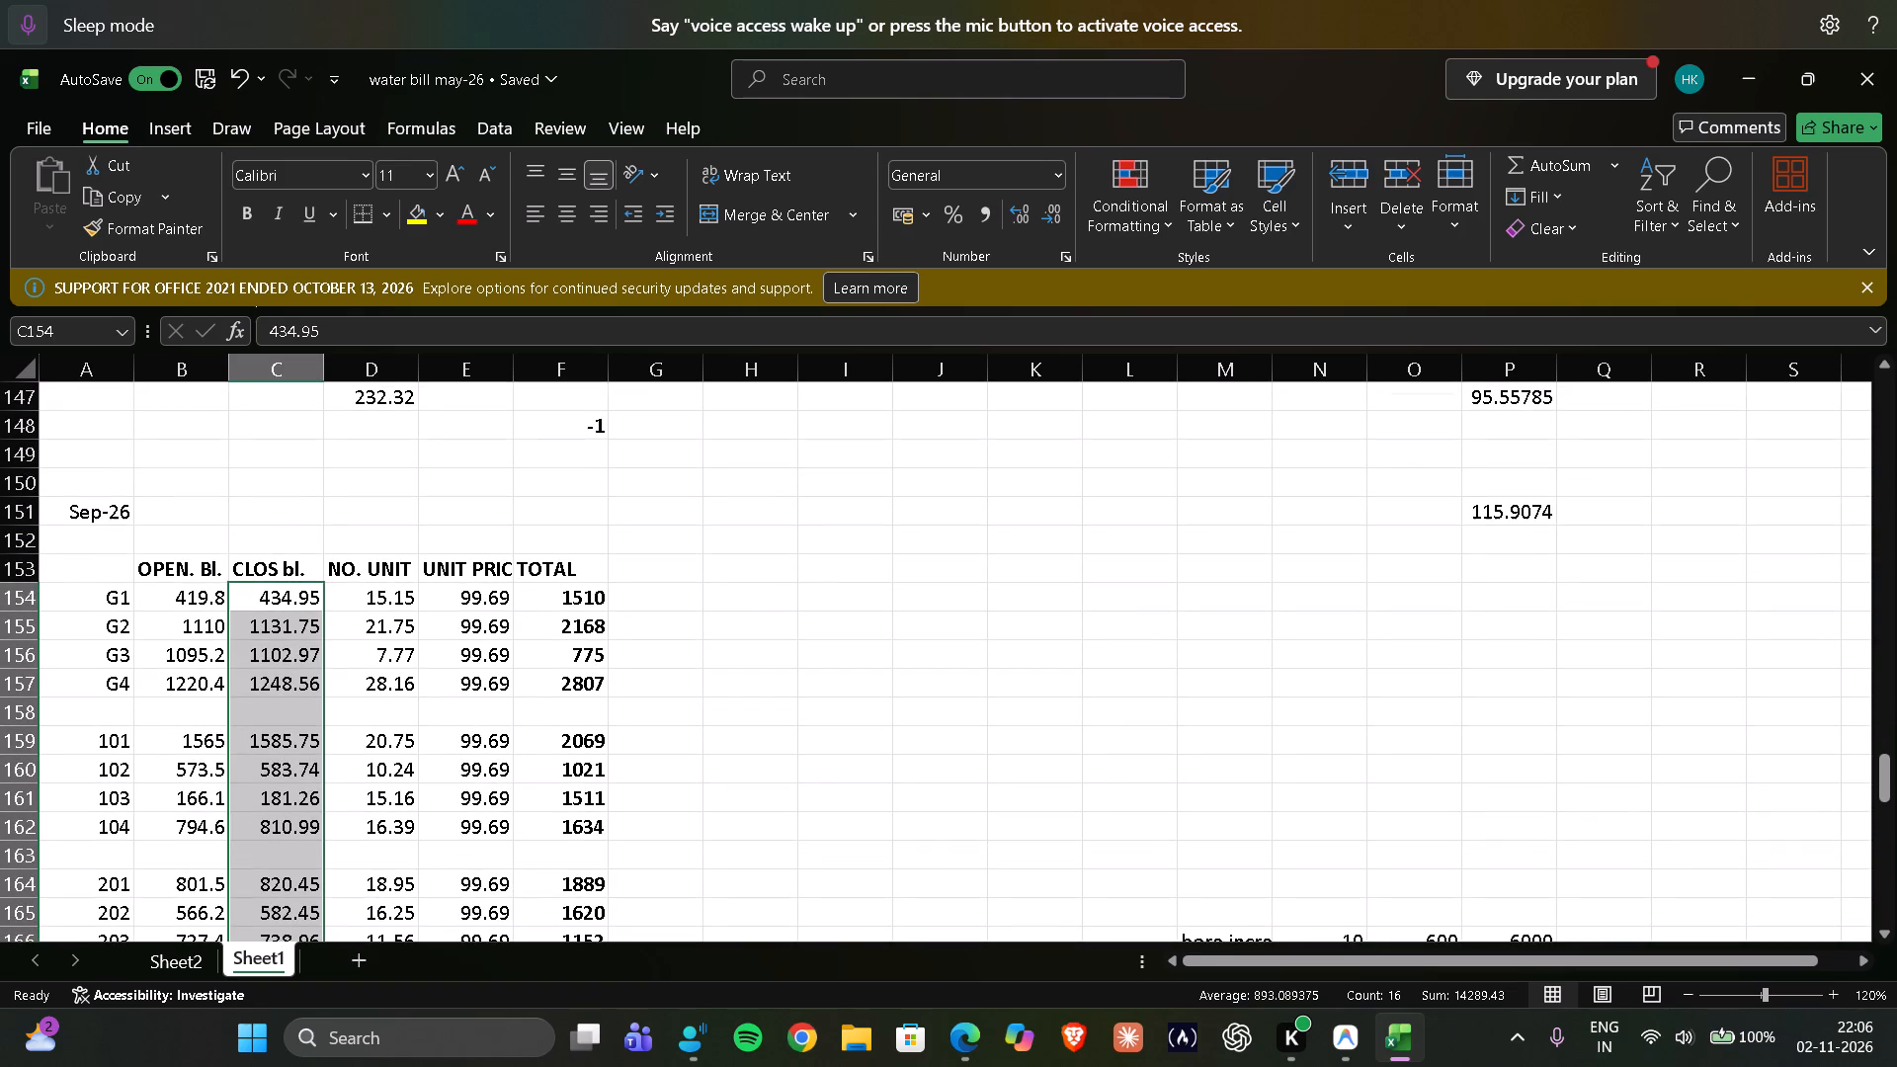
scroll(845, 742, "down", 3)
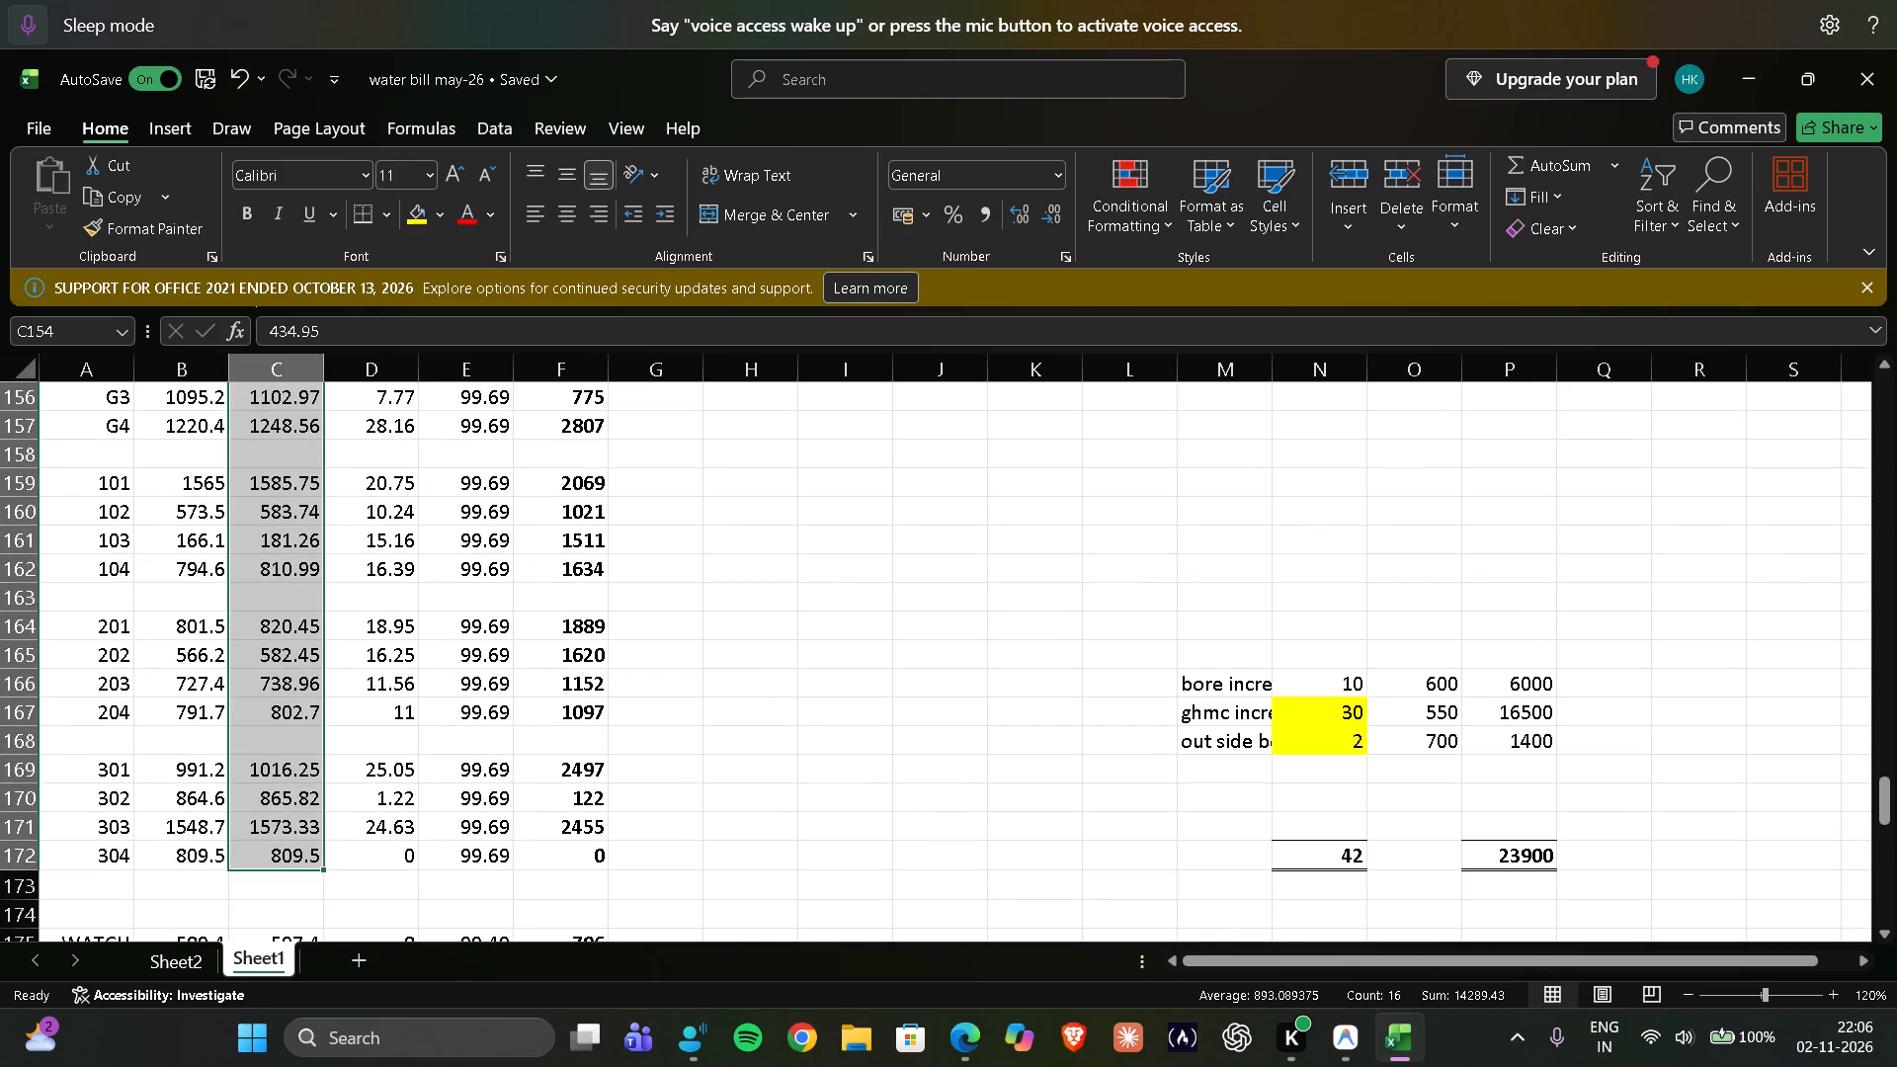
scroll(845, 742, "down", 3)
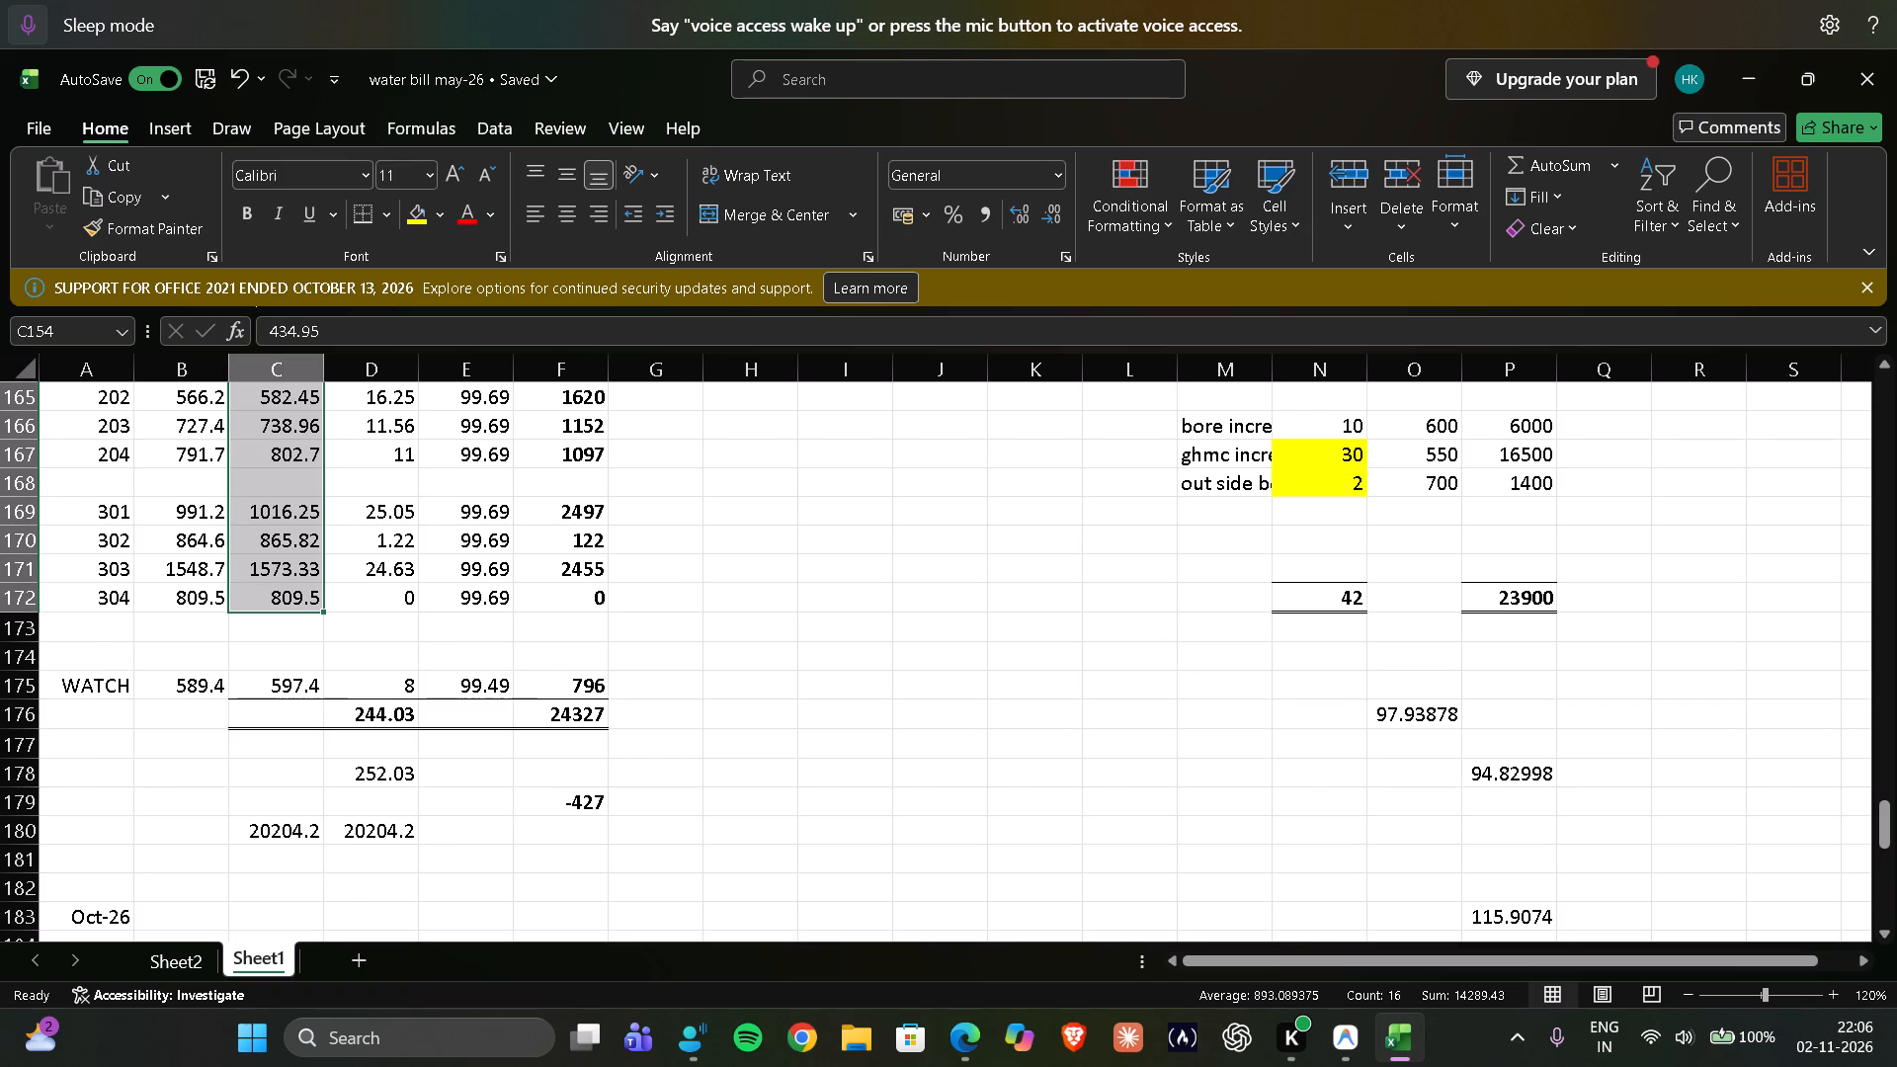
key("shift+Down")
key("shift+Down")
key("shift+Down")
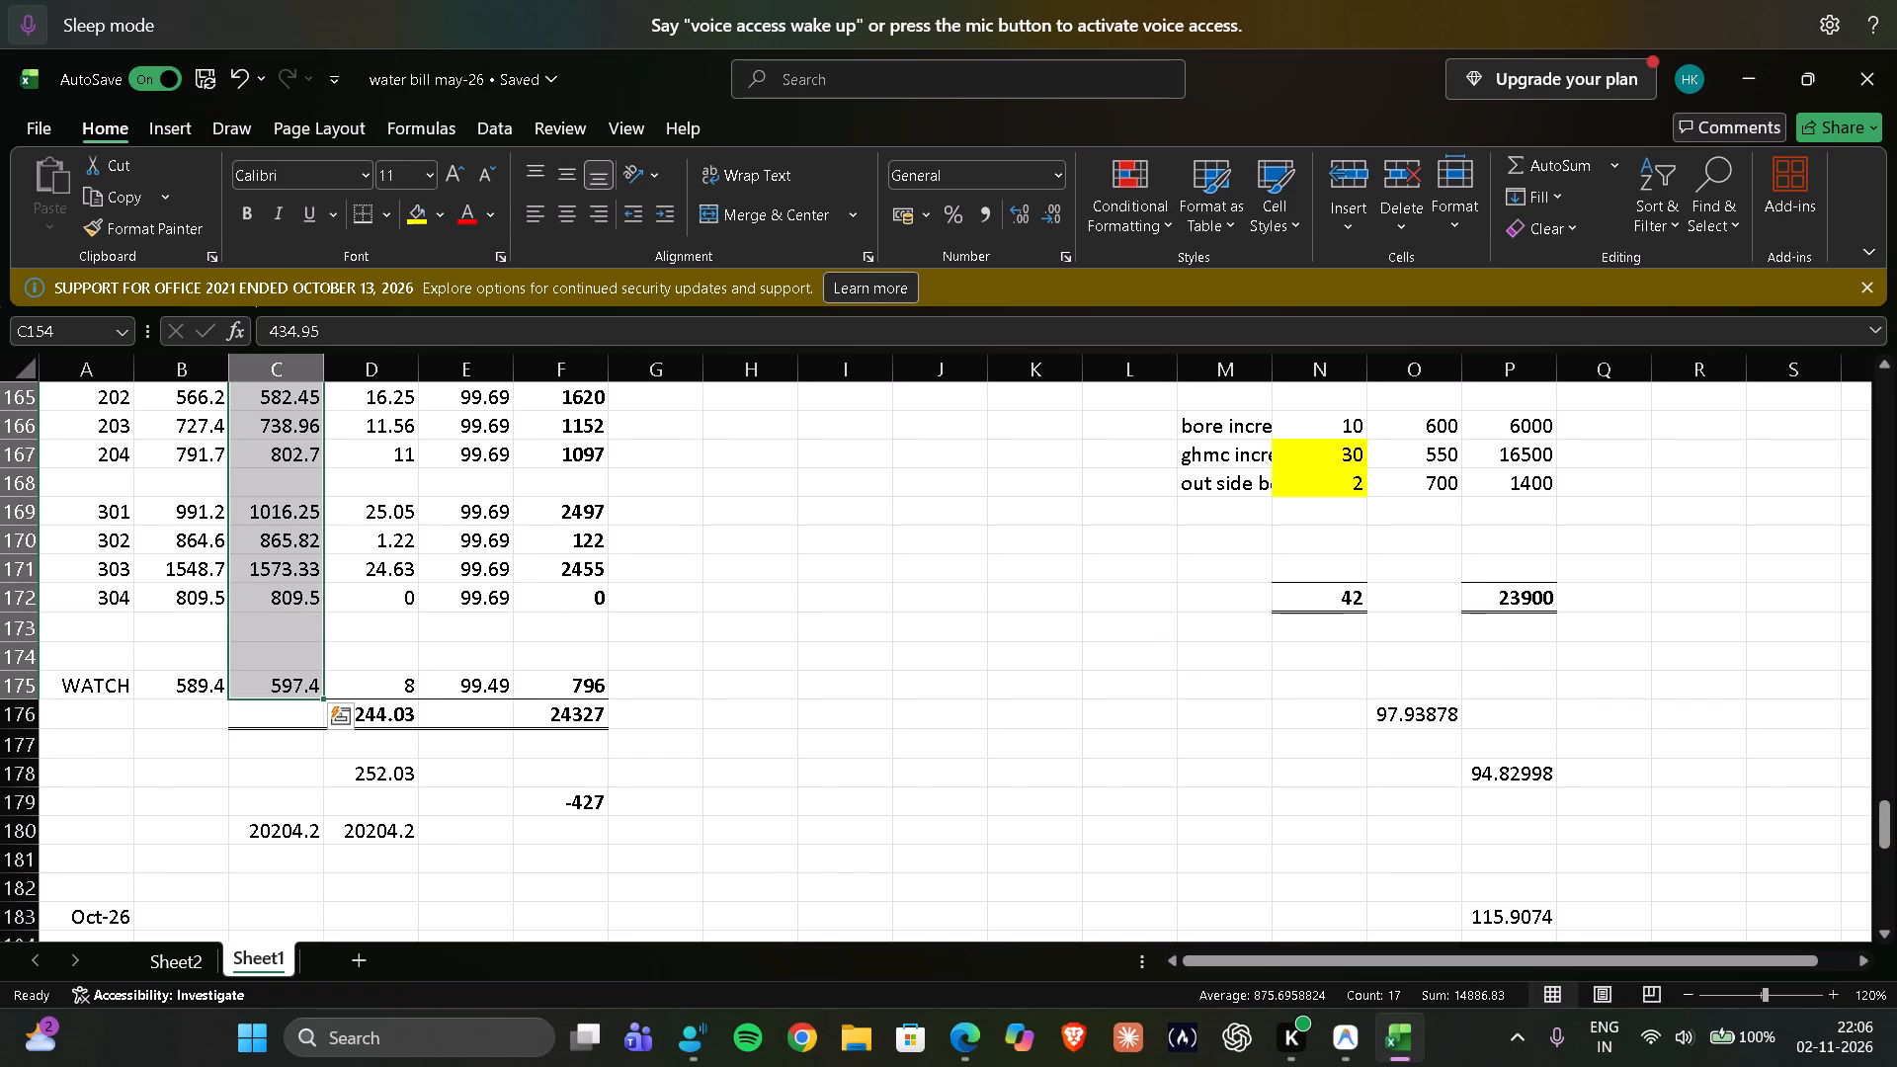
right_click(279, 574)
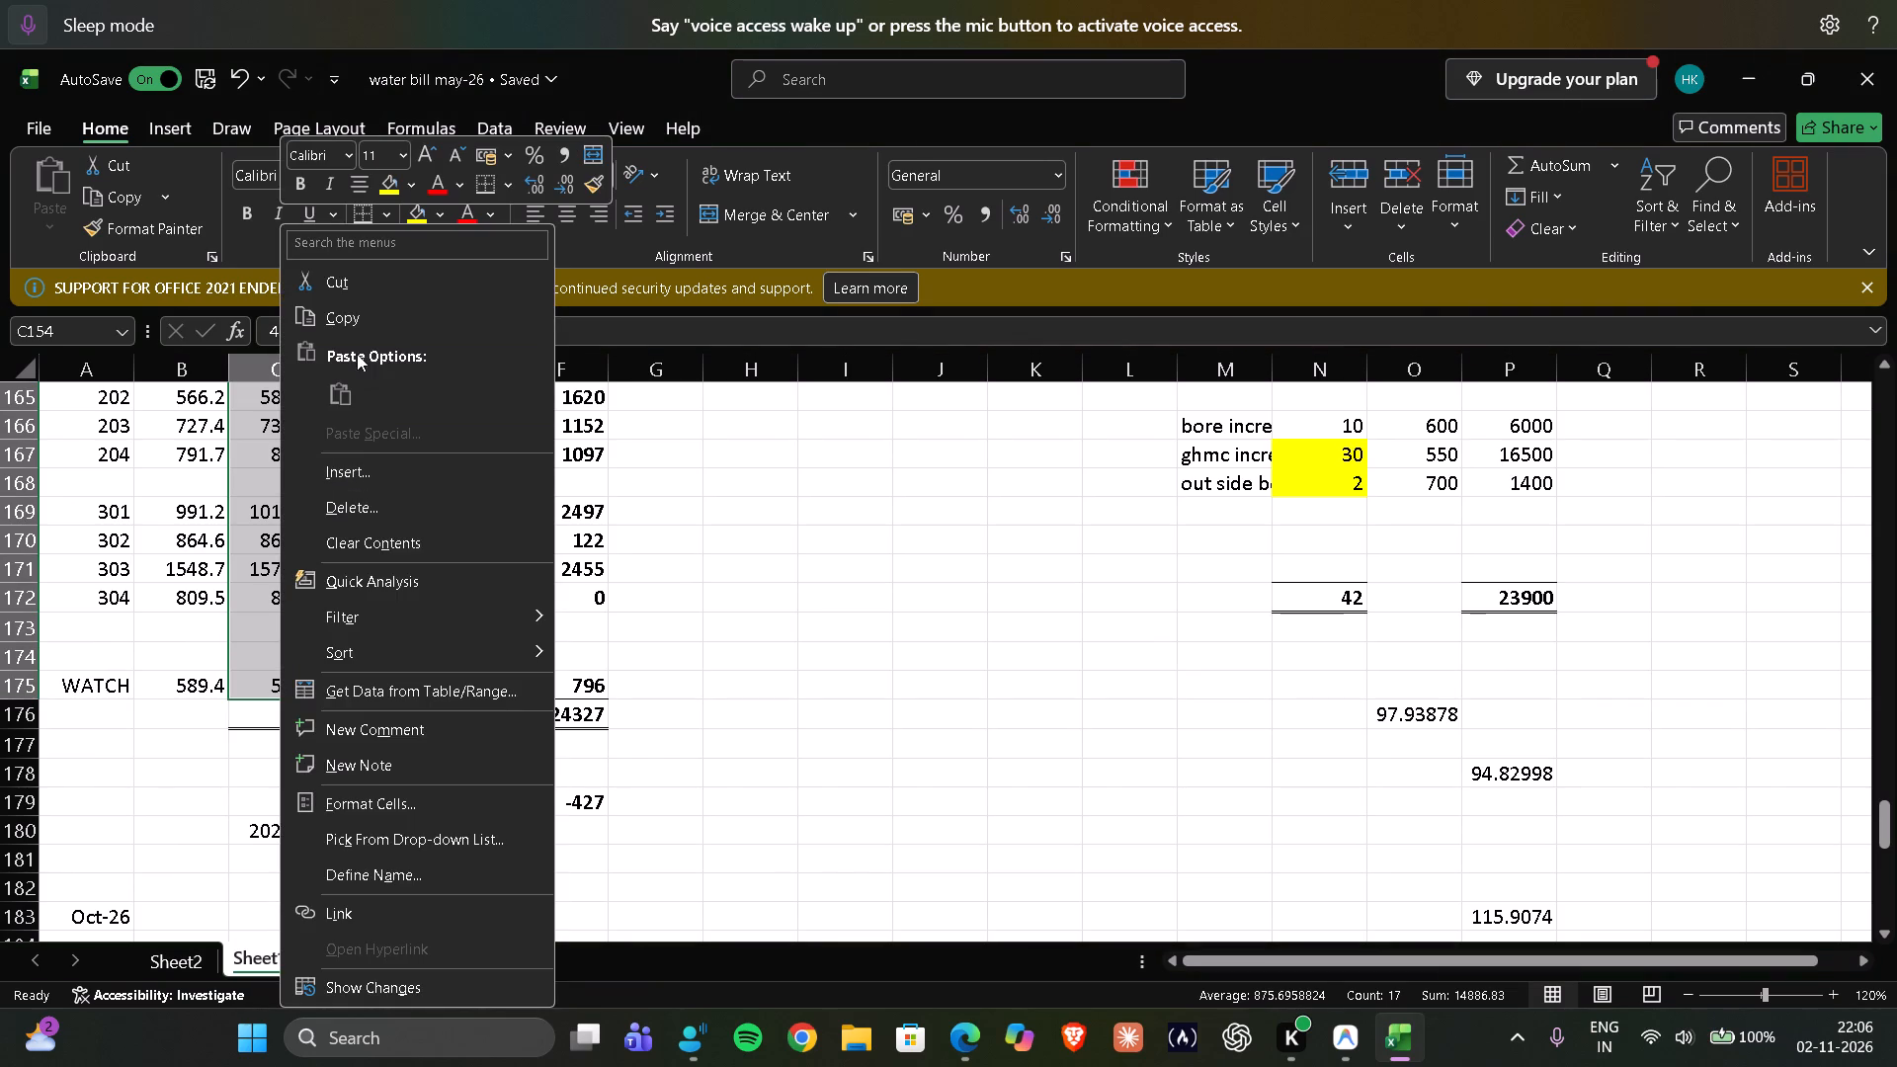
left_click(350, 318)
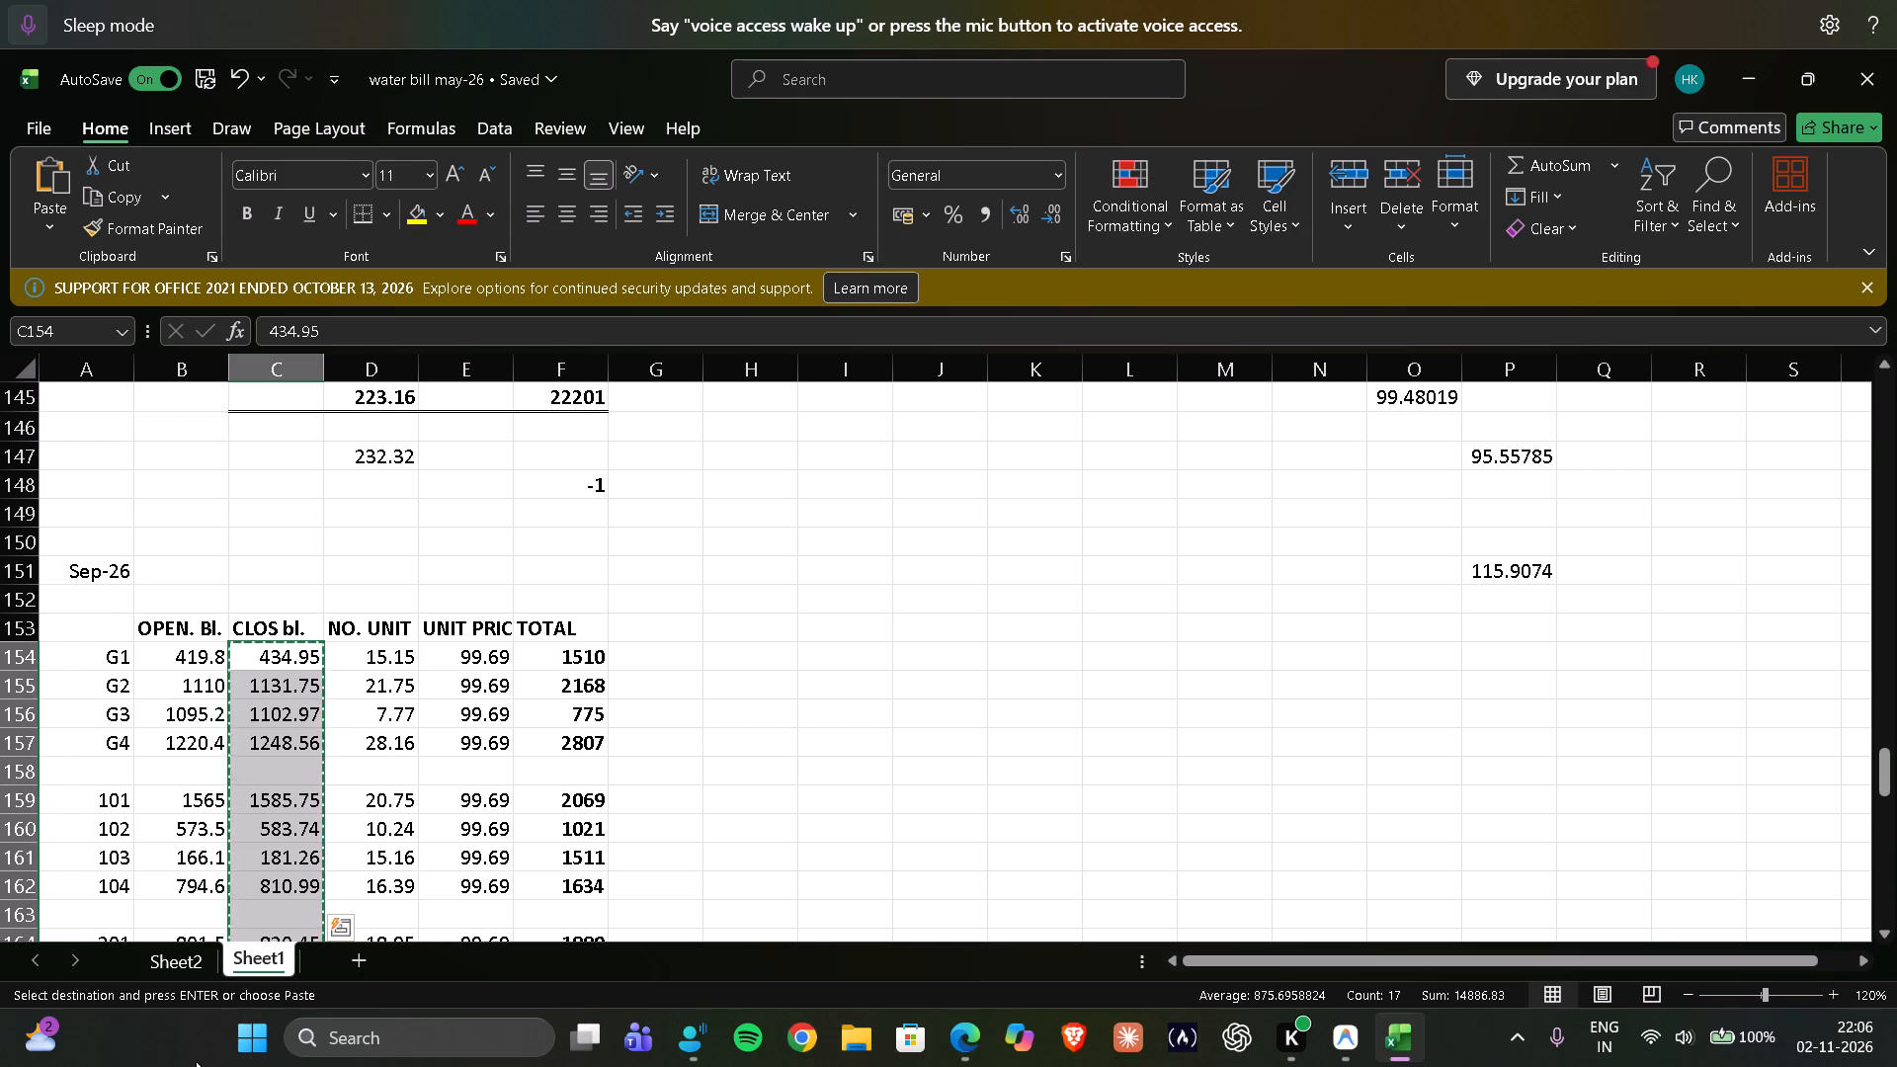
Examine the previous month's readings and supply cost table above the Sep-26 section, down to the Sep-26 totals.
scroll(257, 877, "up", 8)
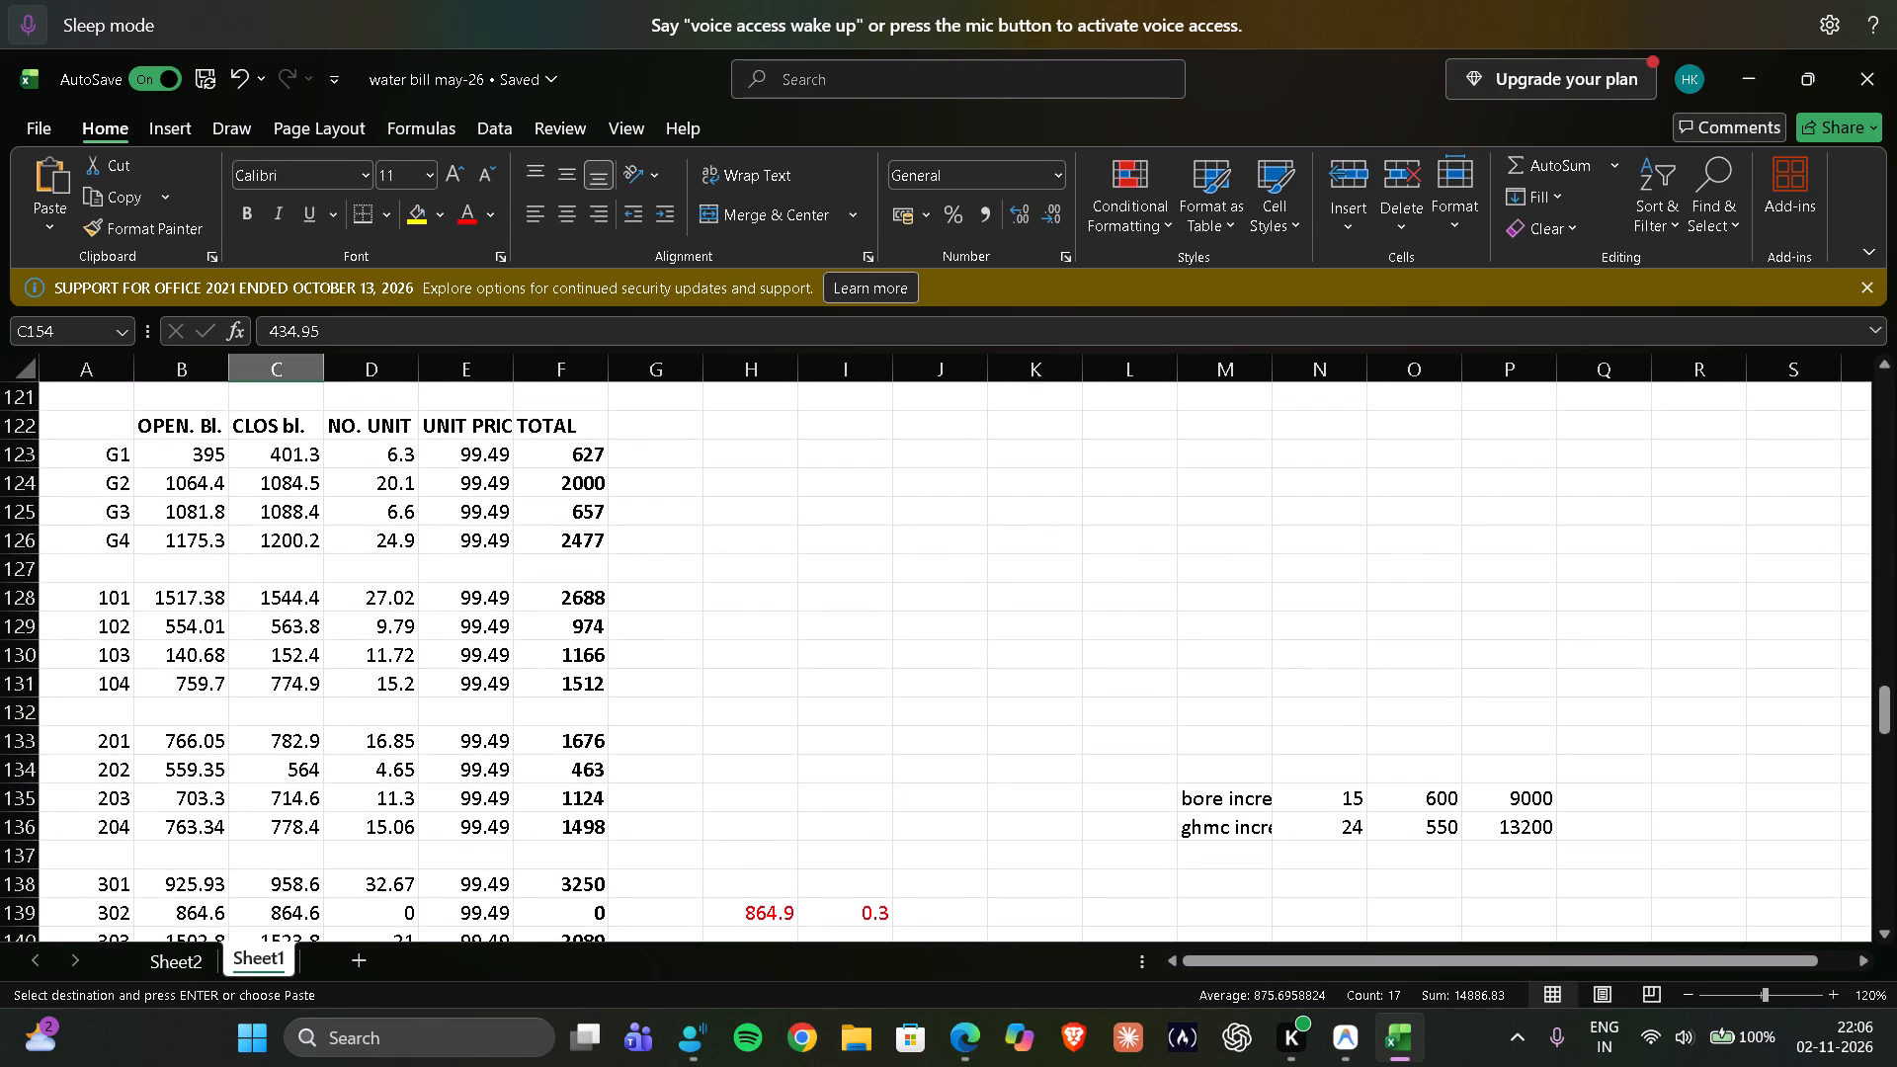
scroll(264, 814, "down", 1)
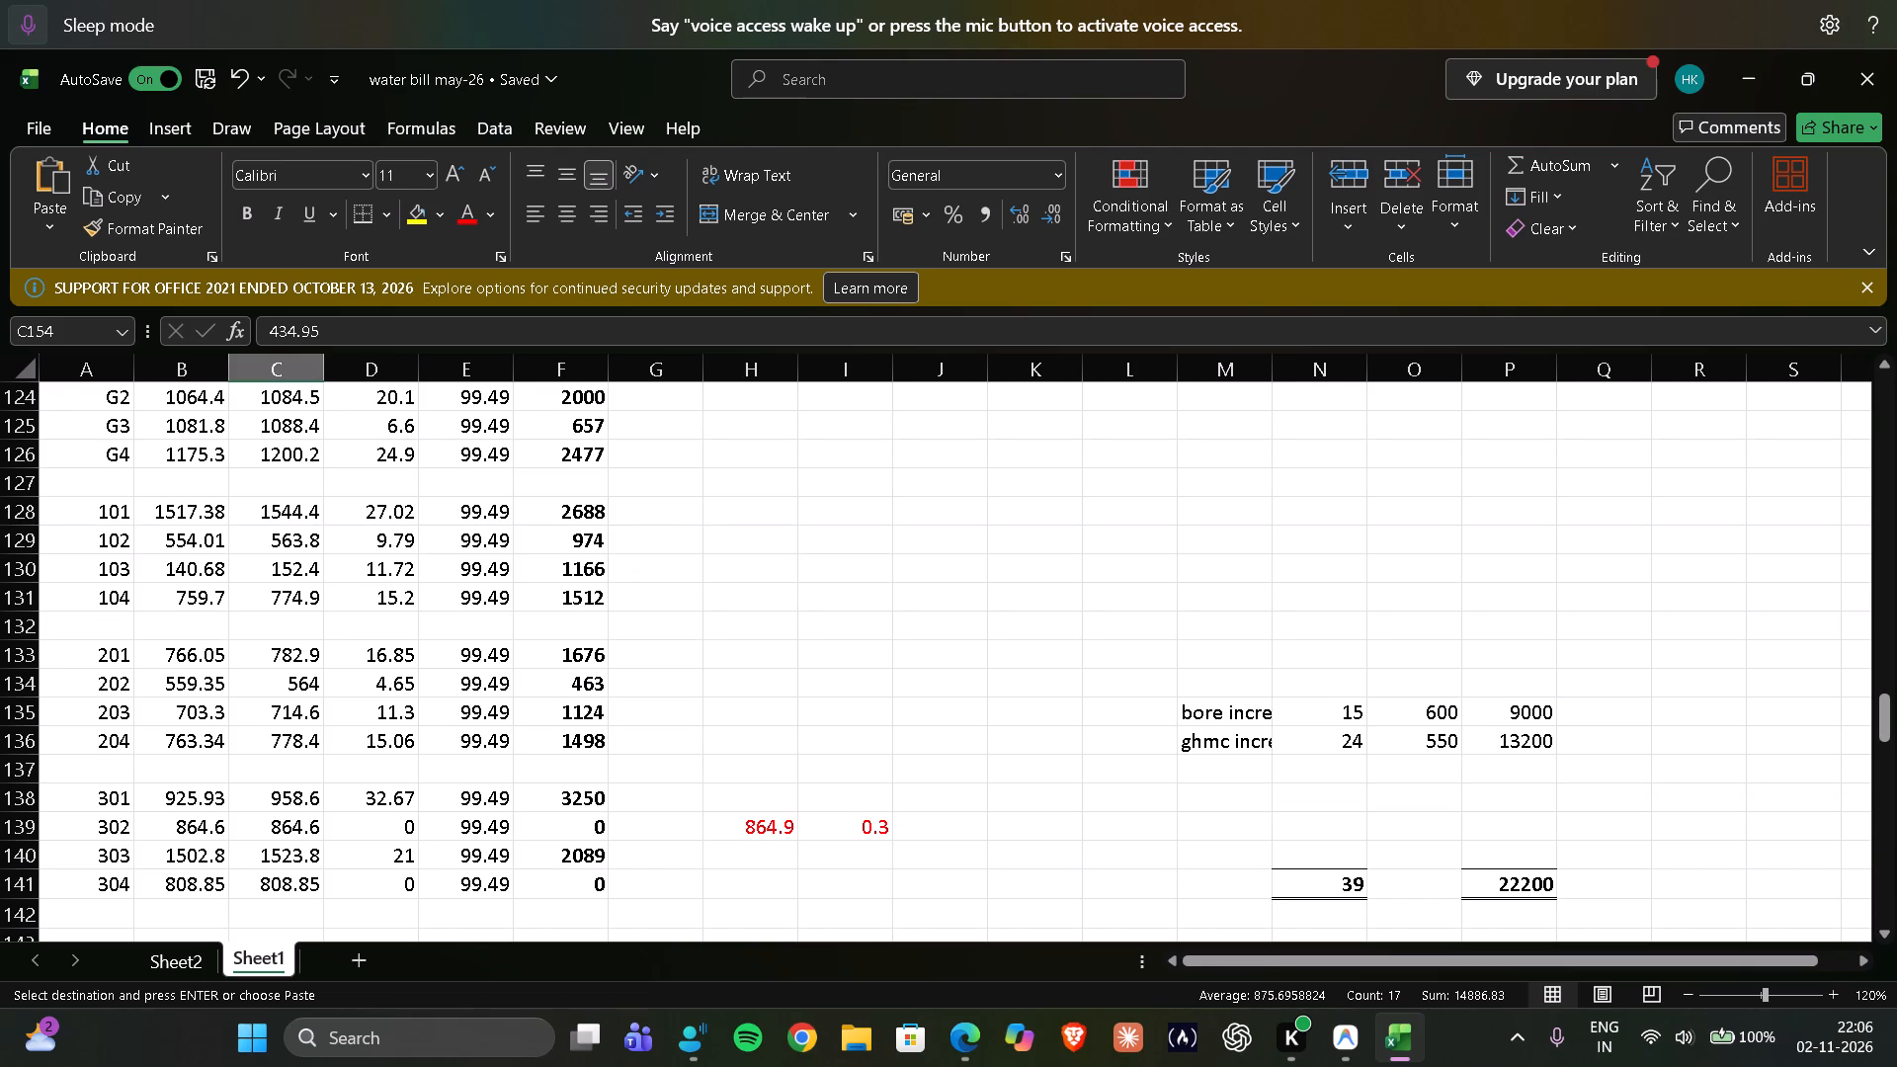
scroll(329, 824, "down", 5)
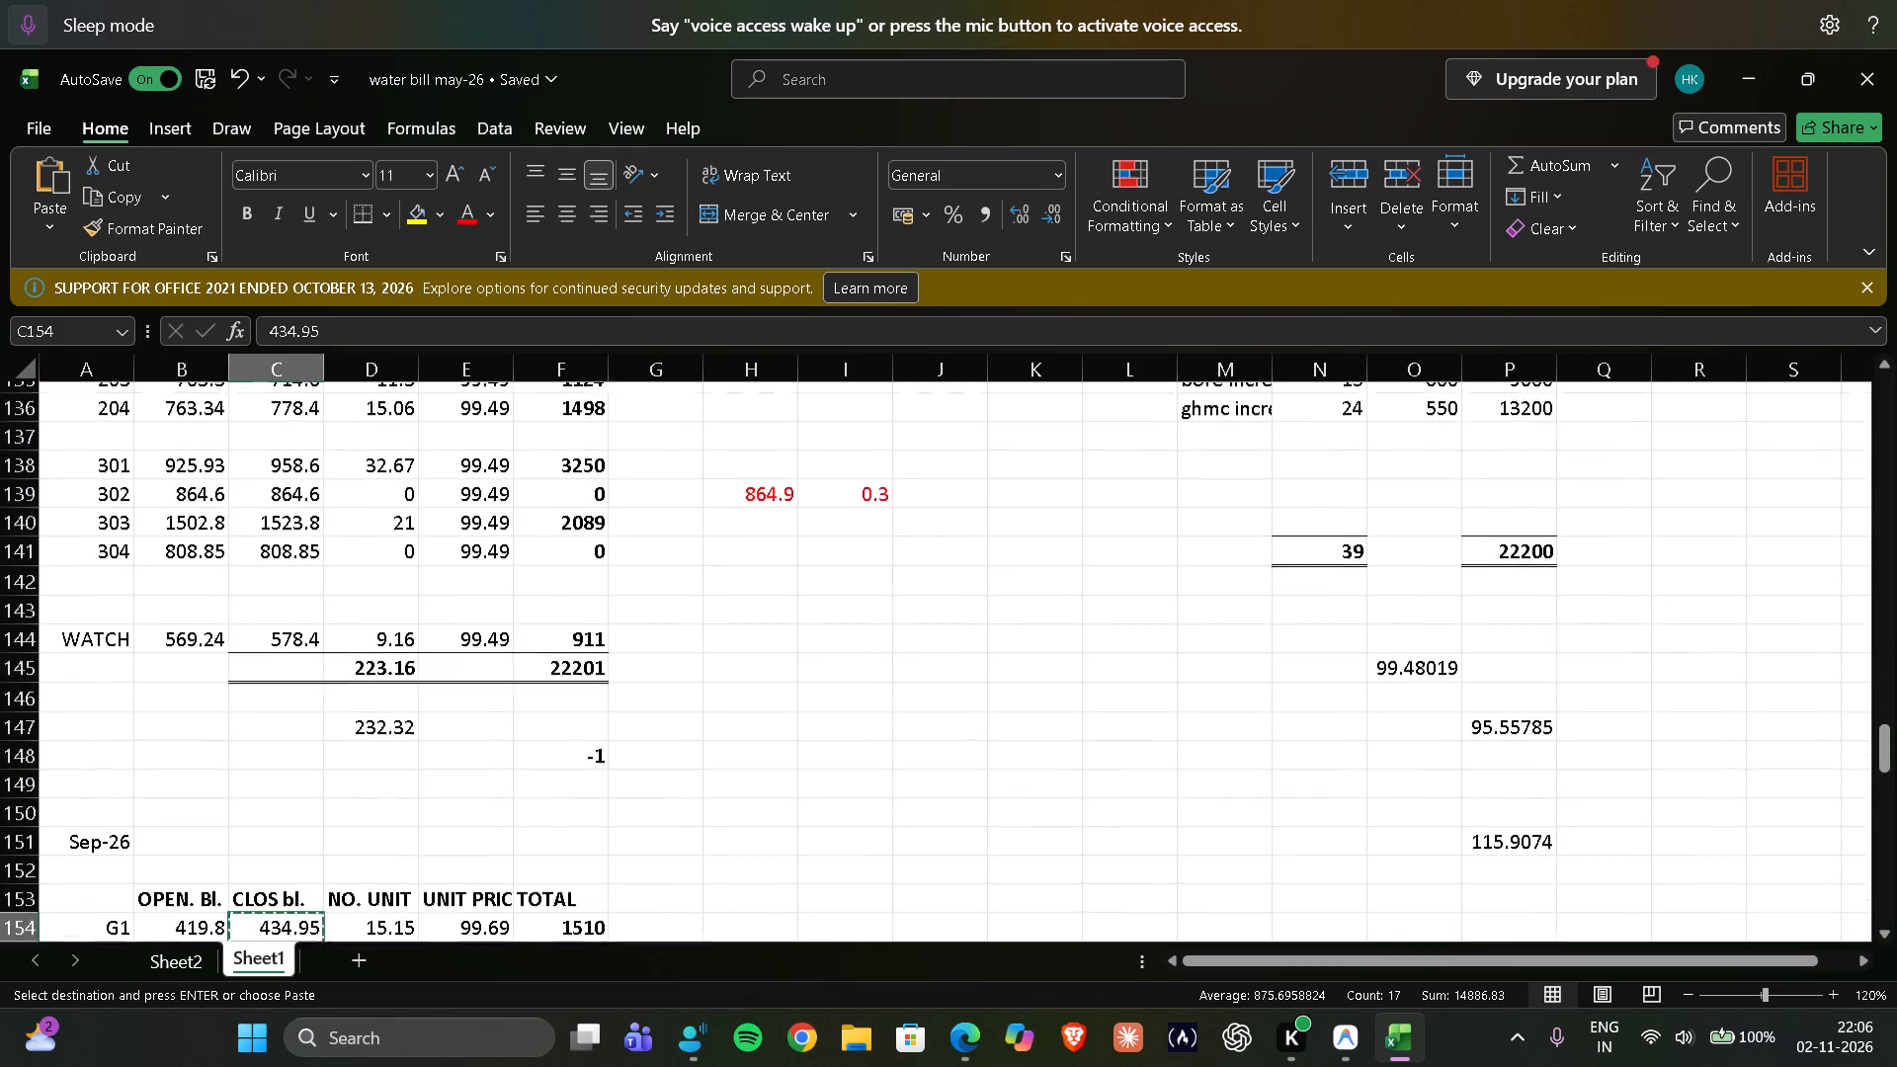
scroll(339, 804, "down", 1)
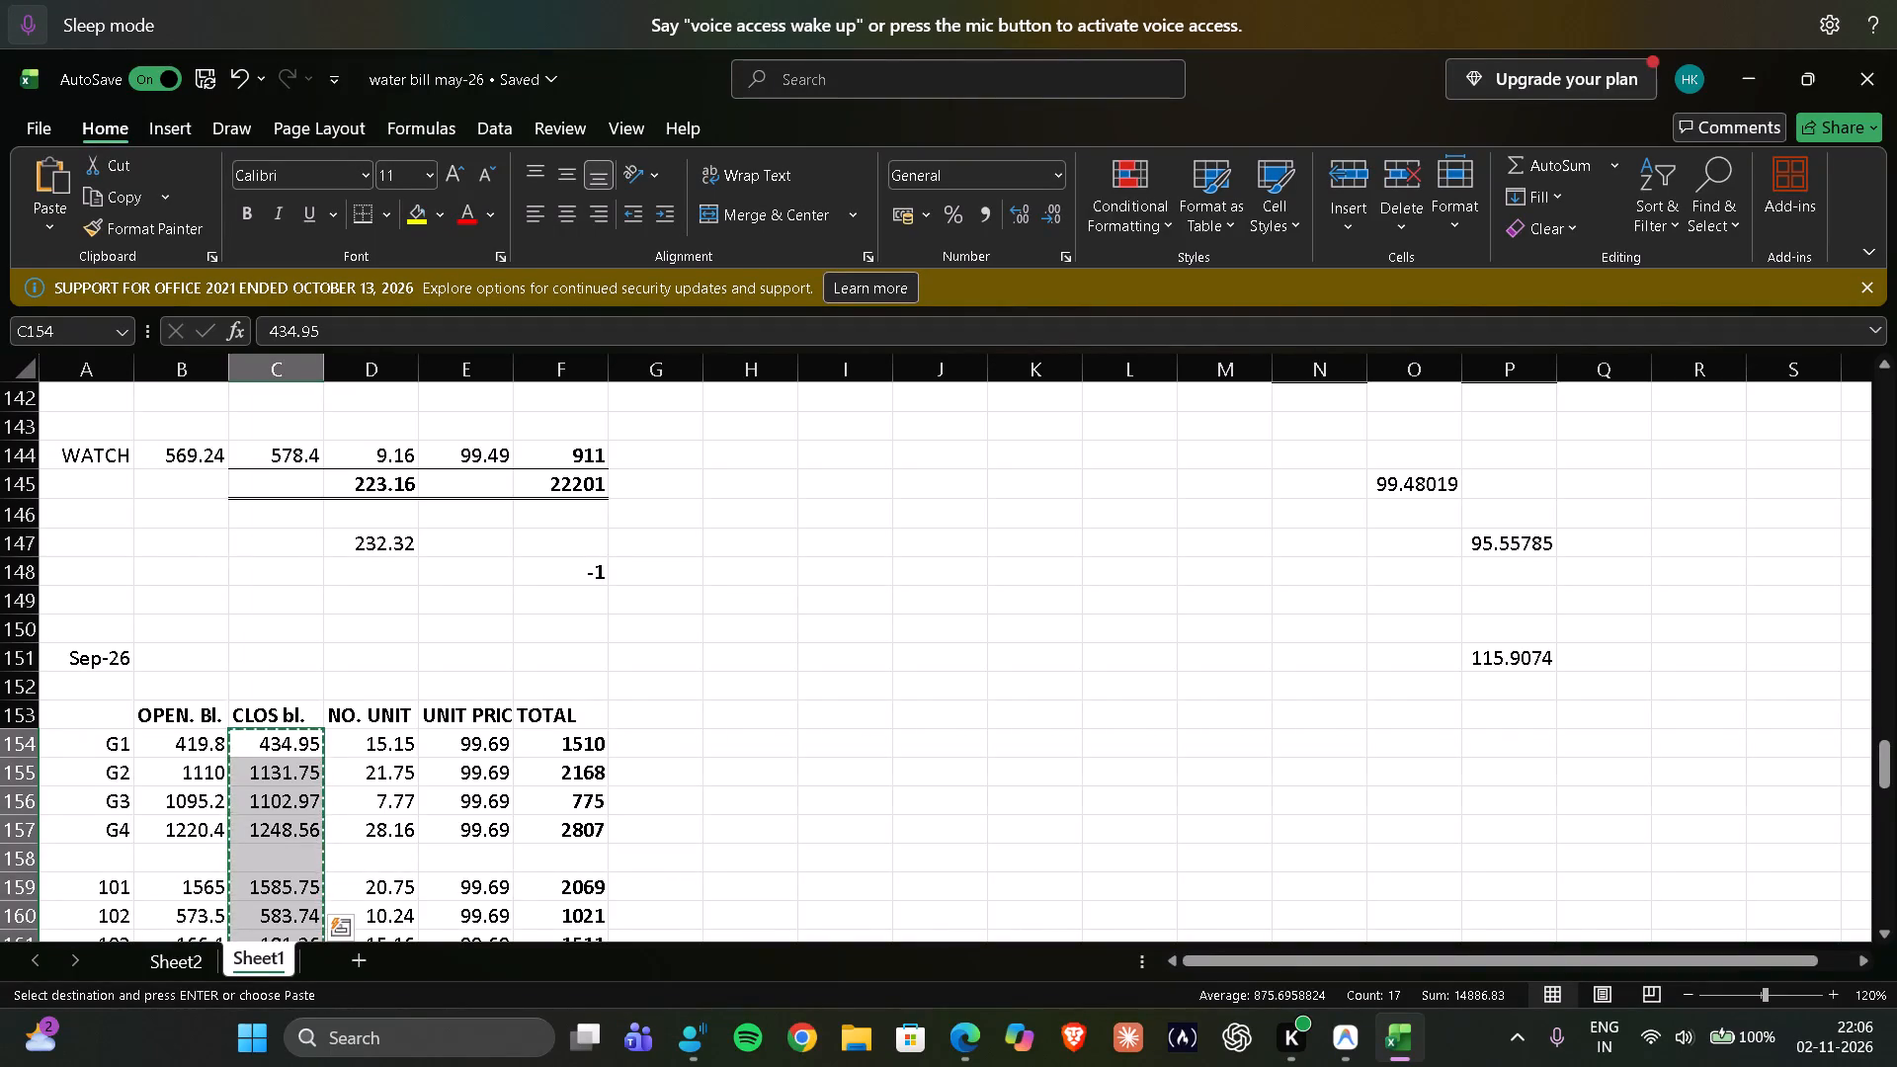
scroll(339, 806, "down", 6)
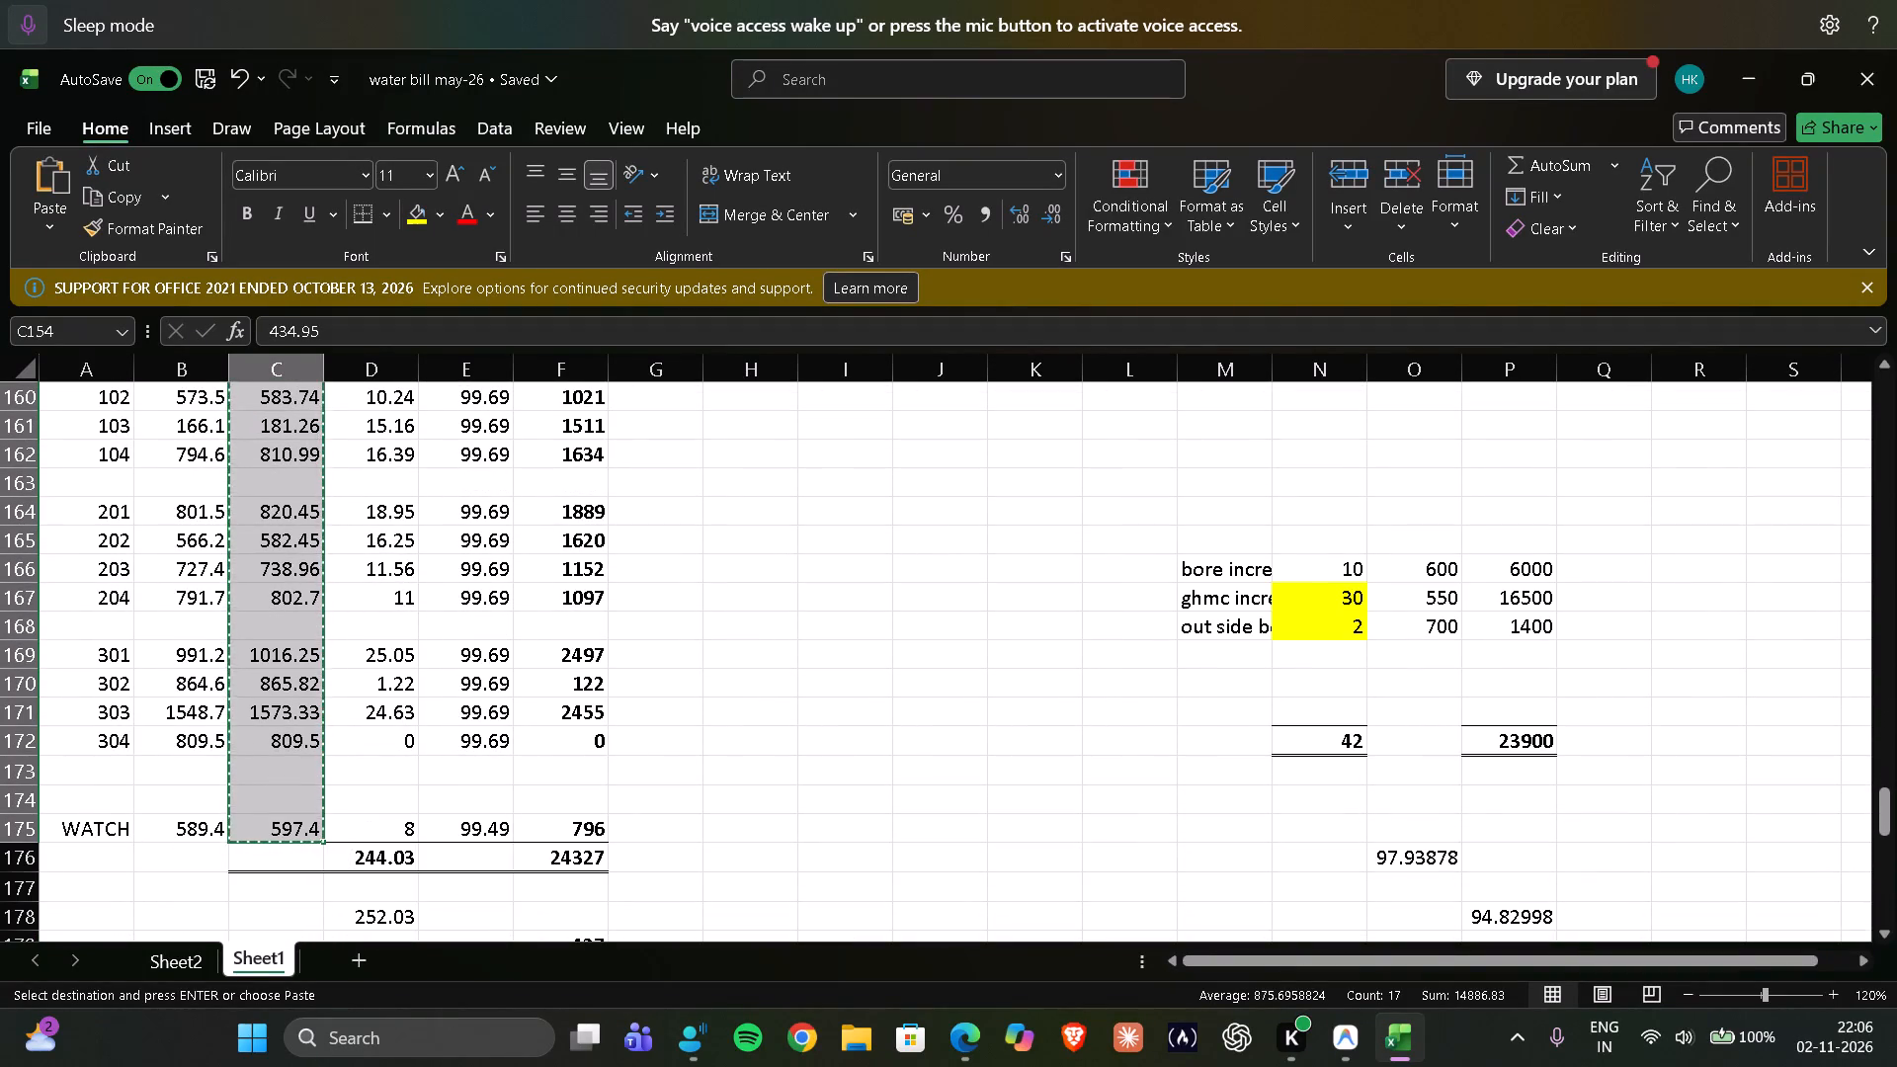
Copy the whole Sep-26 bill table, cells A153 to G180, into the empty area below the Oct-26 section starting at A216.
left_click(893, 619)
scroll(893, 619, "up", 2)
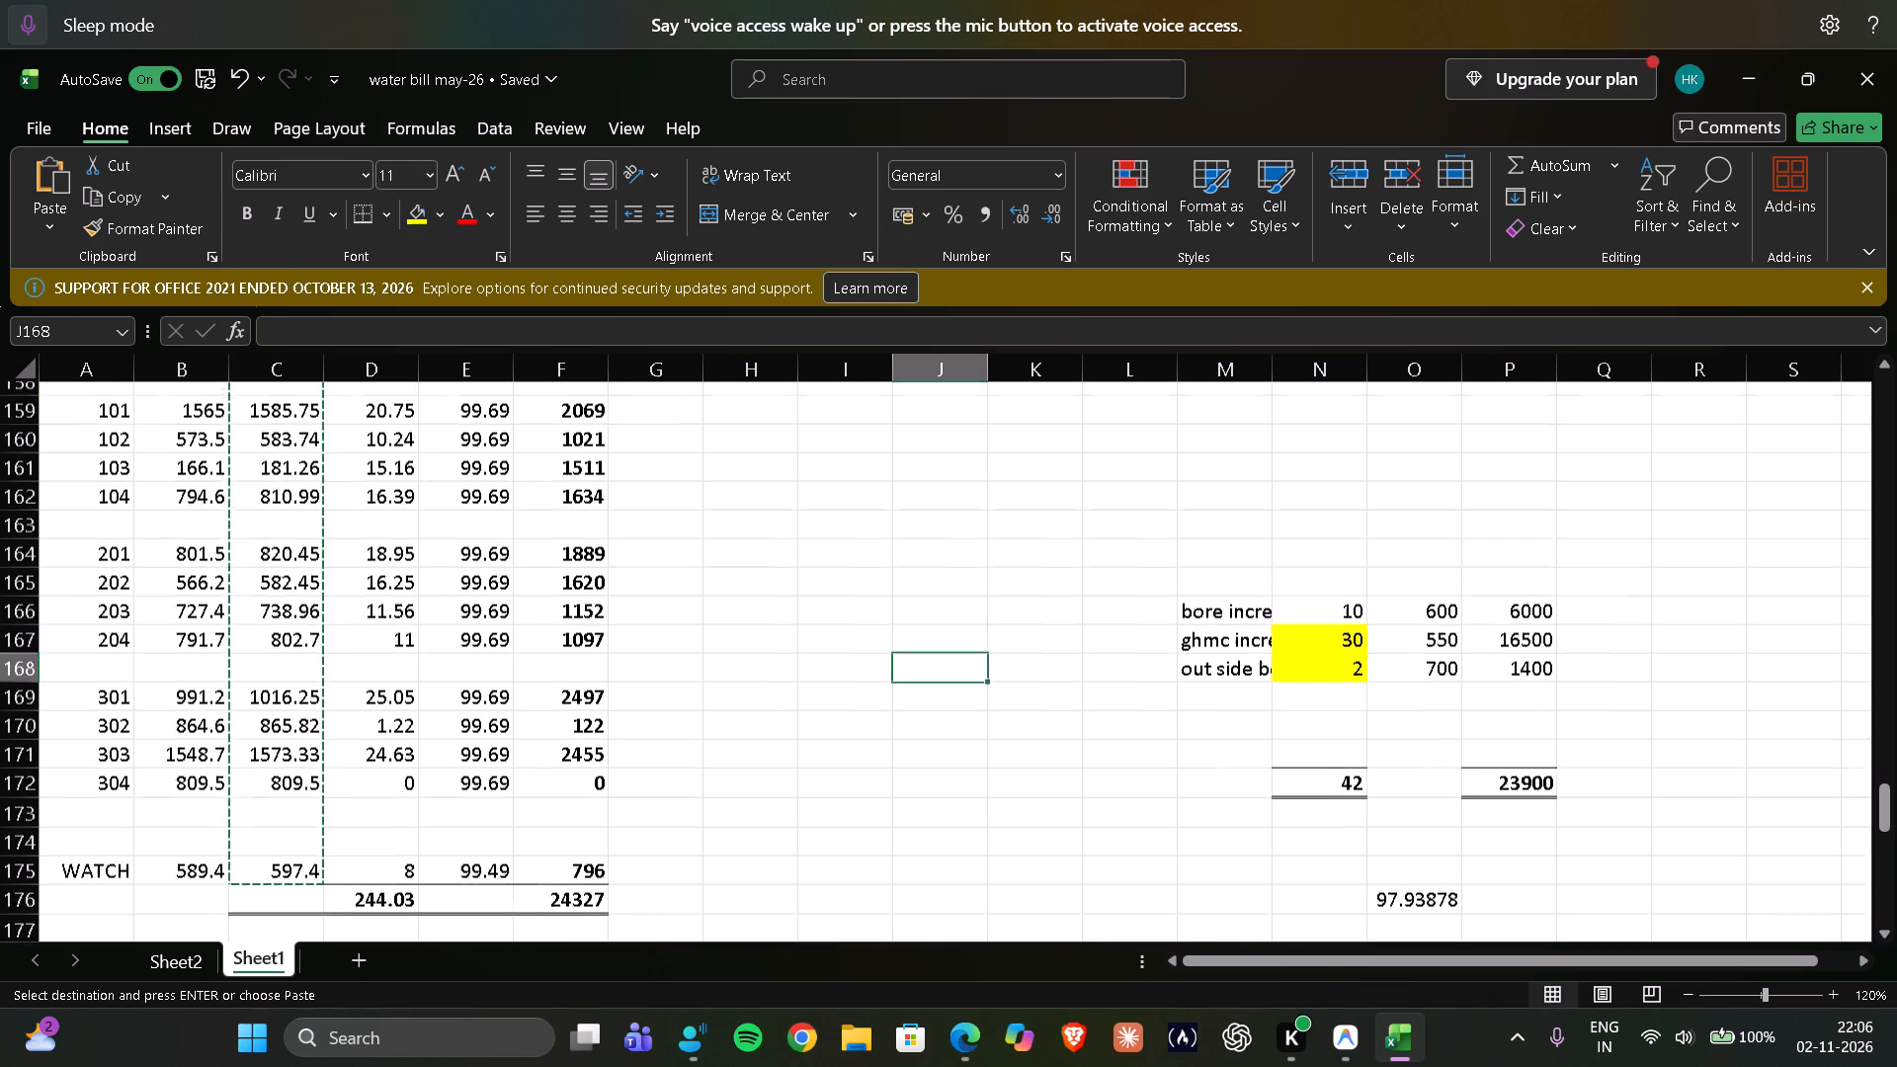
scroll(893, 619, "up", 2)
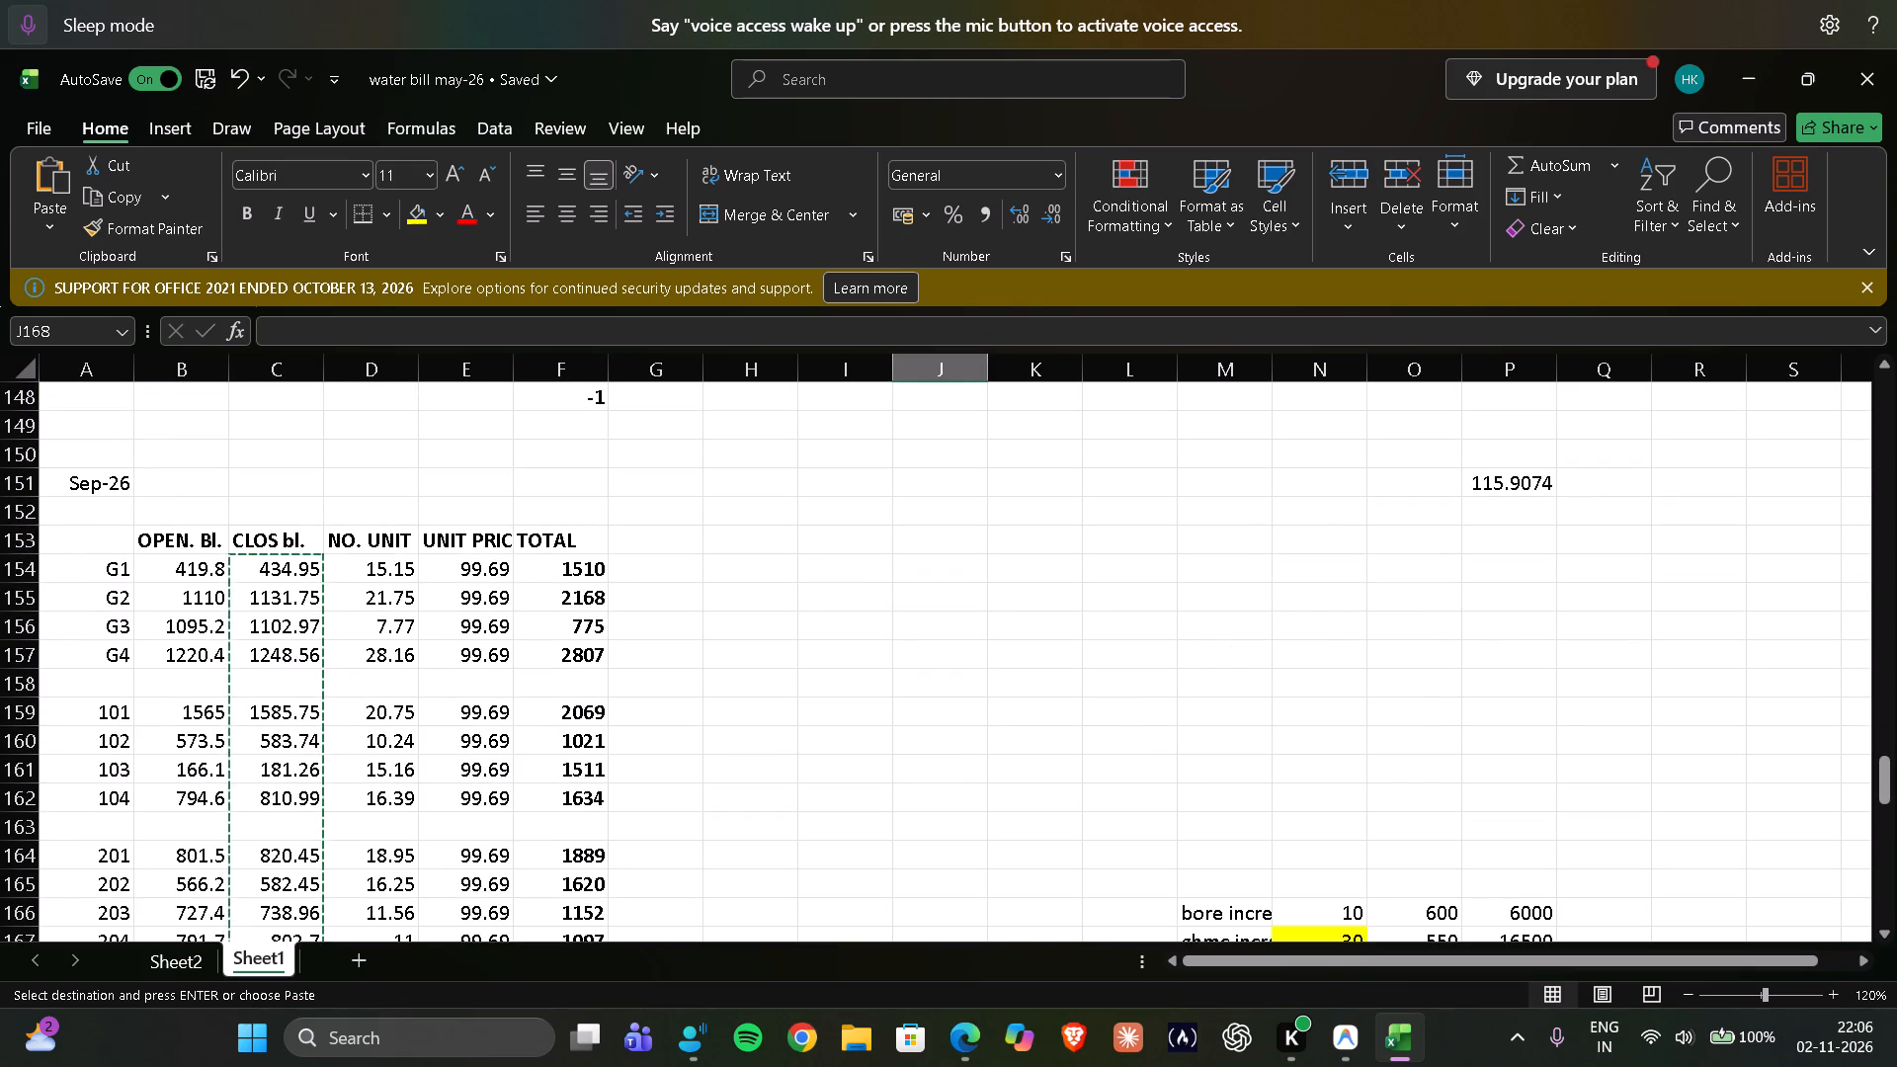
left_click_drag(74, 540, 497, 529)
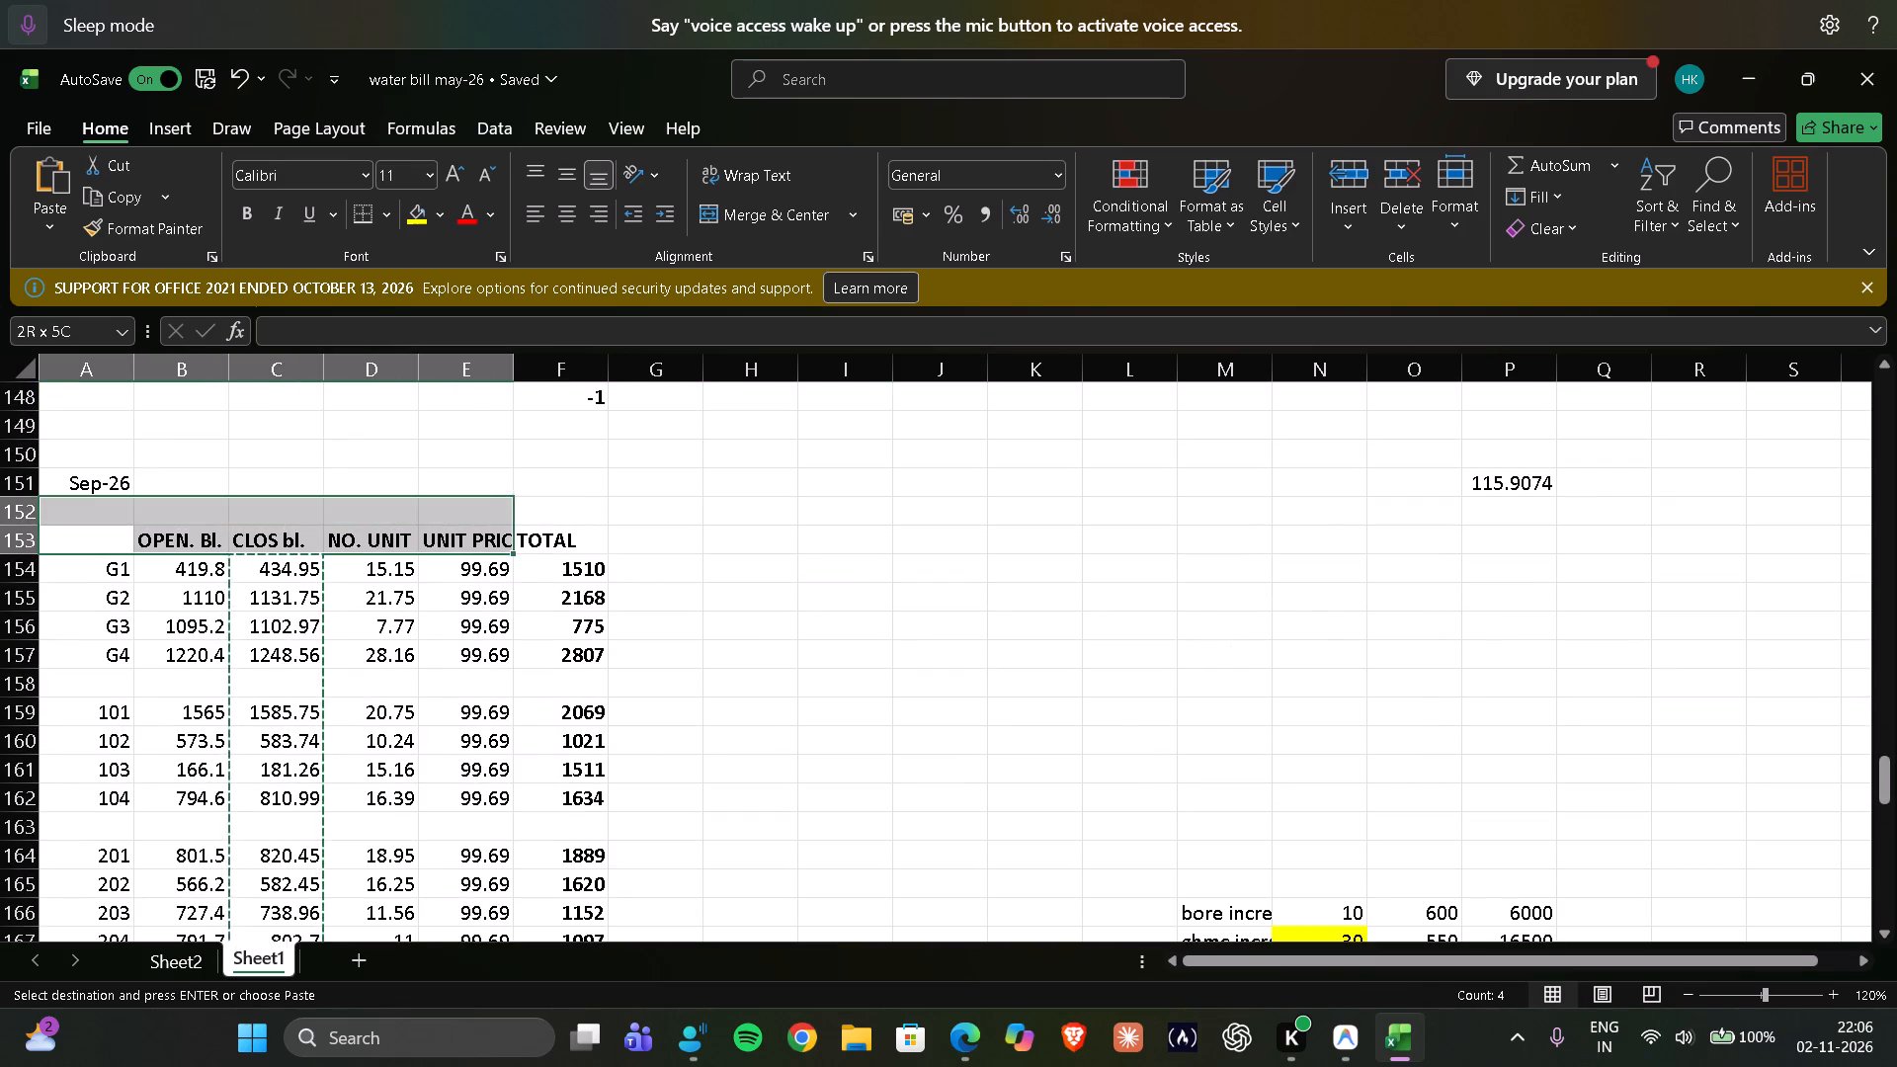
left_click_drag(497, 529, 596, 715)
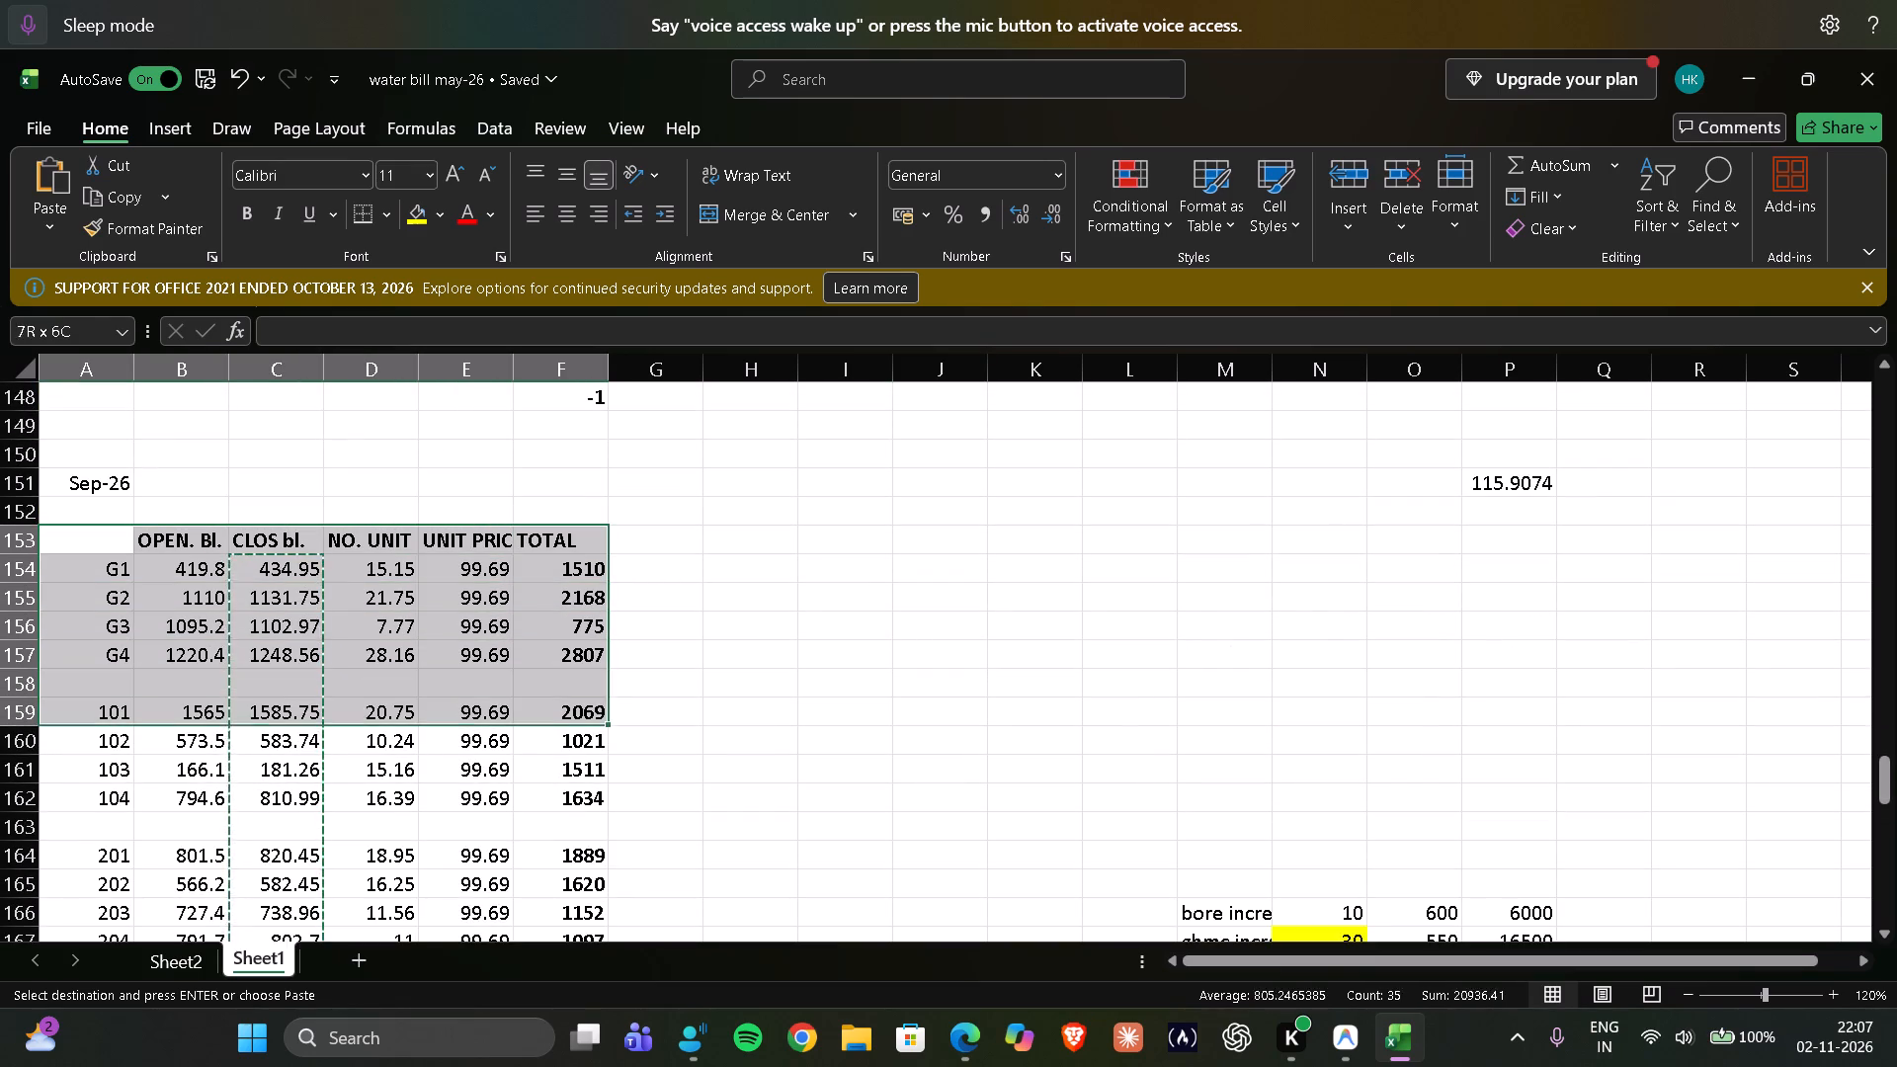
left_click_drag(596, 715, 567, 938)
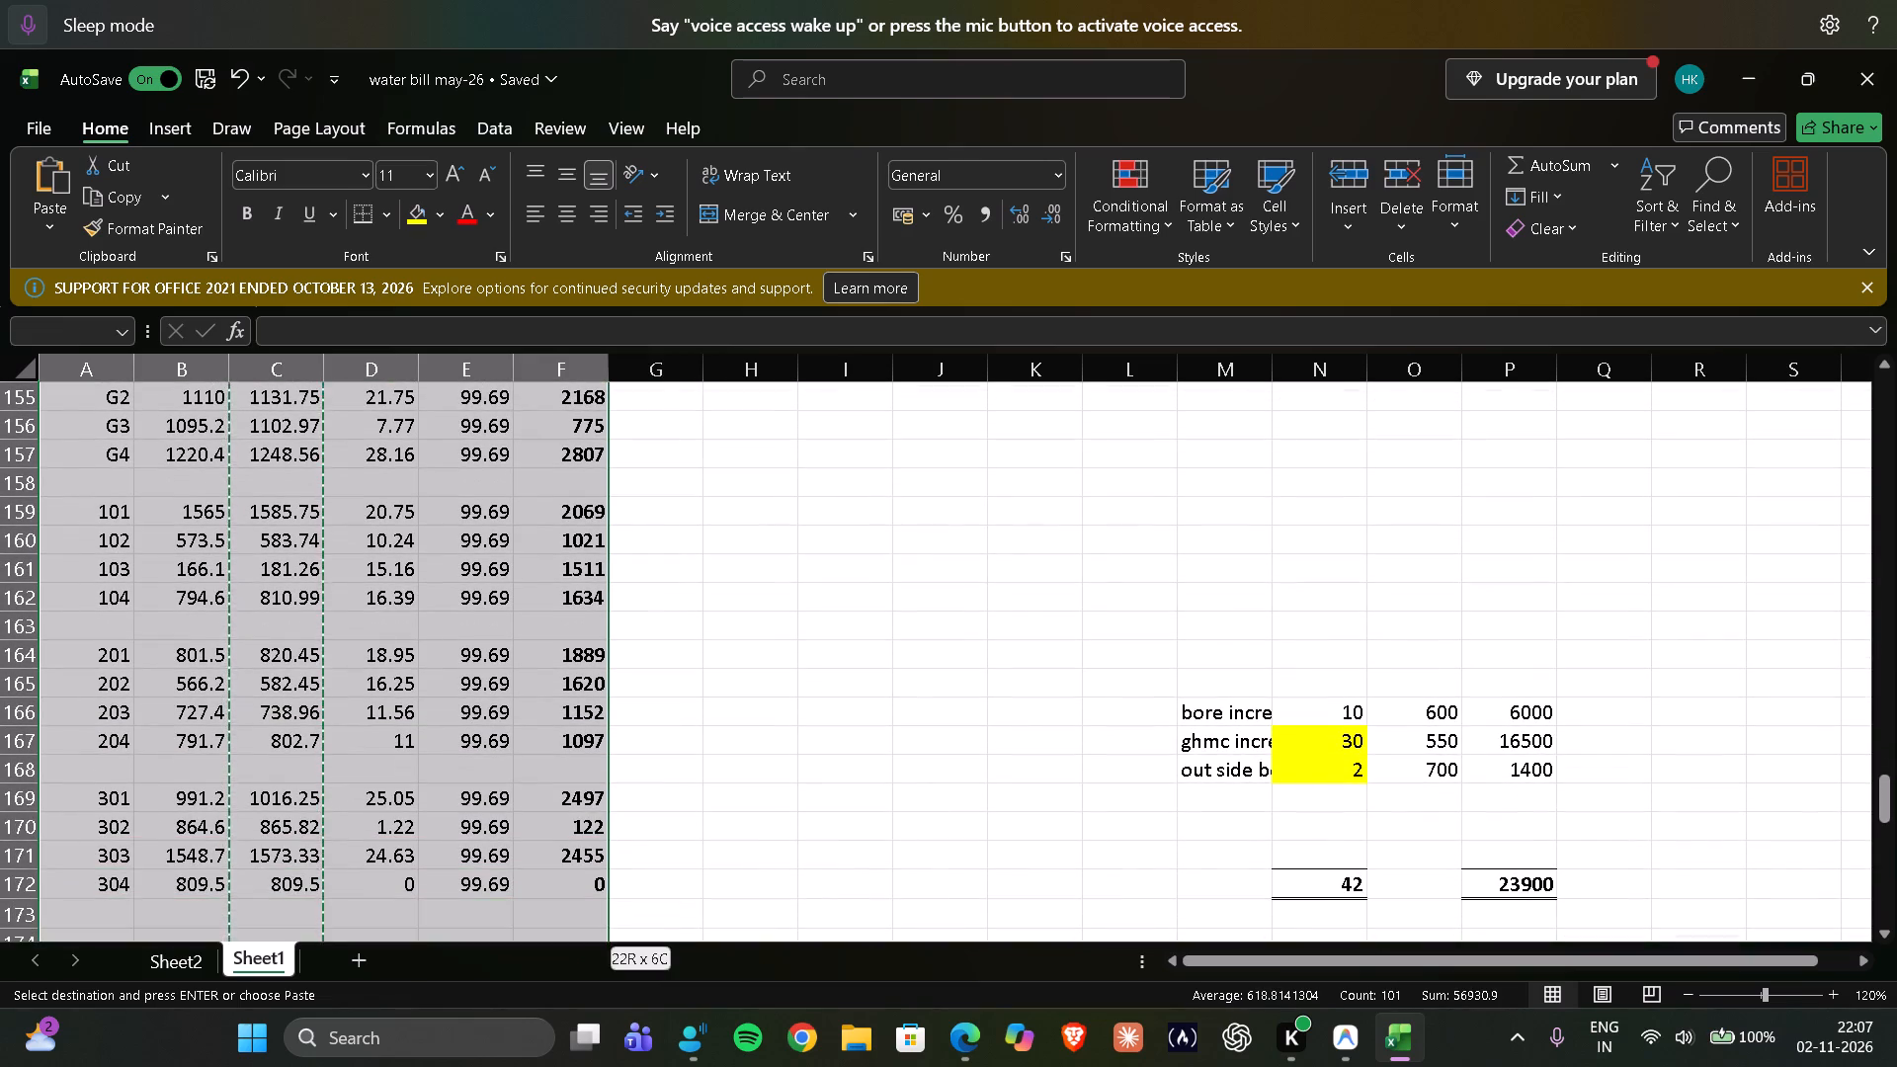
left_click_drag(567, 938, 596, 919)
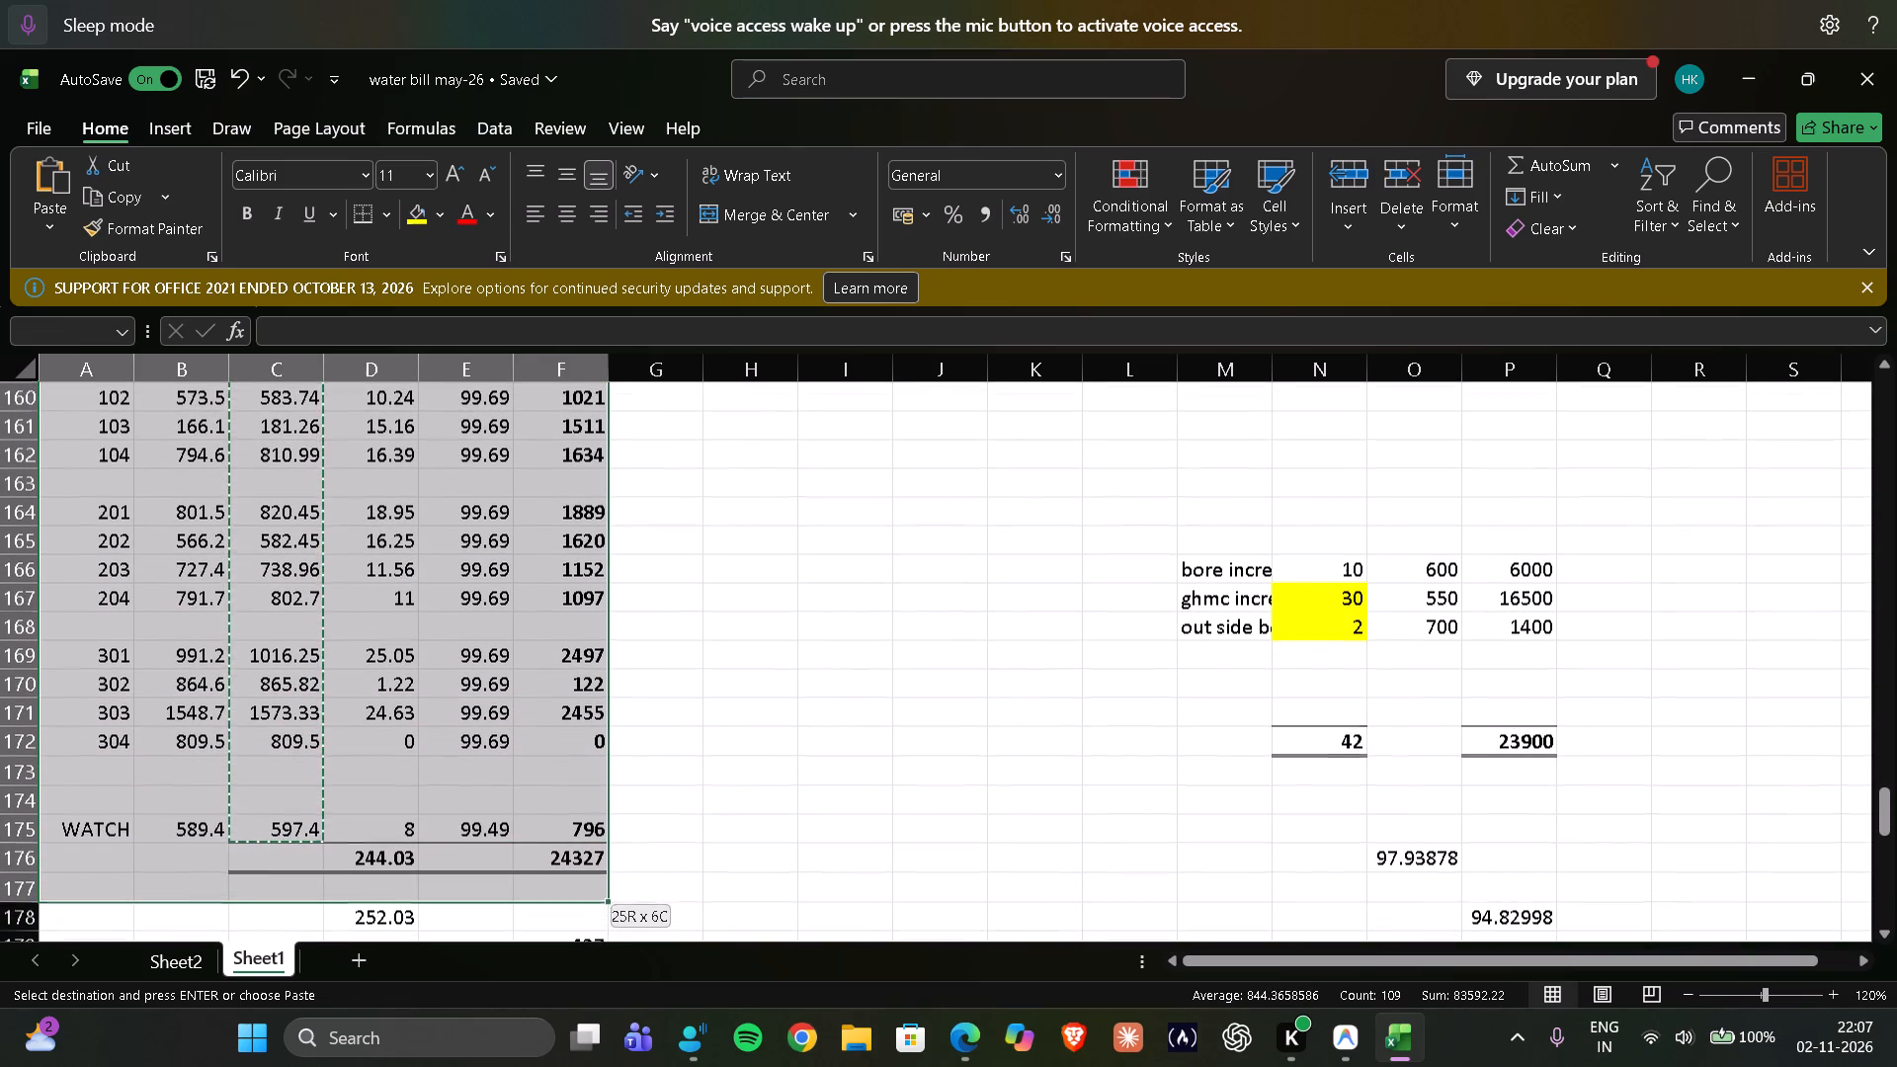
left_click_drag(596, 919, 603, 860)
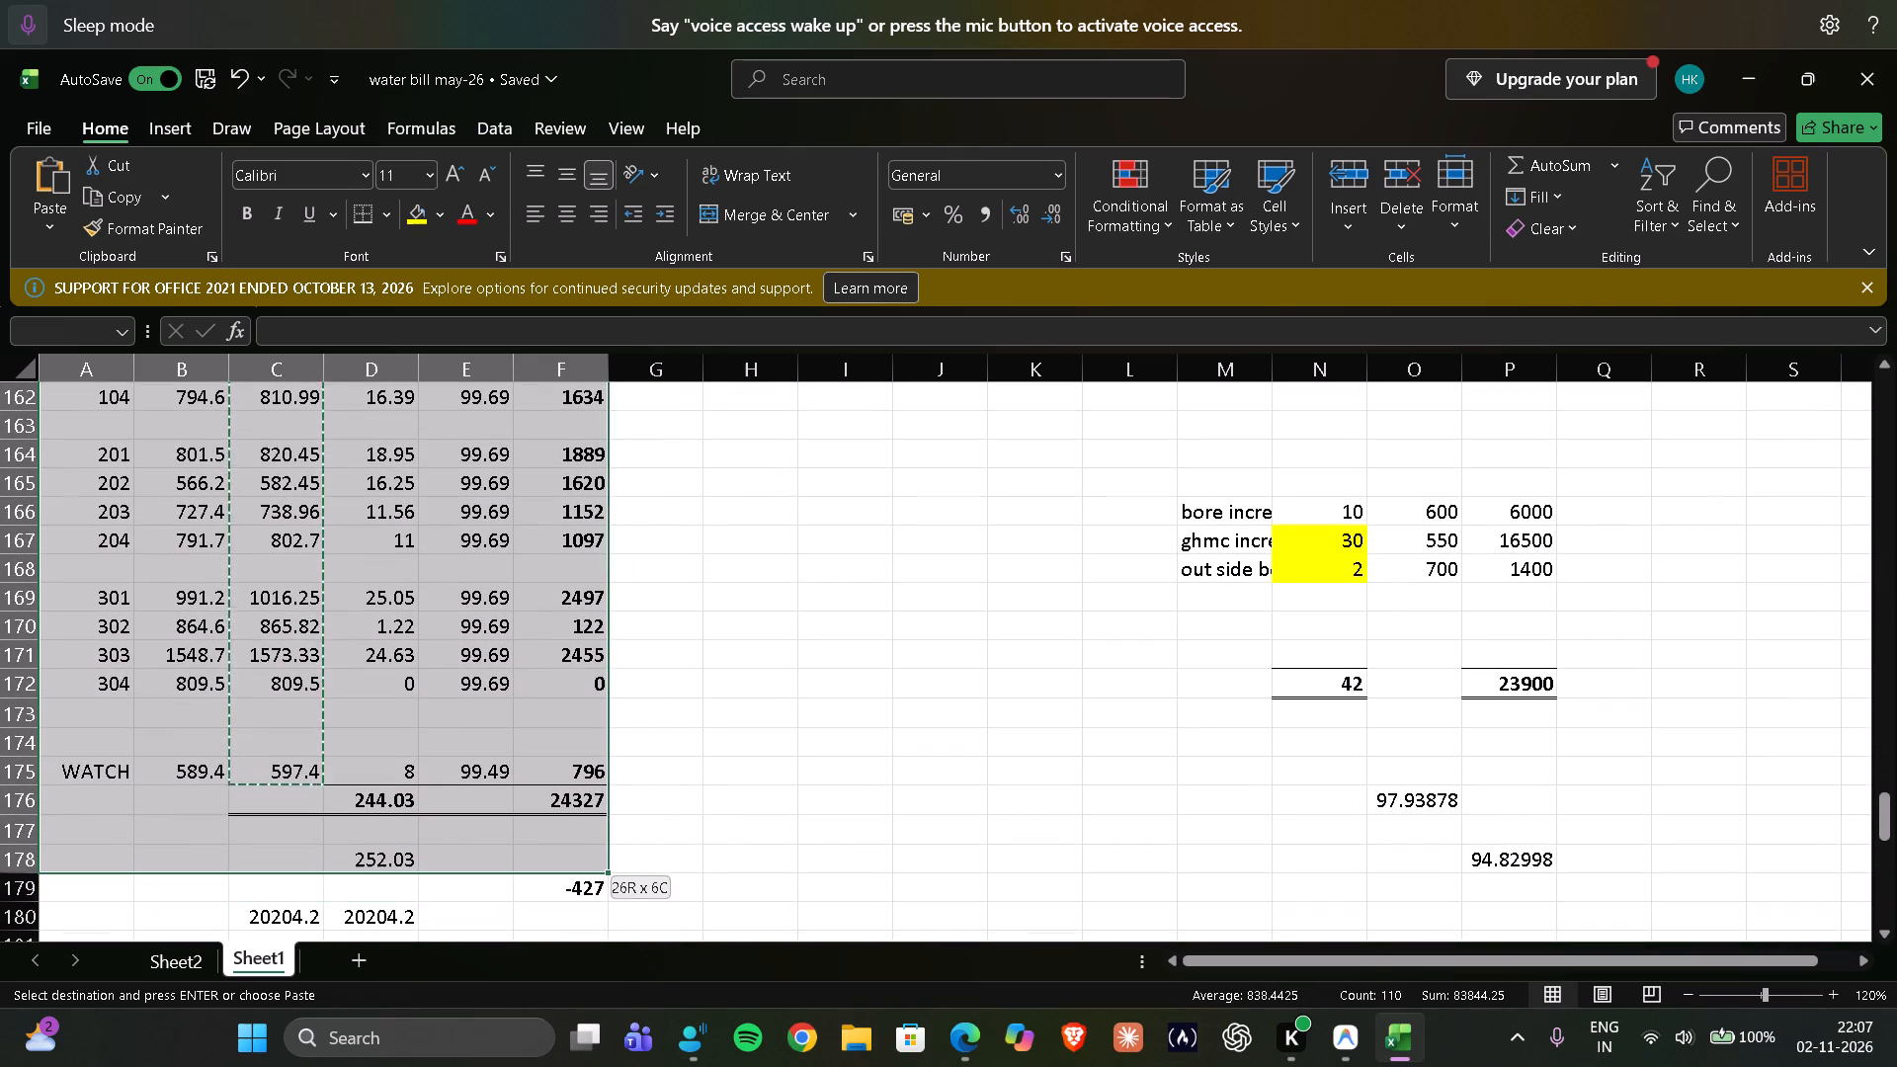
left_click_drag(603, 860, 631, 809)
right_click(439, 677)
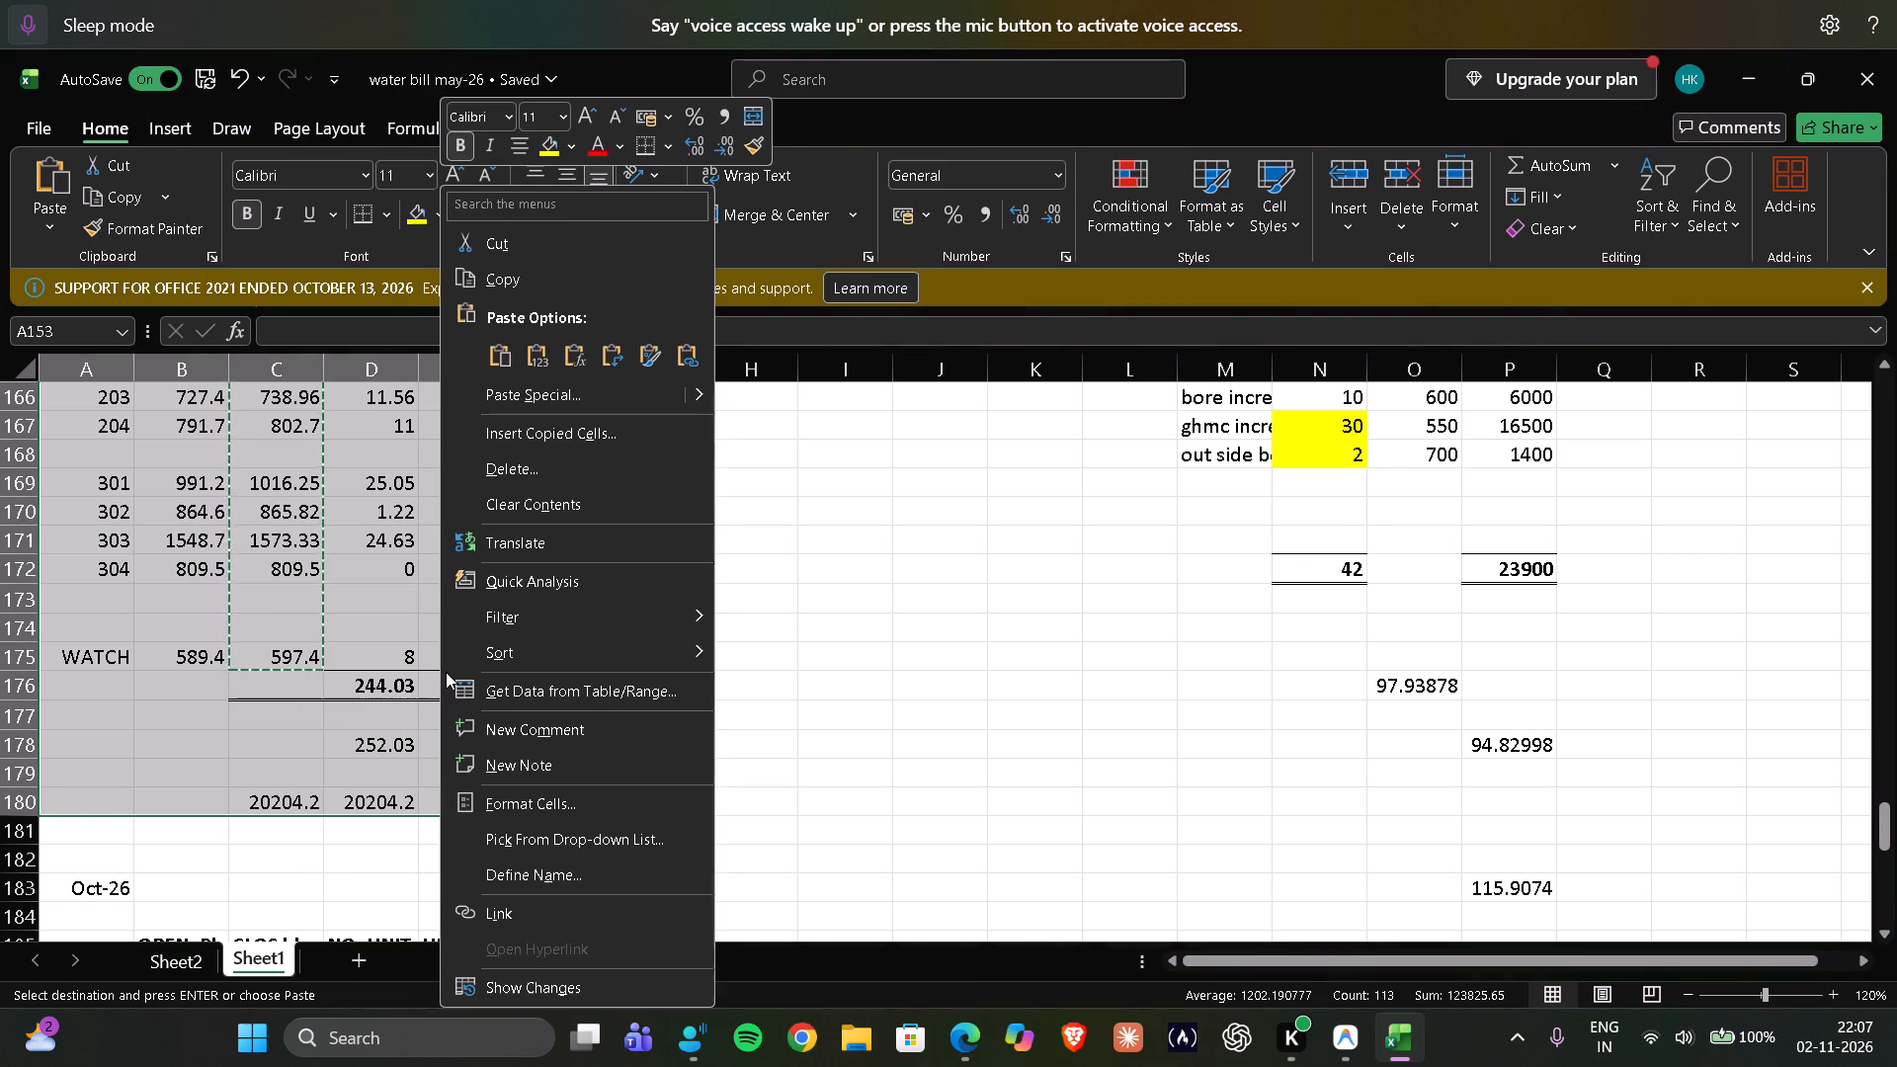
left_click(511, 287)
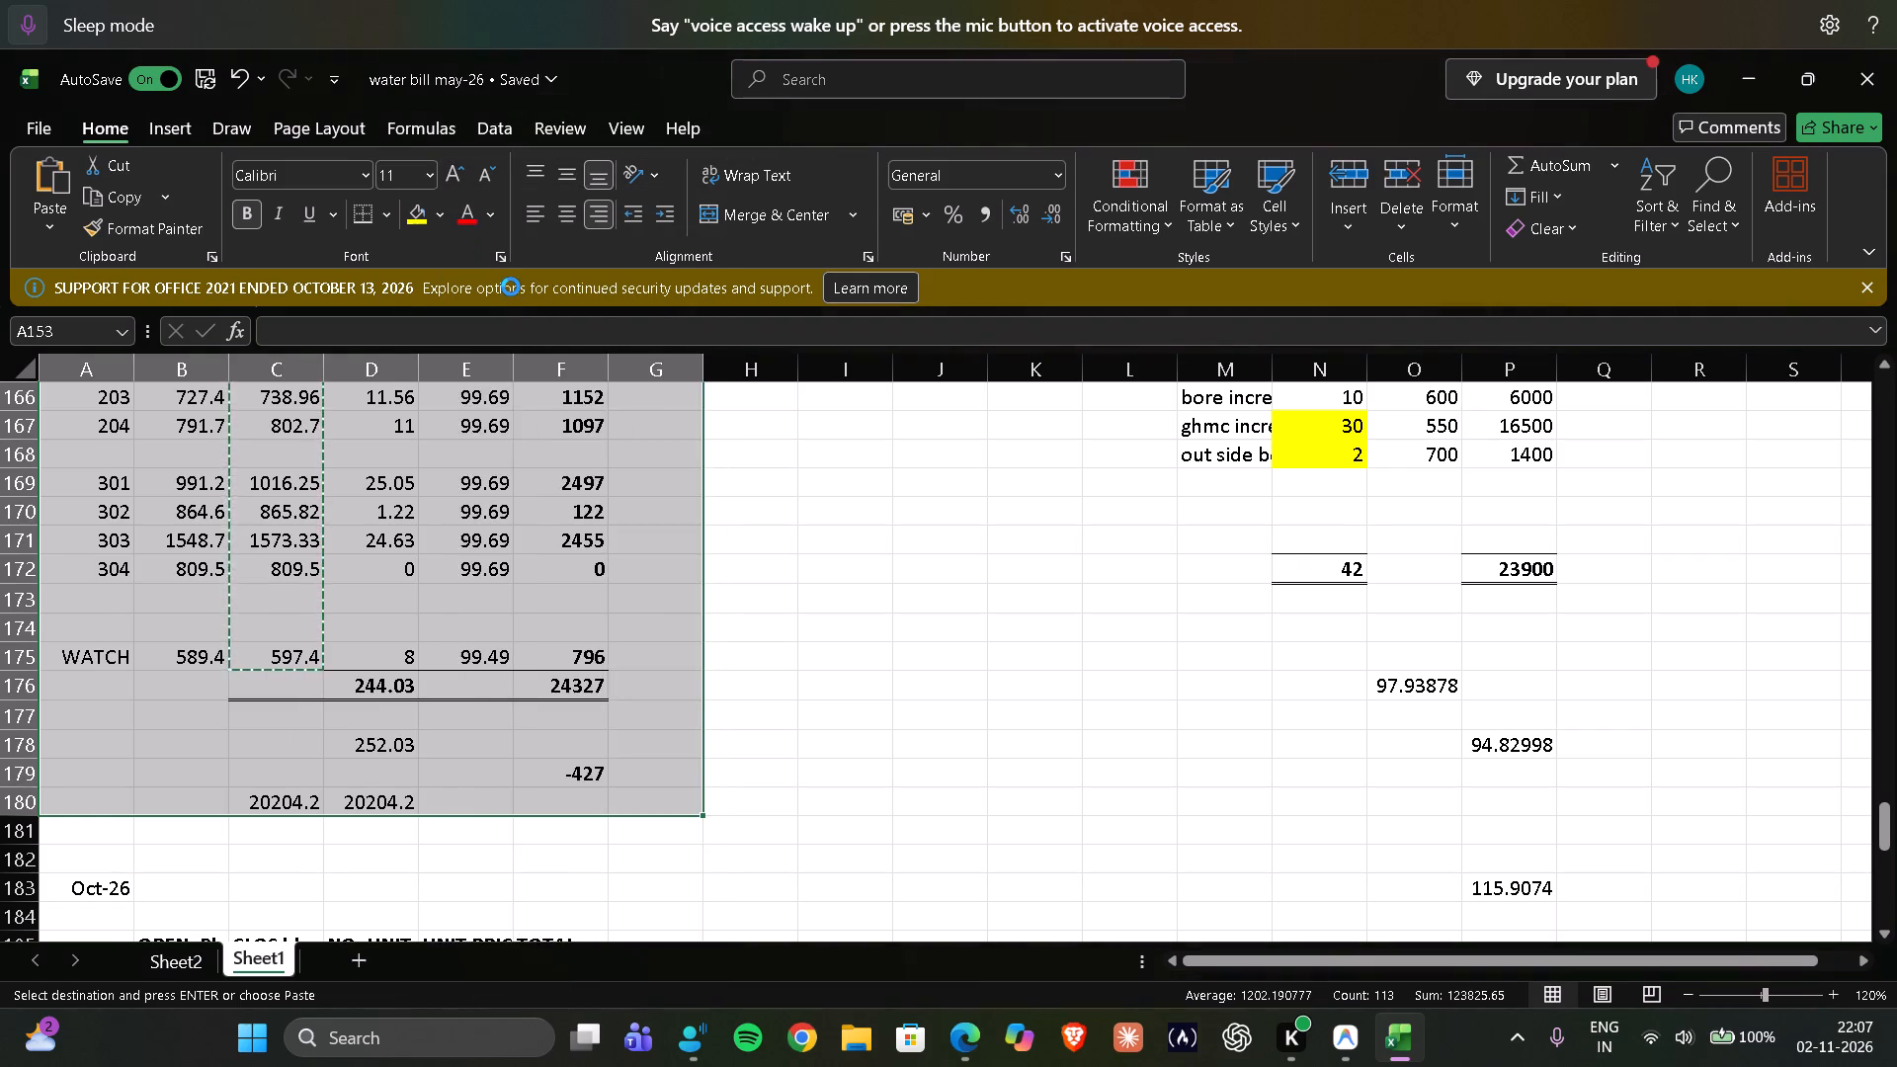
scroll(511, 693, "down", 14)
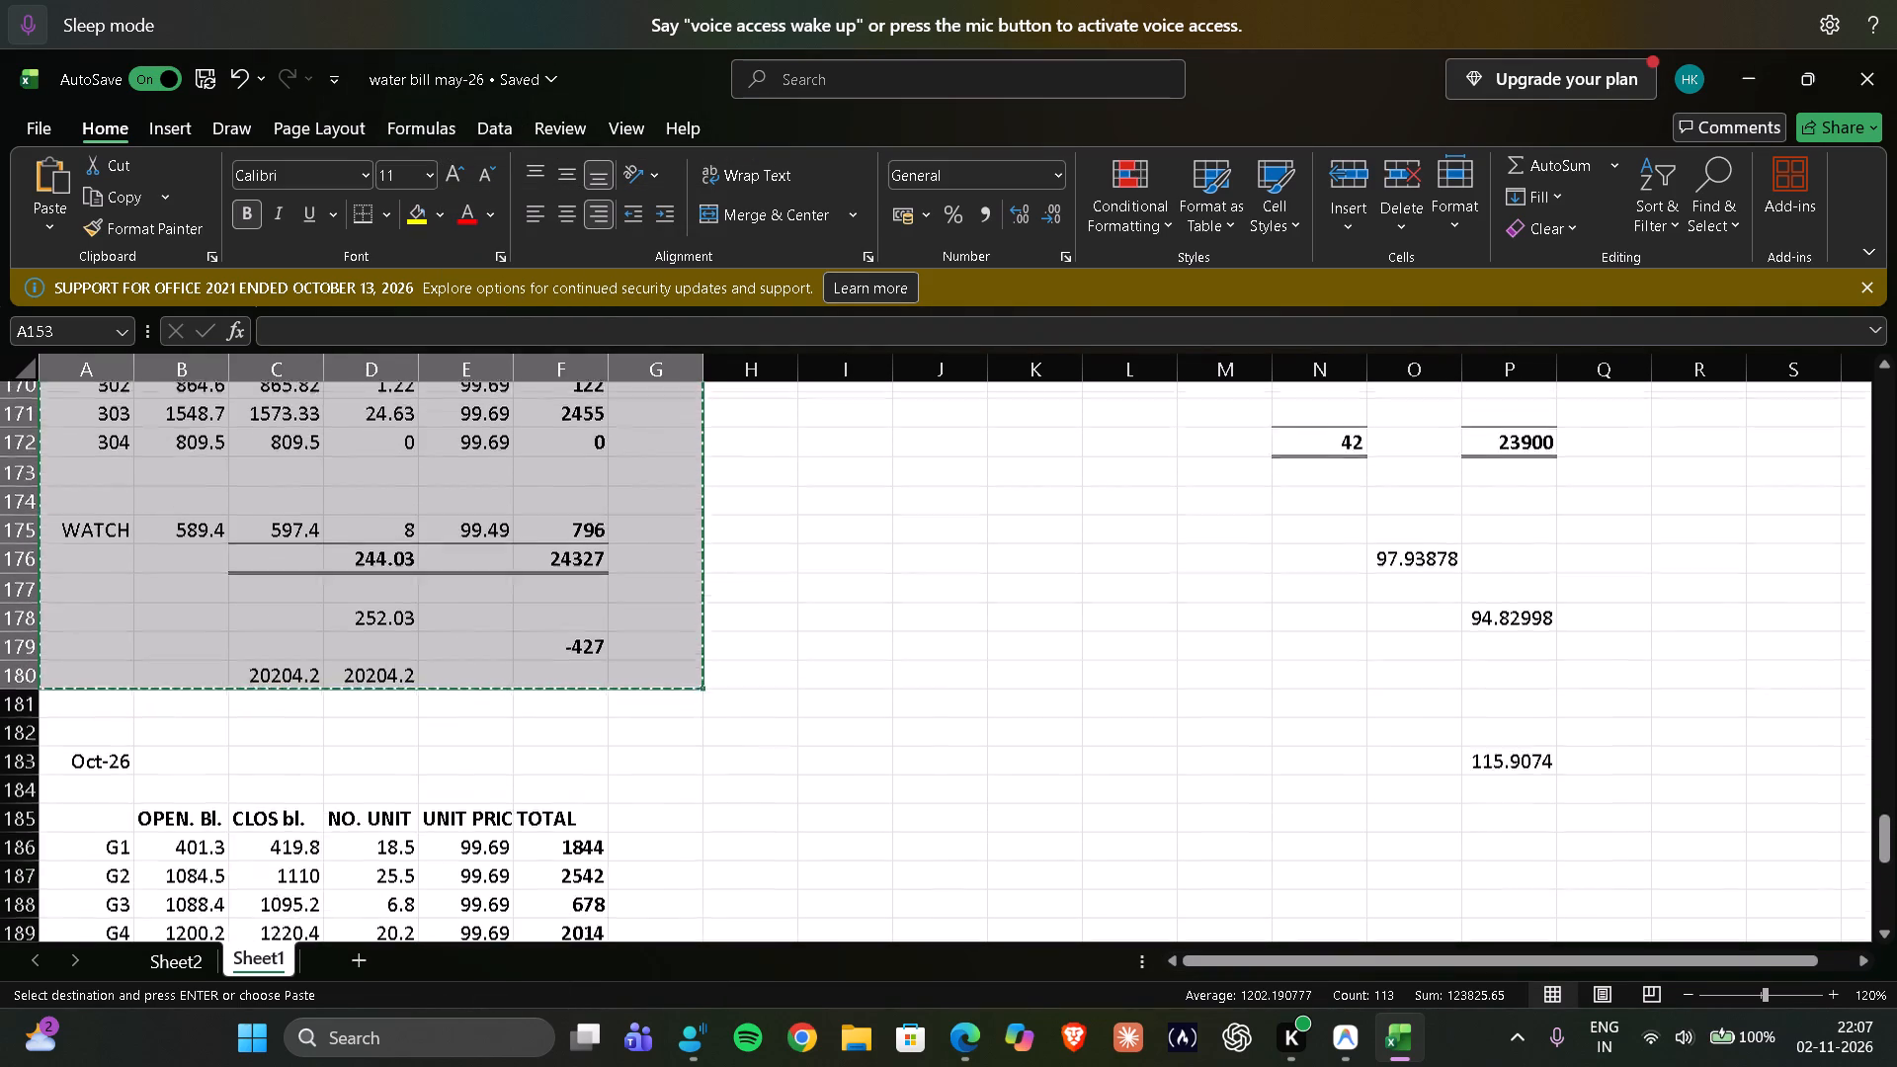
scroll(510, 738, "down", 5)
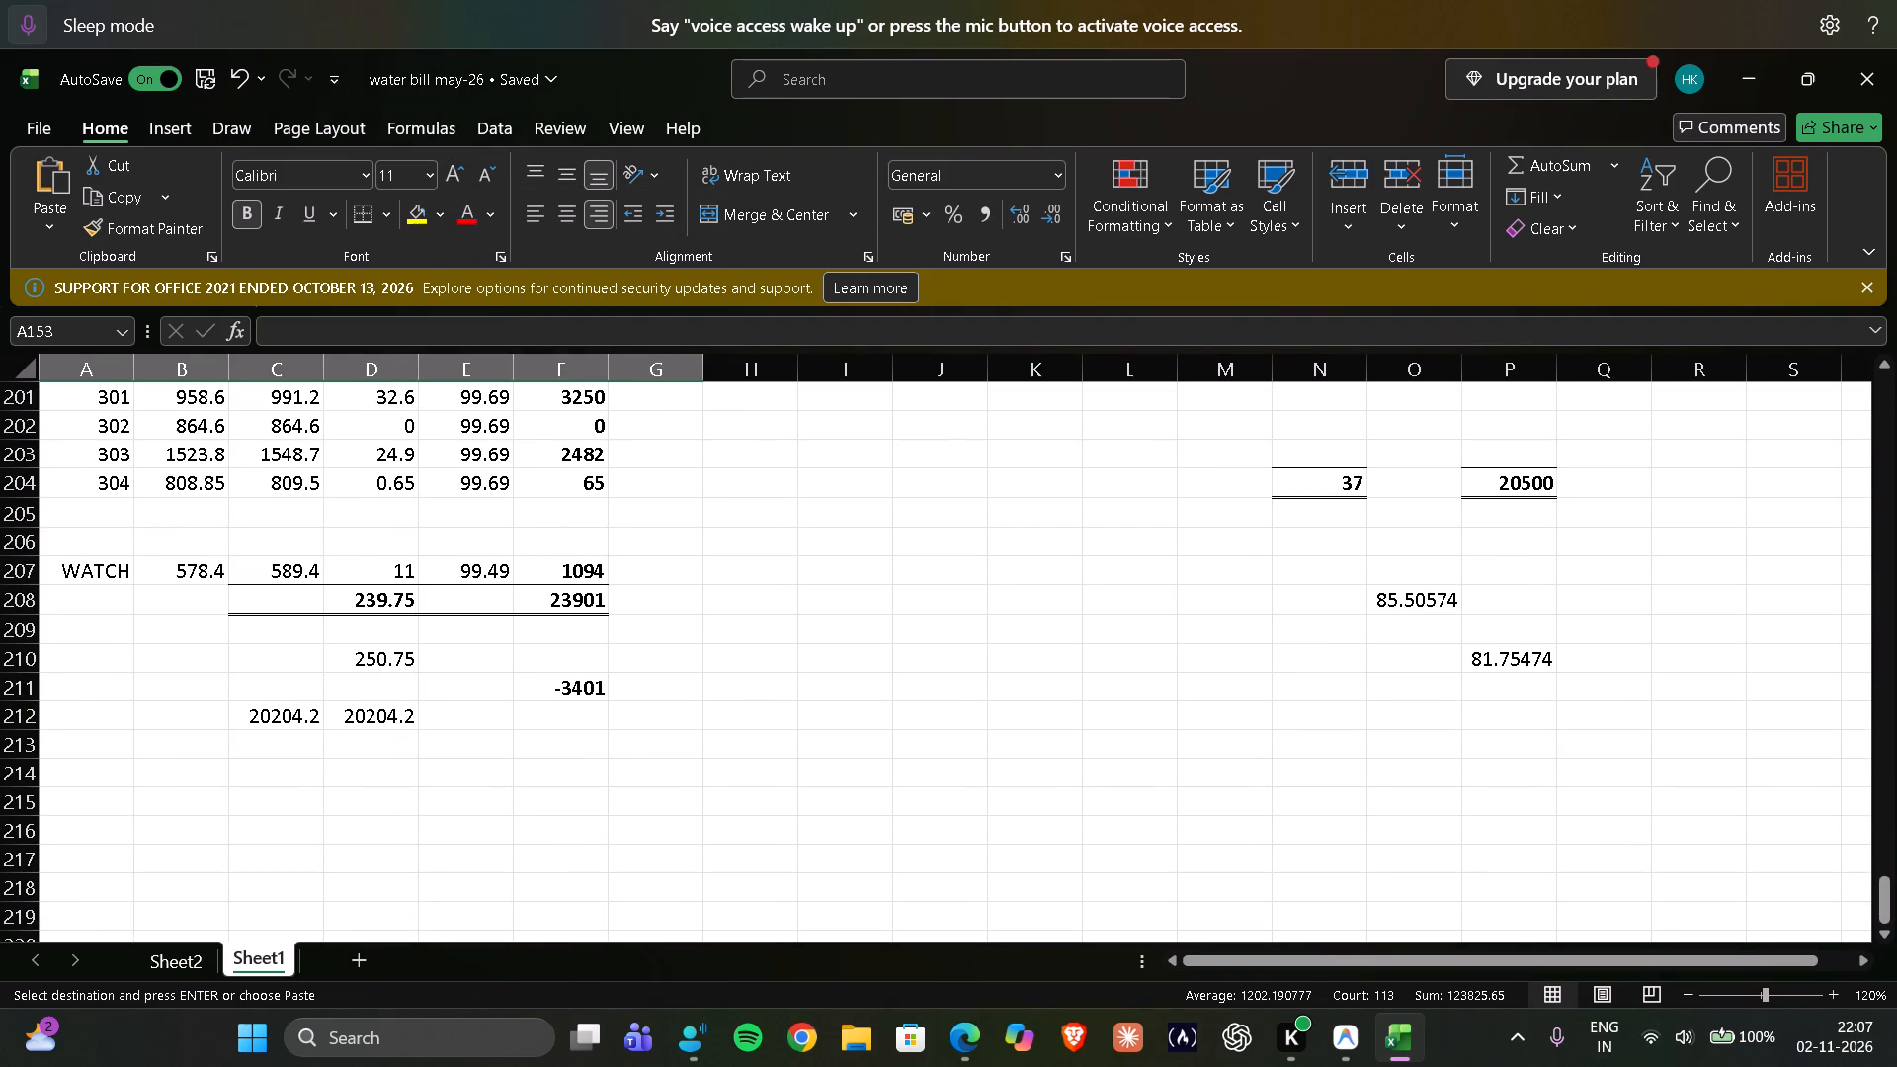
left_click(90, 830)
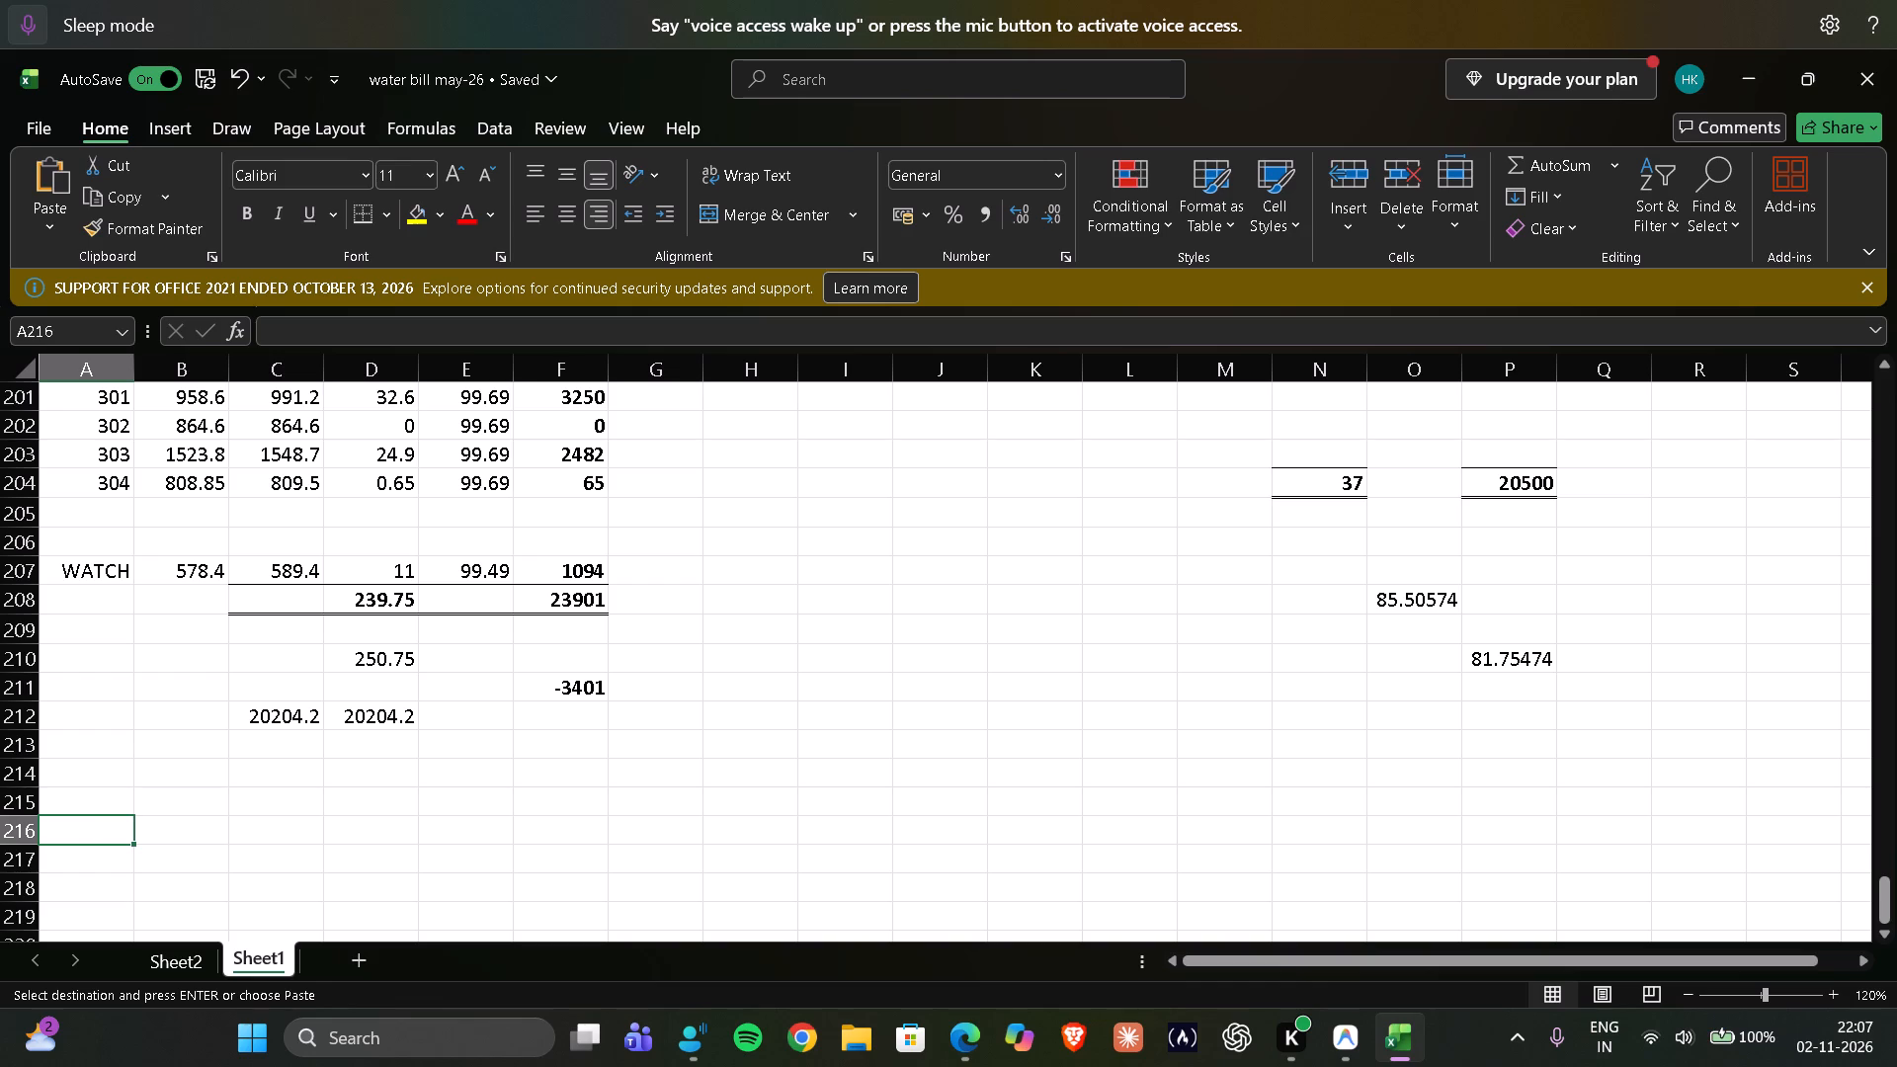
key("ctrl+v")
Move the Oct-26 reading table, cells A185 to F212, over the Sep-26 table starting at A153, and save the workbook.
scroll(36, 634, "up", 5)
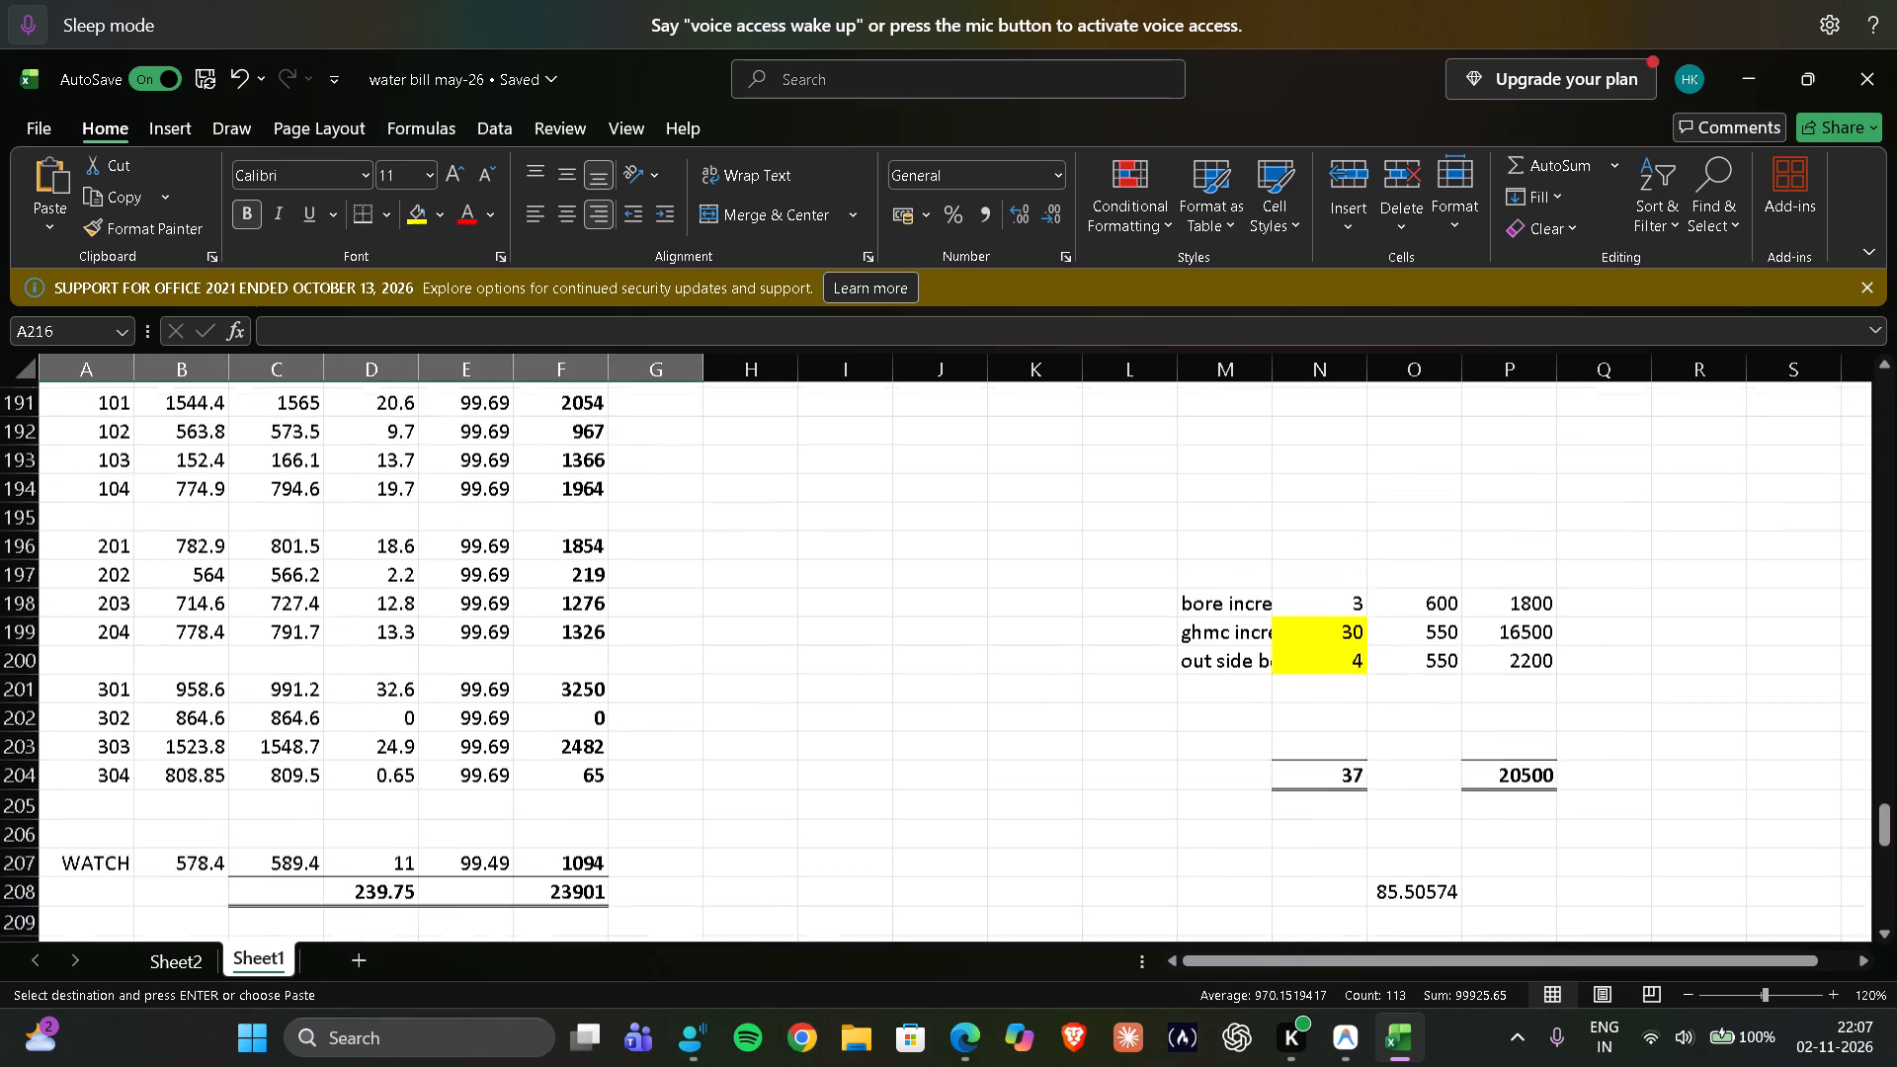
scroll(43, 650, "up", 1)
left_click(80, 456)
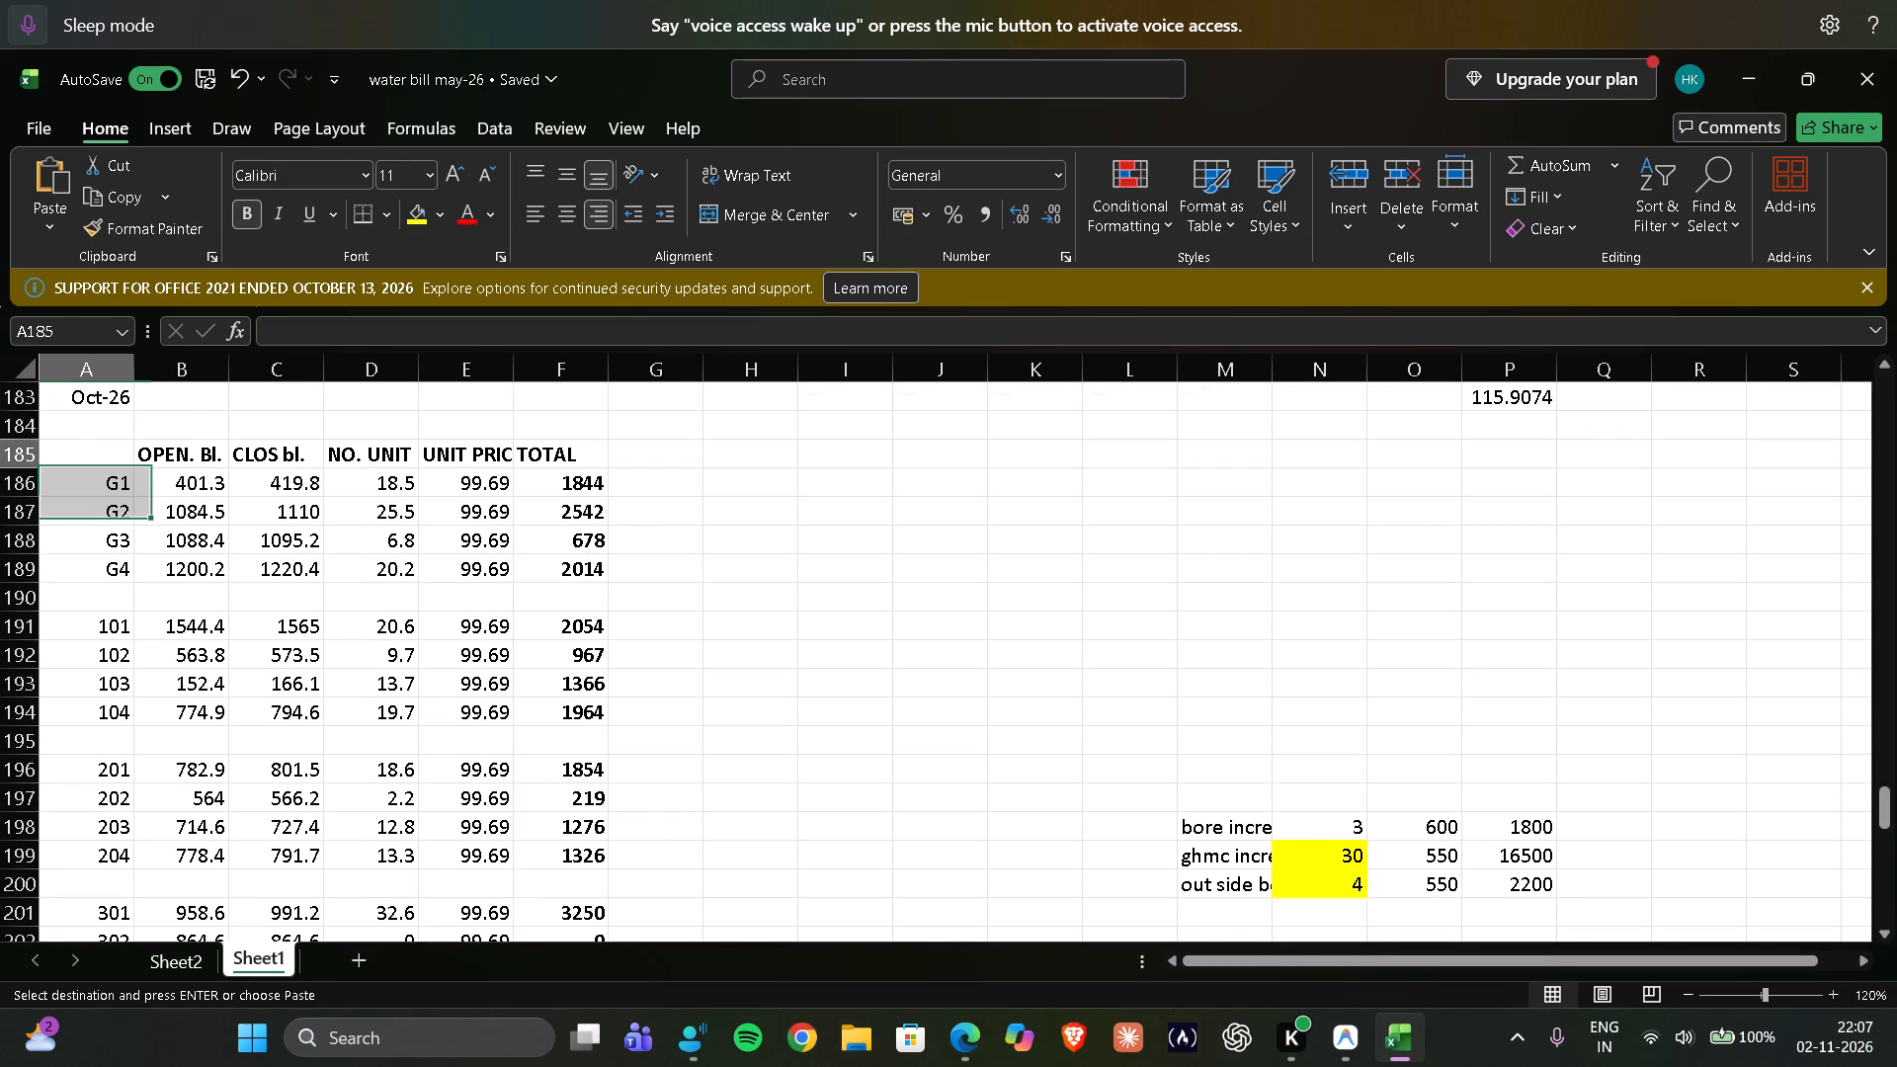
key("shift+Right")
key("shift+Right")
key("shift+Right")
key("shift+Right")
key("shift+Right")
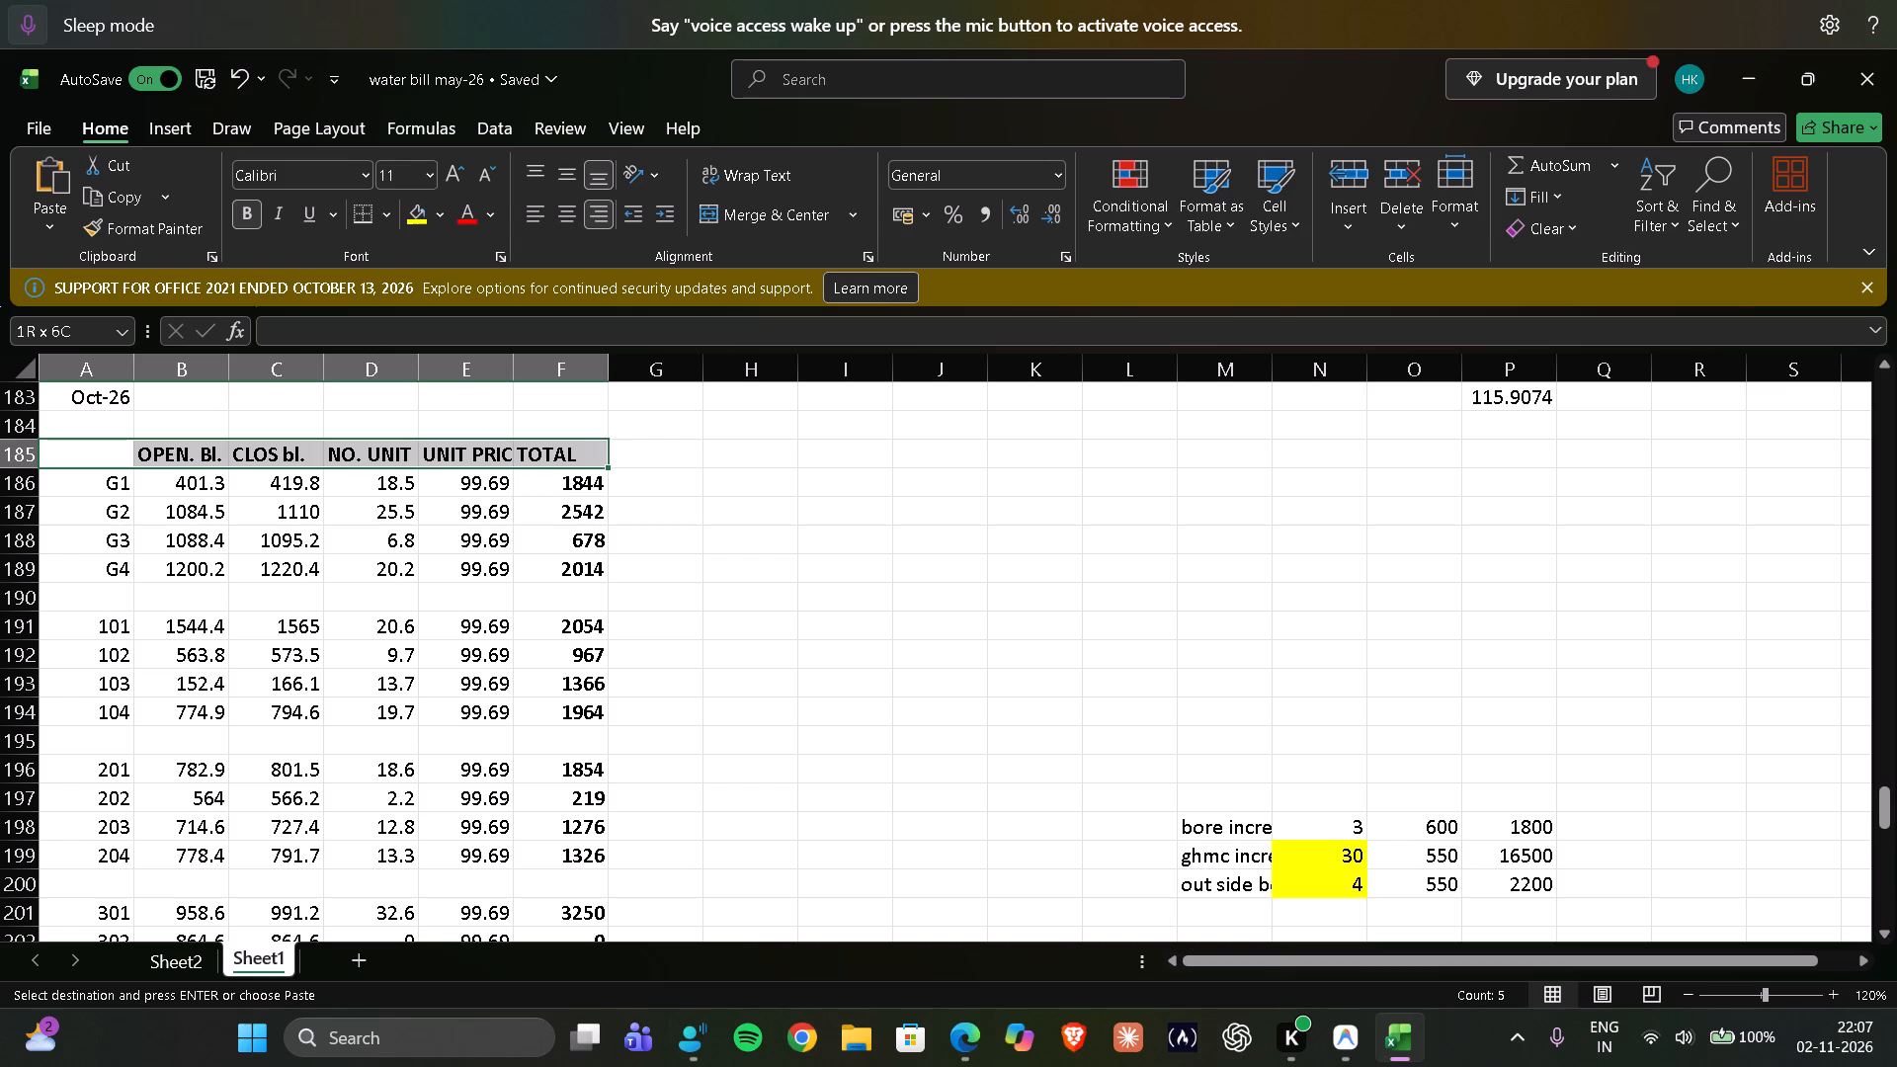
key("shift+Down")
key("shift+Down")
key("shift+Down")
key("shift+Down")
key("shift+Down")
key("shift+Down")
key("shift+Down")
key("shift+Down")
key("shift+Down")
key("shift+Down")
key("shift+Down")
key("shift+Down")
key("shift+Down")
key("shift+Down")
key("shift+Down")
key("shift+Down")
key("shift+Down")
key("shift+Down")
key("shift+Down")
key("shift+Down")
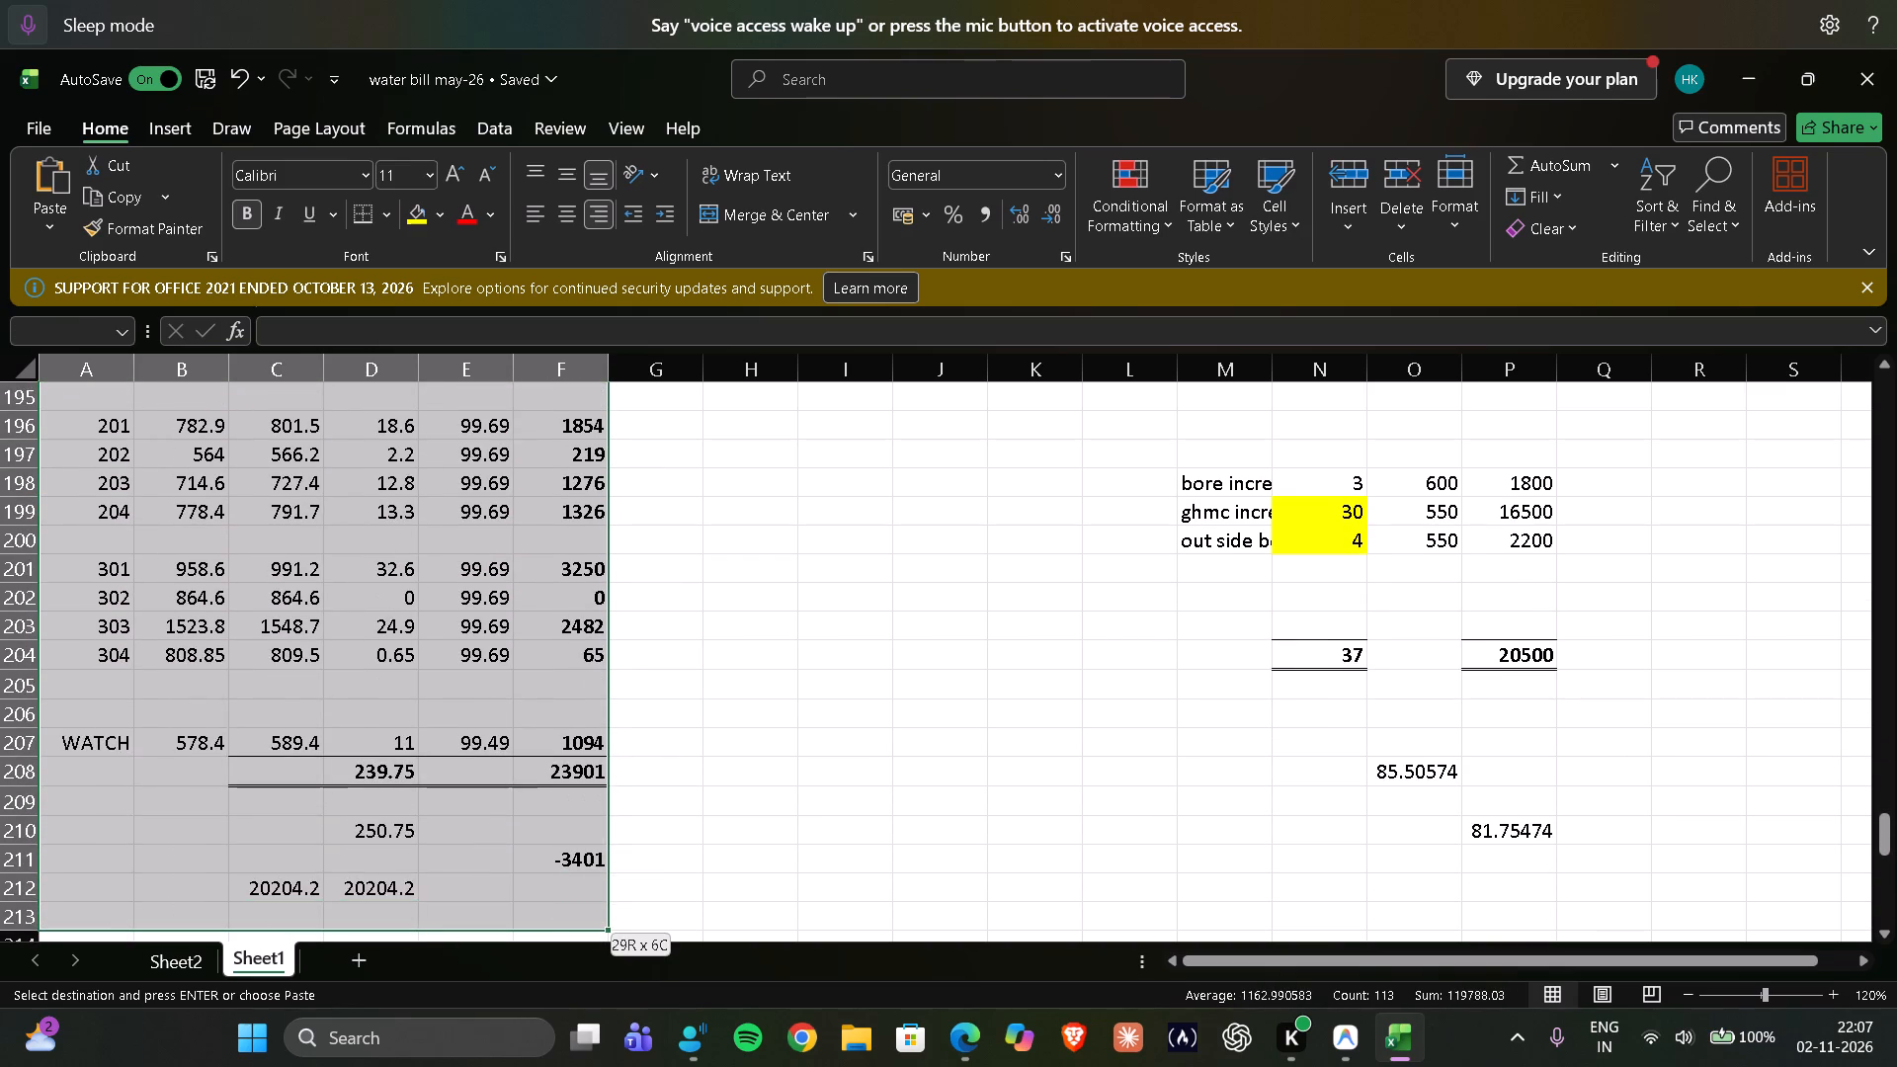
key("shift+Down")
key("shift+Down")
key("shift+Down")
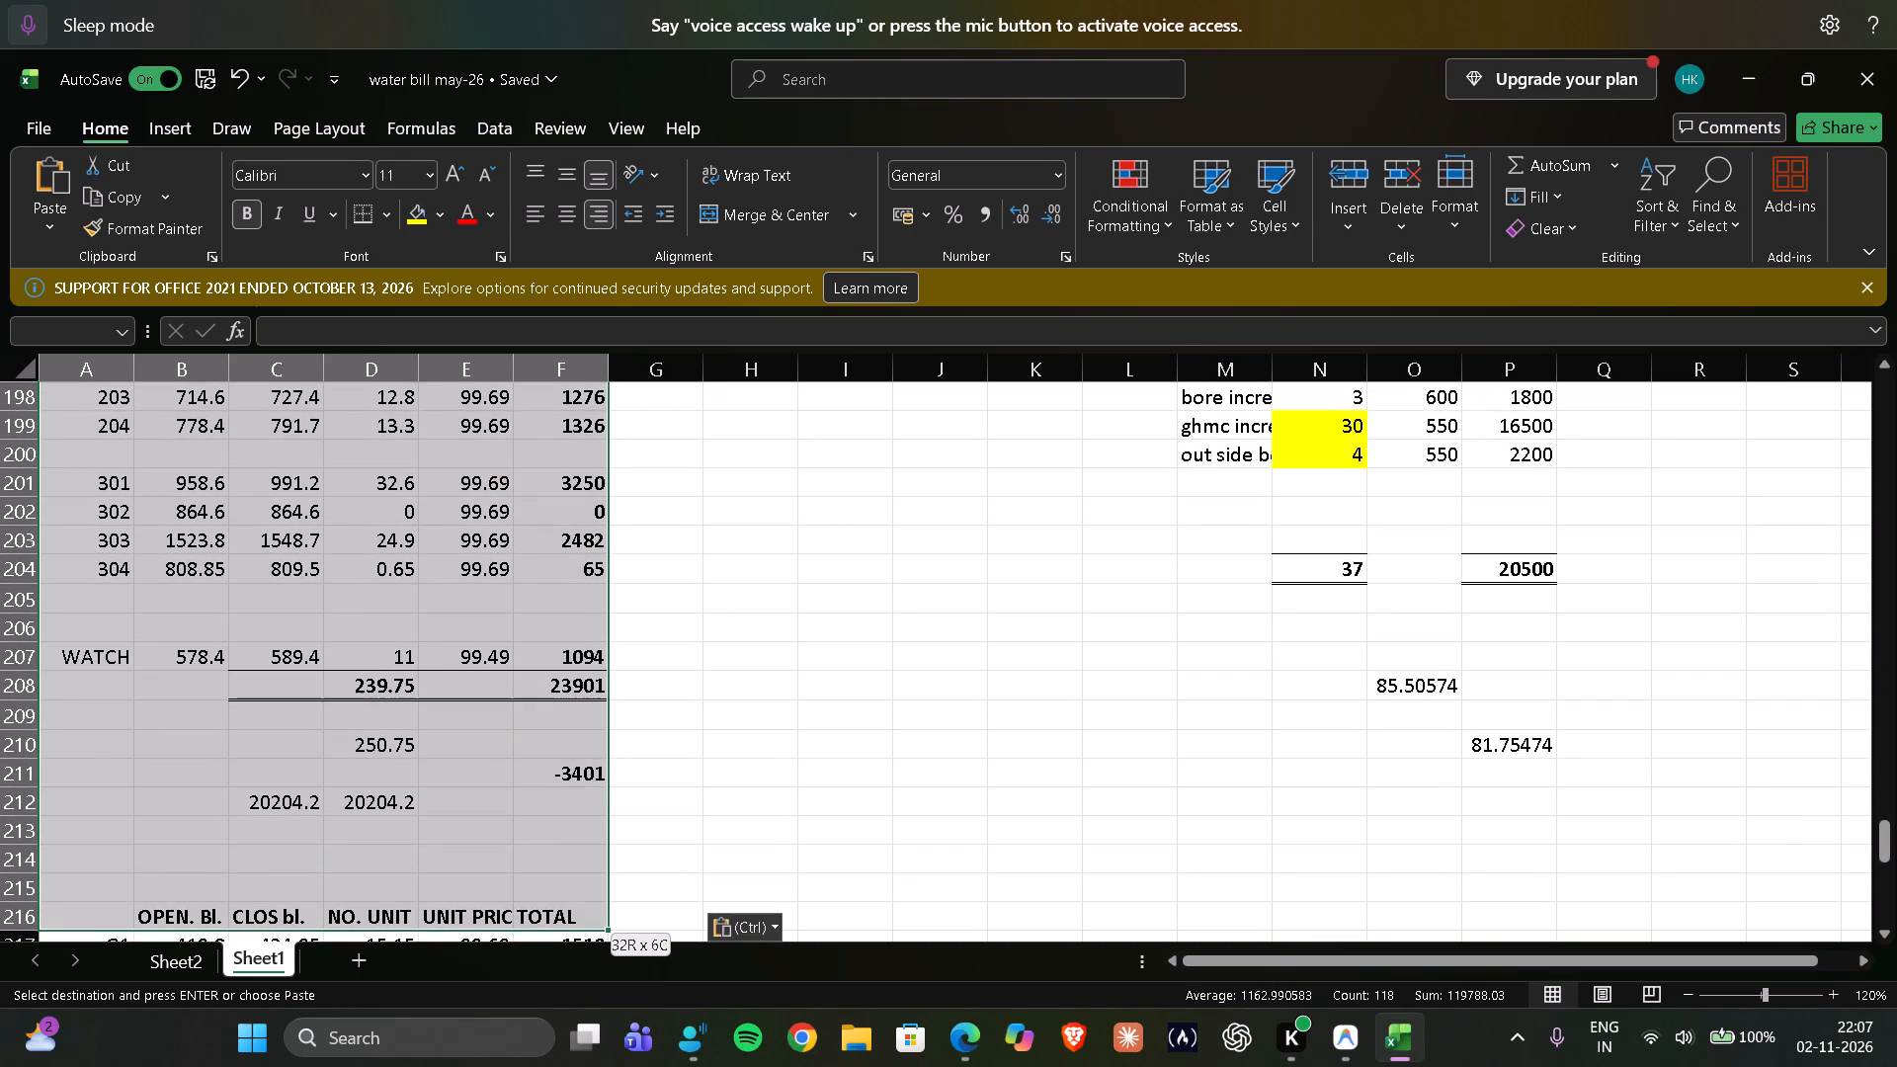
key("shift+Up")
key("shift+Up")
key("shift+Up")
key("shift+Up")
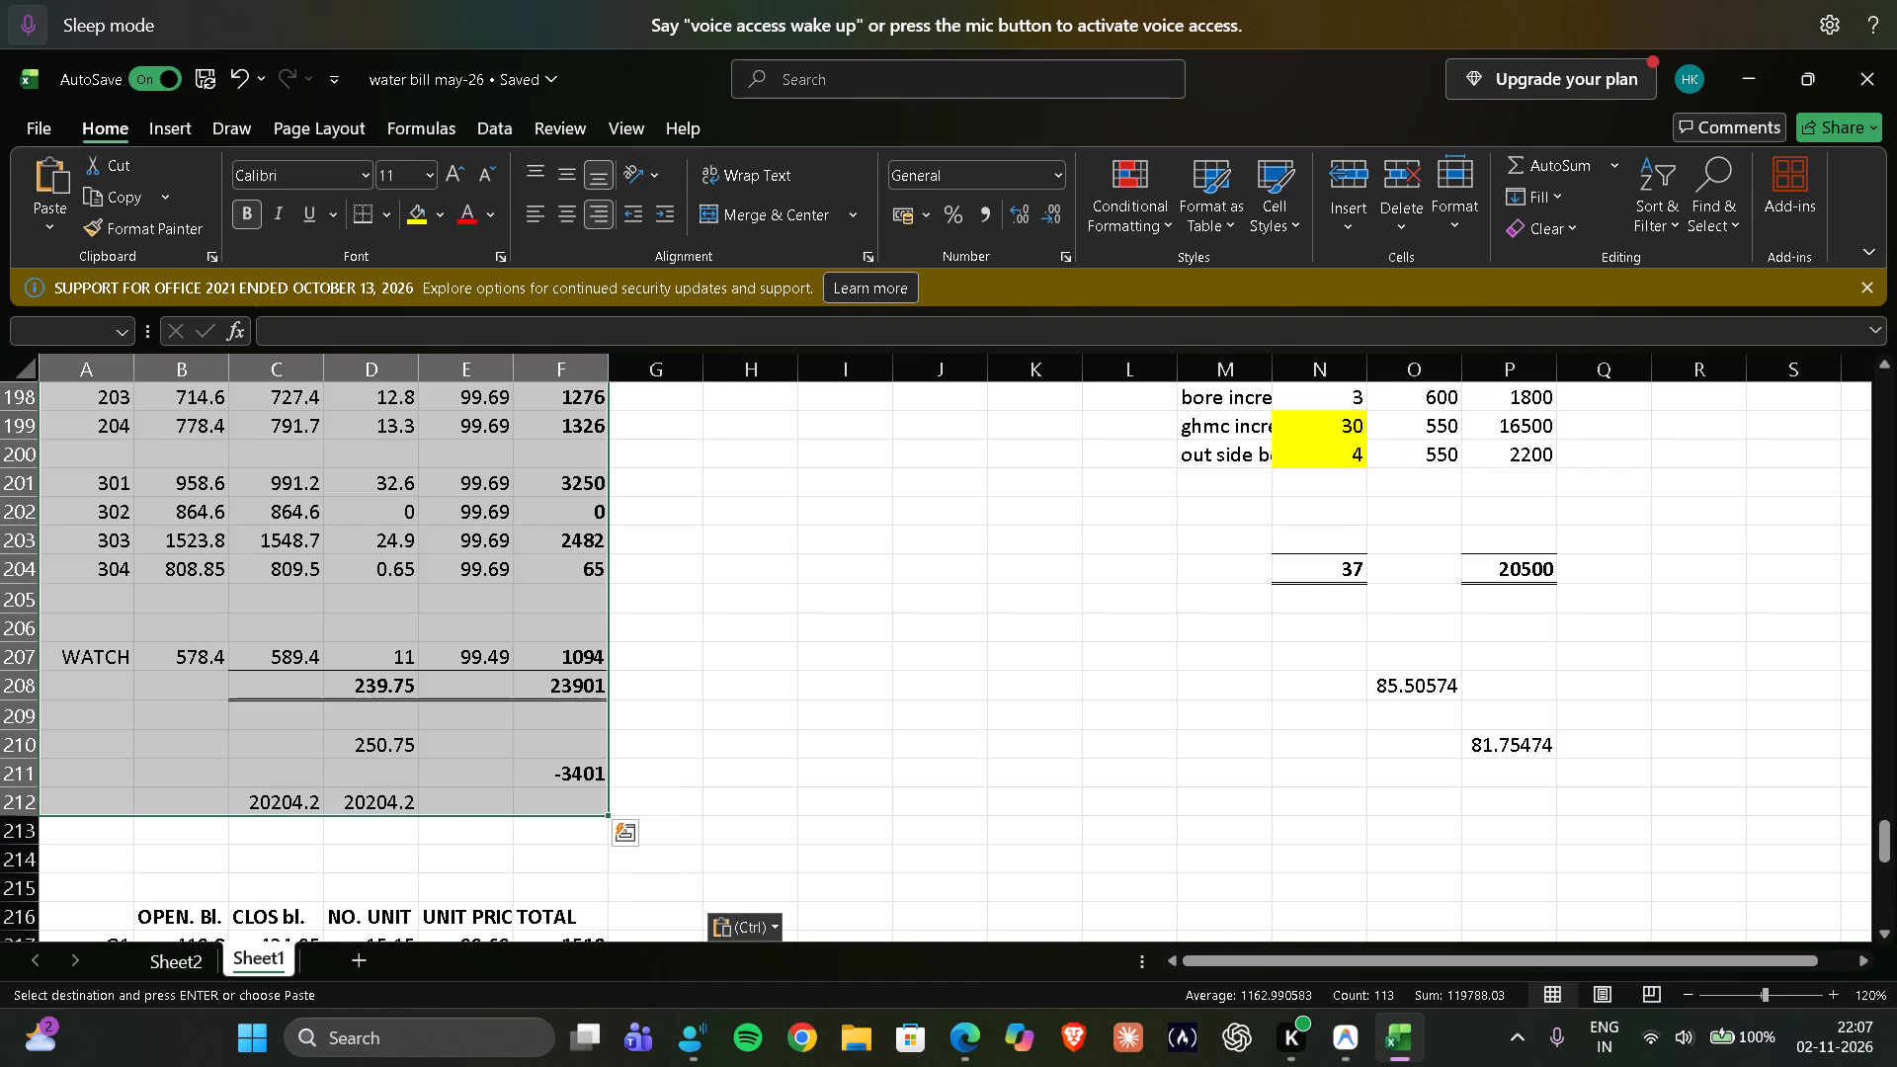
key("ctrl+x")
scroll(1577, 263, "up", 5)
scroll(638, 944, "up", 3)
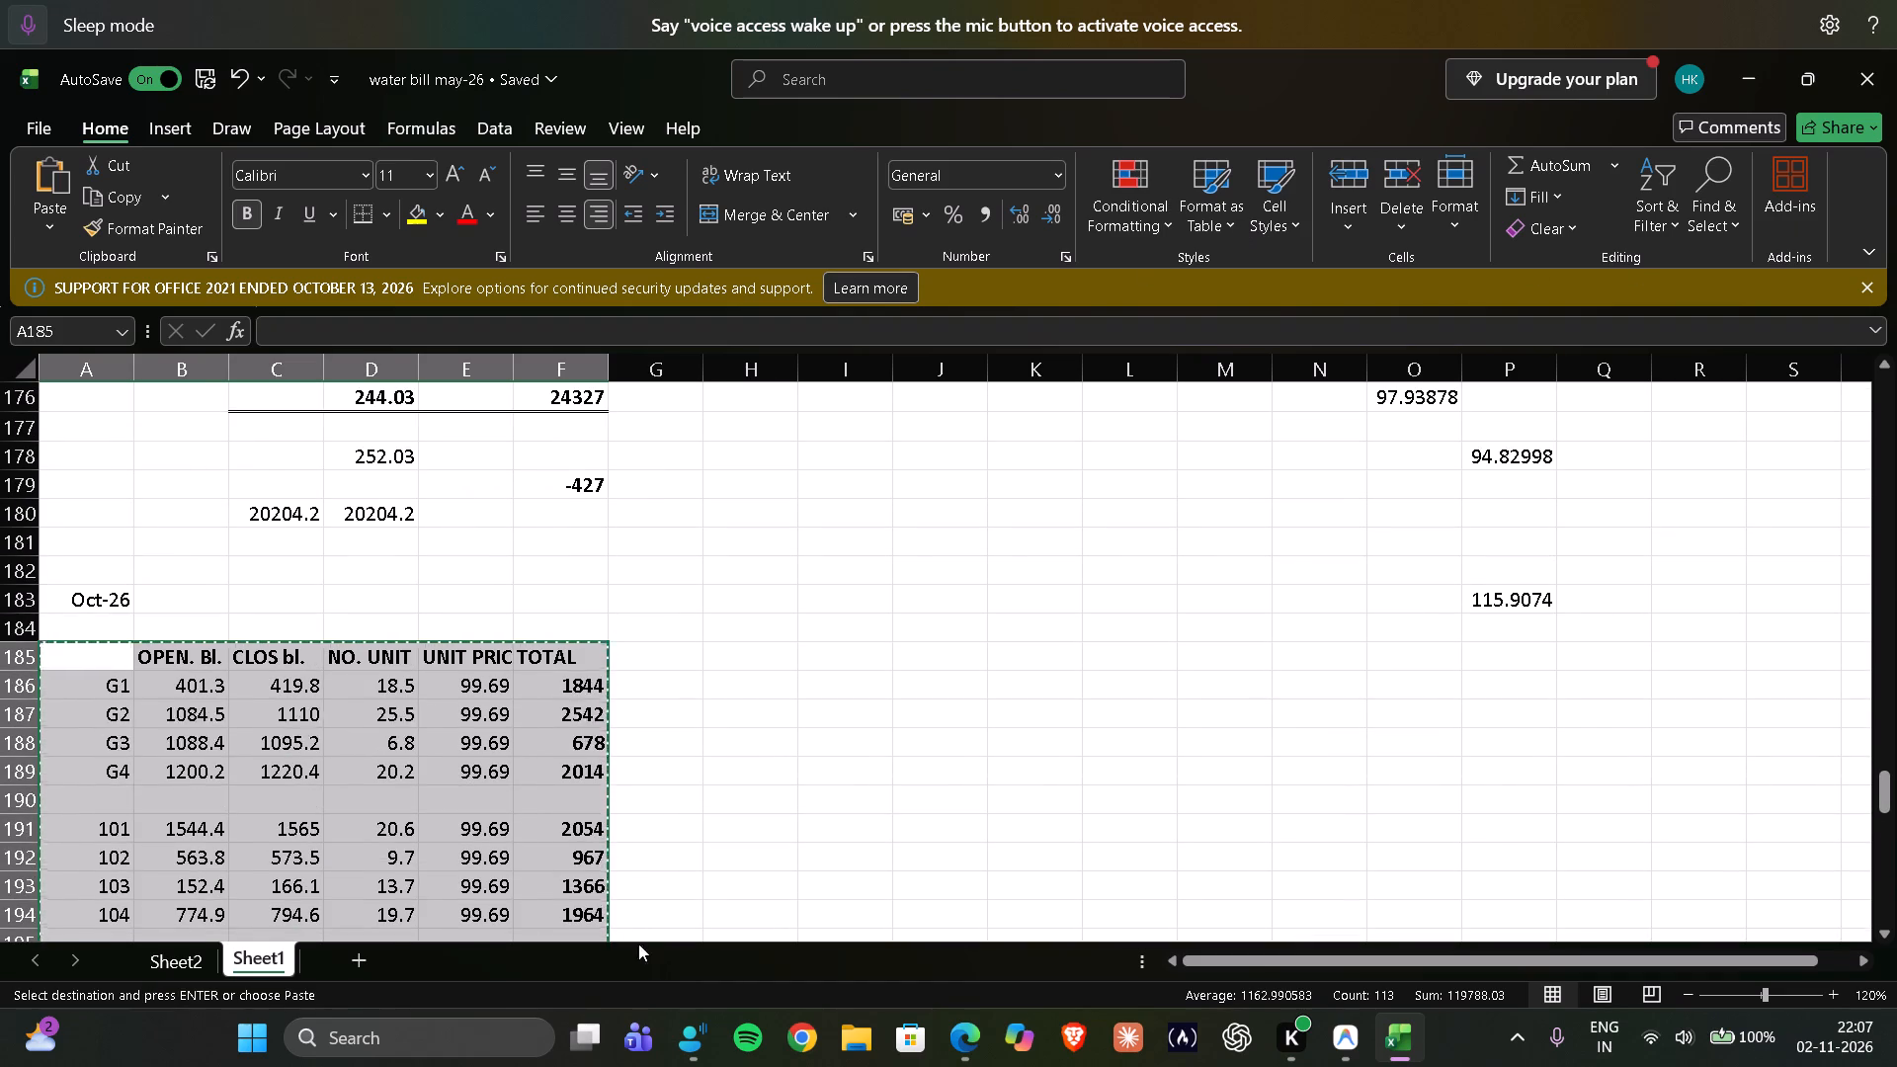
scroll(638, 944, "up", 3)
scroll(154, 761, "up", 3)
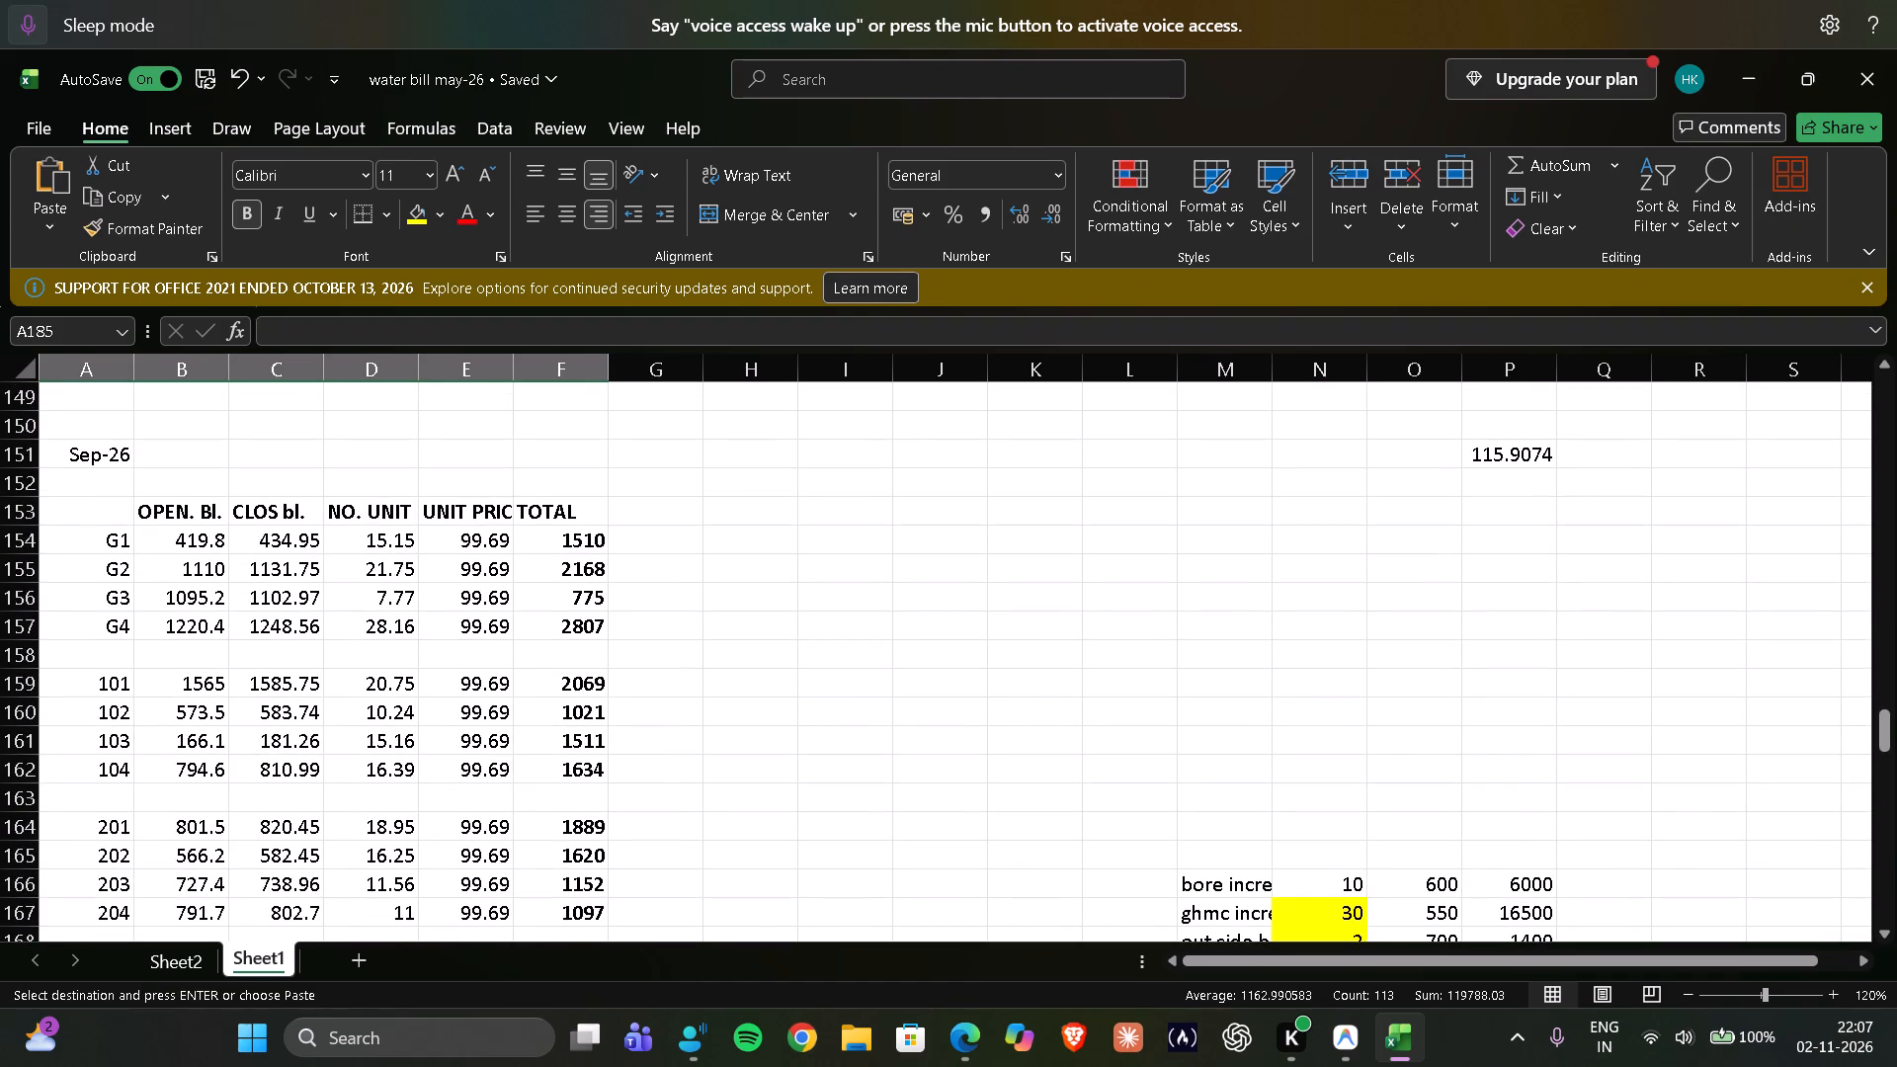
scroll(272, 588, "down", 8)
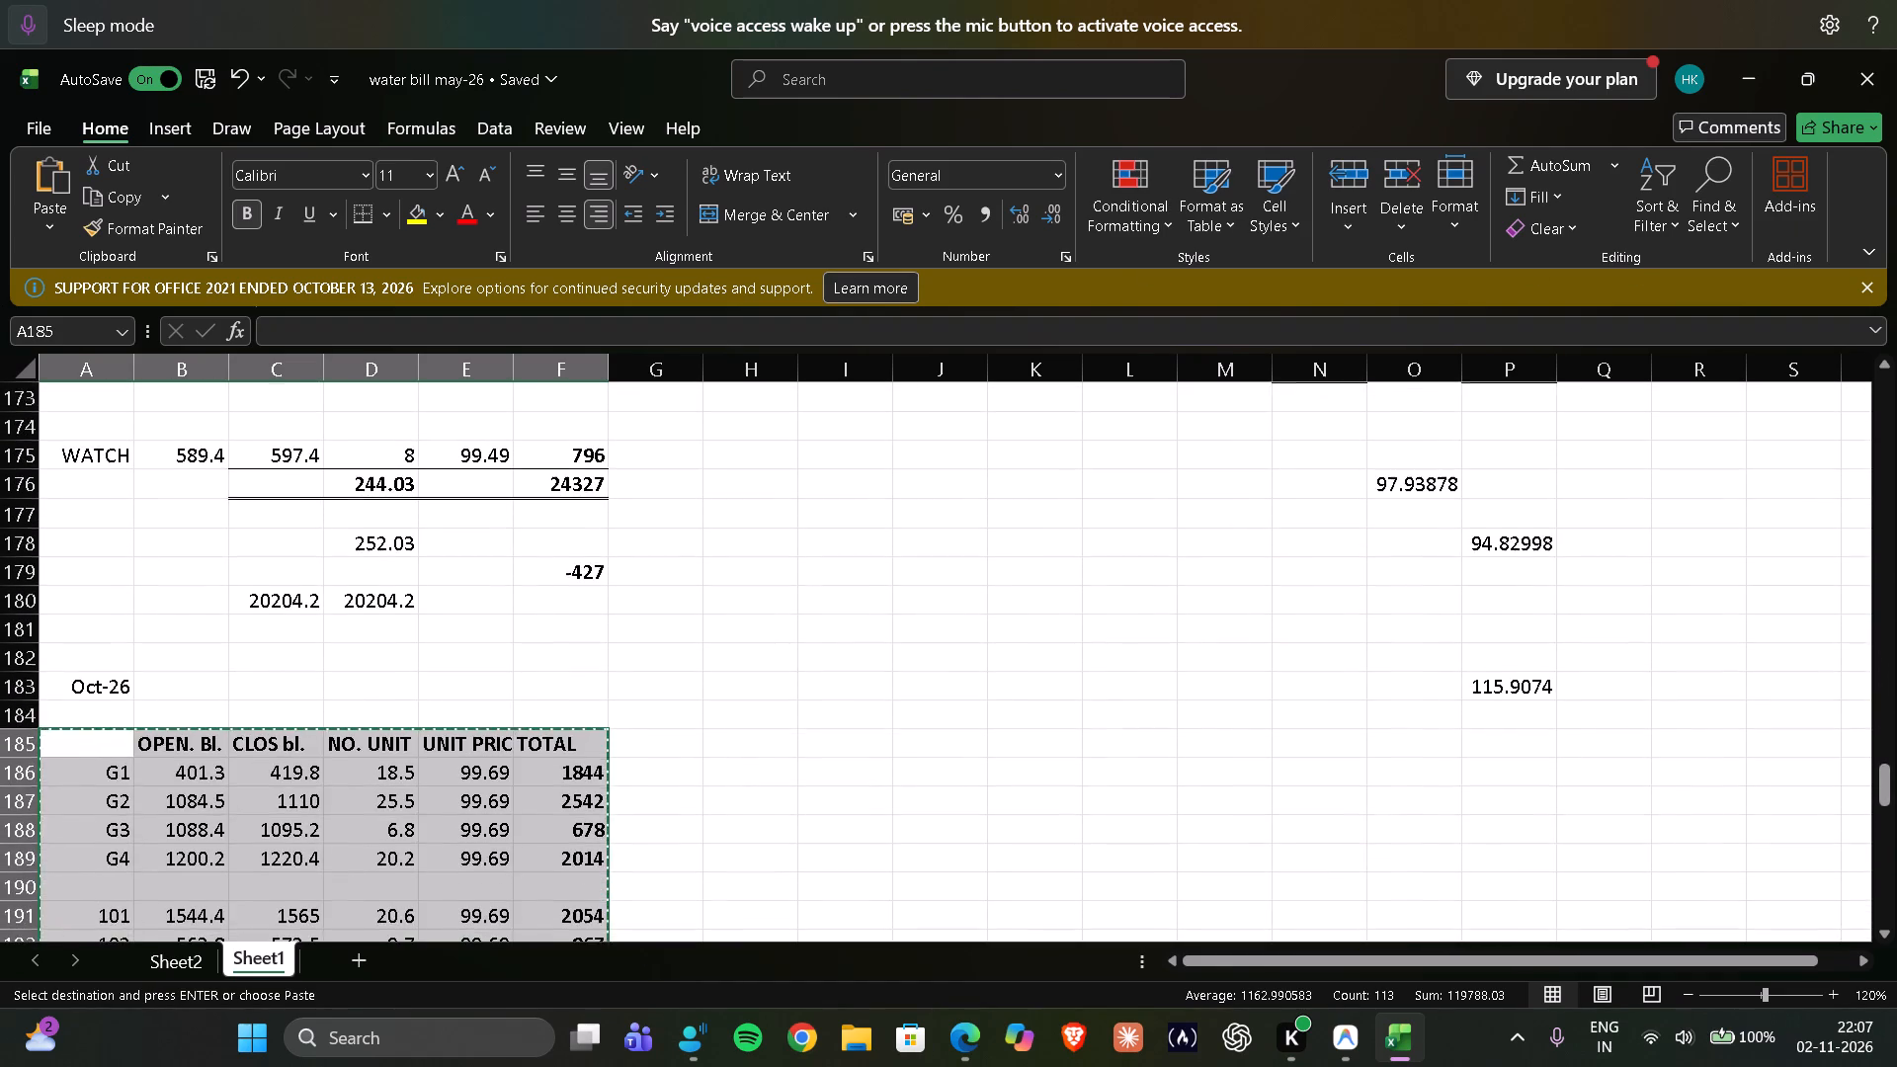
scroll(325, 604, "up", 9)
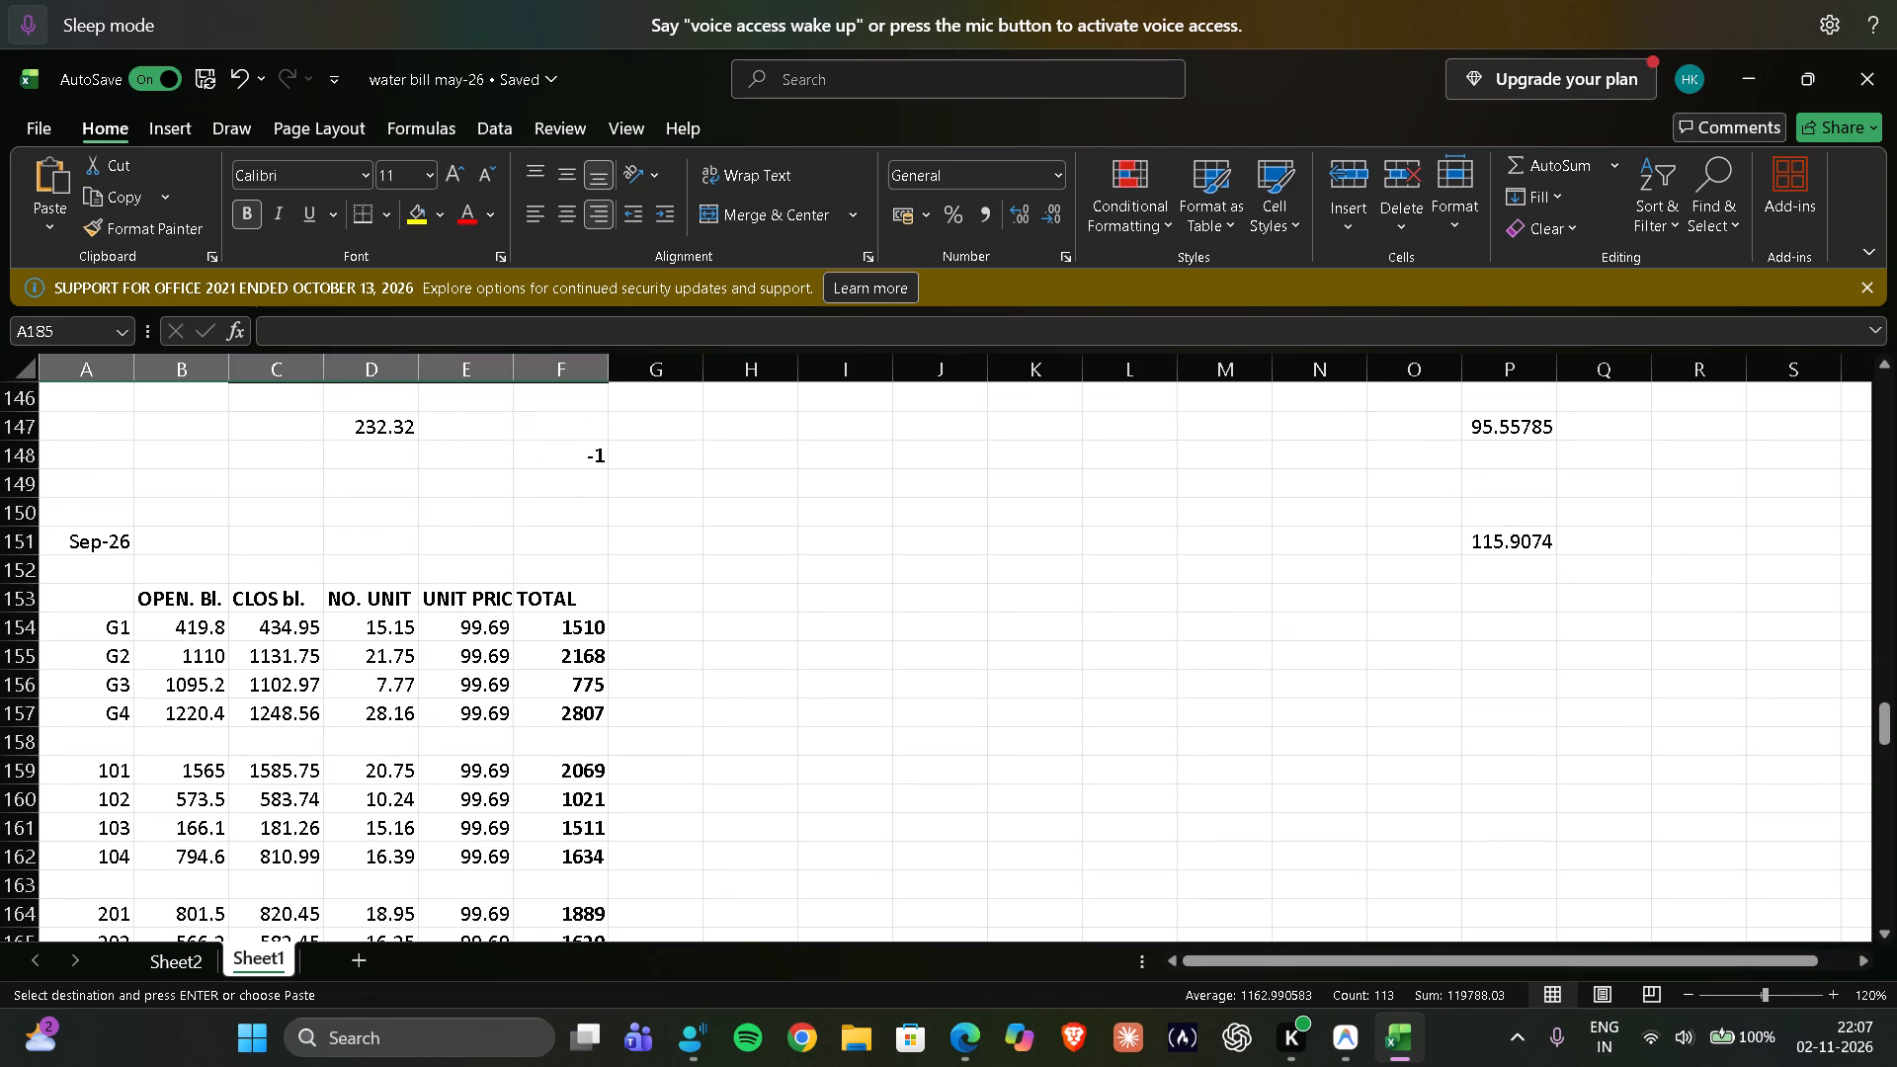
left_click(105, 594)
key("Return")
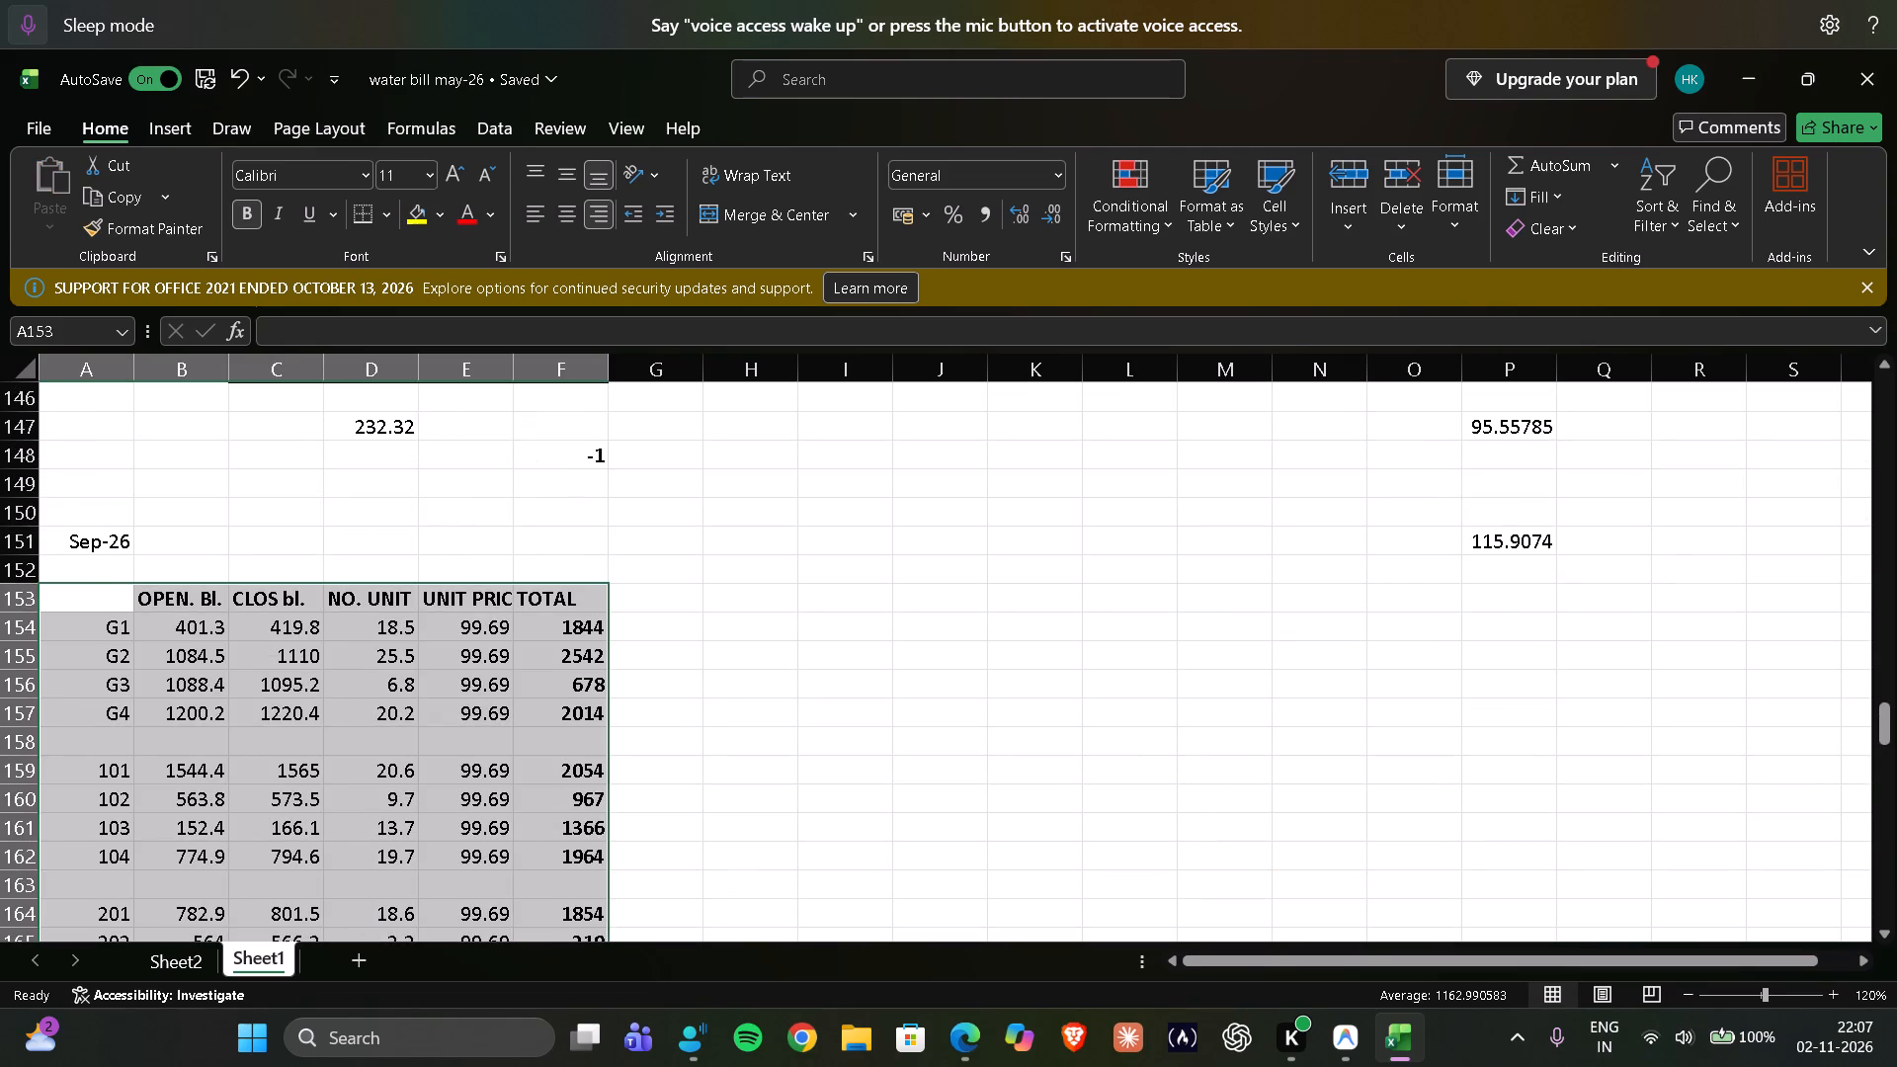
scroll(1015, 669, "down", 2)
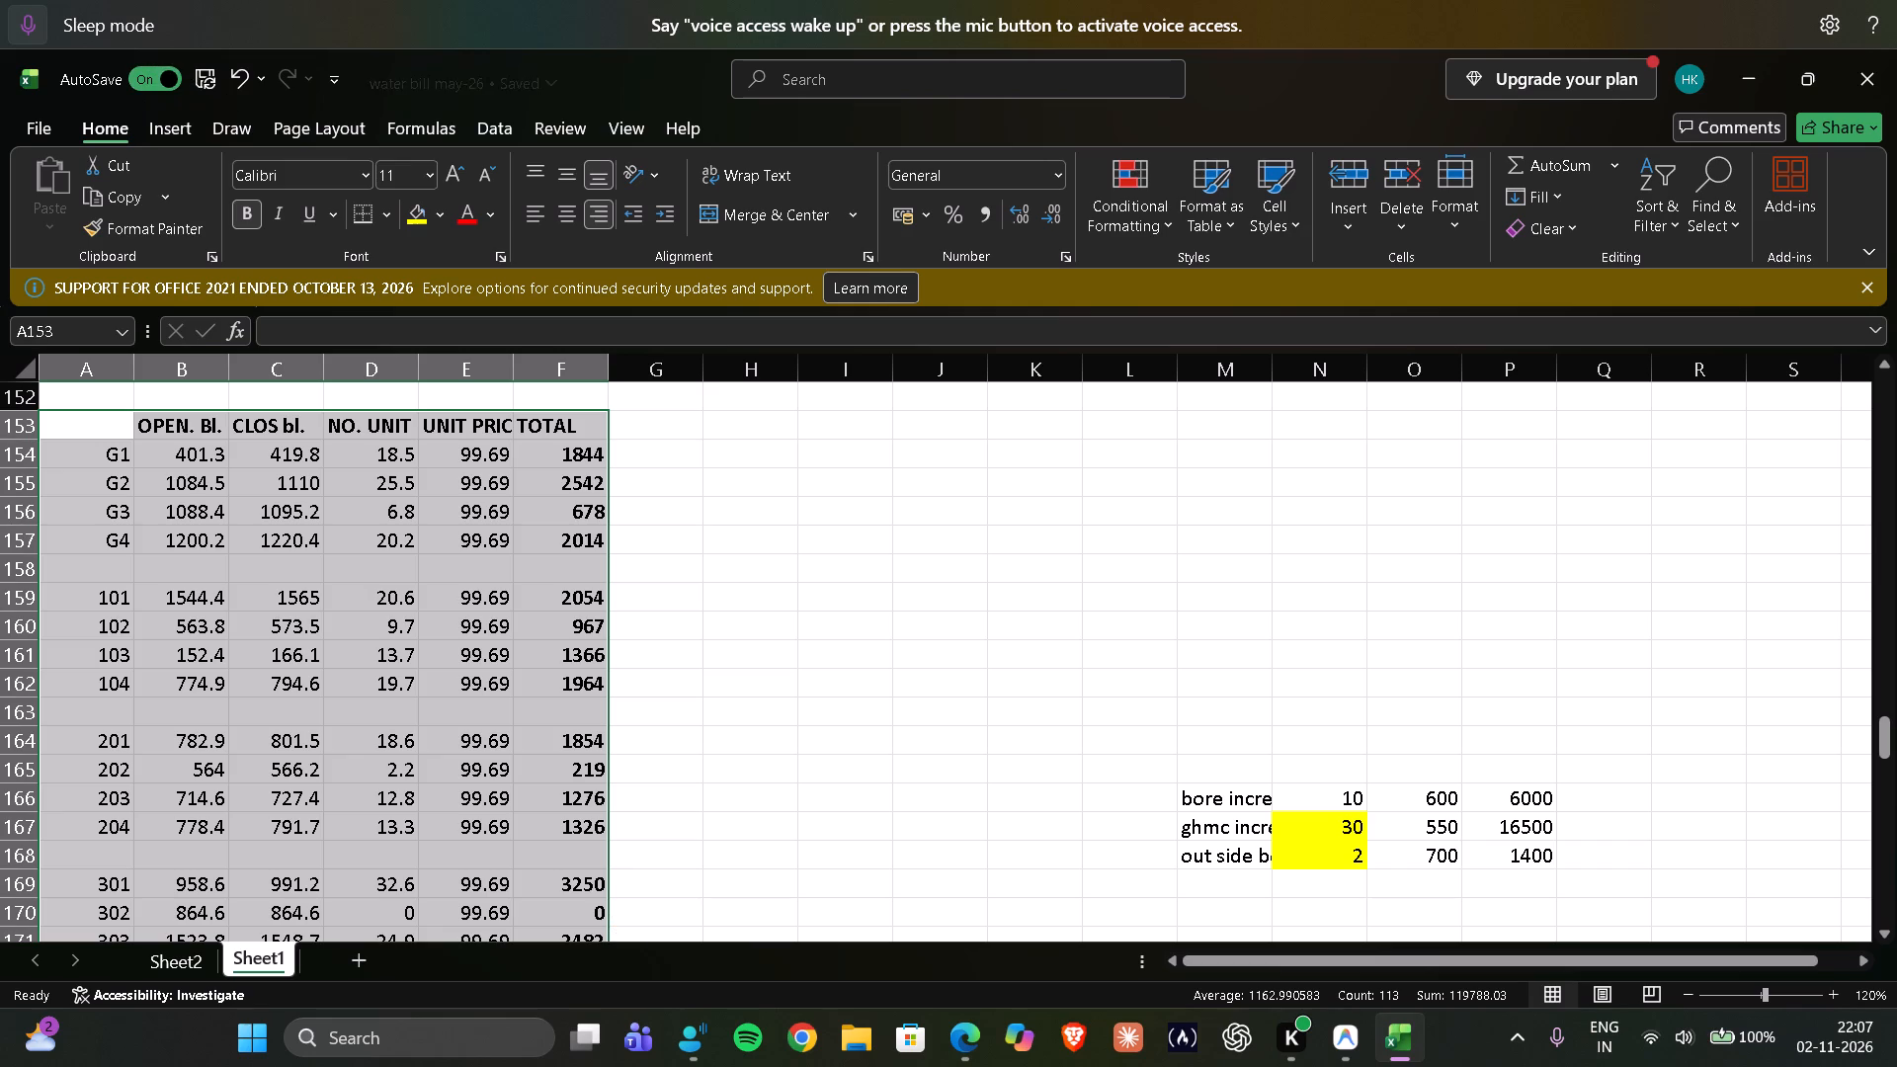
key("ctrl+s")
Repair the Sep-26 rate formula in O176 so it reads =P172/F176.
scroll(1455, 585, "down", 5)
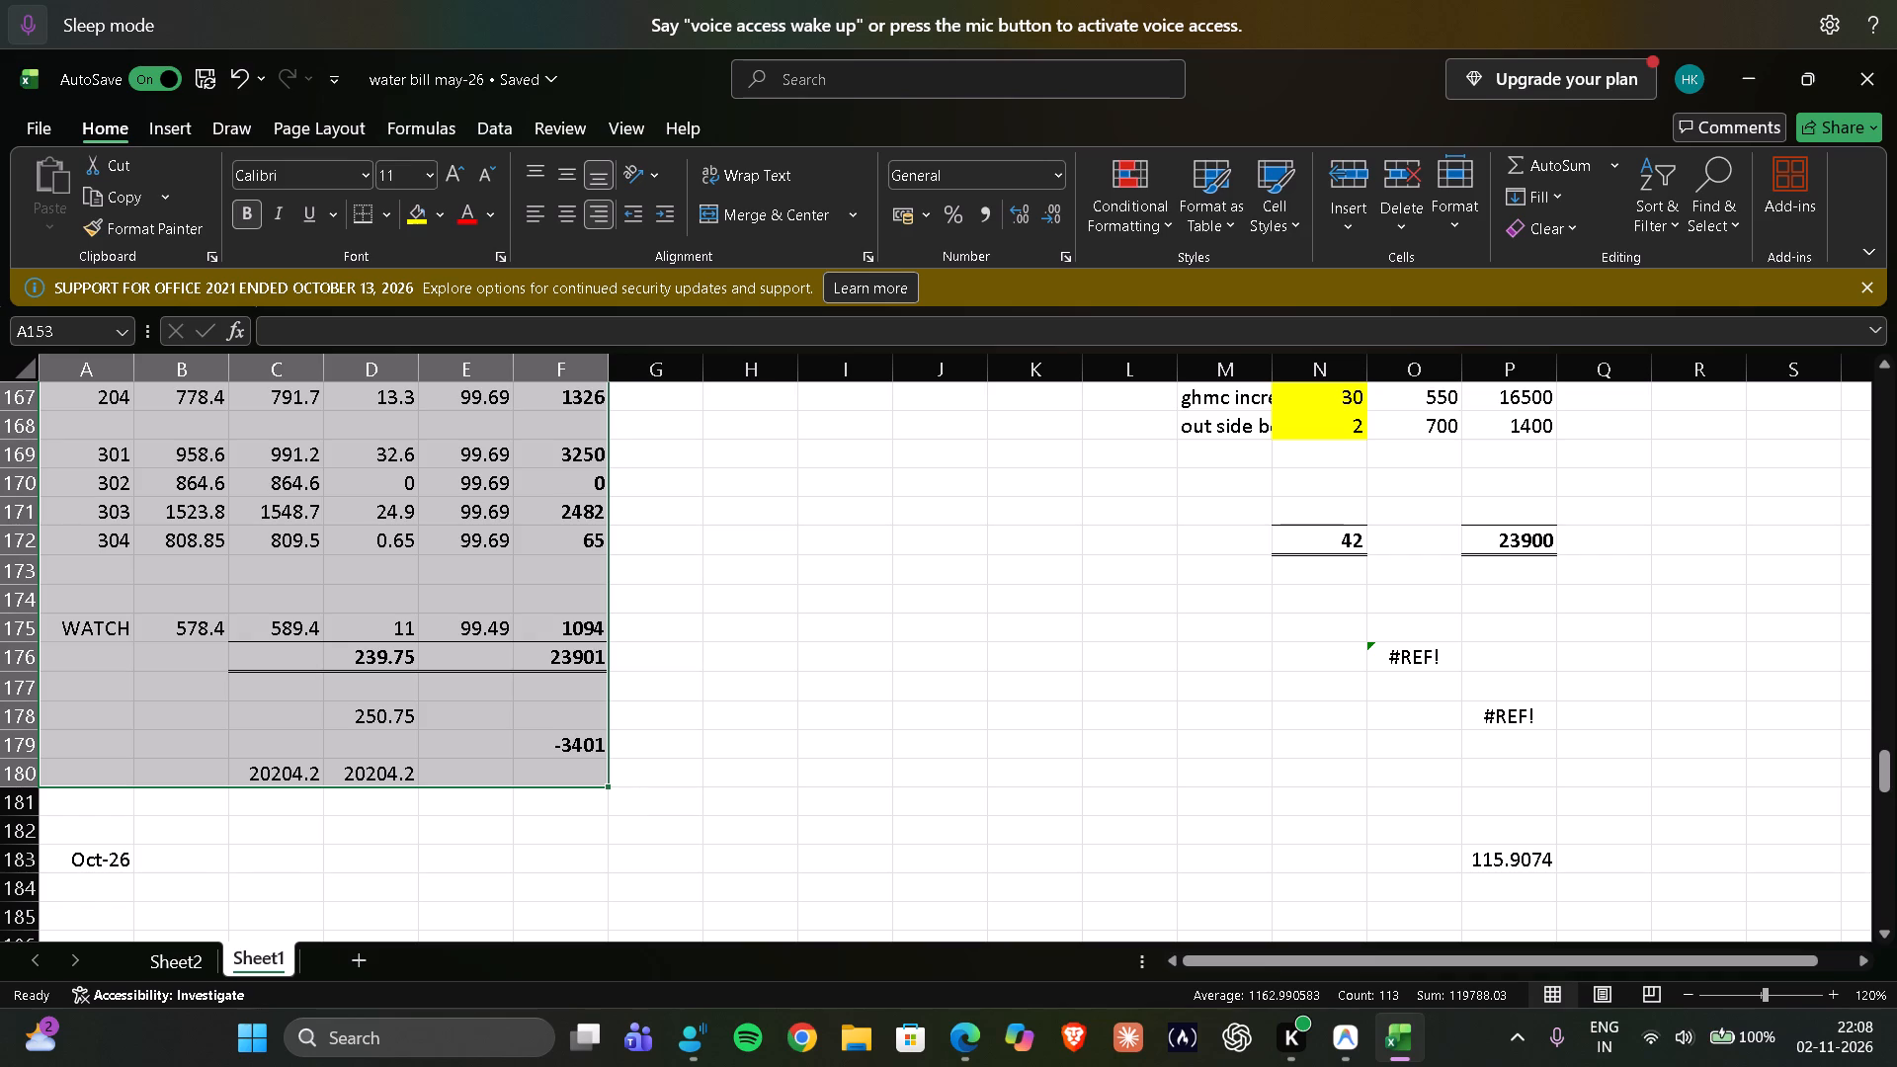
scroll(1047, 738, "up", 2)
scroll(1894, 763, "down", 1)
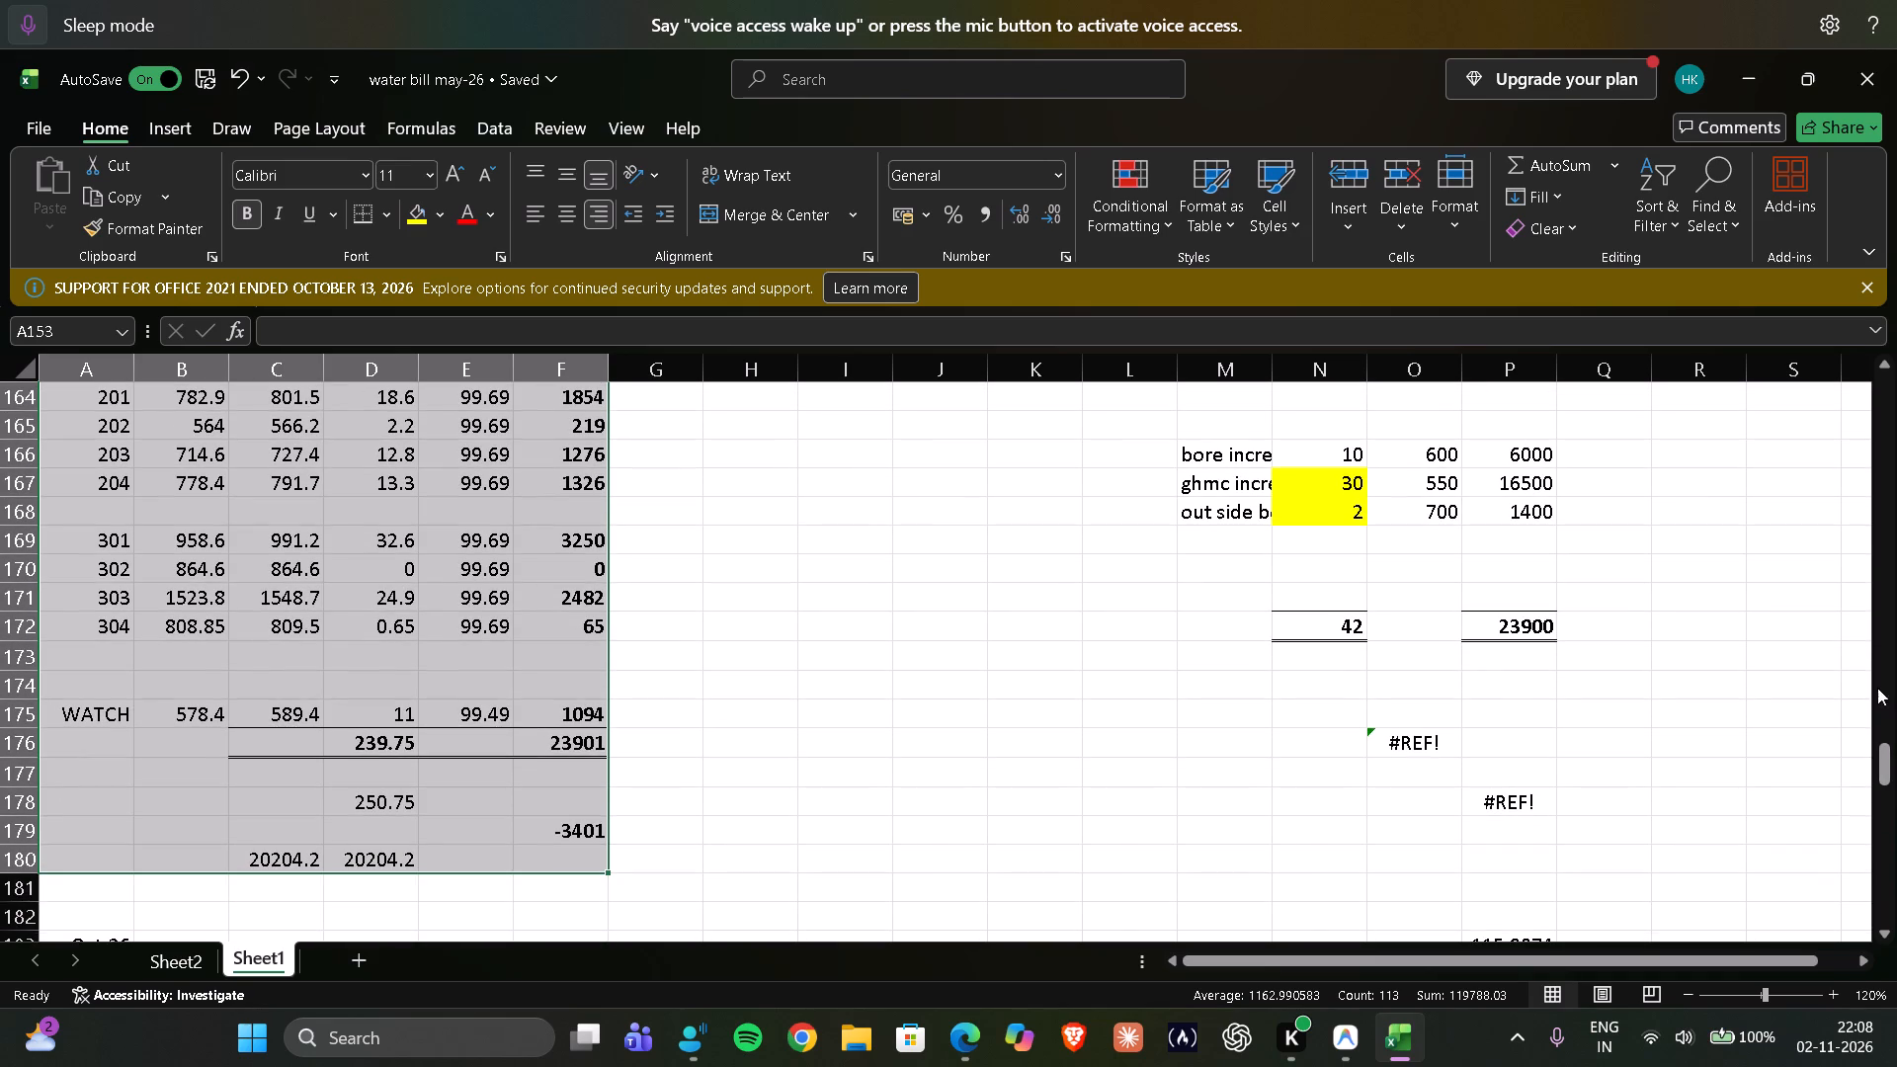
left_click(1423, 740)
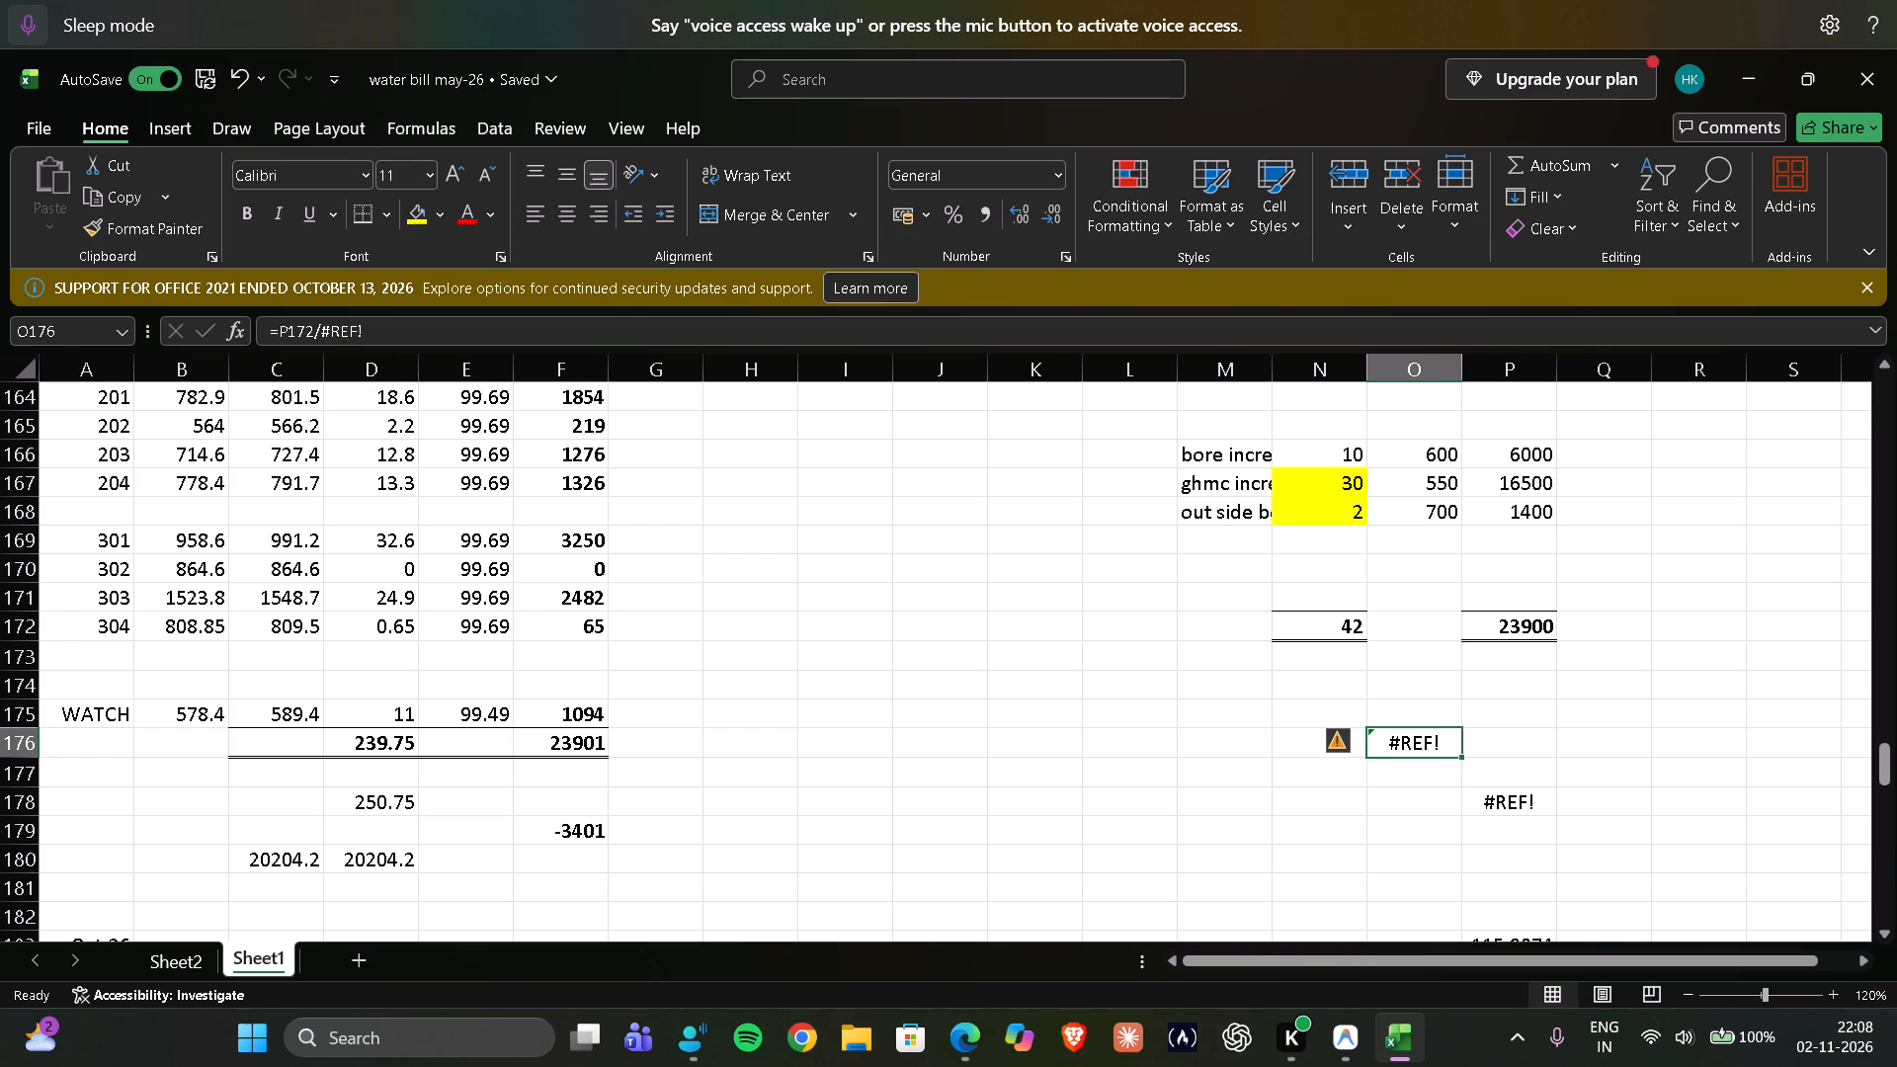
key("F2")
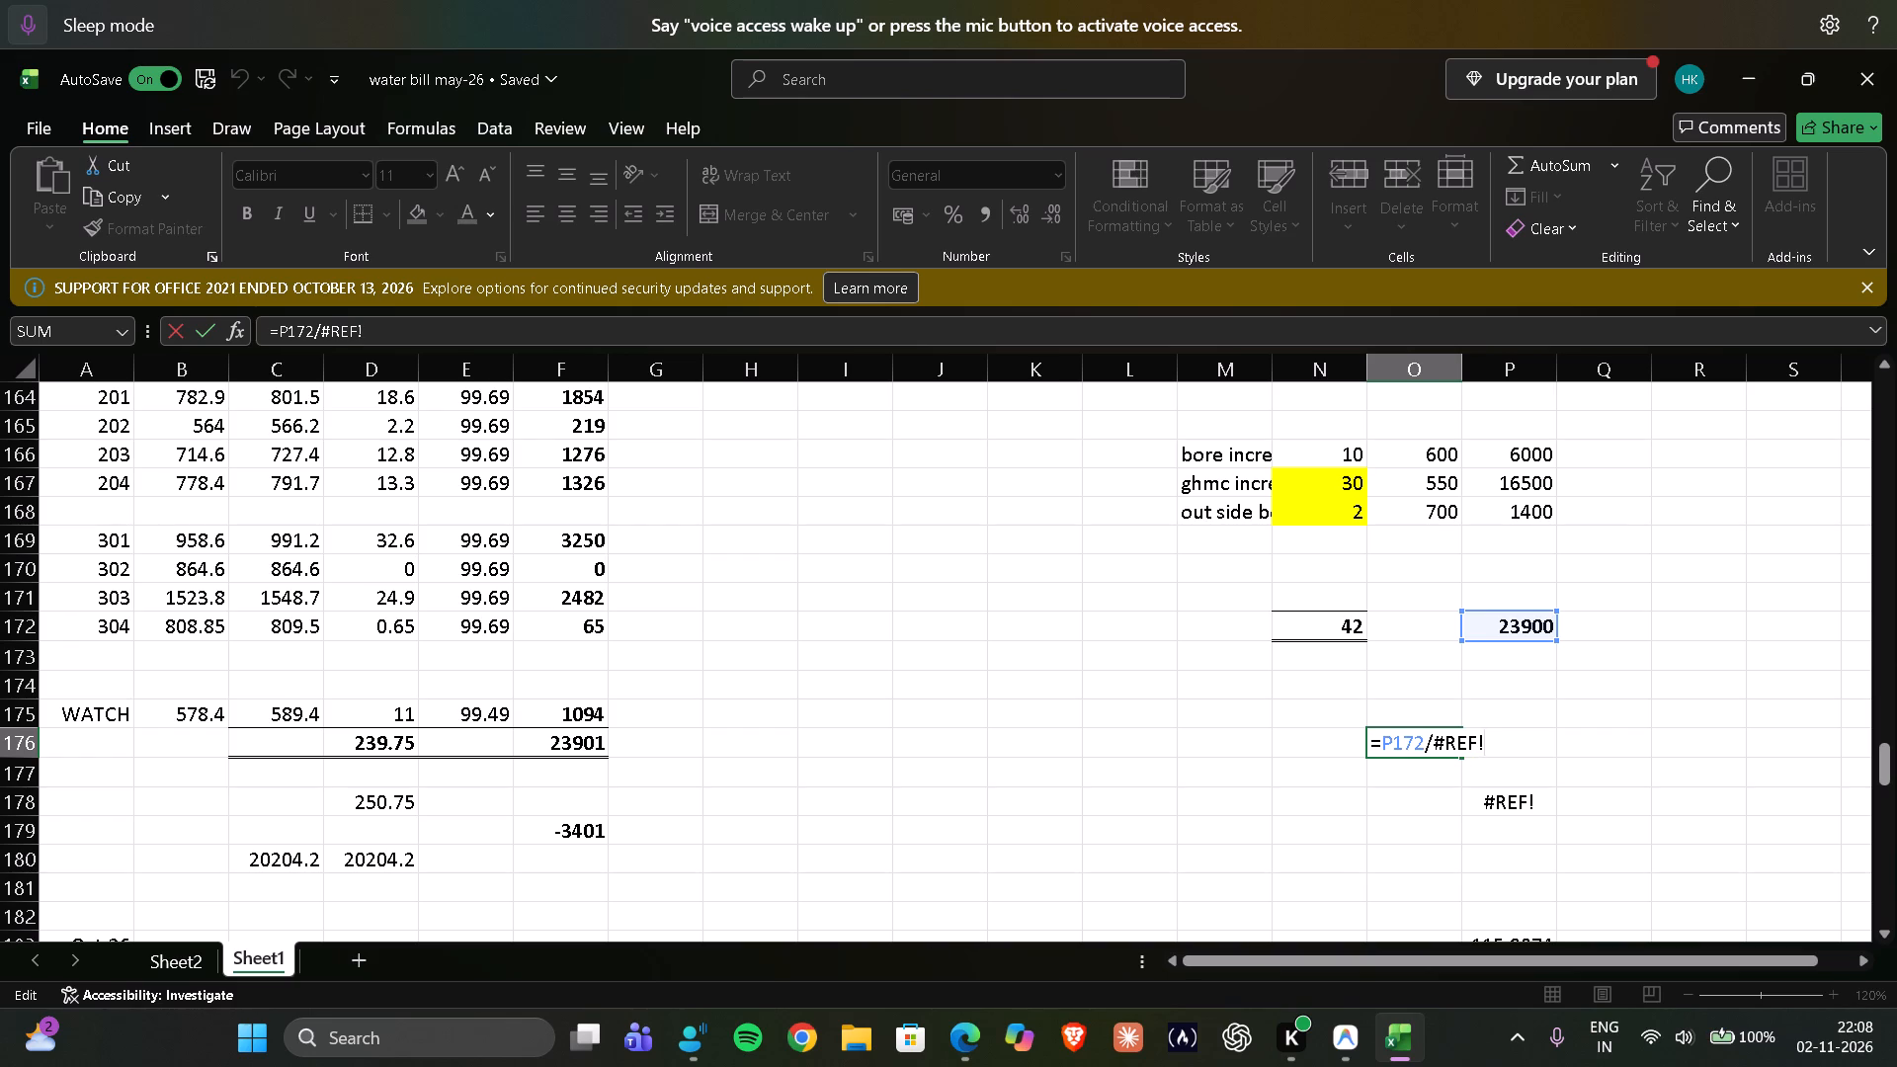
key("BackSpace")
key("BackSpace")
key("BackSpace")
key("BackSpace")
key("BackSpace")
left_click(560, 747)
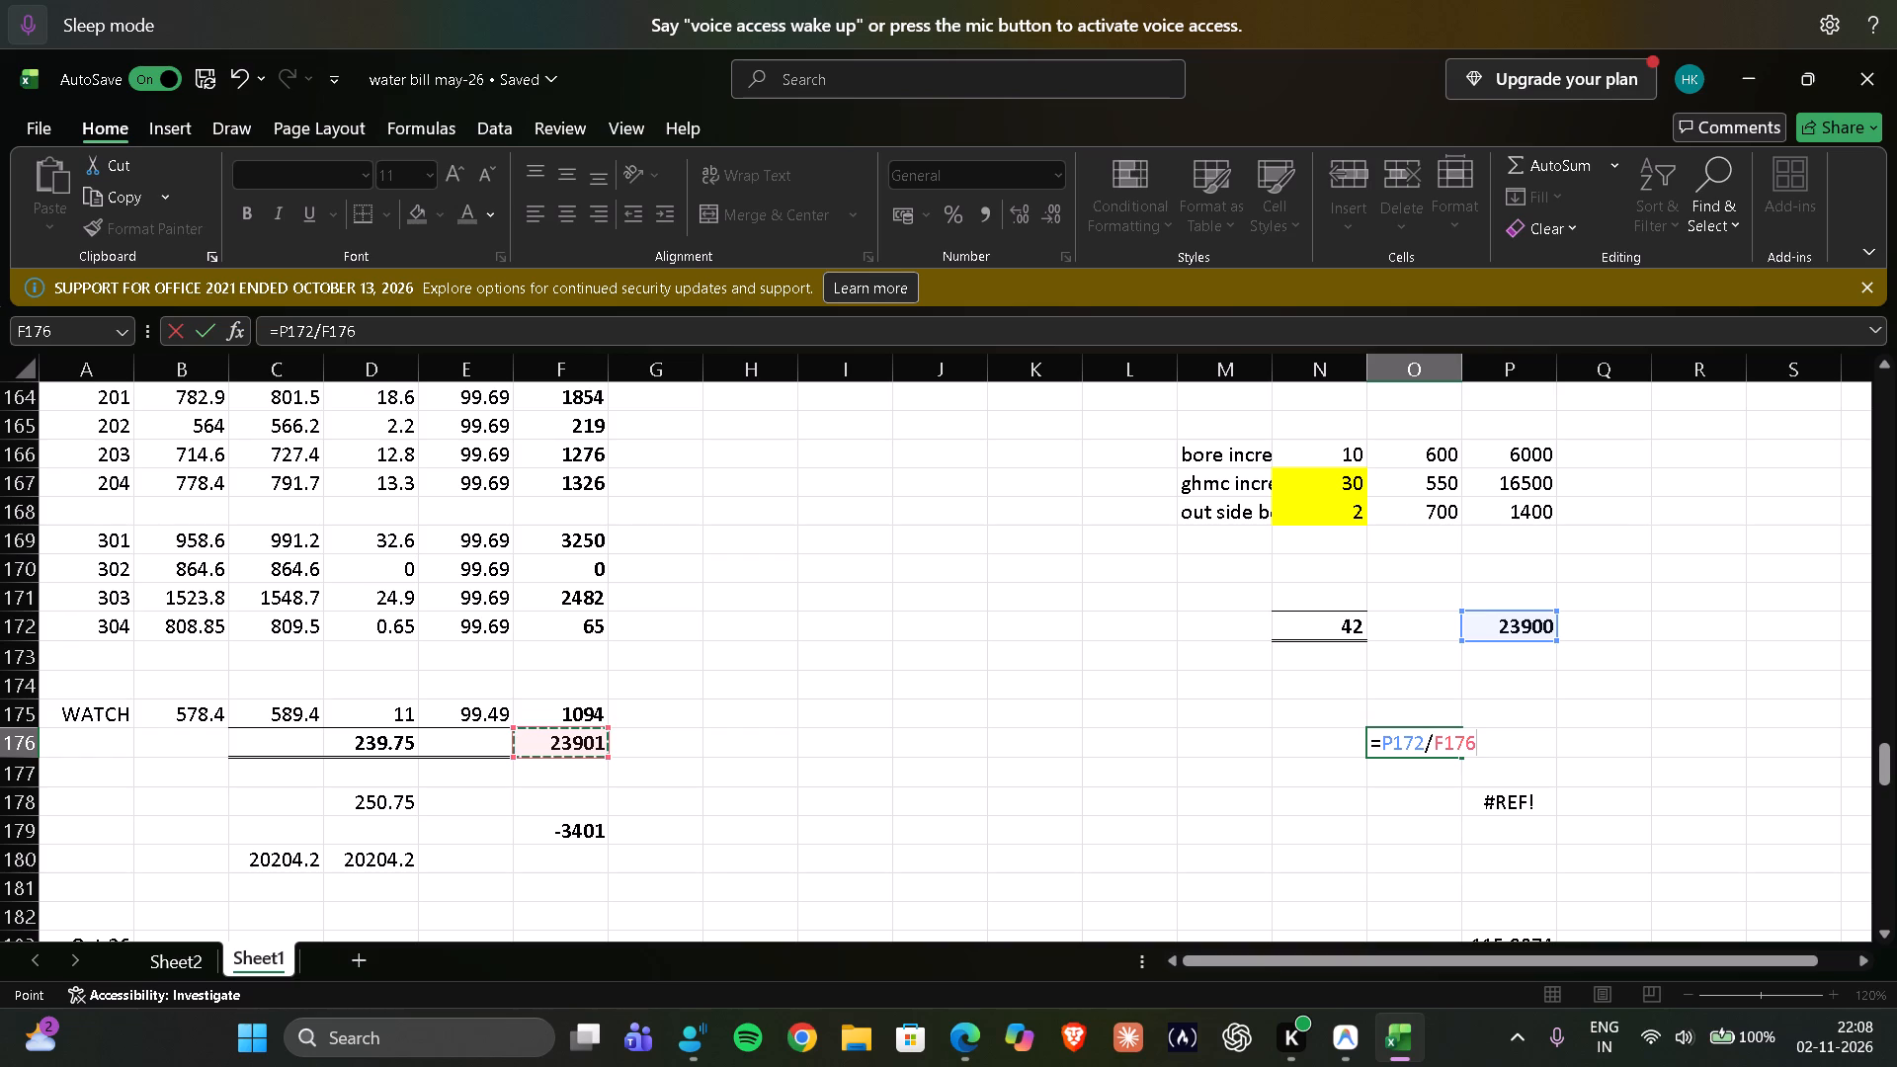
key("Return")
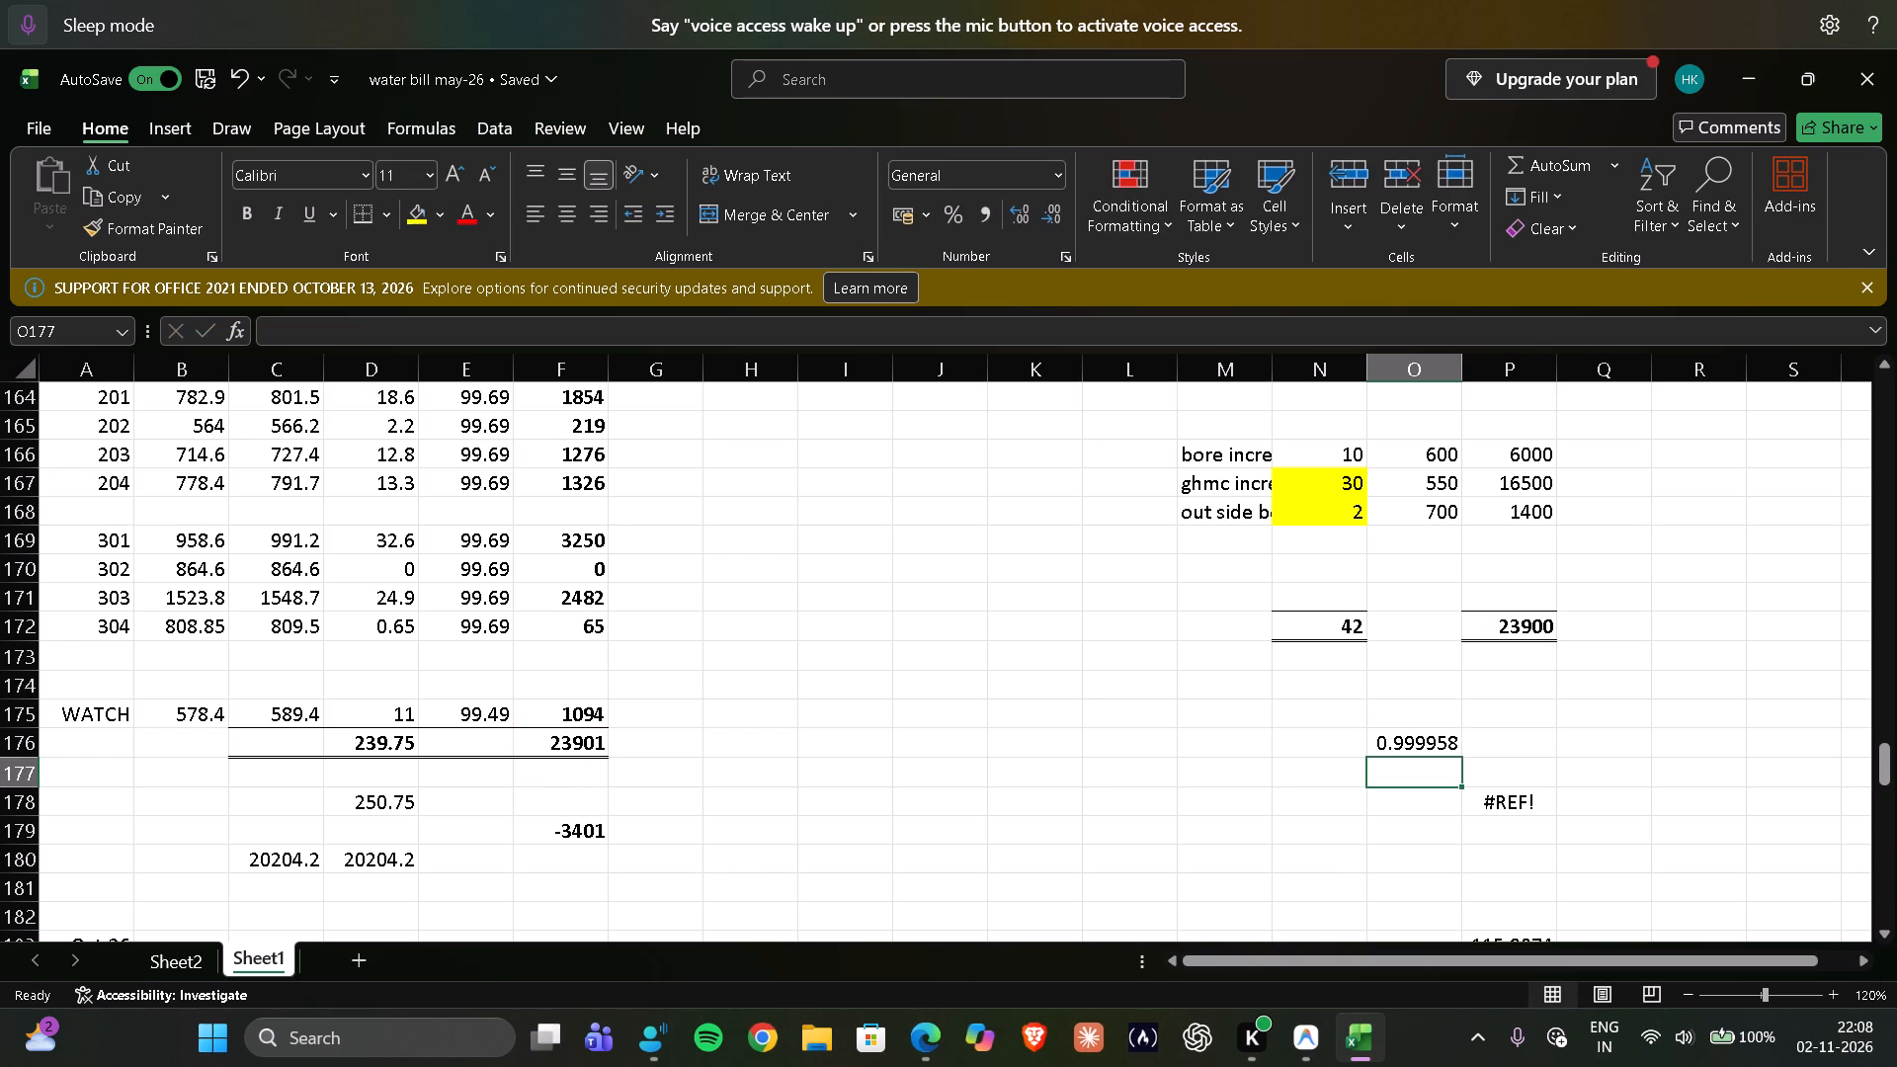
Repair the second Sep-26 rate formula in P178 so it reads =P172/D178.
left_click(1495, 805)
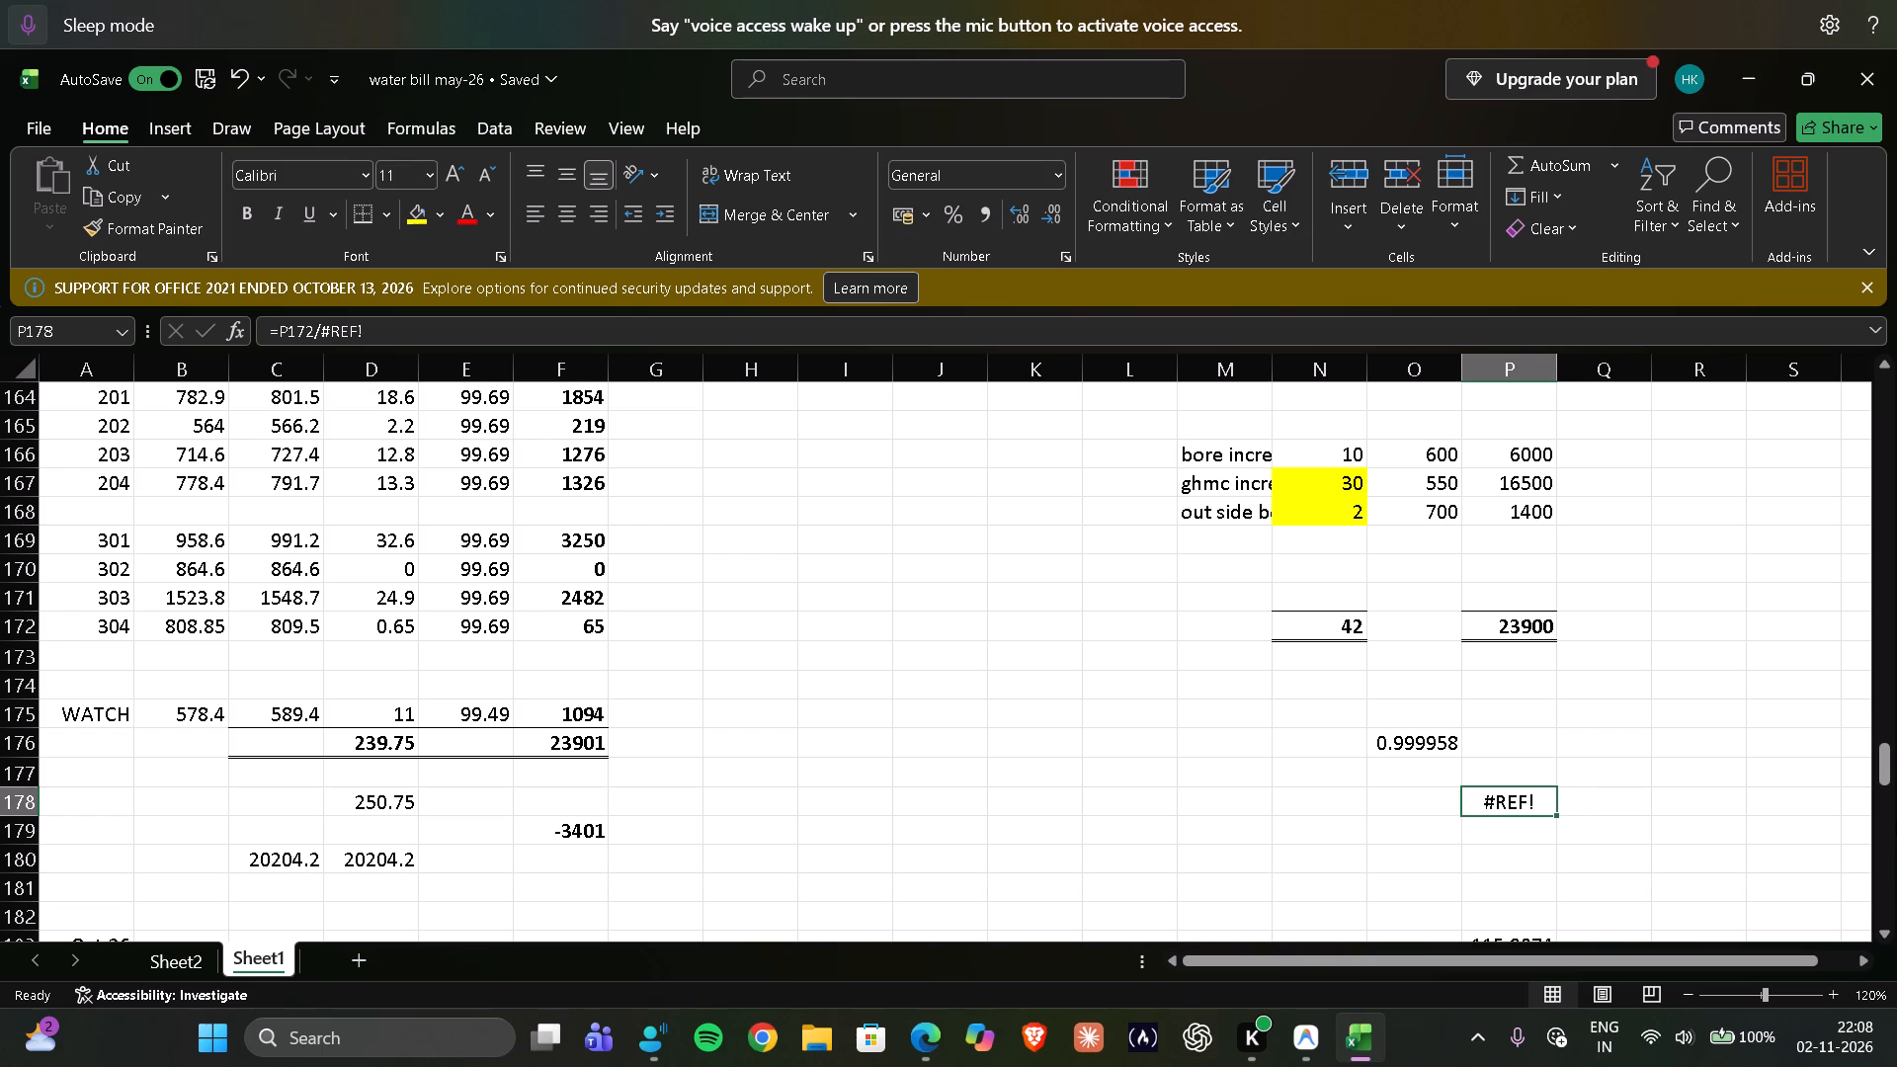
key("F2")
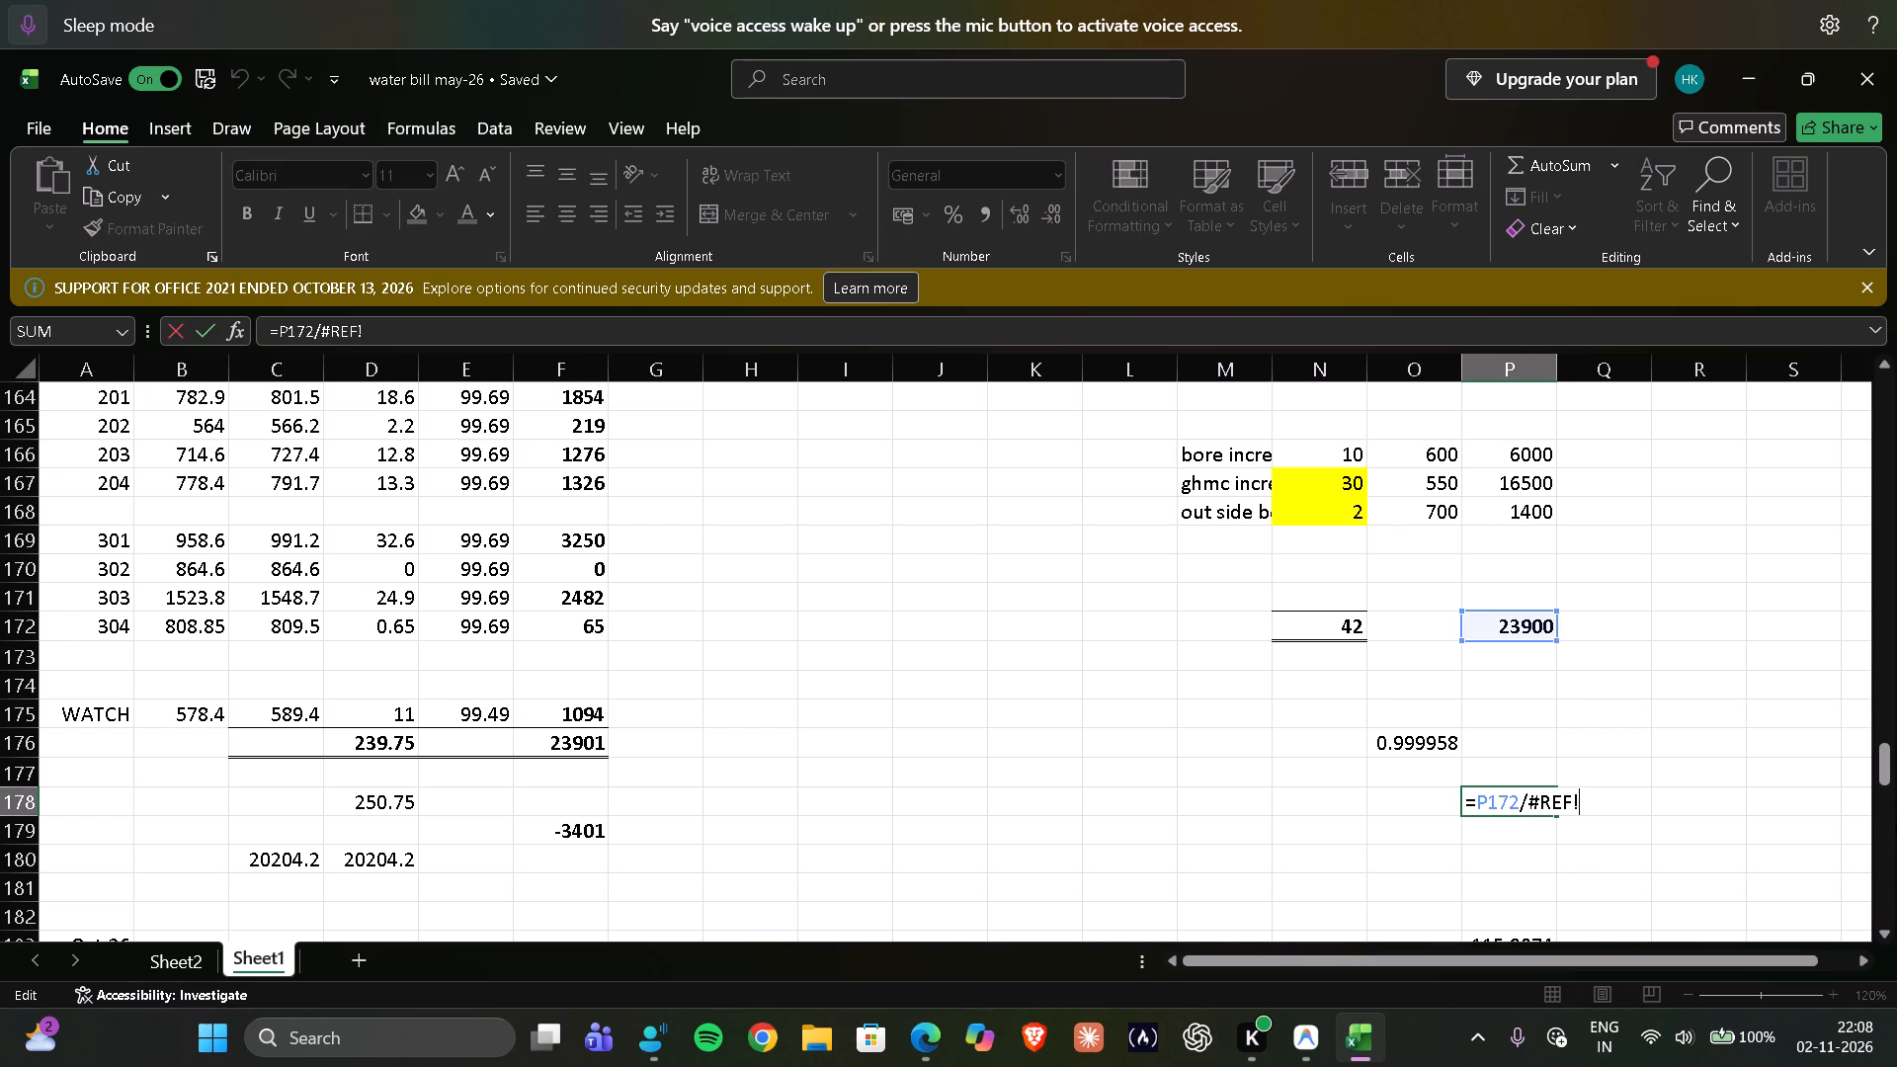
key("BackSpace")
key("BackSpace")
key("BackSpace")
key("BackSpace")
key("BackSpace")
left_click(399, 802)
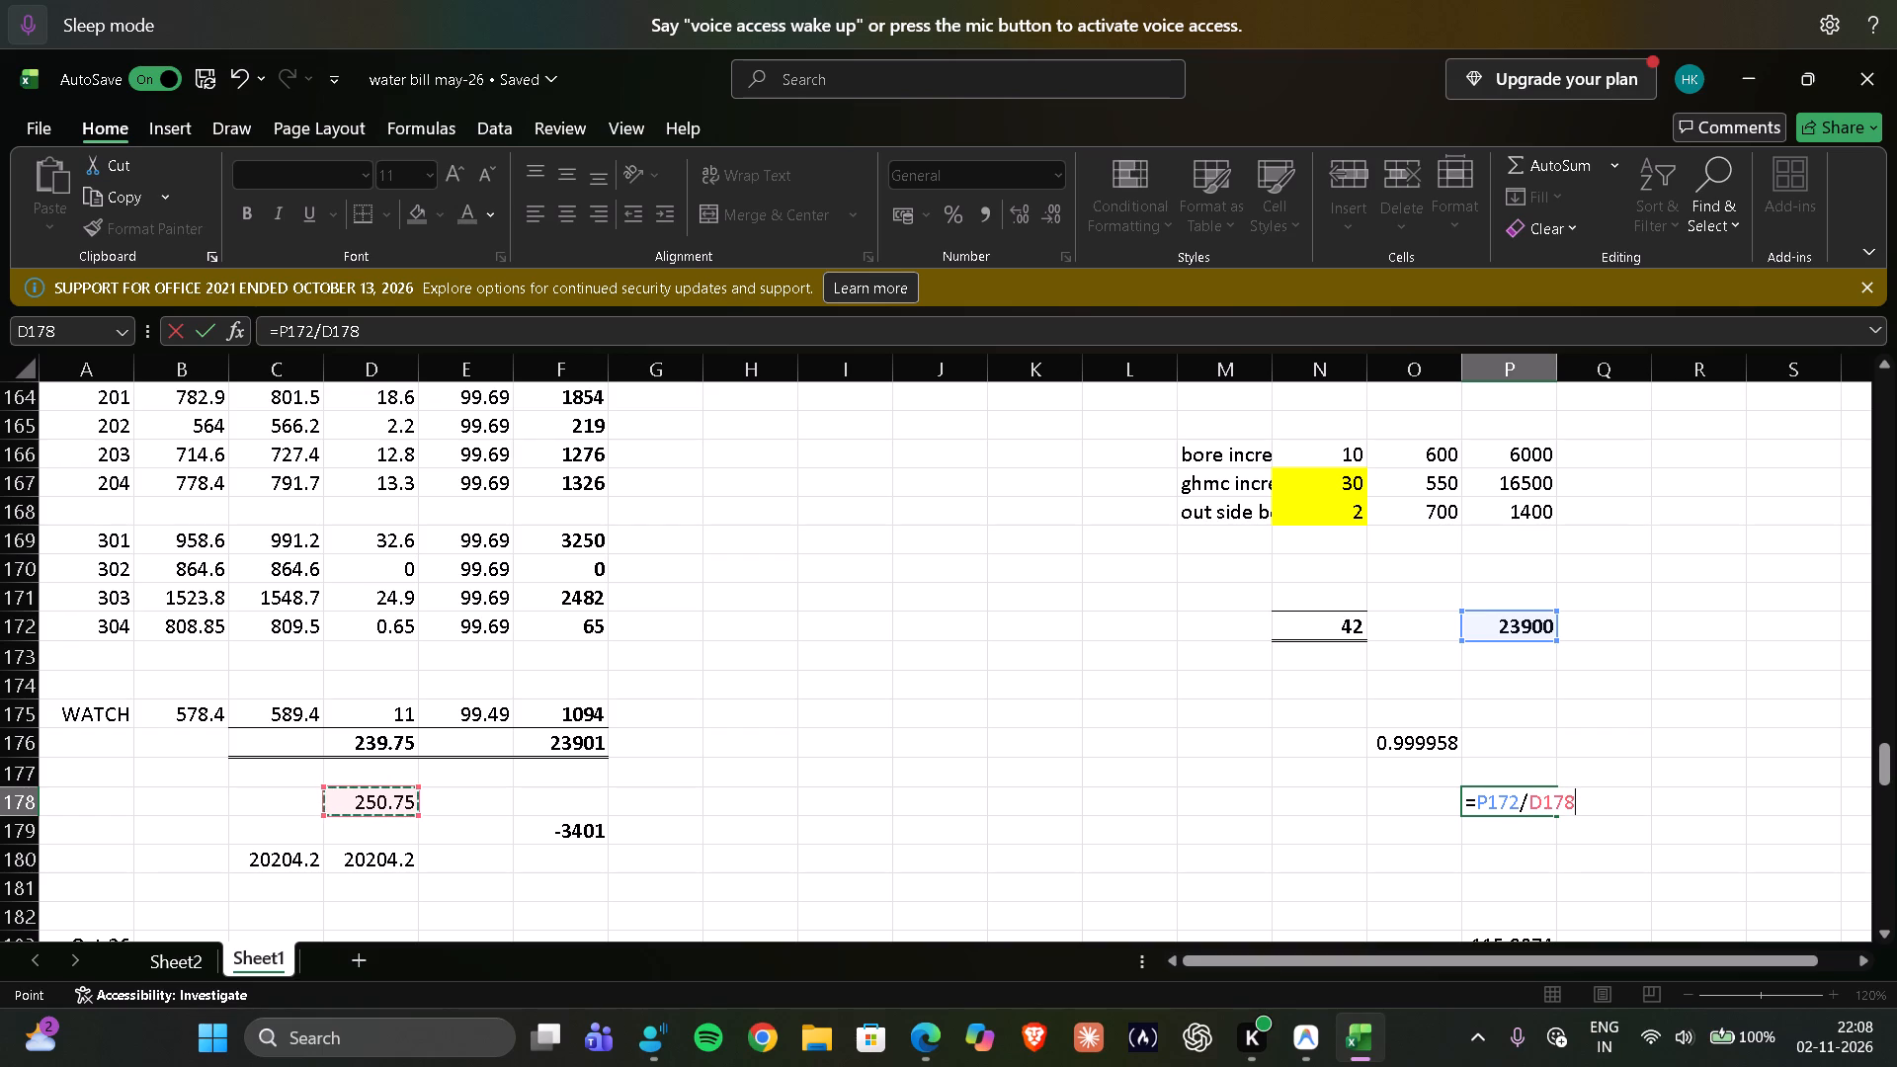
key("Return")
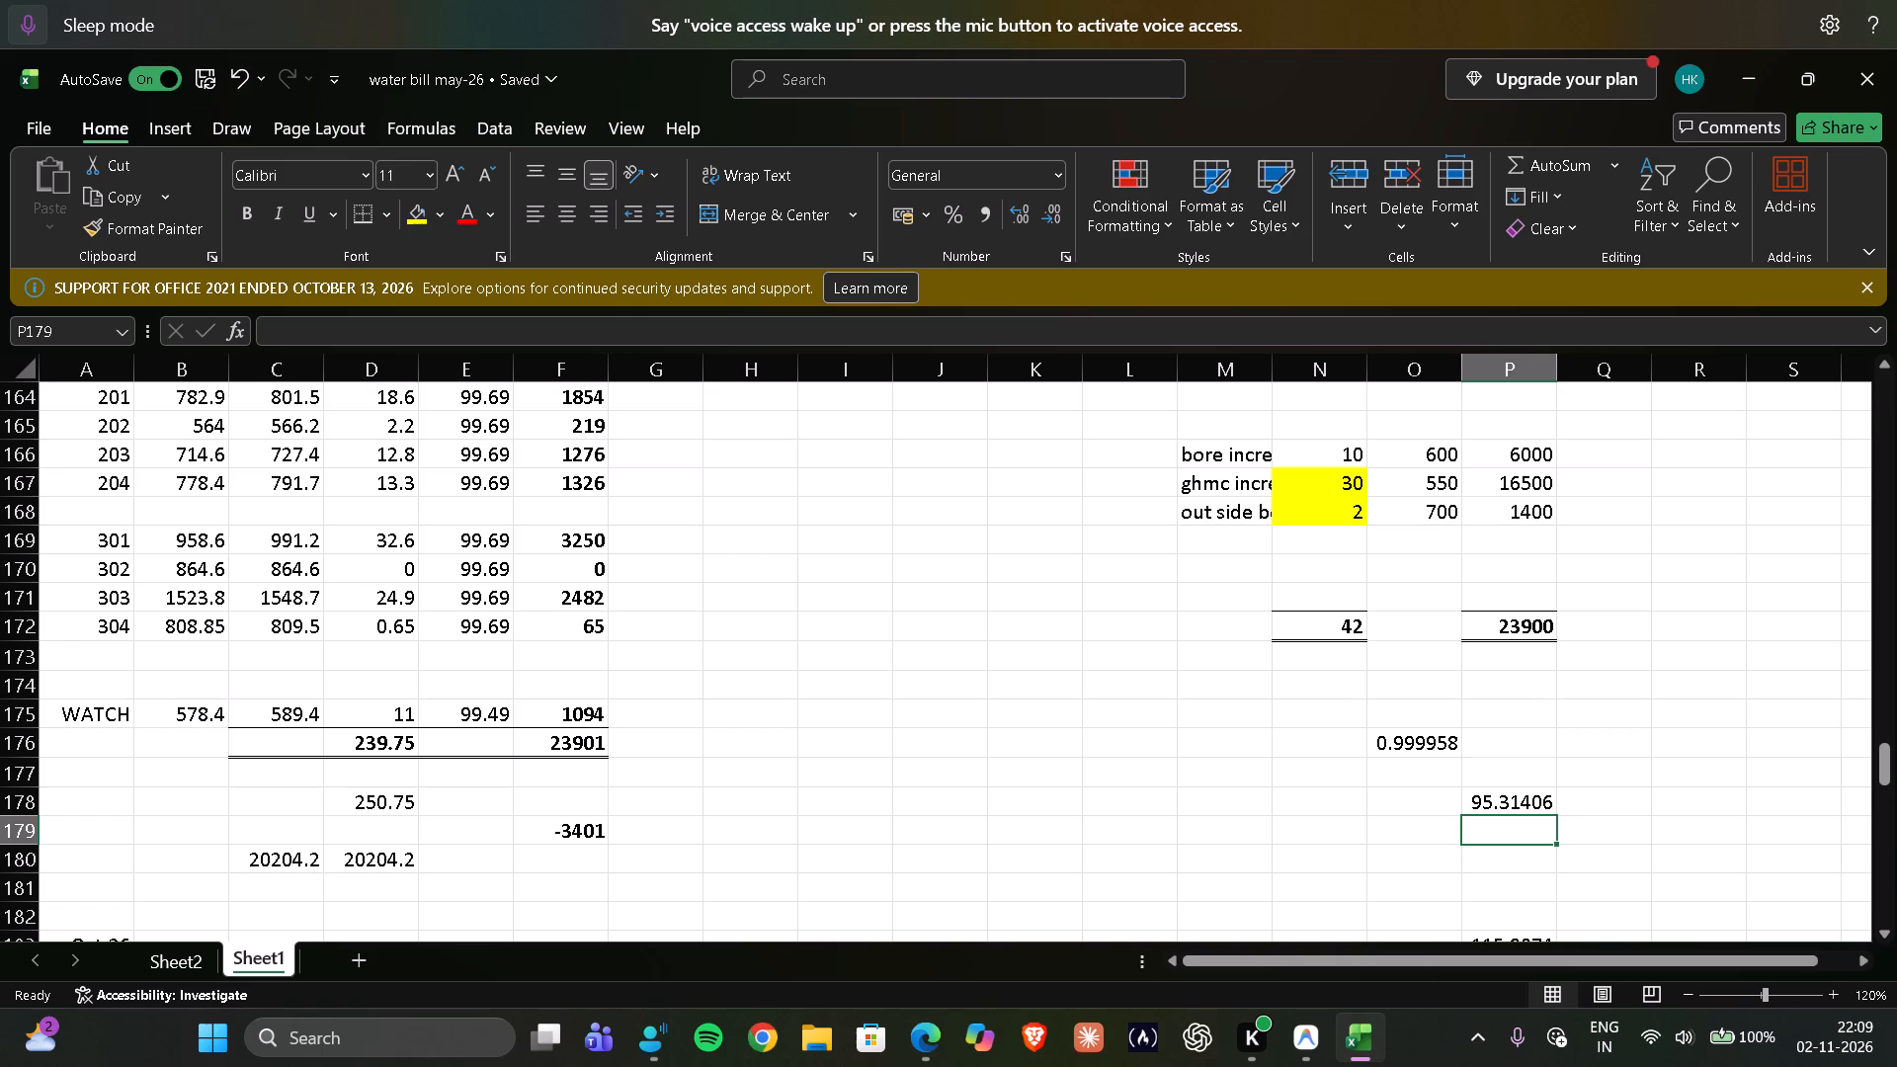
Examine the rate formula in O176 against the ones in O113 and P115 in the section above Aug-26.
left_click(1398, 731)
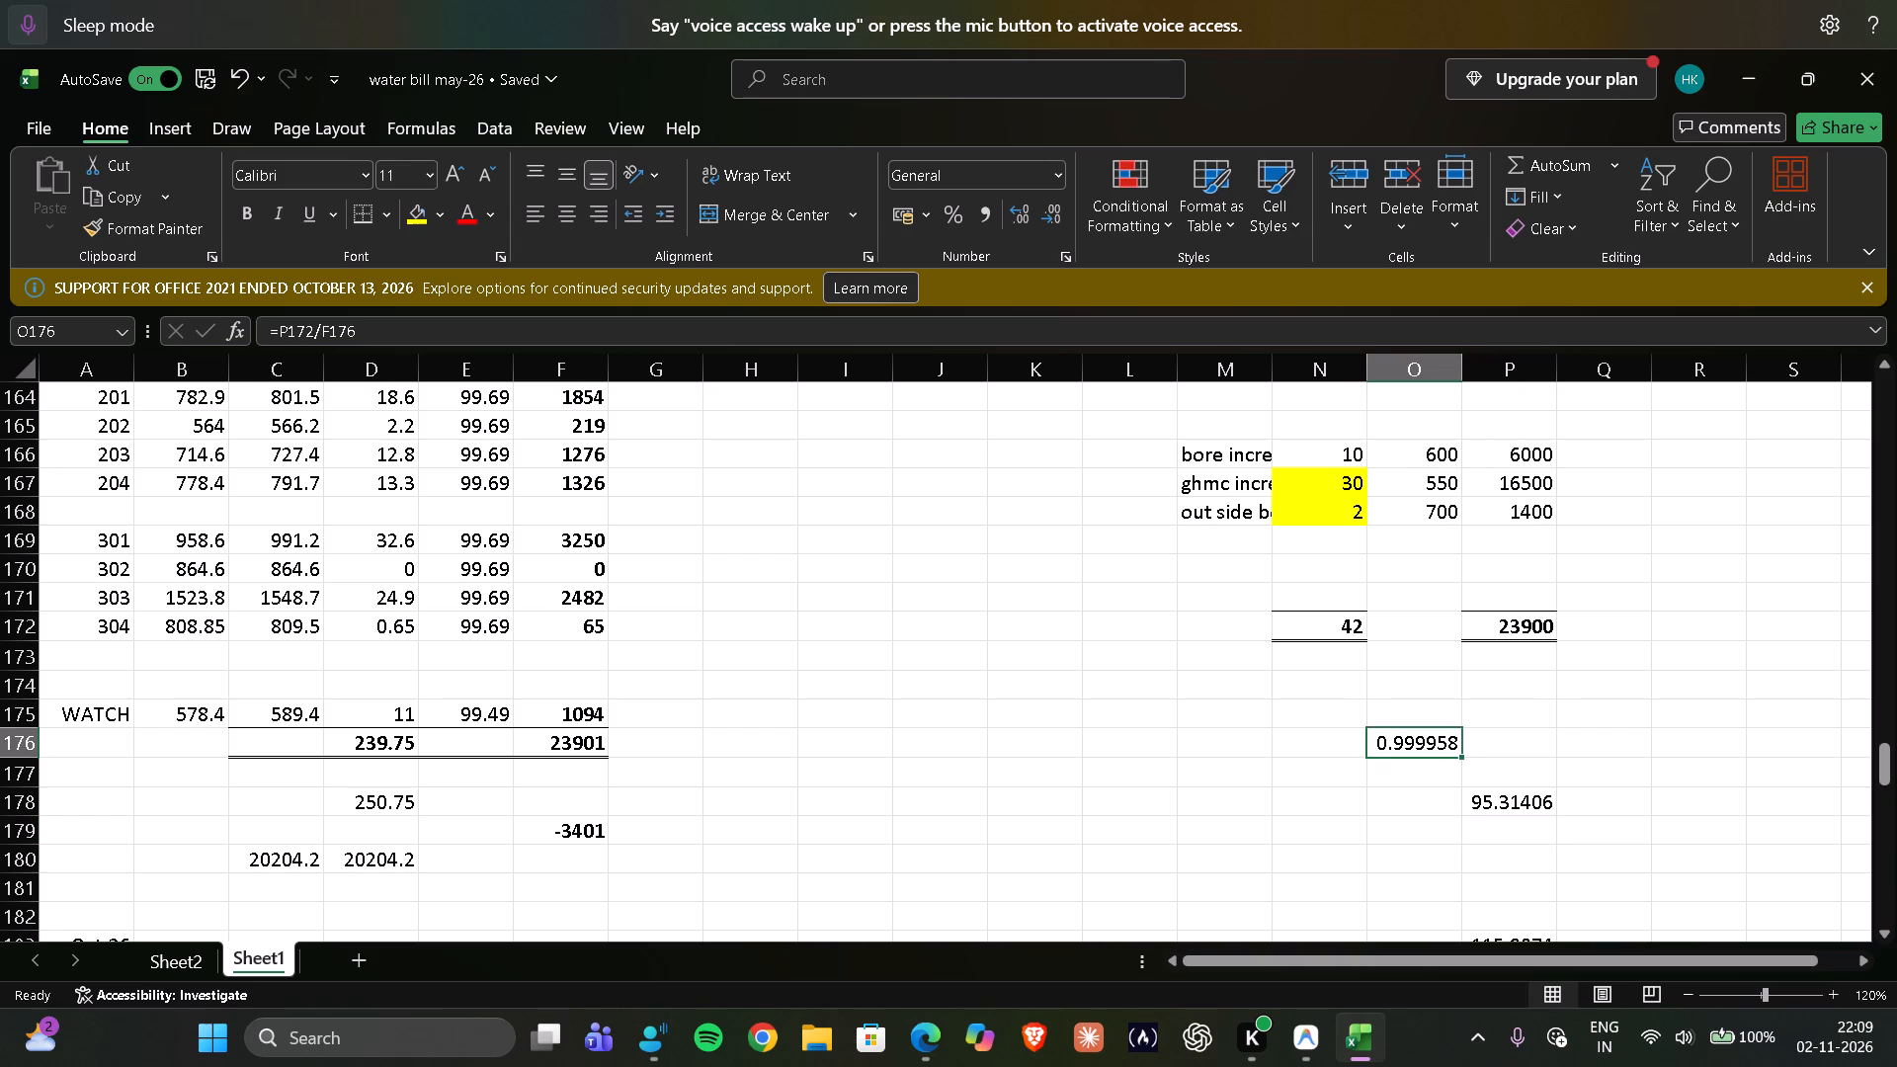
key("F2")
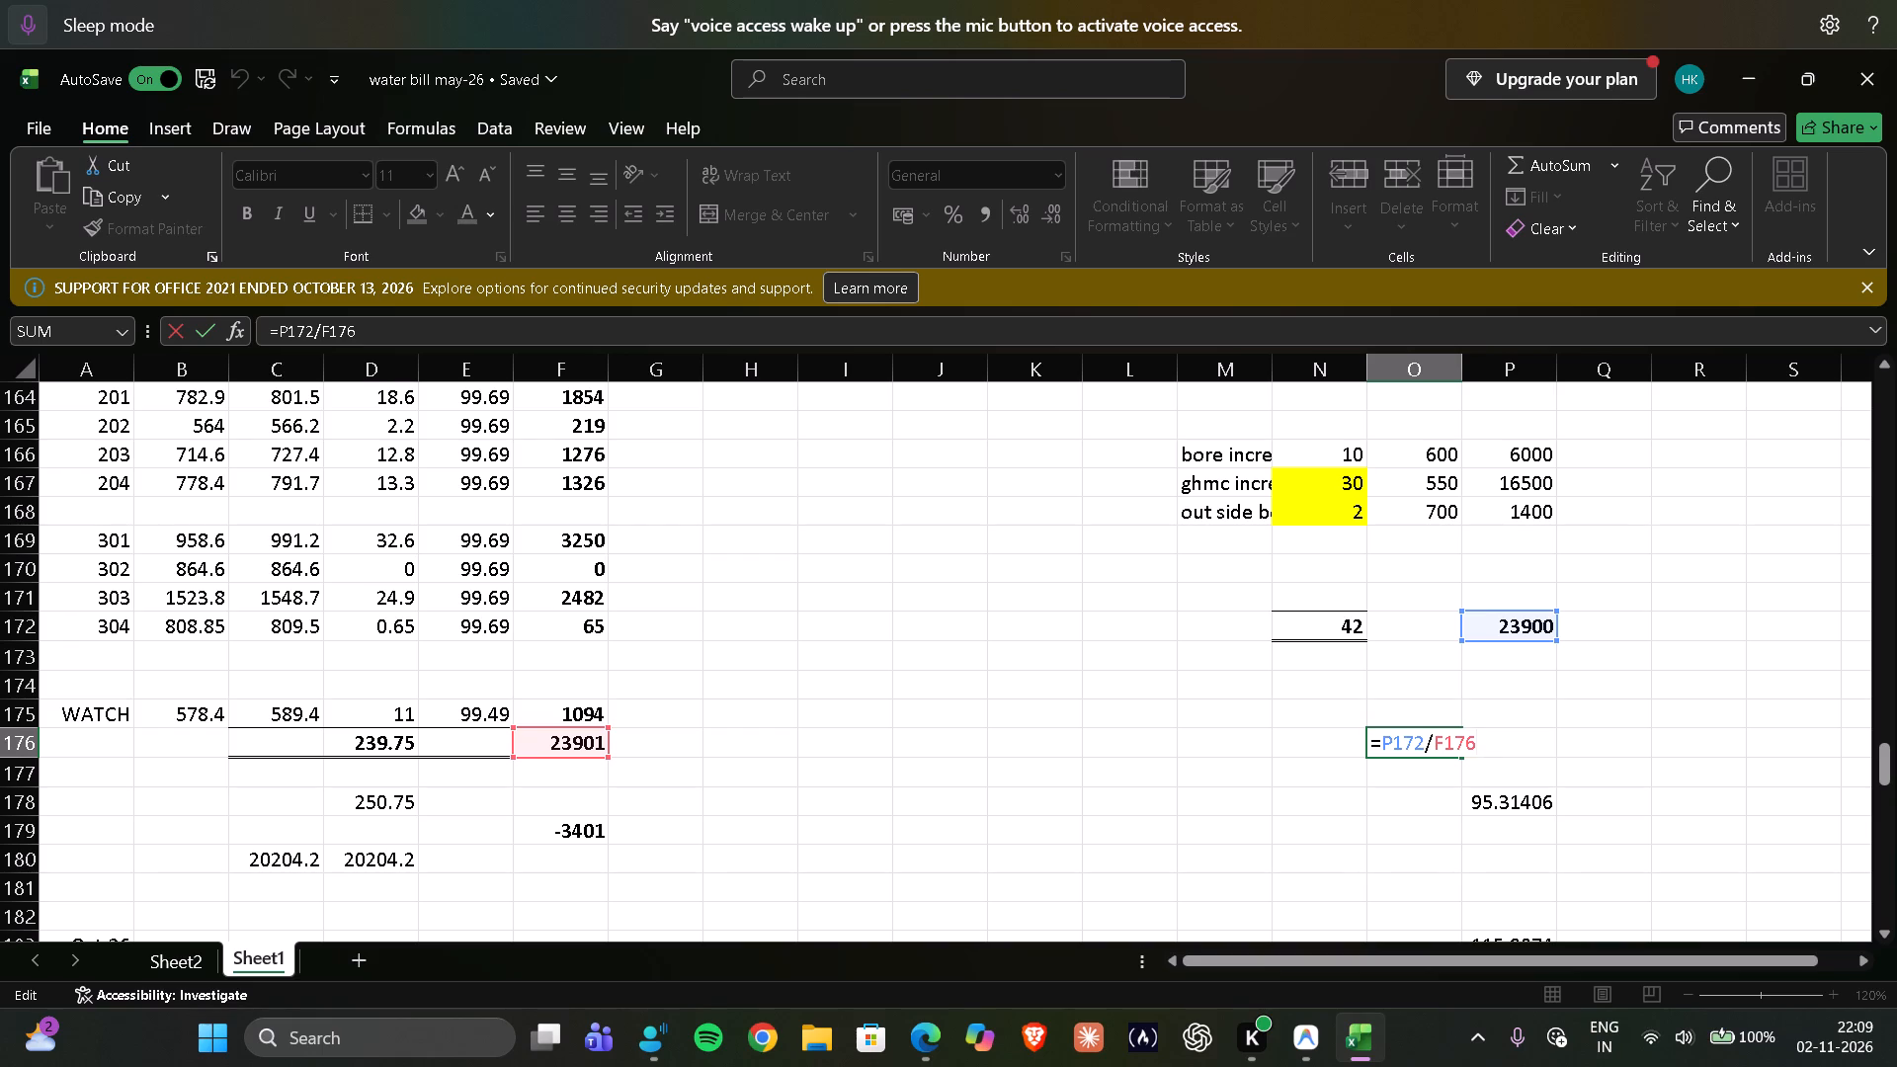
scroll(1758, 849, "up", 6)
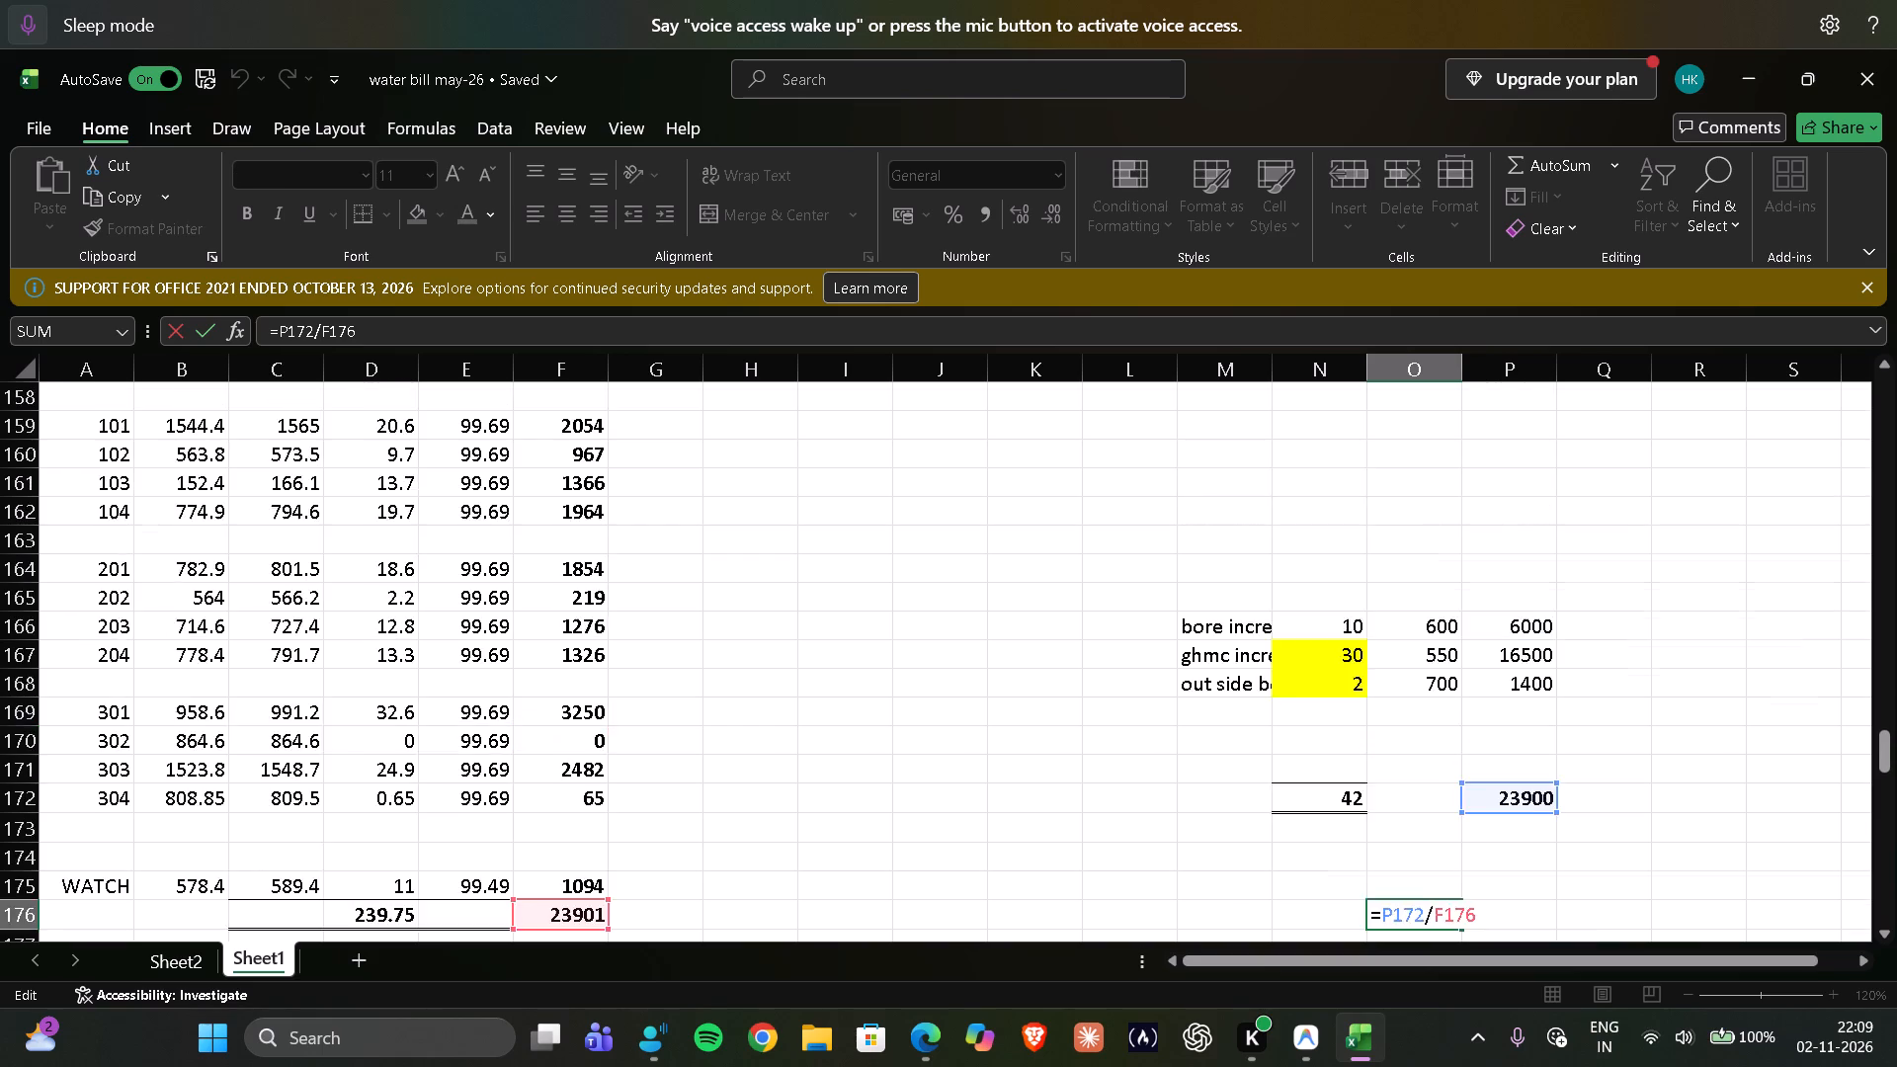
scroll(1593, 812, "up", 13)
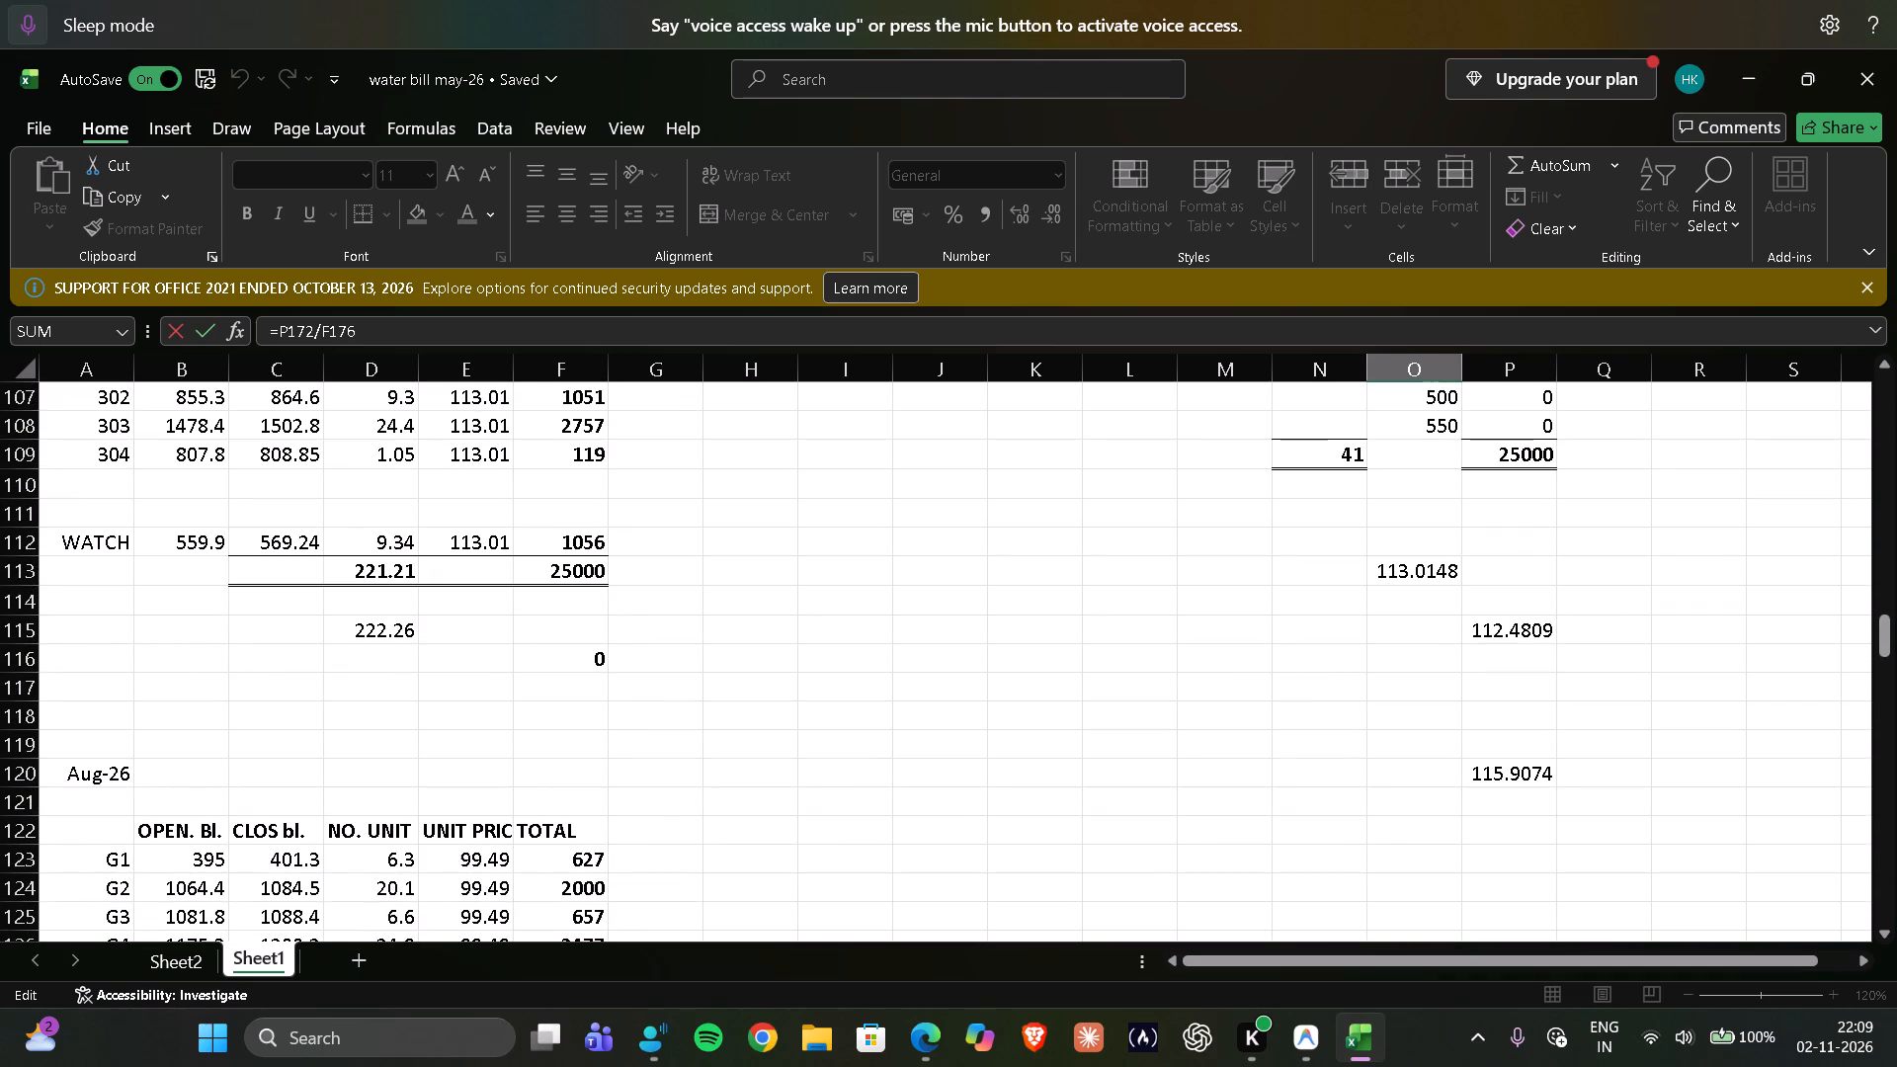
left_click(1410, 581)
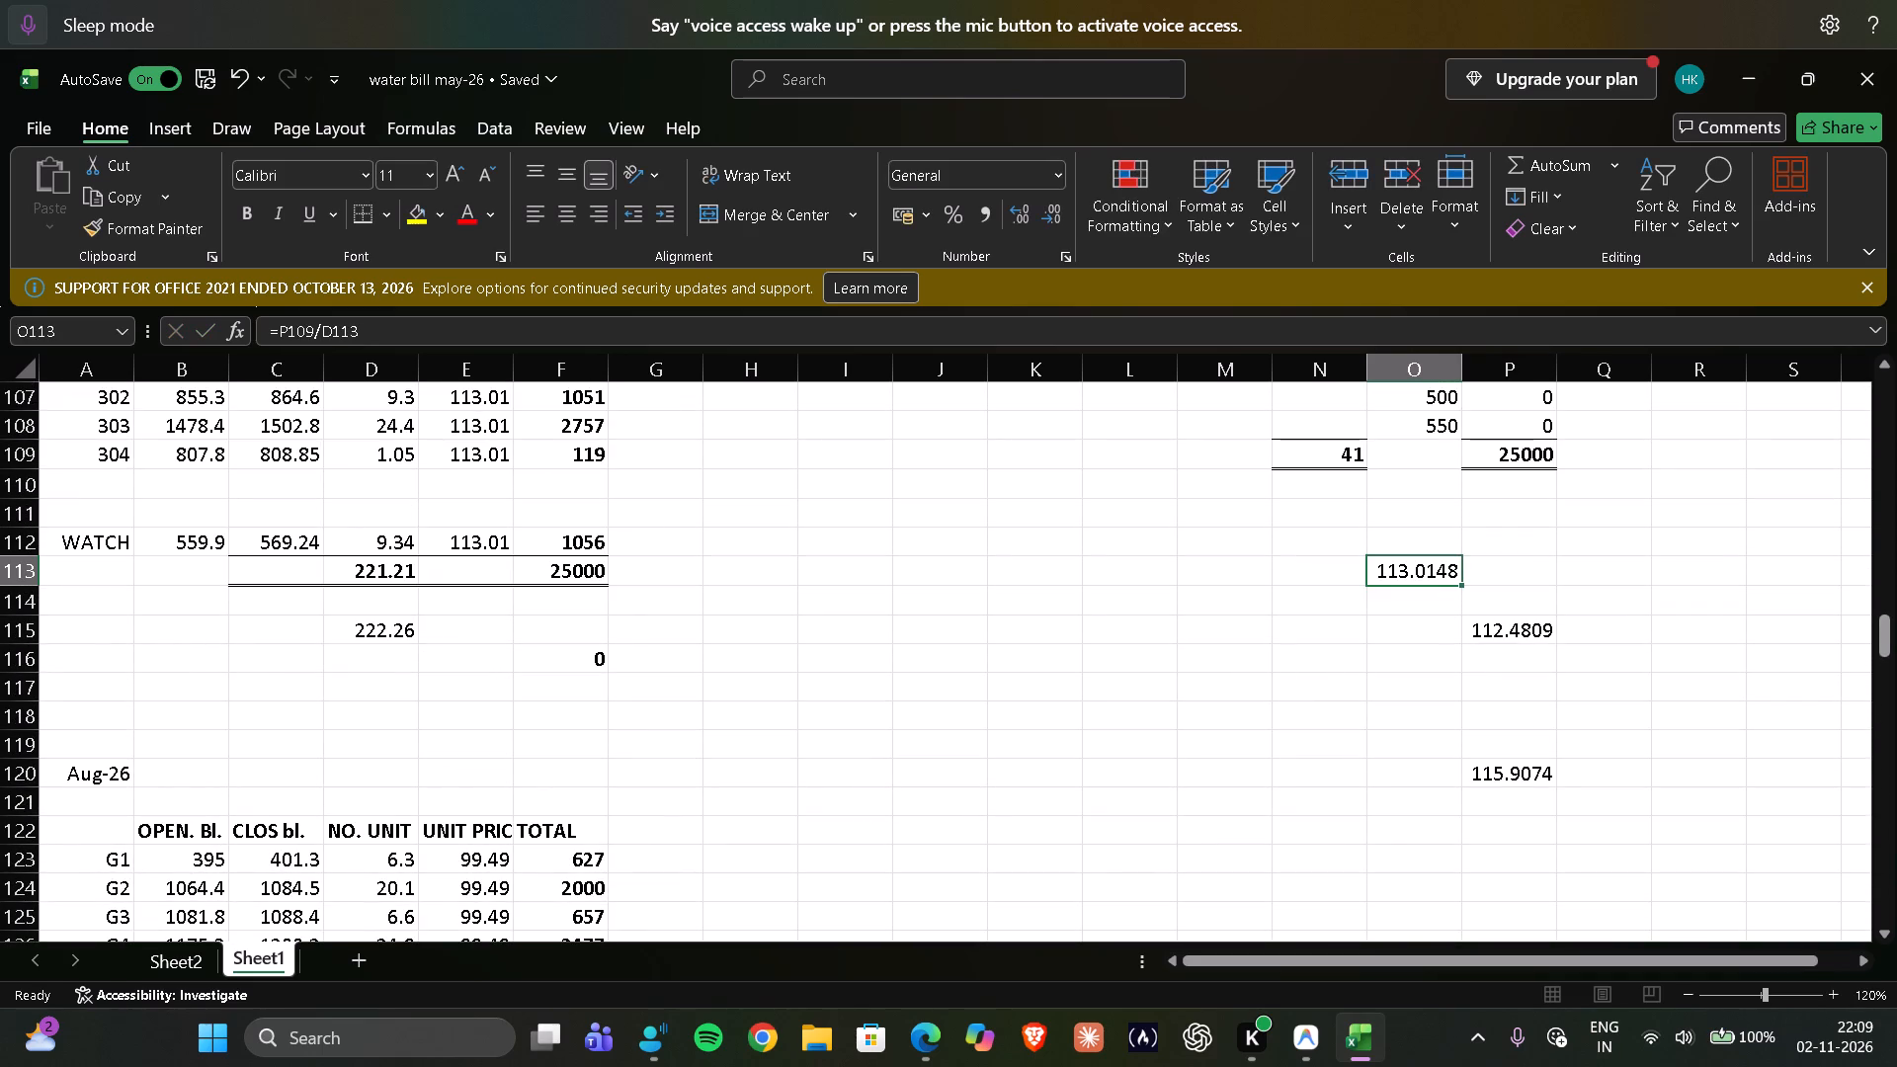
key("F2")
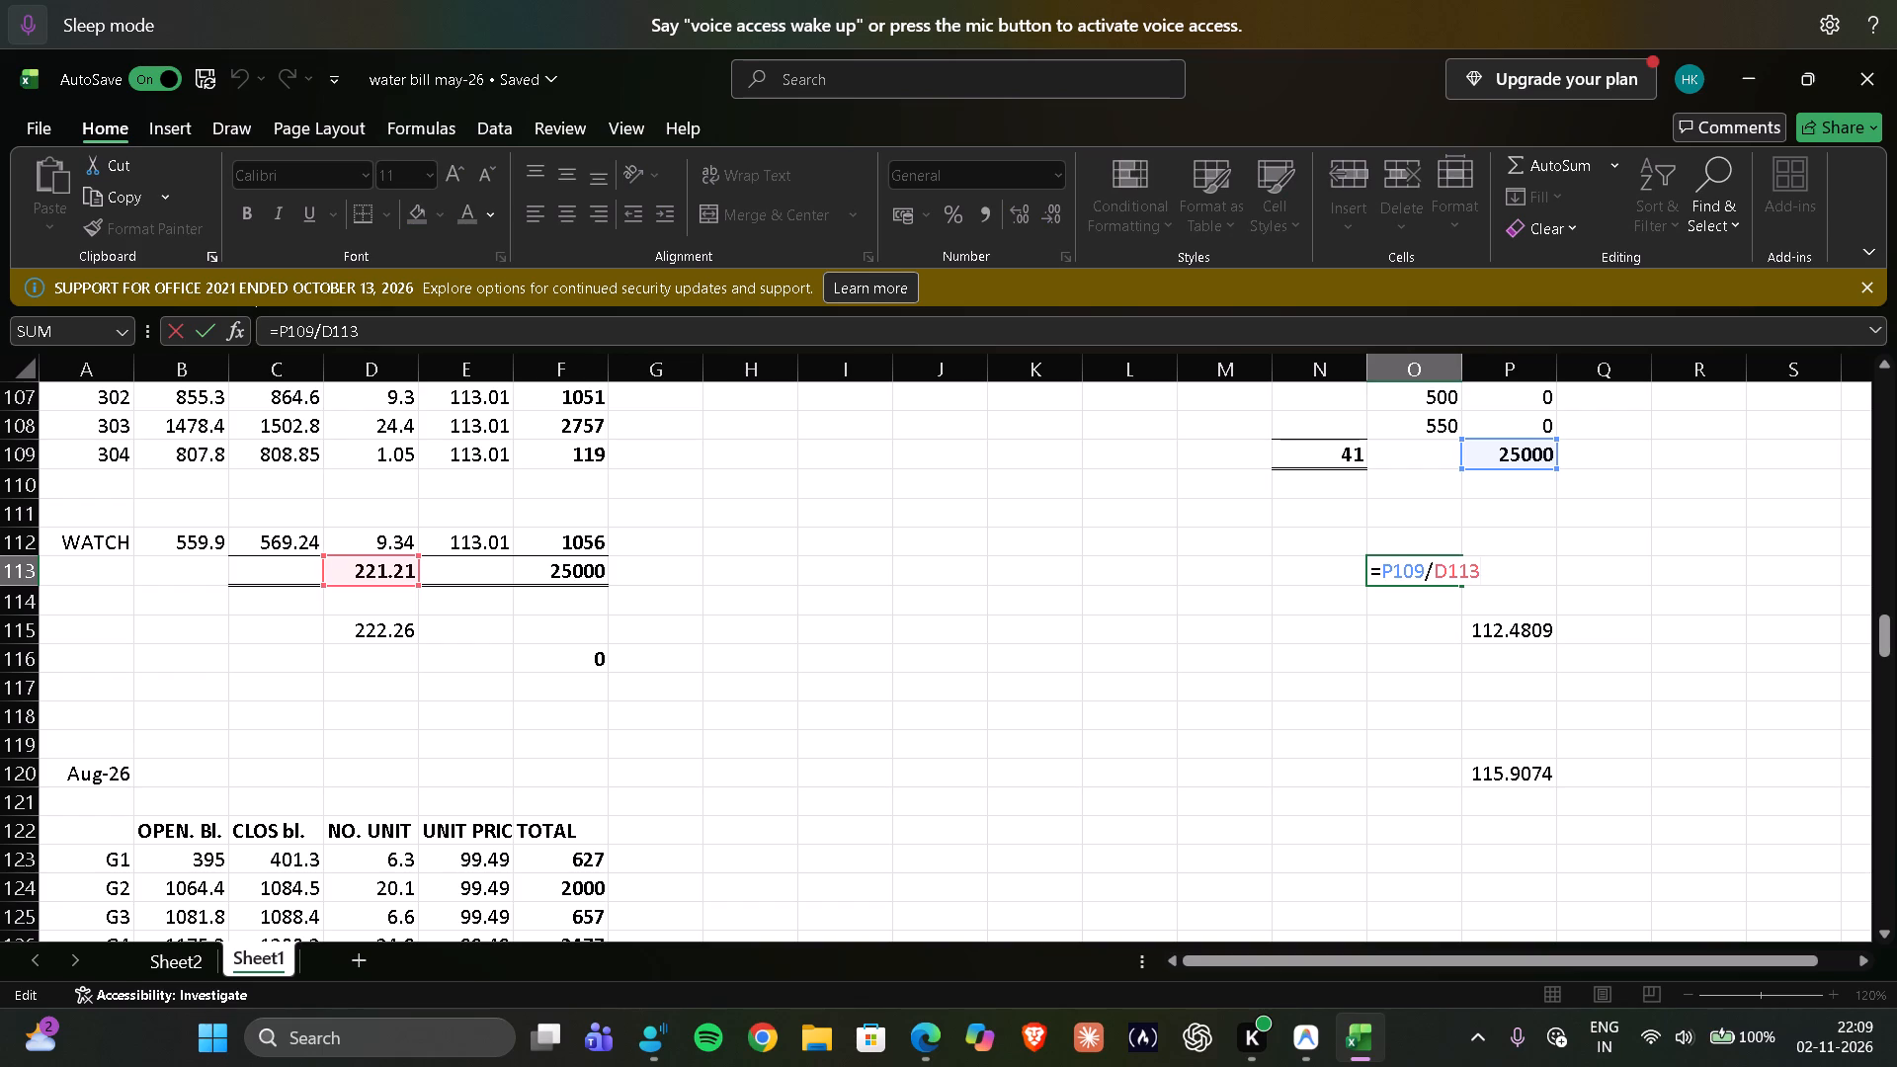
key("Escape")
left_click(1528, 625)
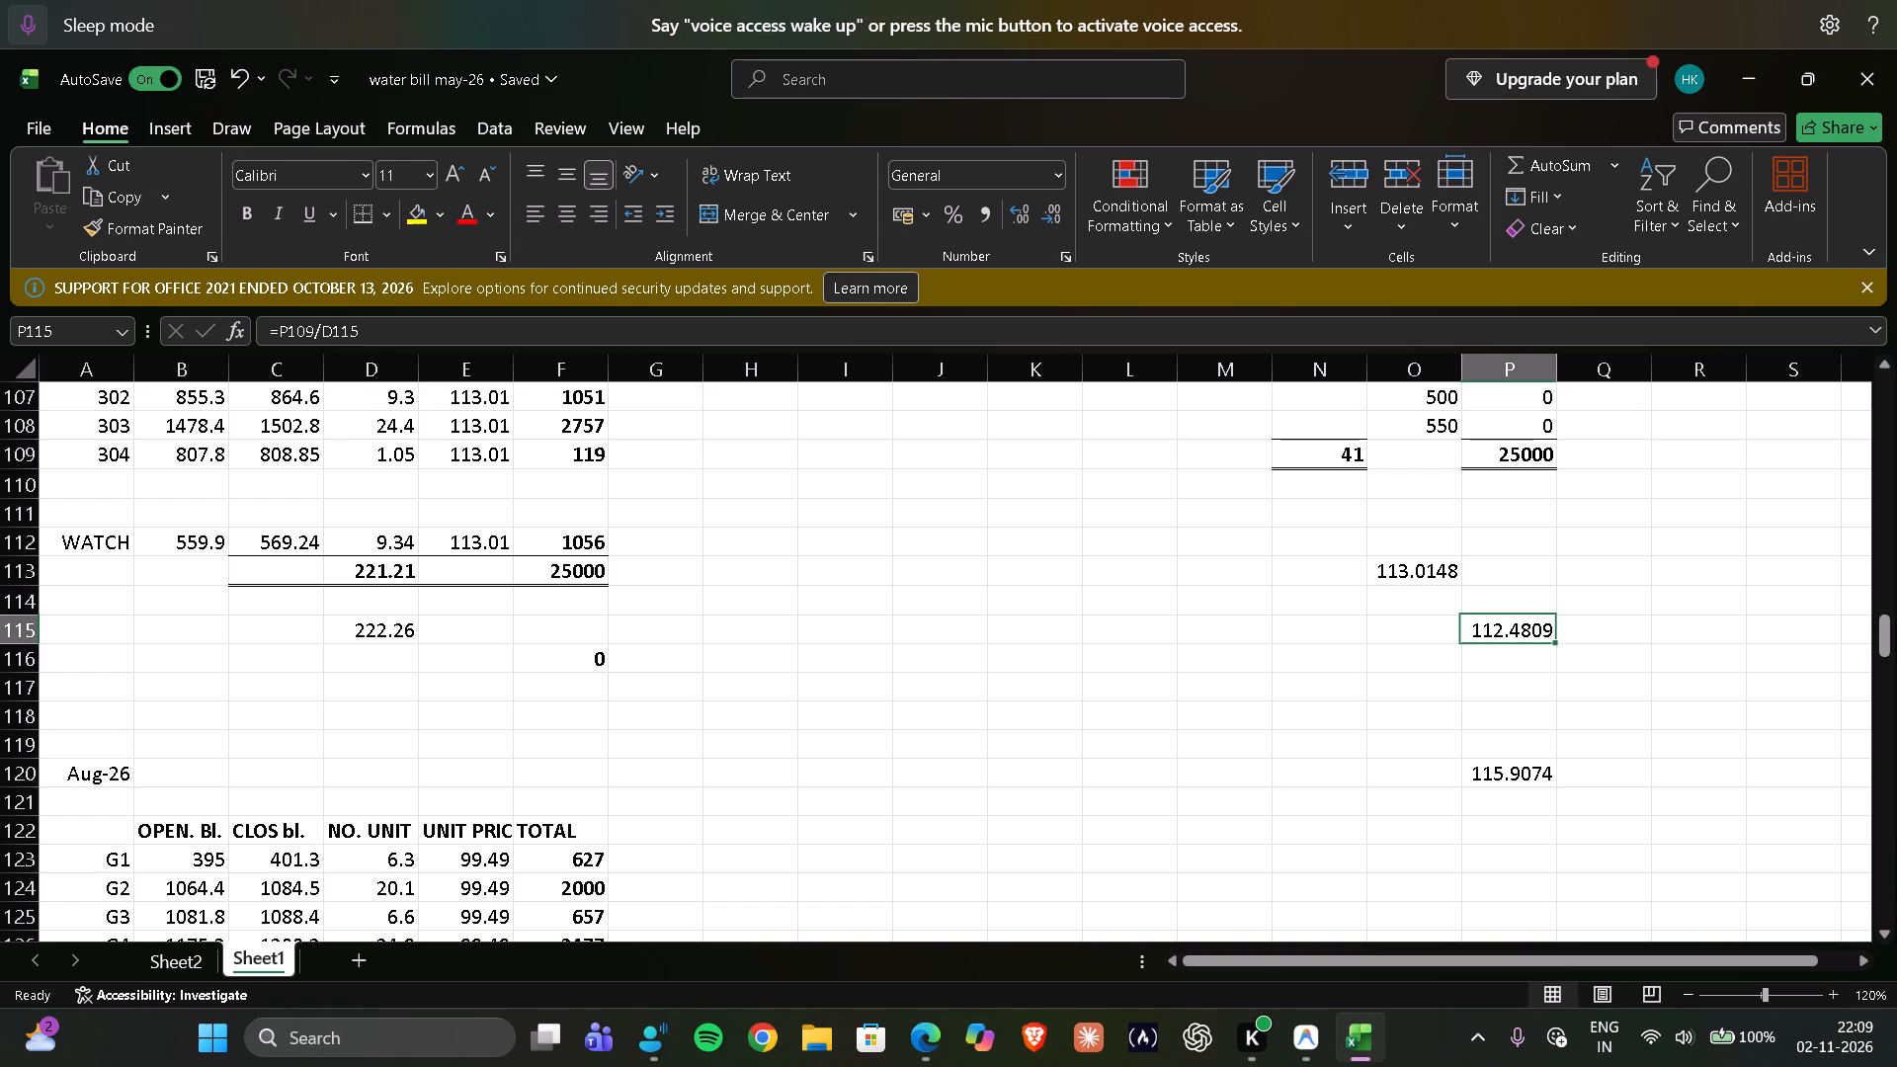
key("F2")
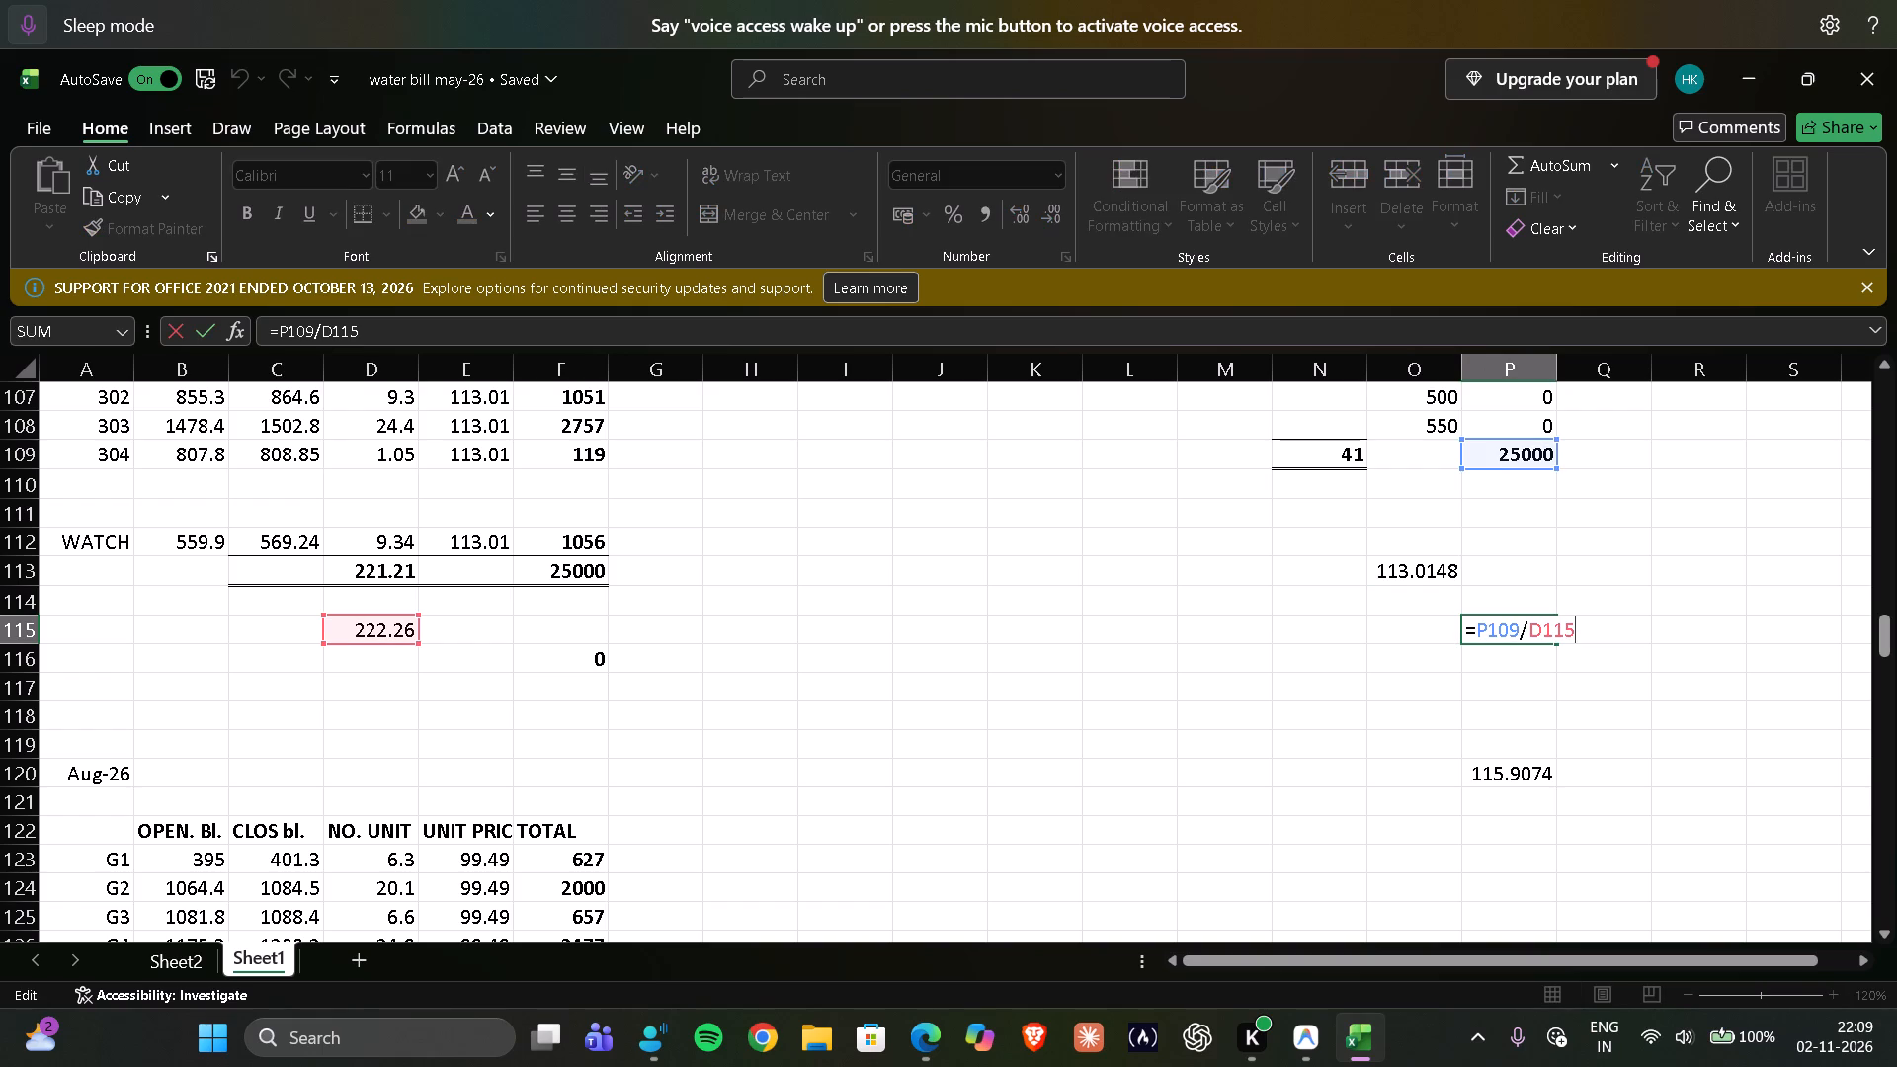
key("Escape")
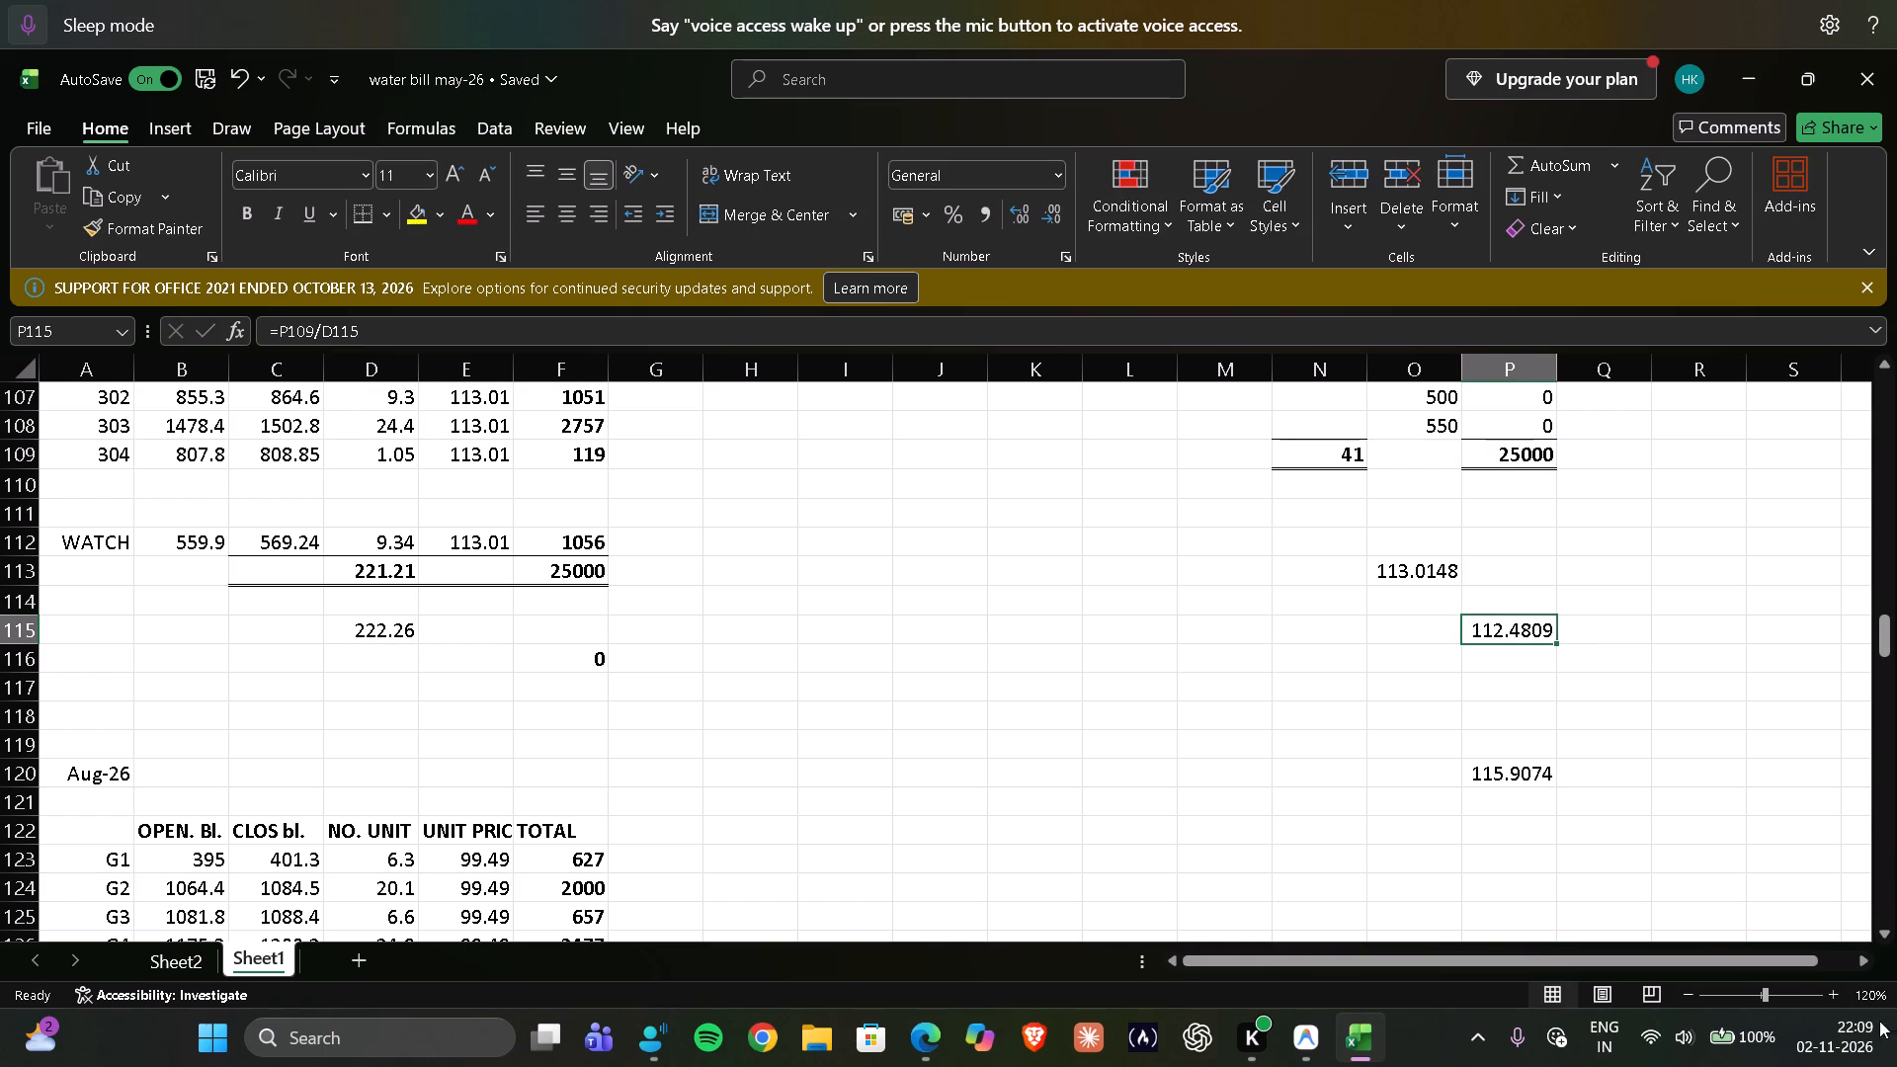
Re-enter the Aug-26 rate formula in O145 as =P141/D145.
scroll(1884, 1025, "down", 2)
scroll(1775, 929, "down", 8)
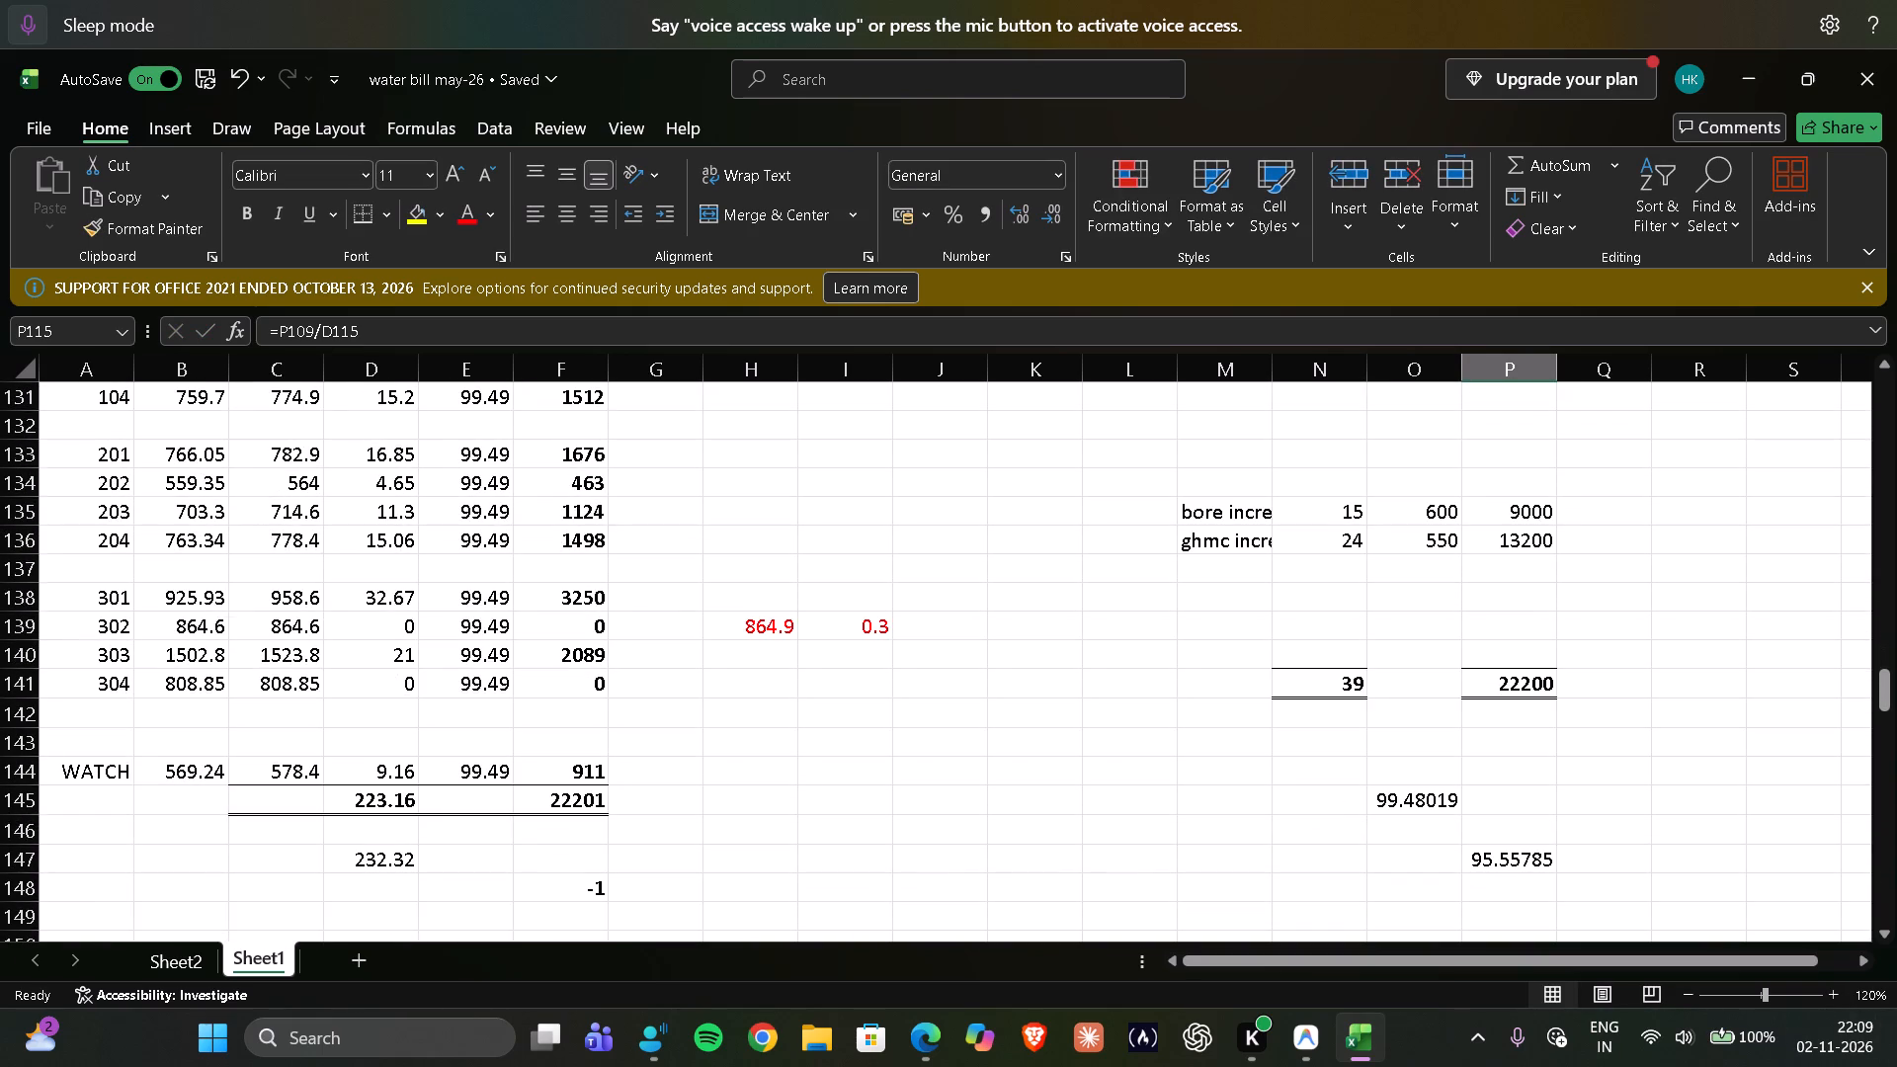
scroll(1559, 745, "down", 2)
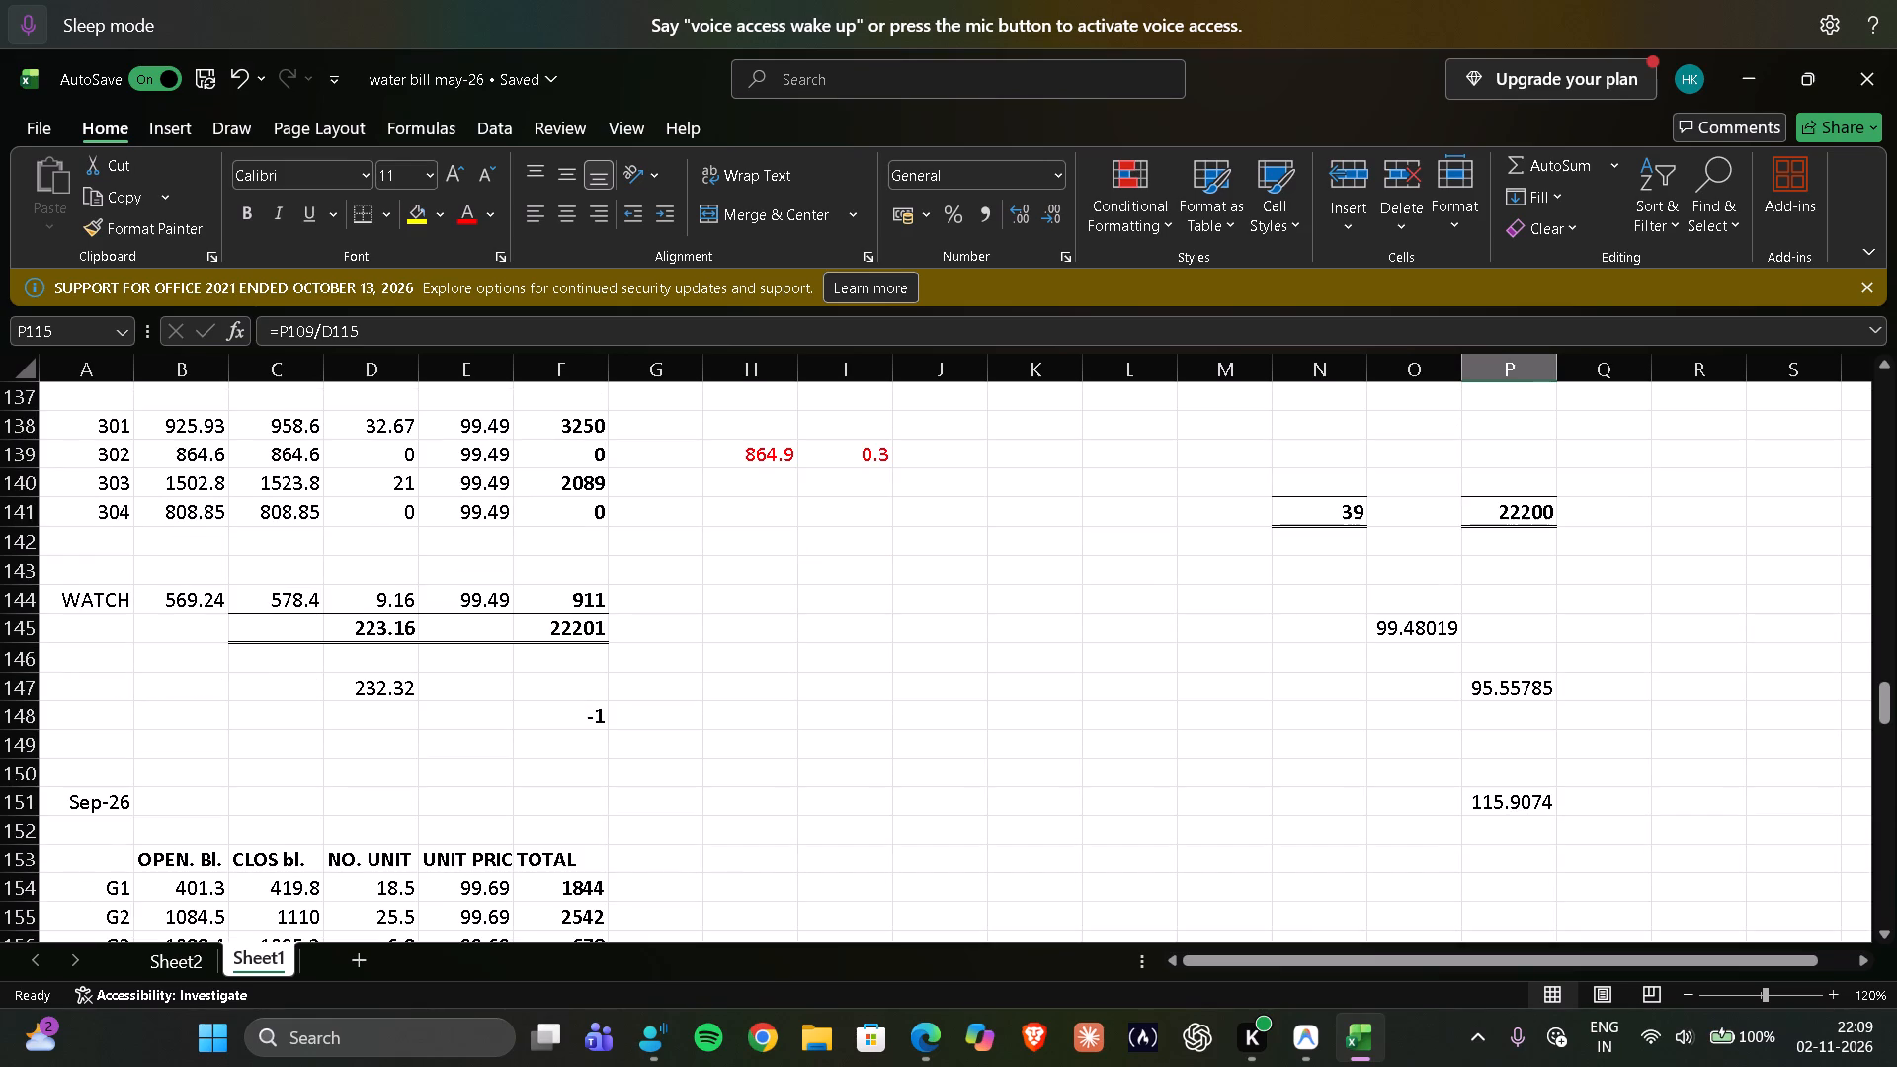
left_click(1407, 636)
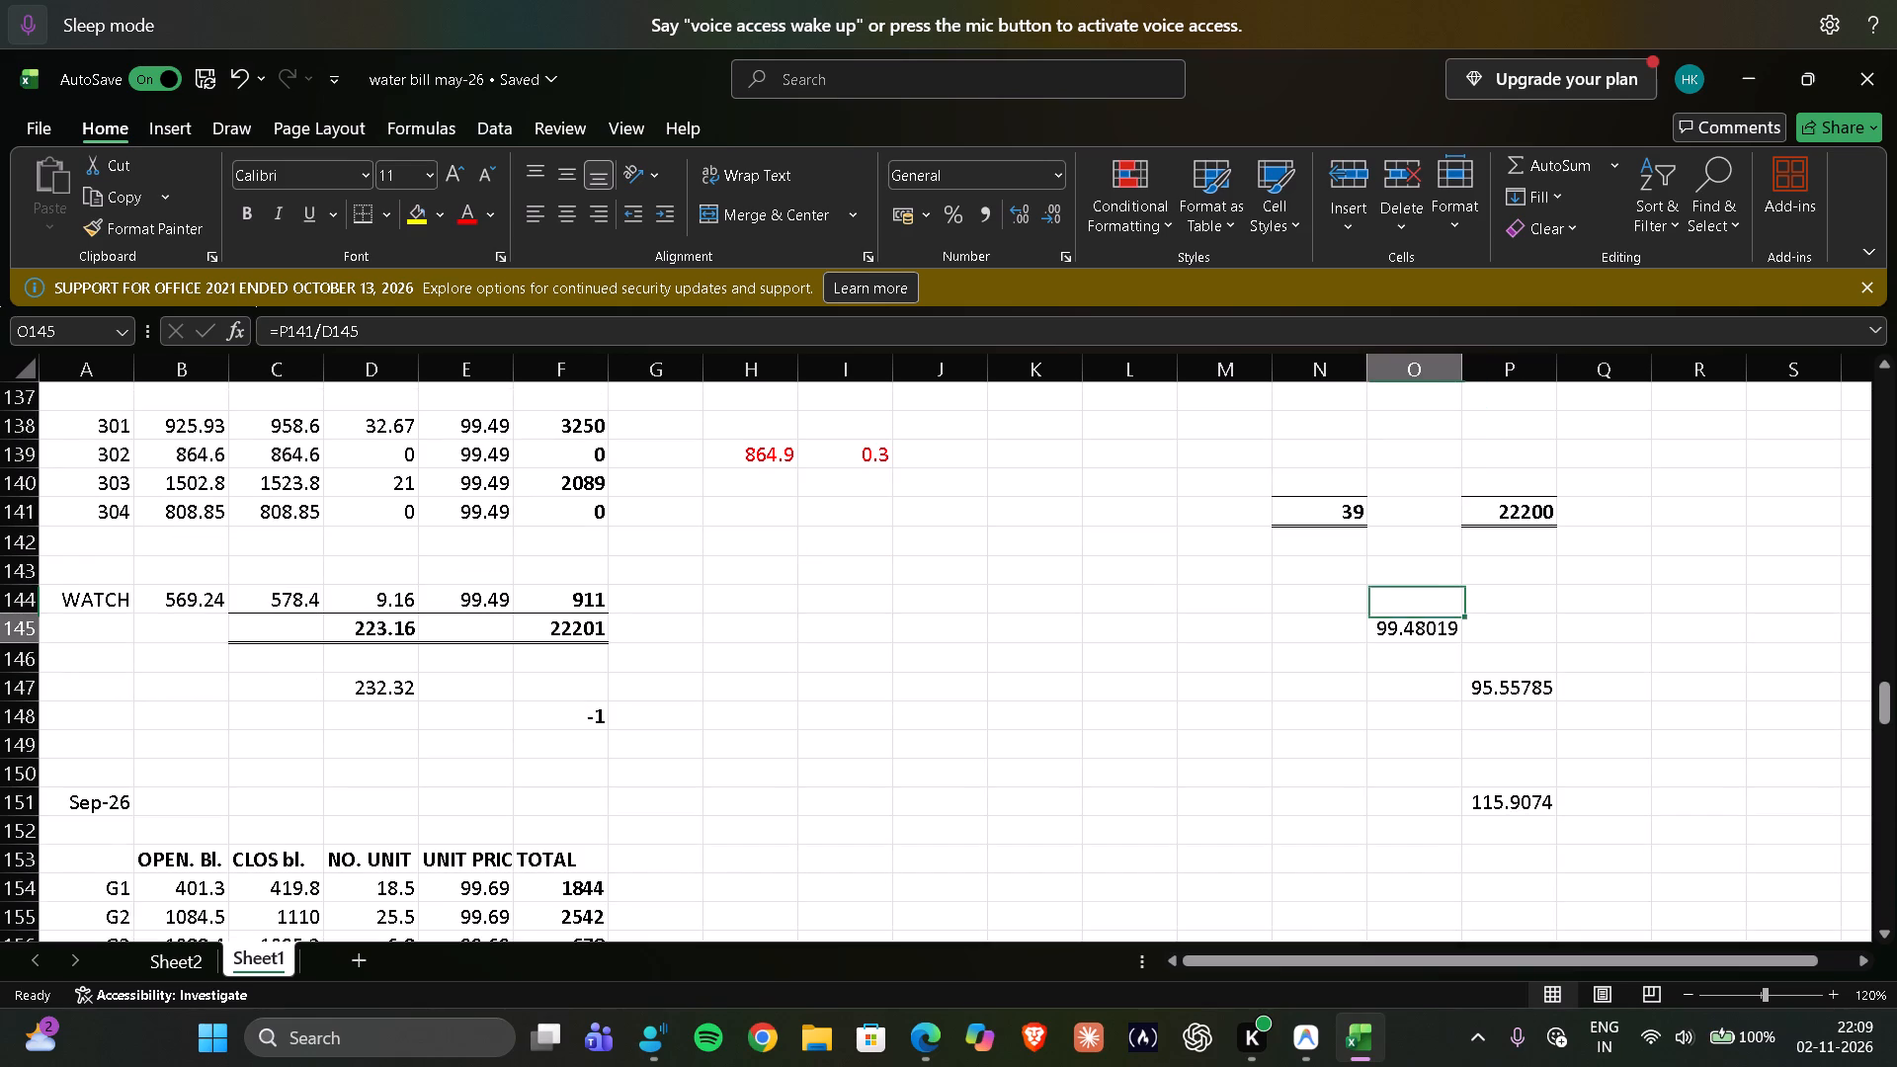
key("equal")
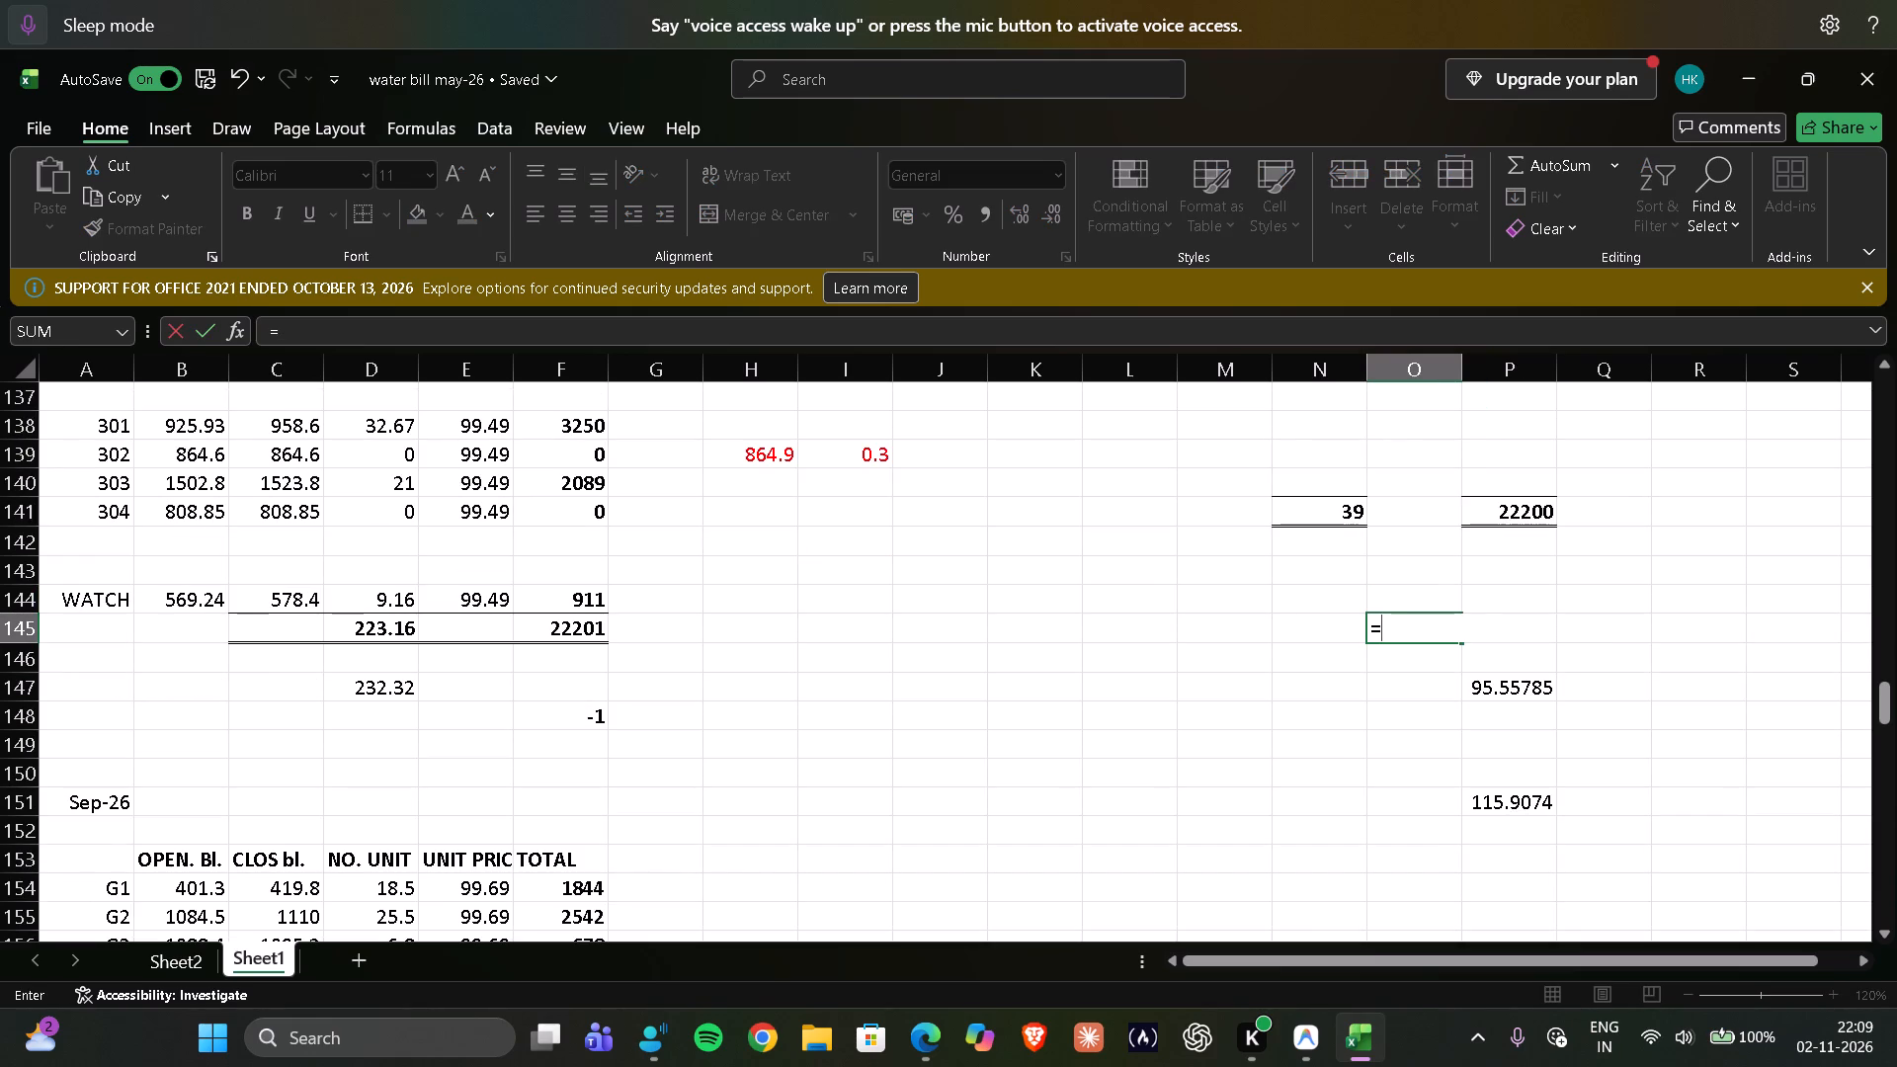
left_click(1496, 504)
key("slash")
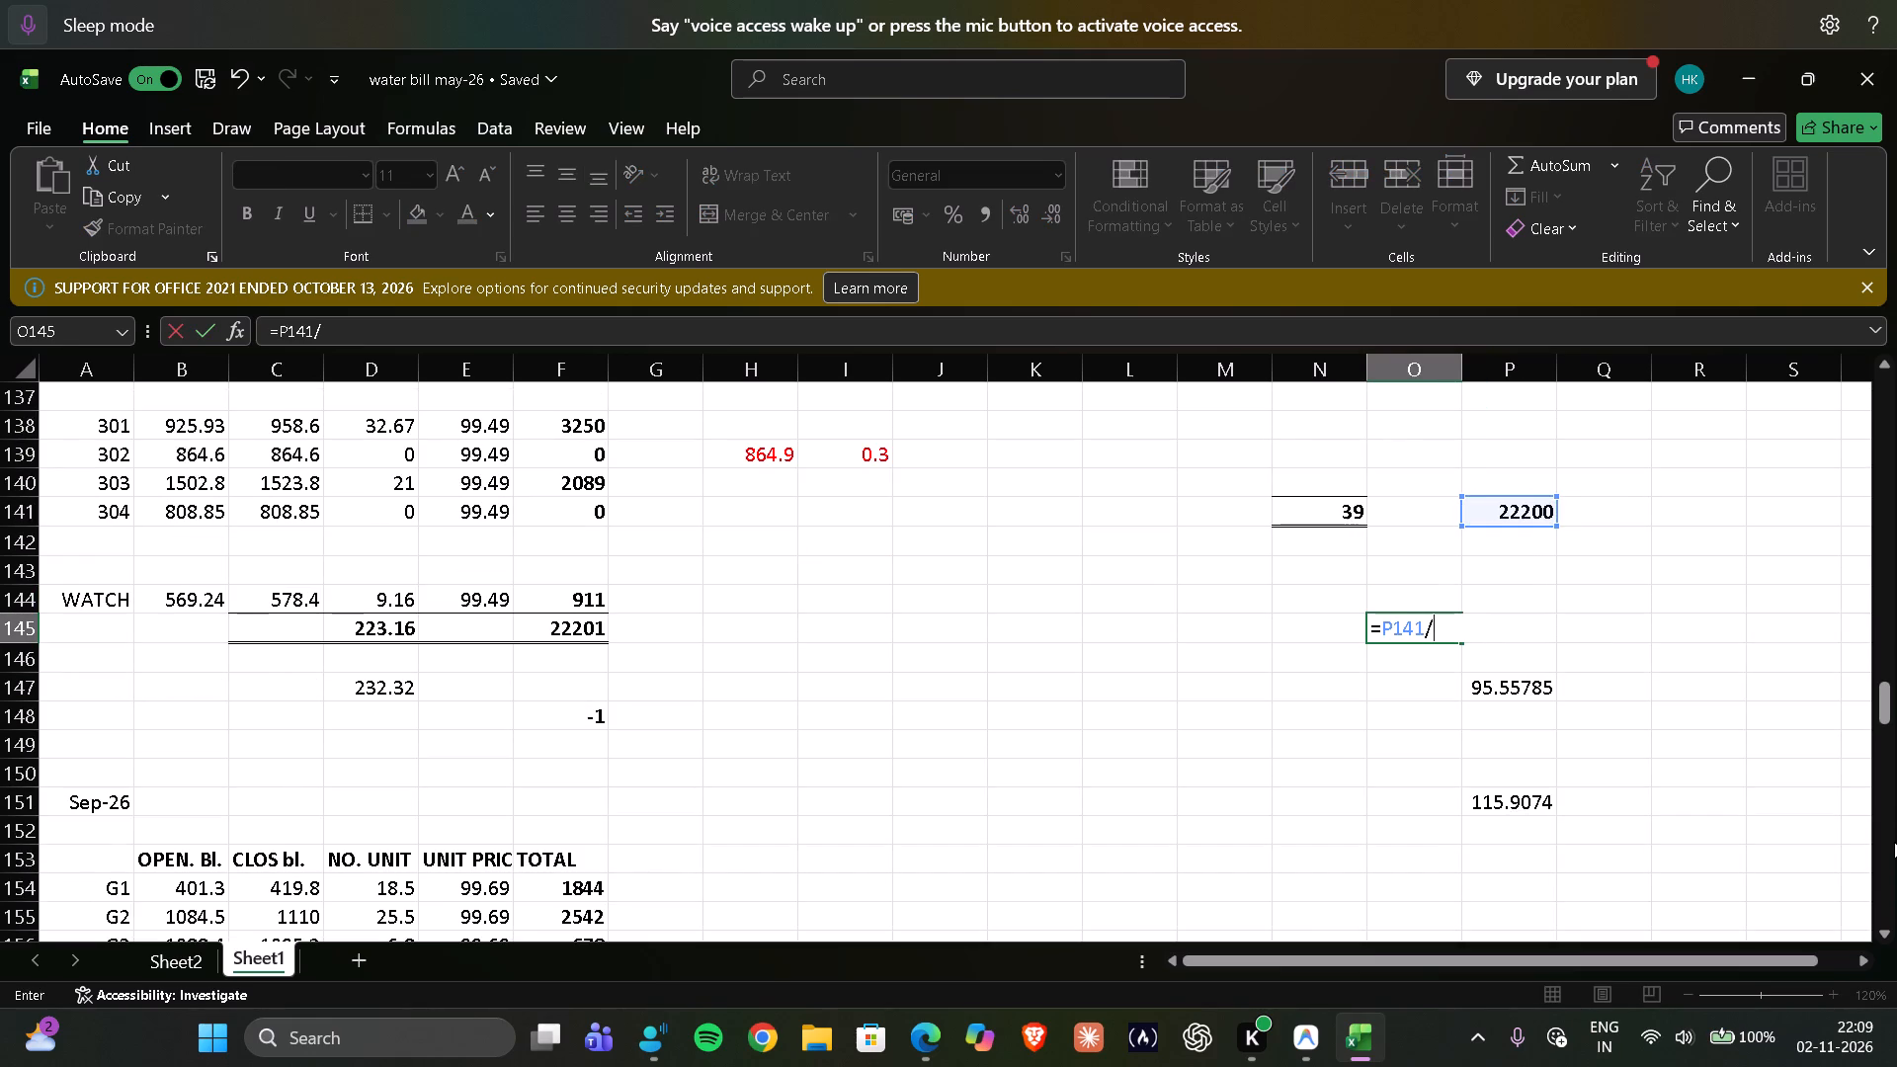
left_click(373, 633)
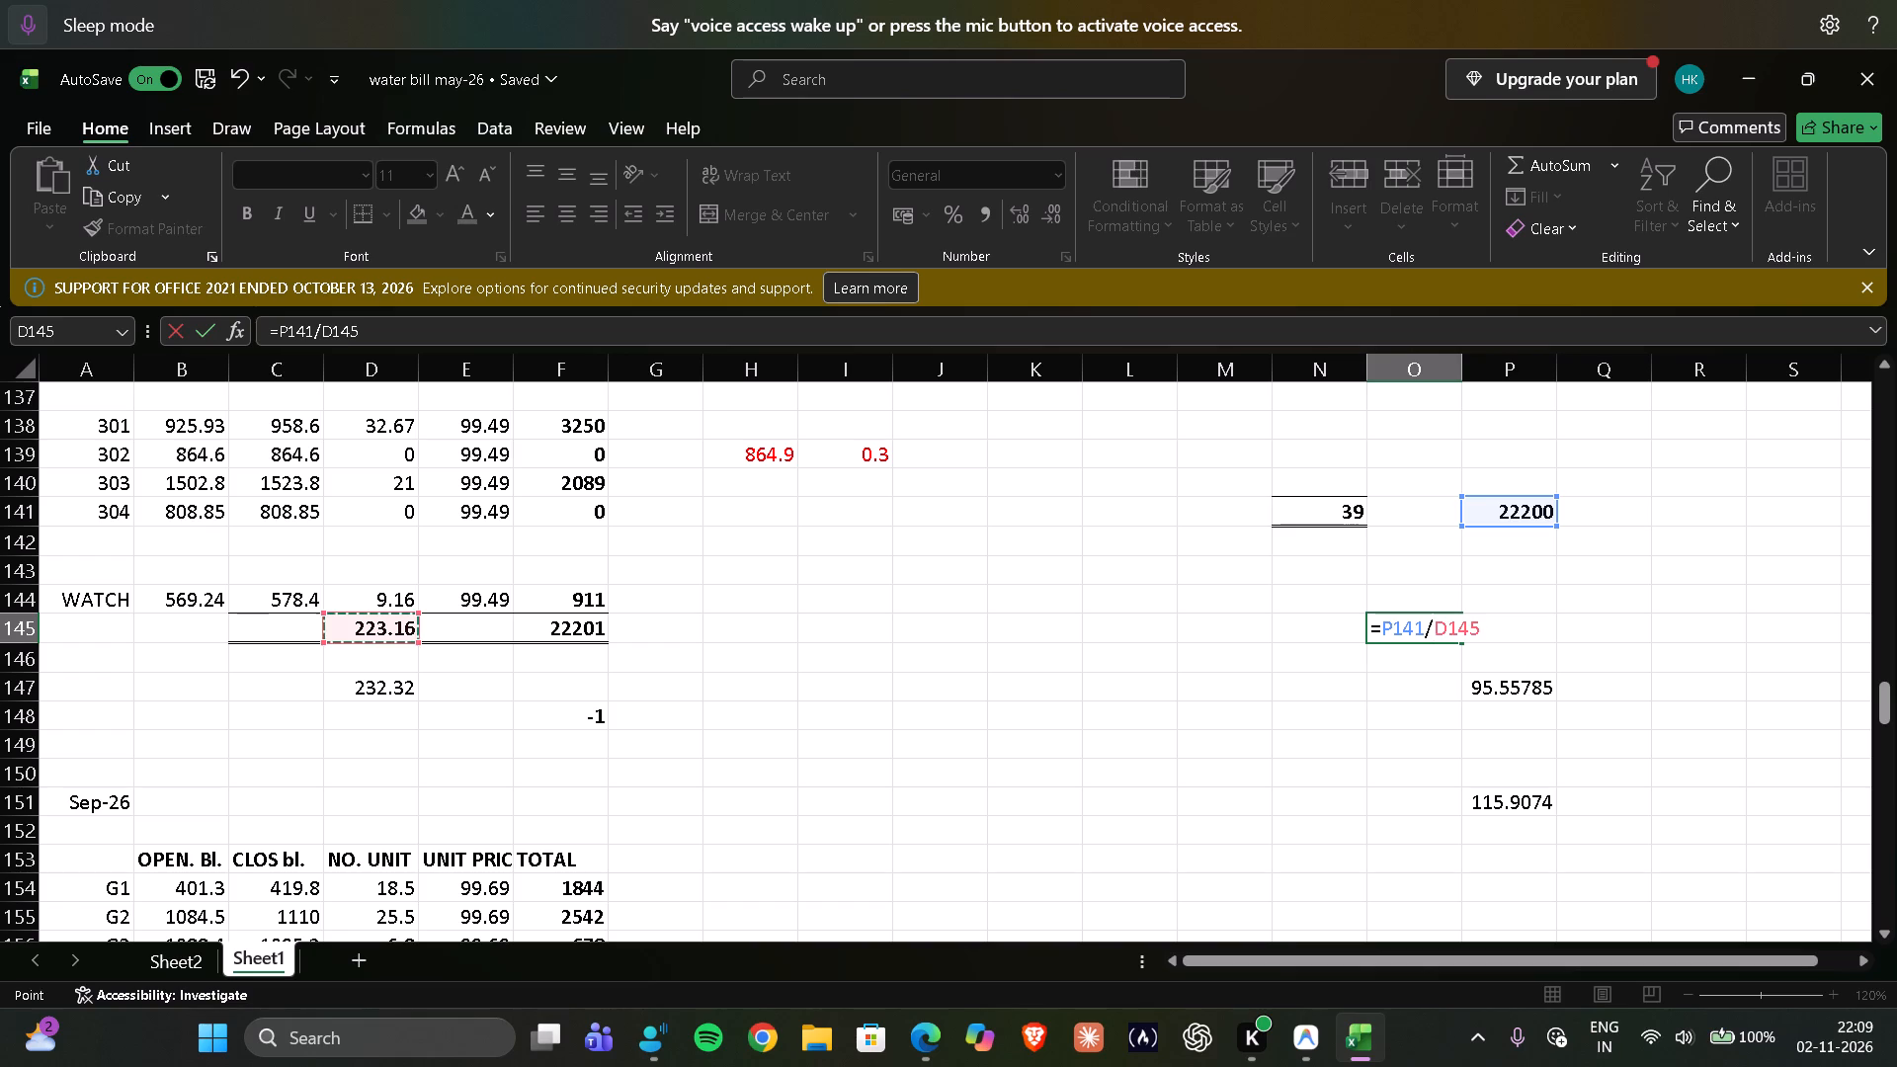
key("Return")
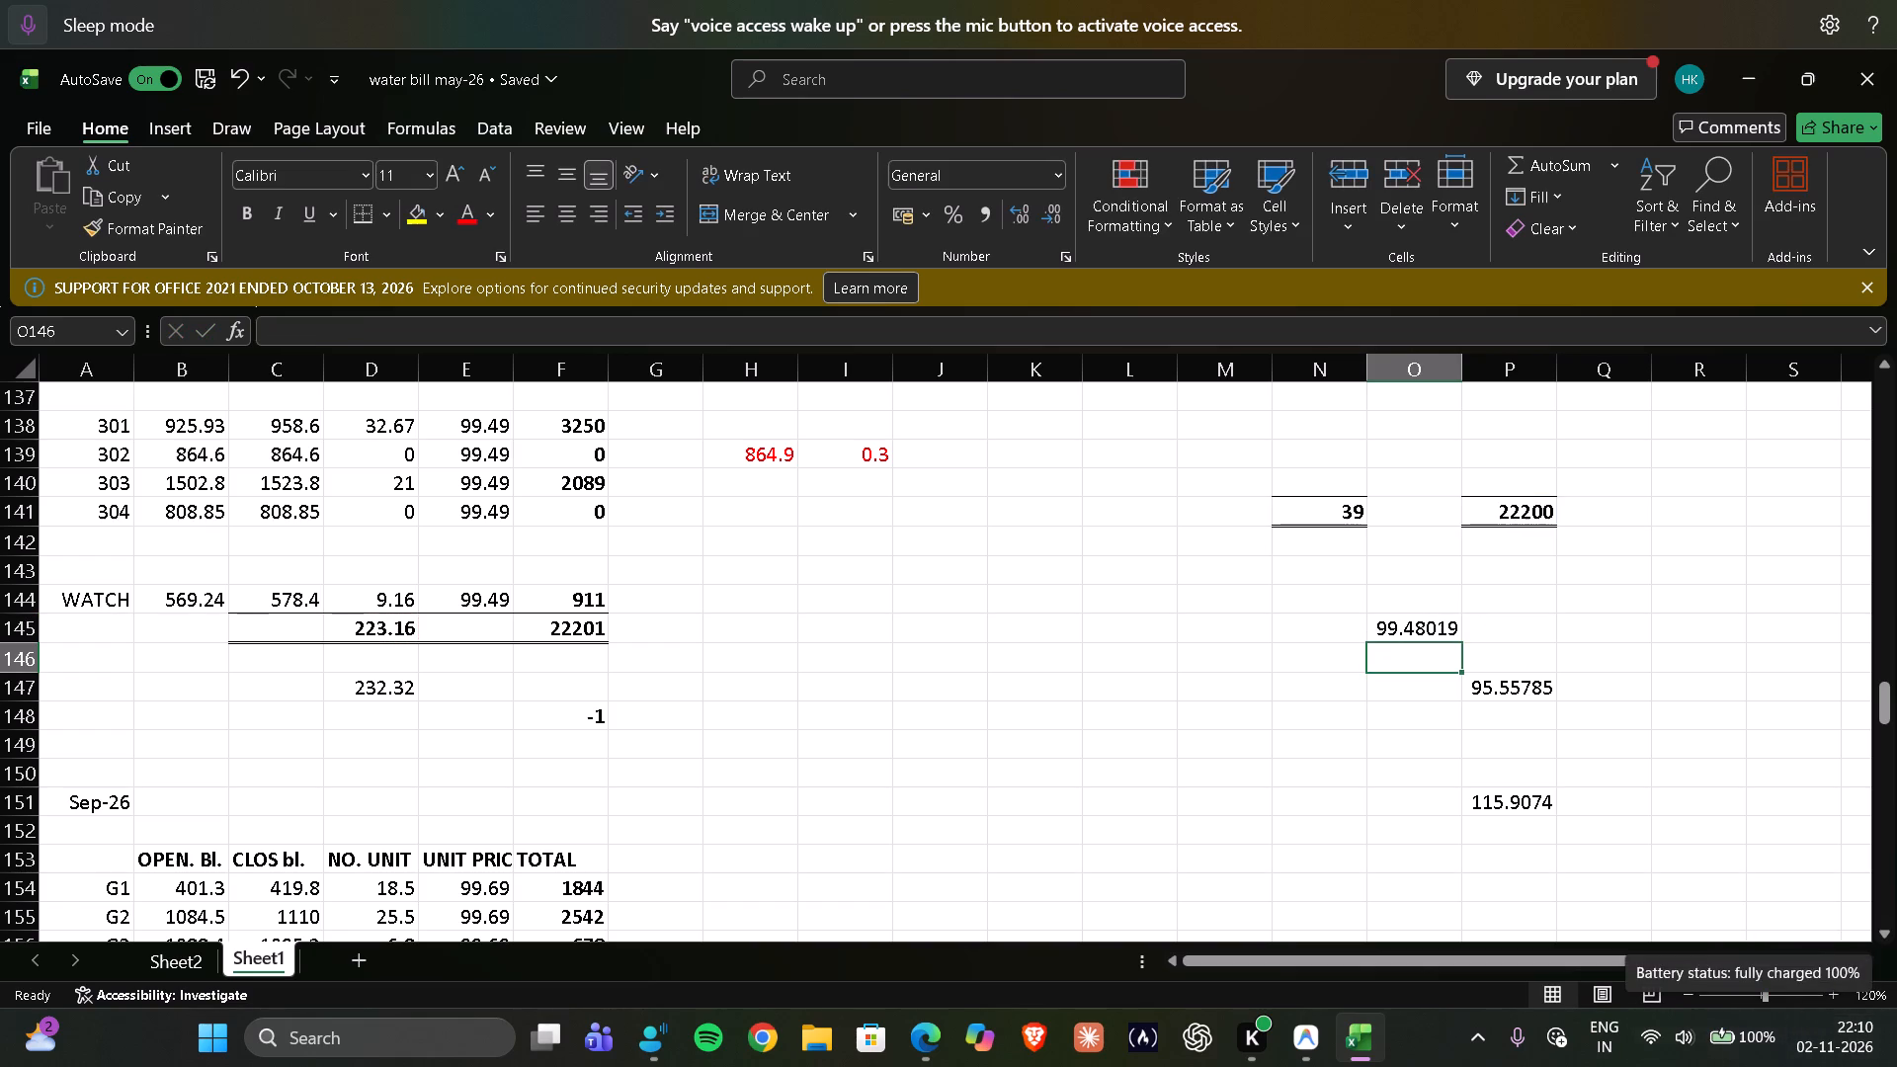
Re-enter the second Aug-26 rate formula in P147 as =P141/D147 and save the workbook.
left_click(1481, 680)
key("equal")
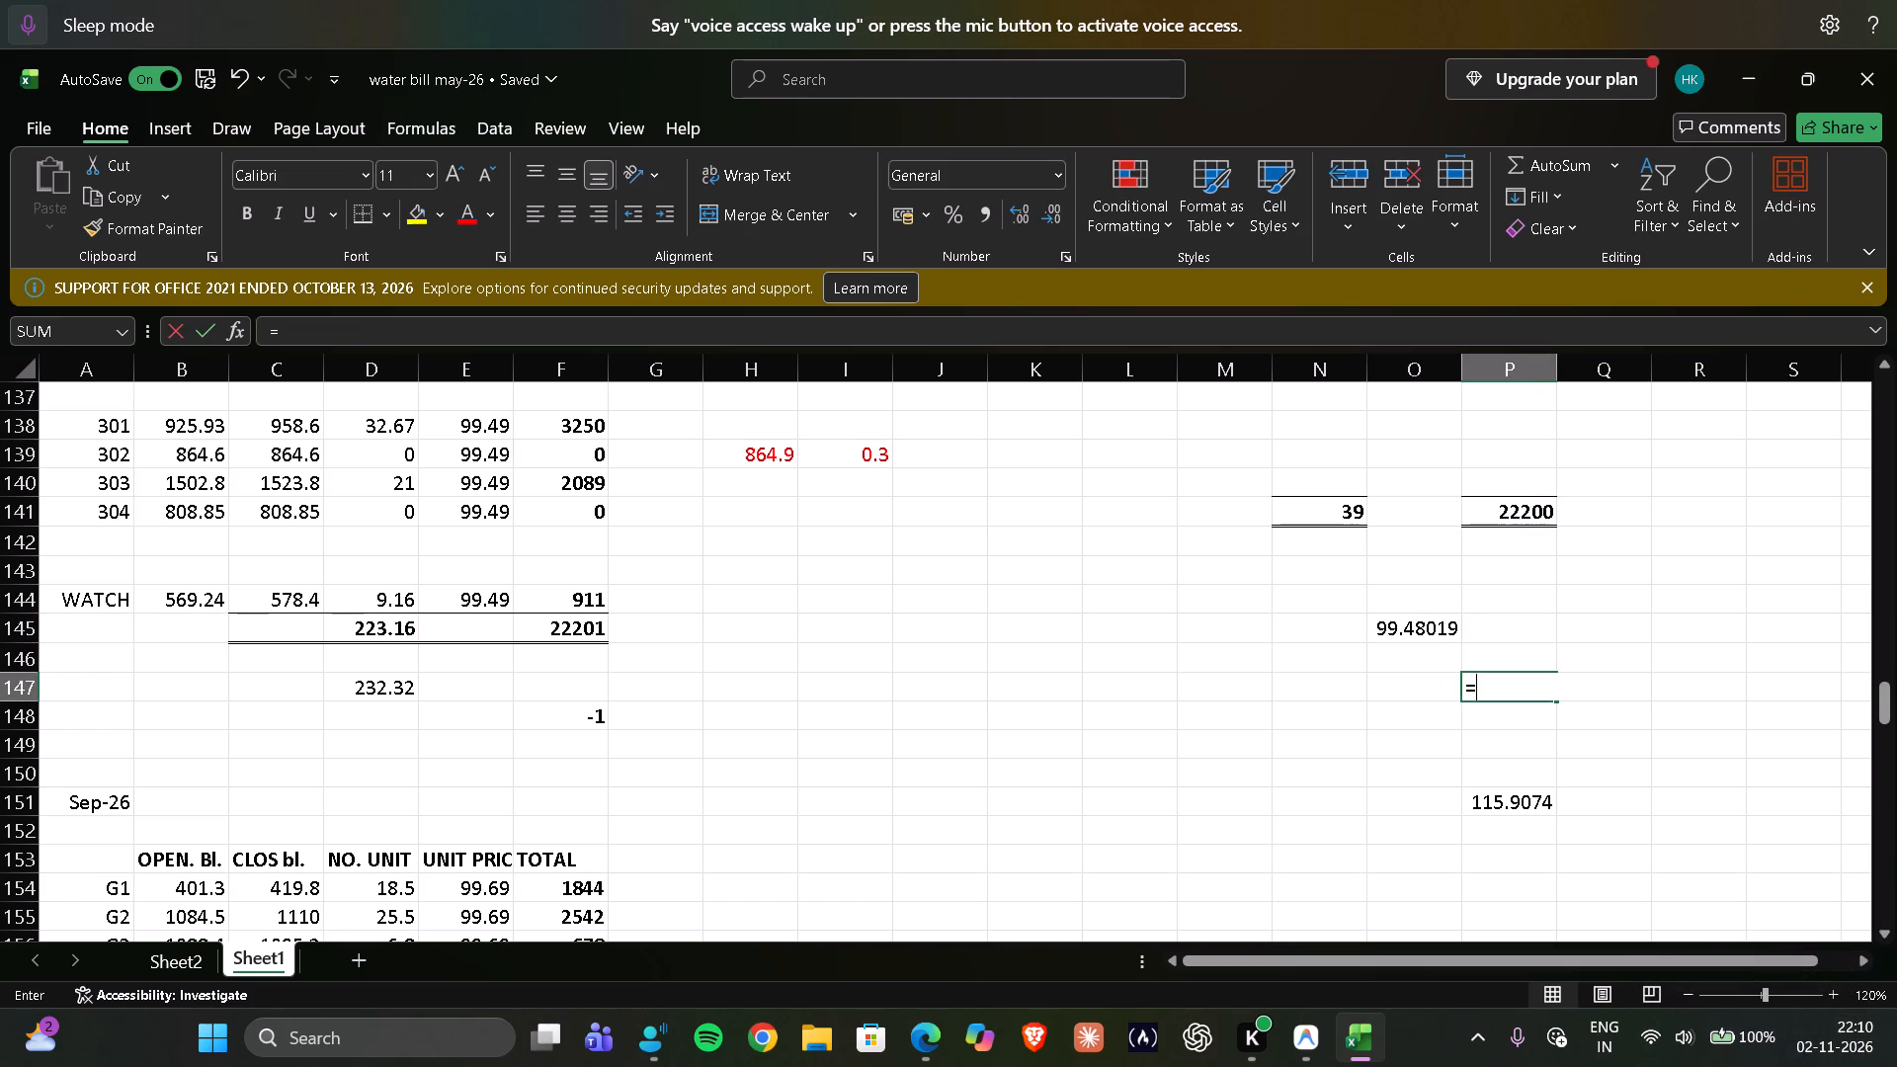
left_click(1519, 510)
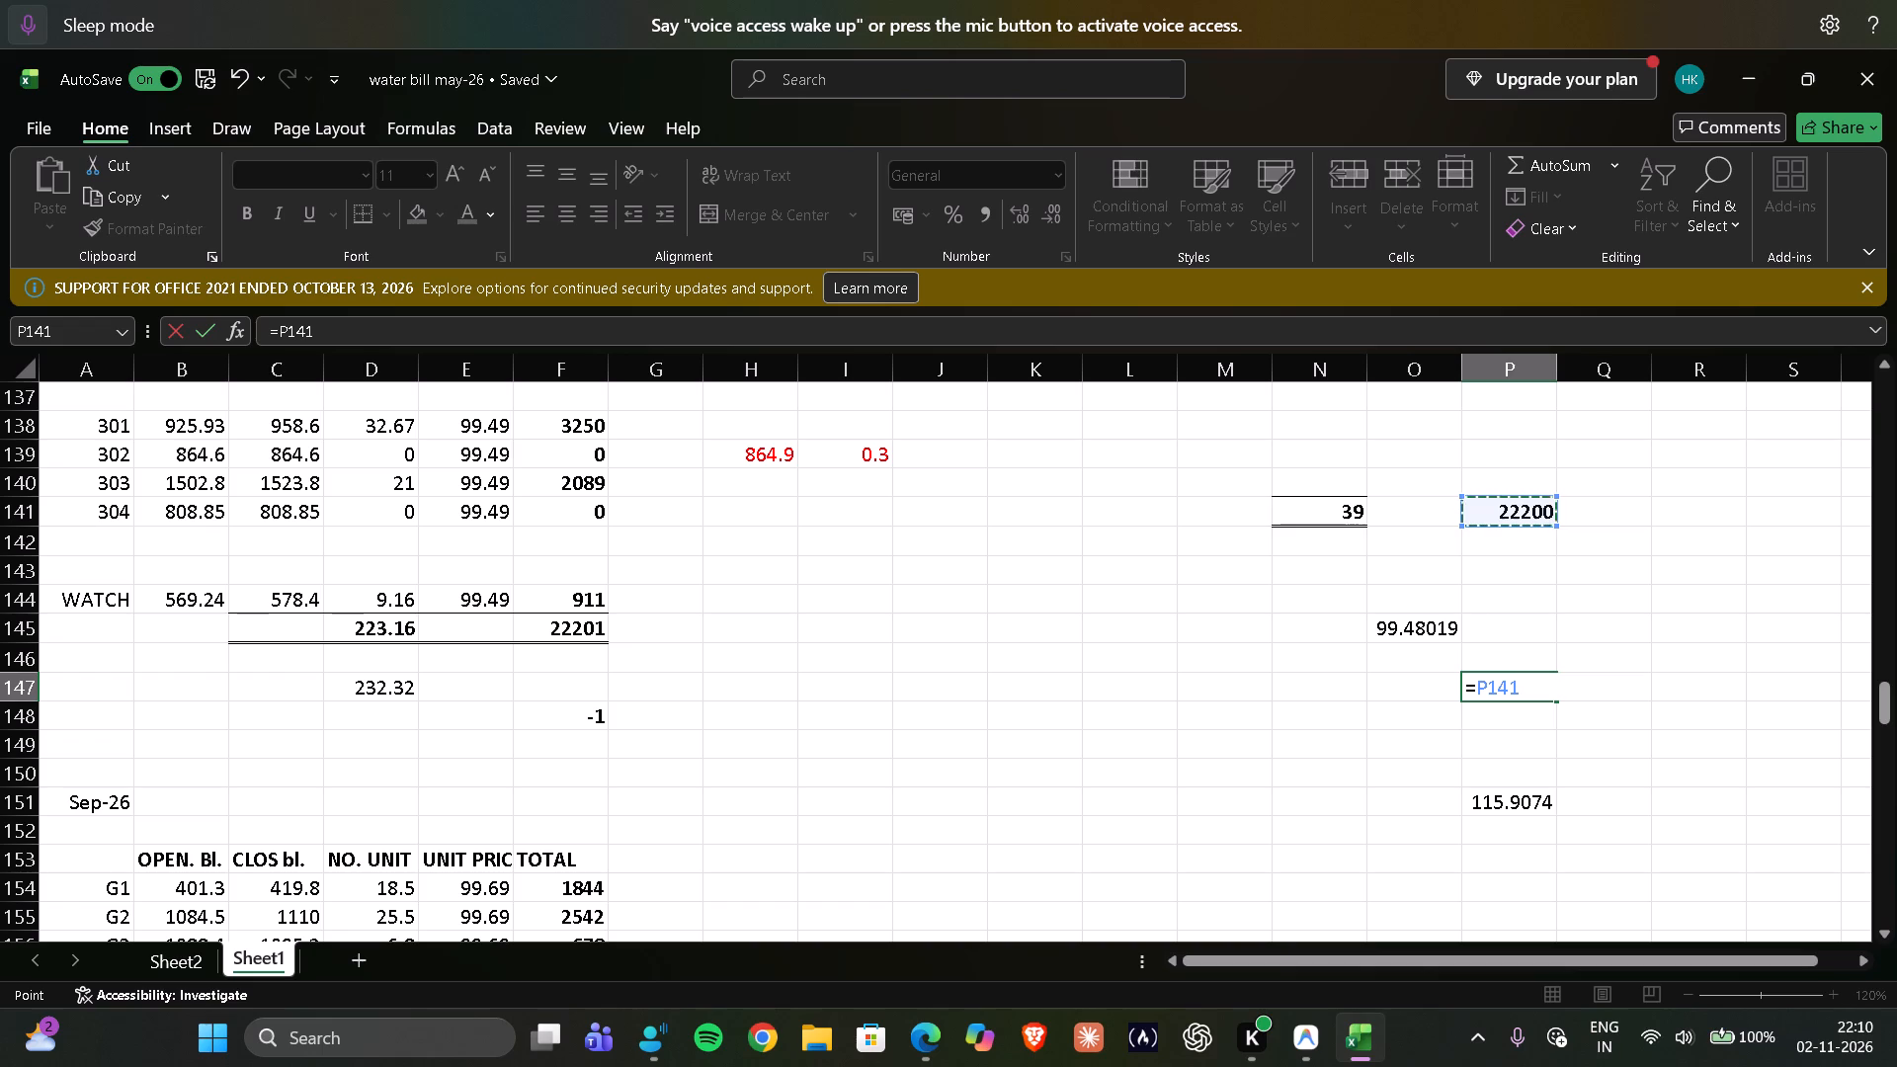
key("slash")
left_click(401, 682)
key("Return")
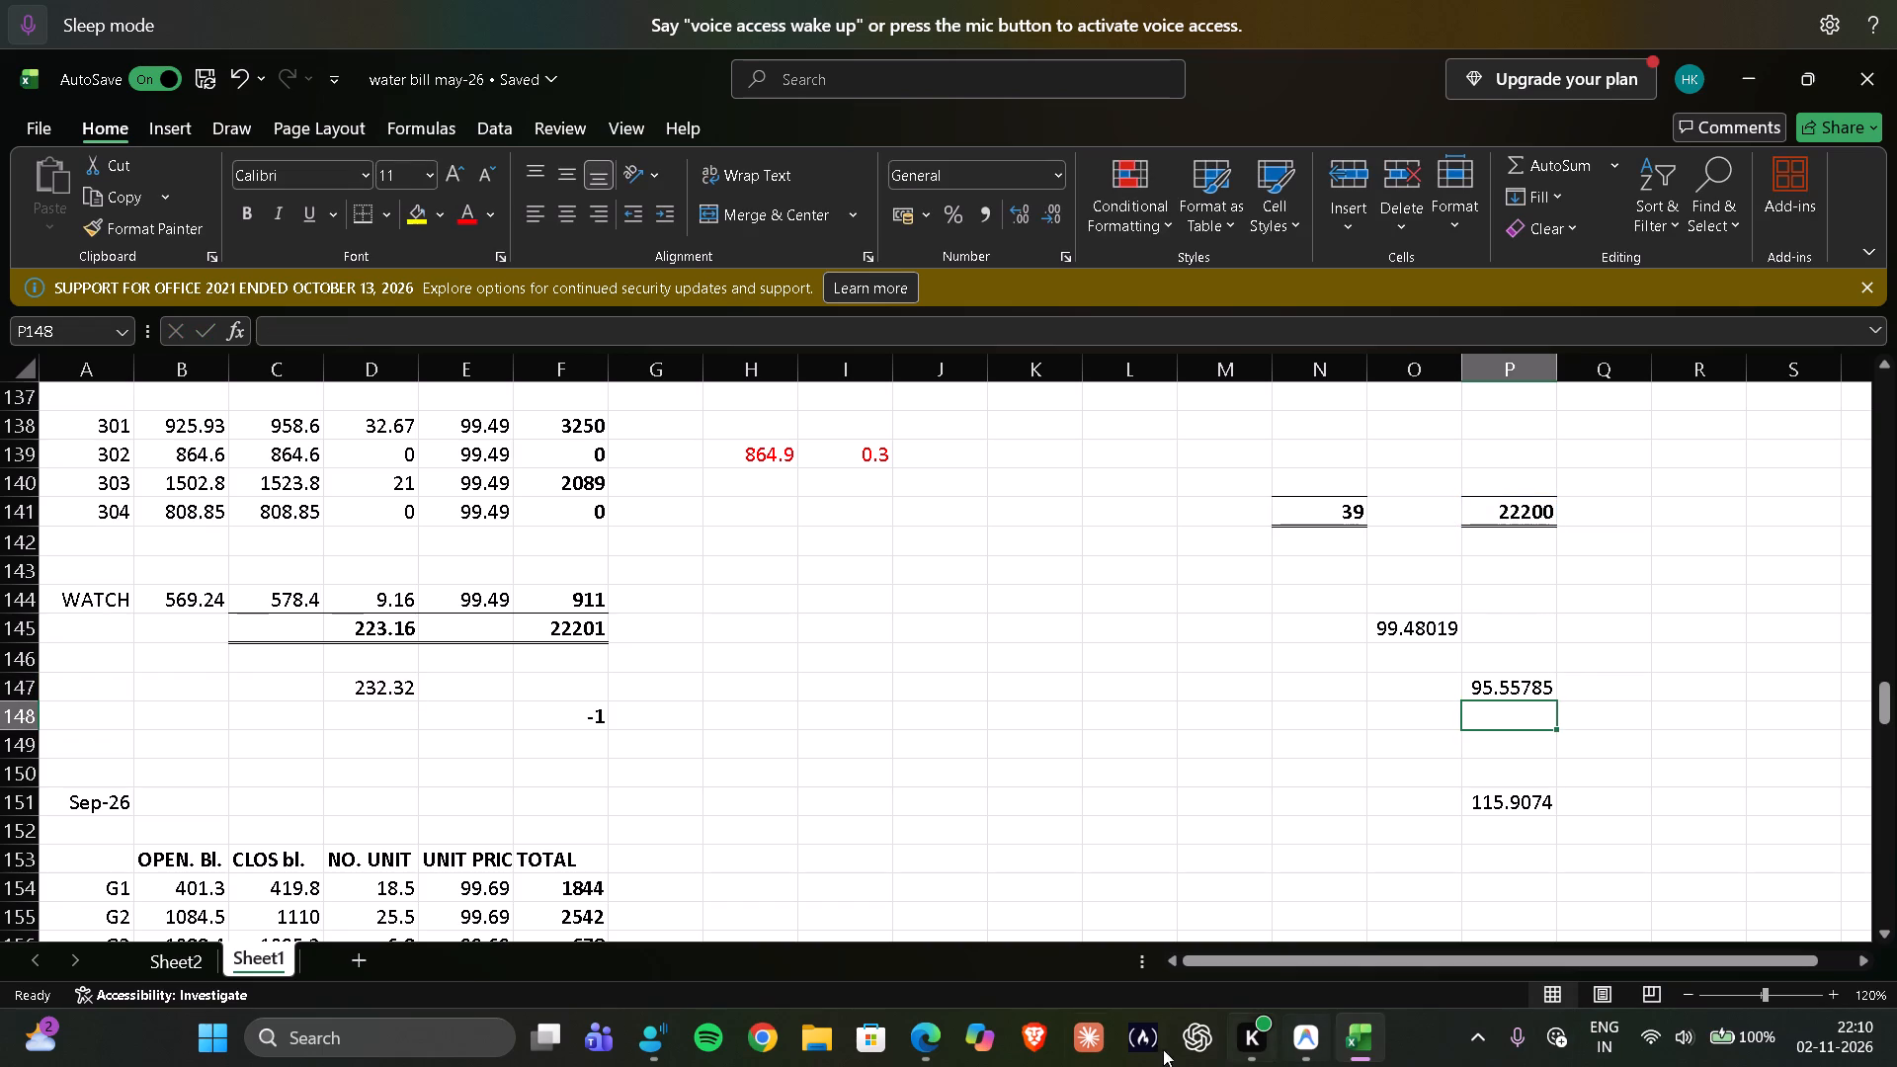
scroll(835, 888, "down", 3)
key("ctrl+s")
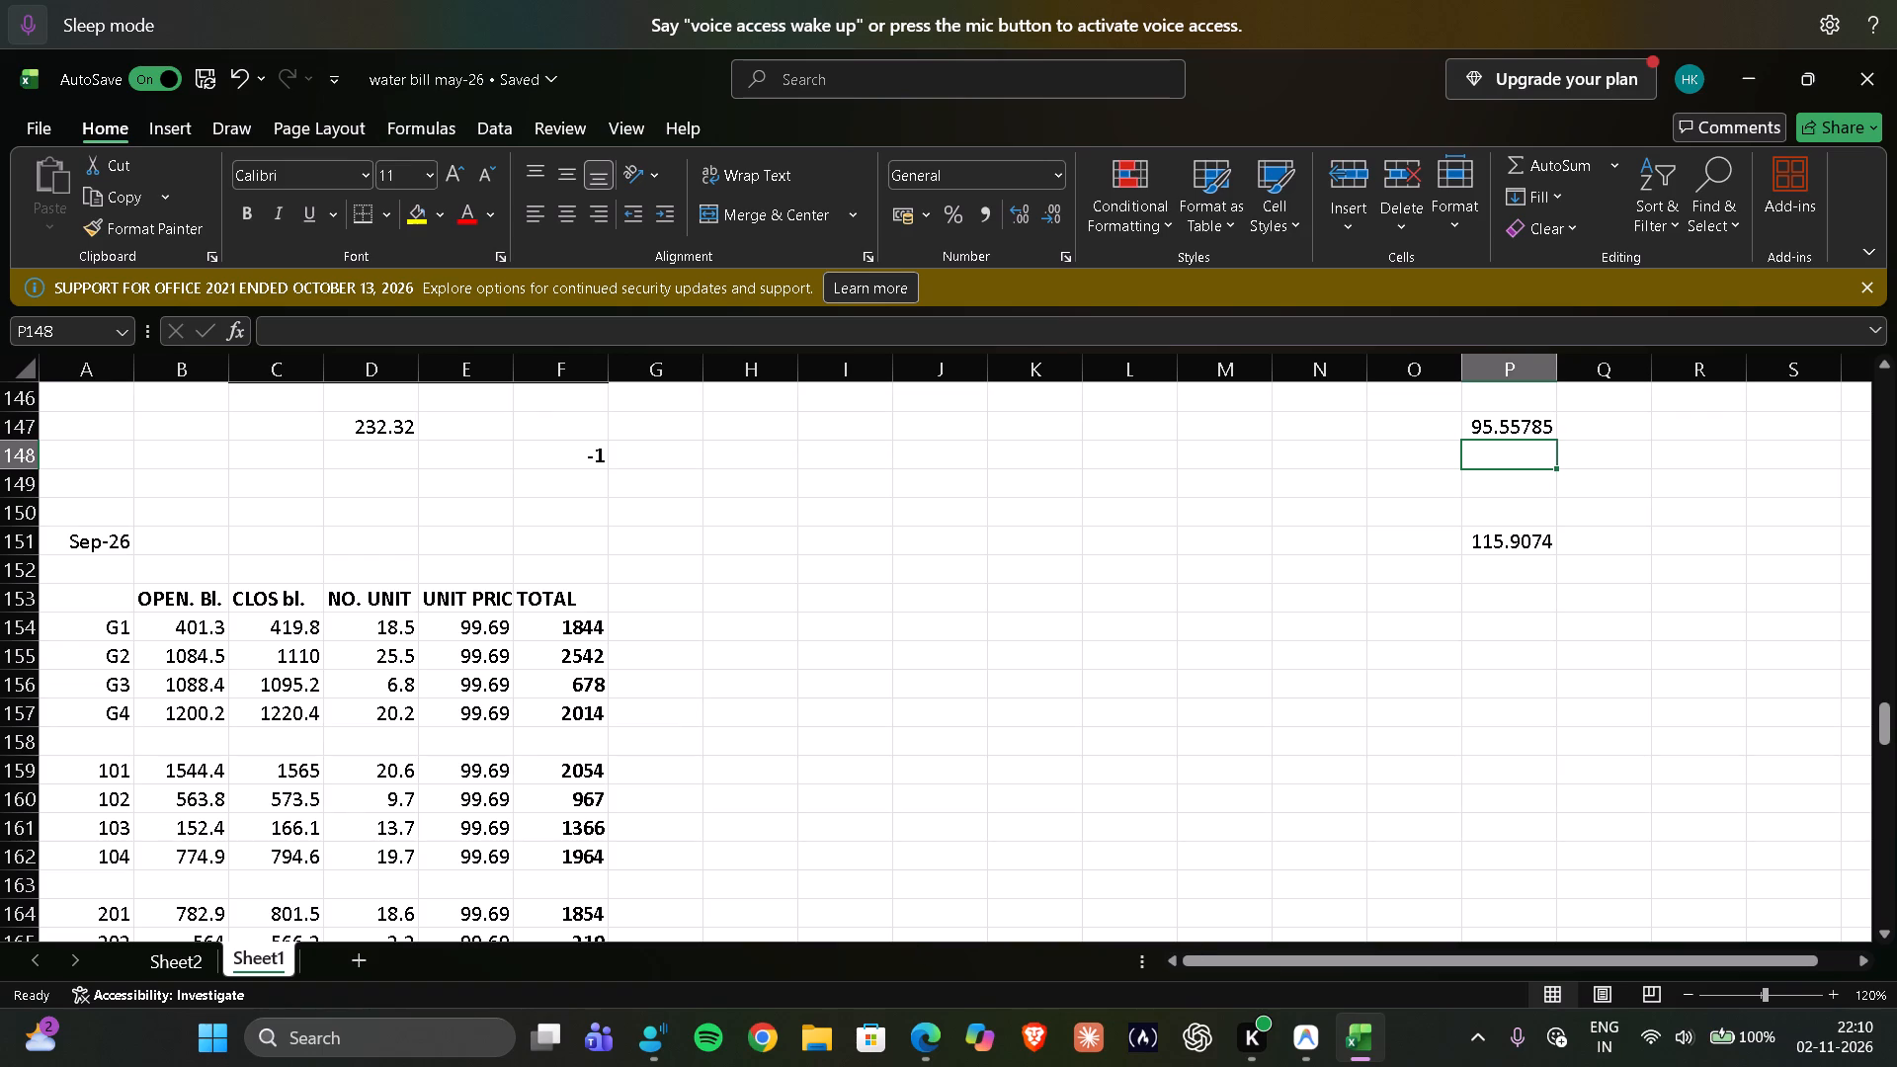
Examine the Sep-26 difference formula in F179 against the Aug-26 one in F148 and the cells it references.
scroll(943, 871, "down", 3)
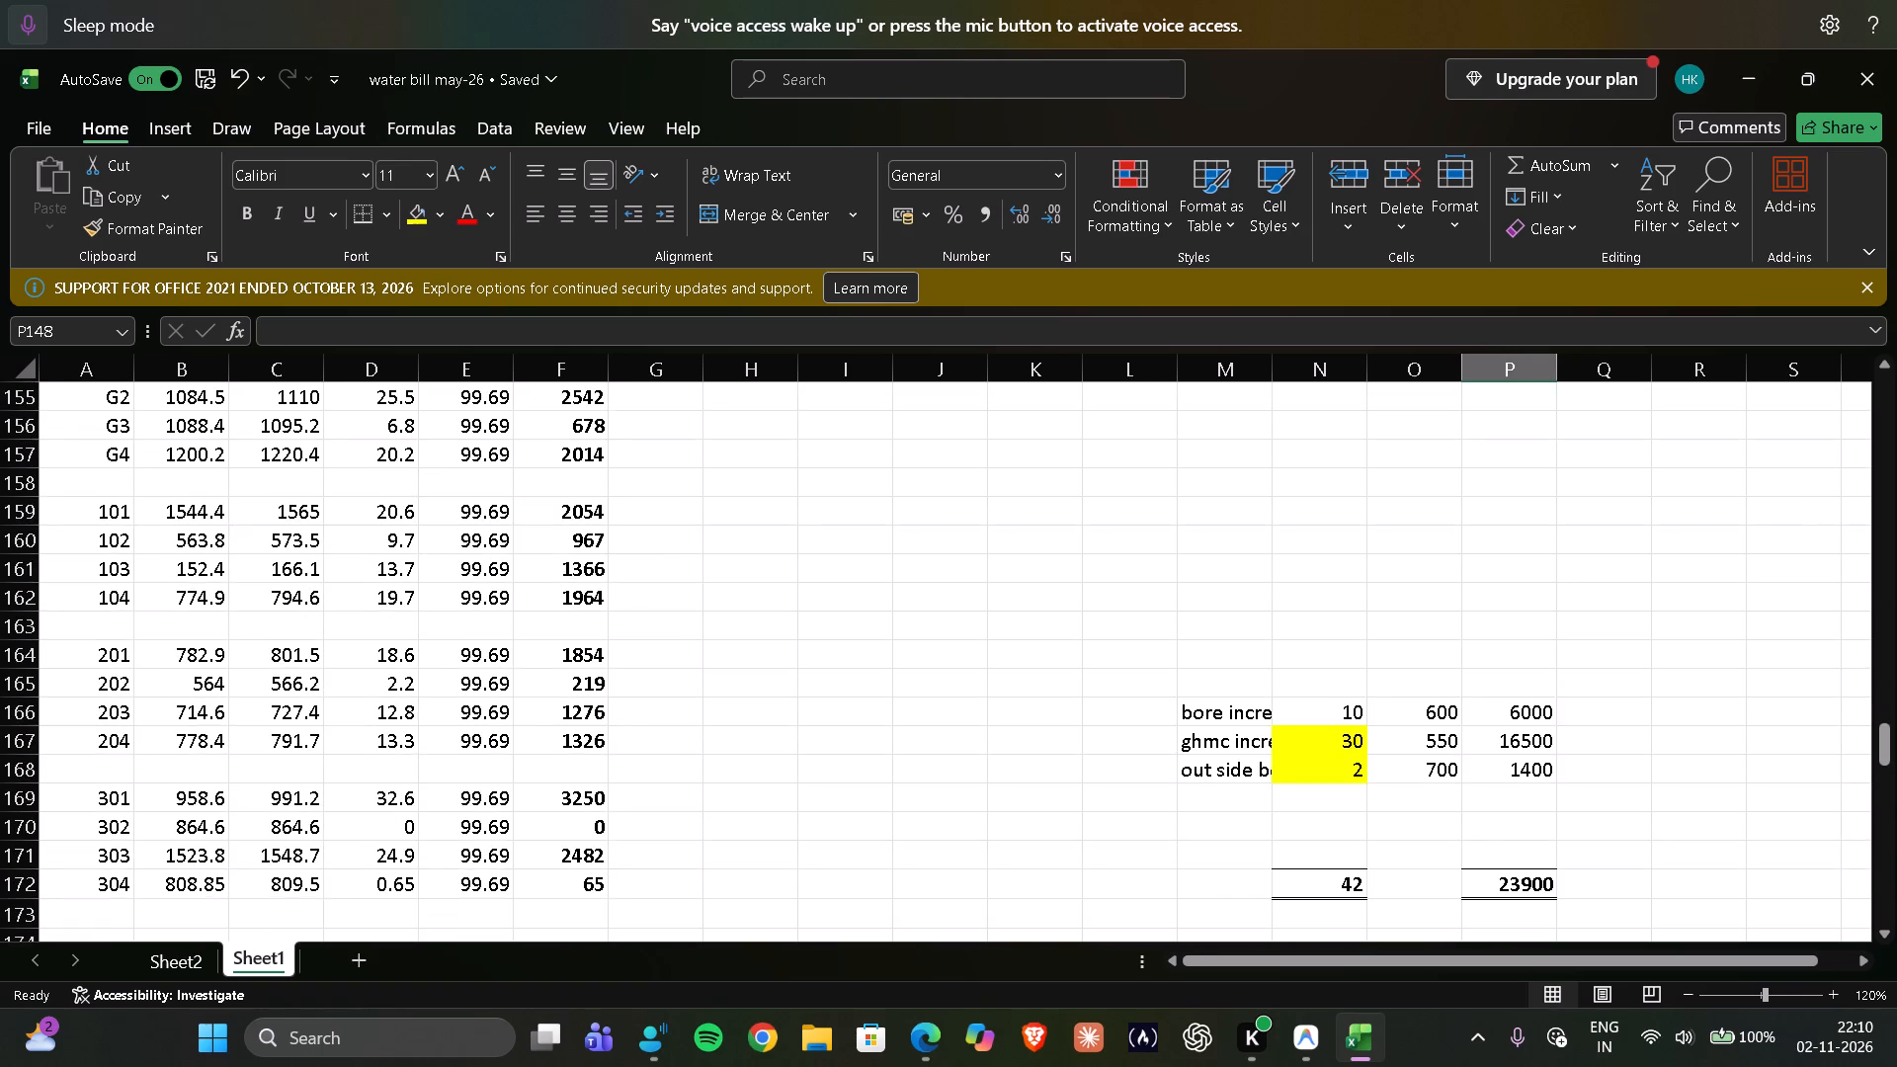
scroll(943, 871, "down", 10)
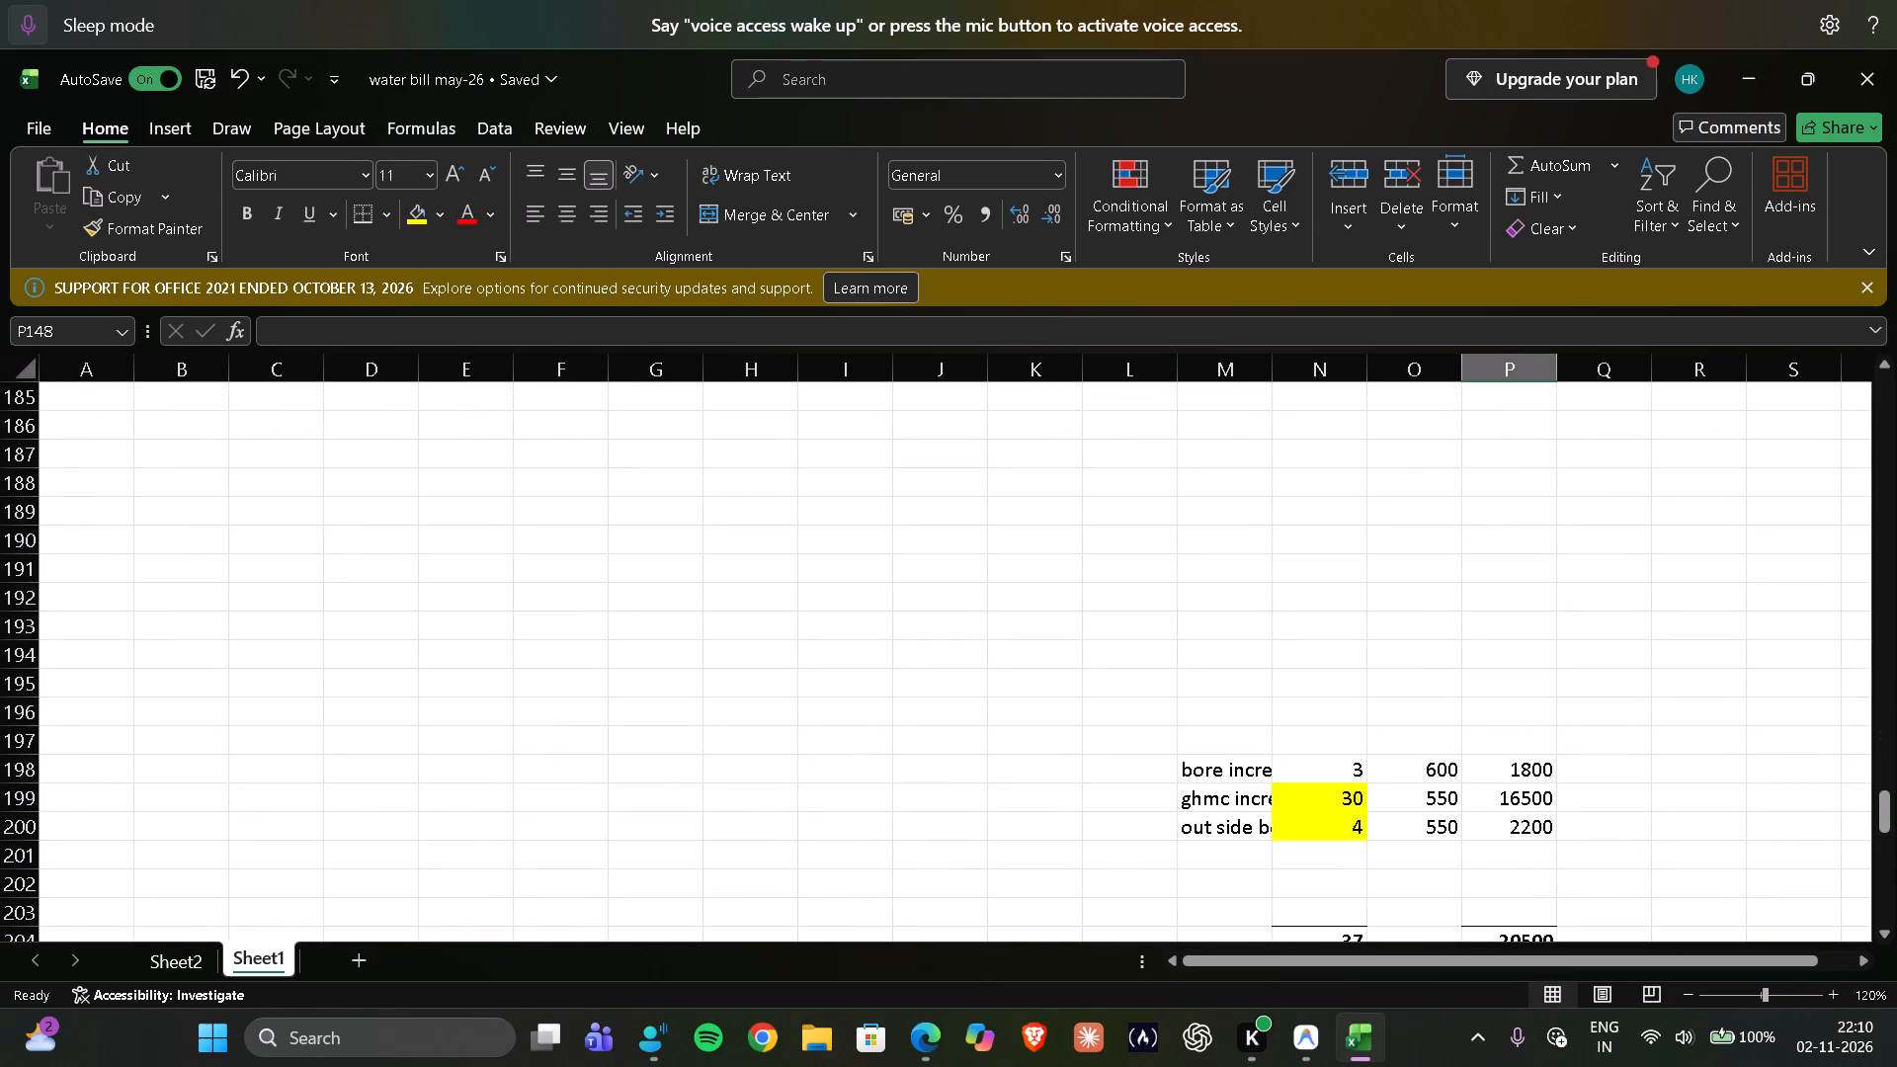
scroll(943, 869, "down", 8)
scroll(943, 863, "up", 5)
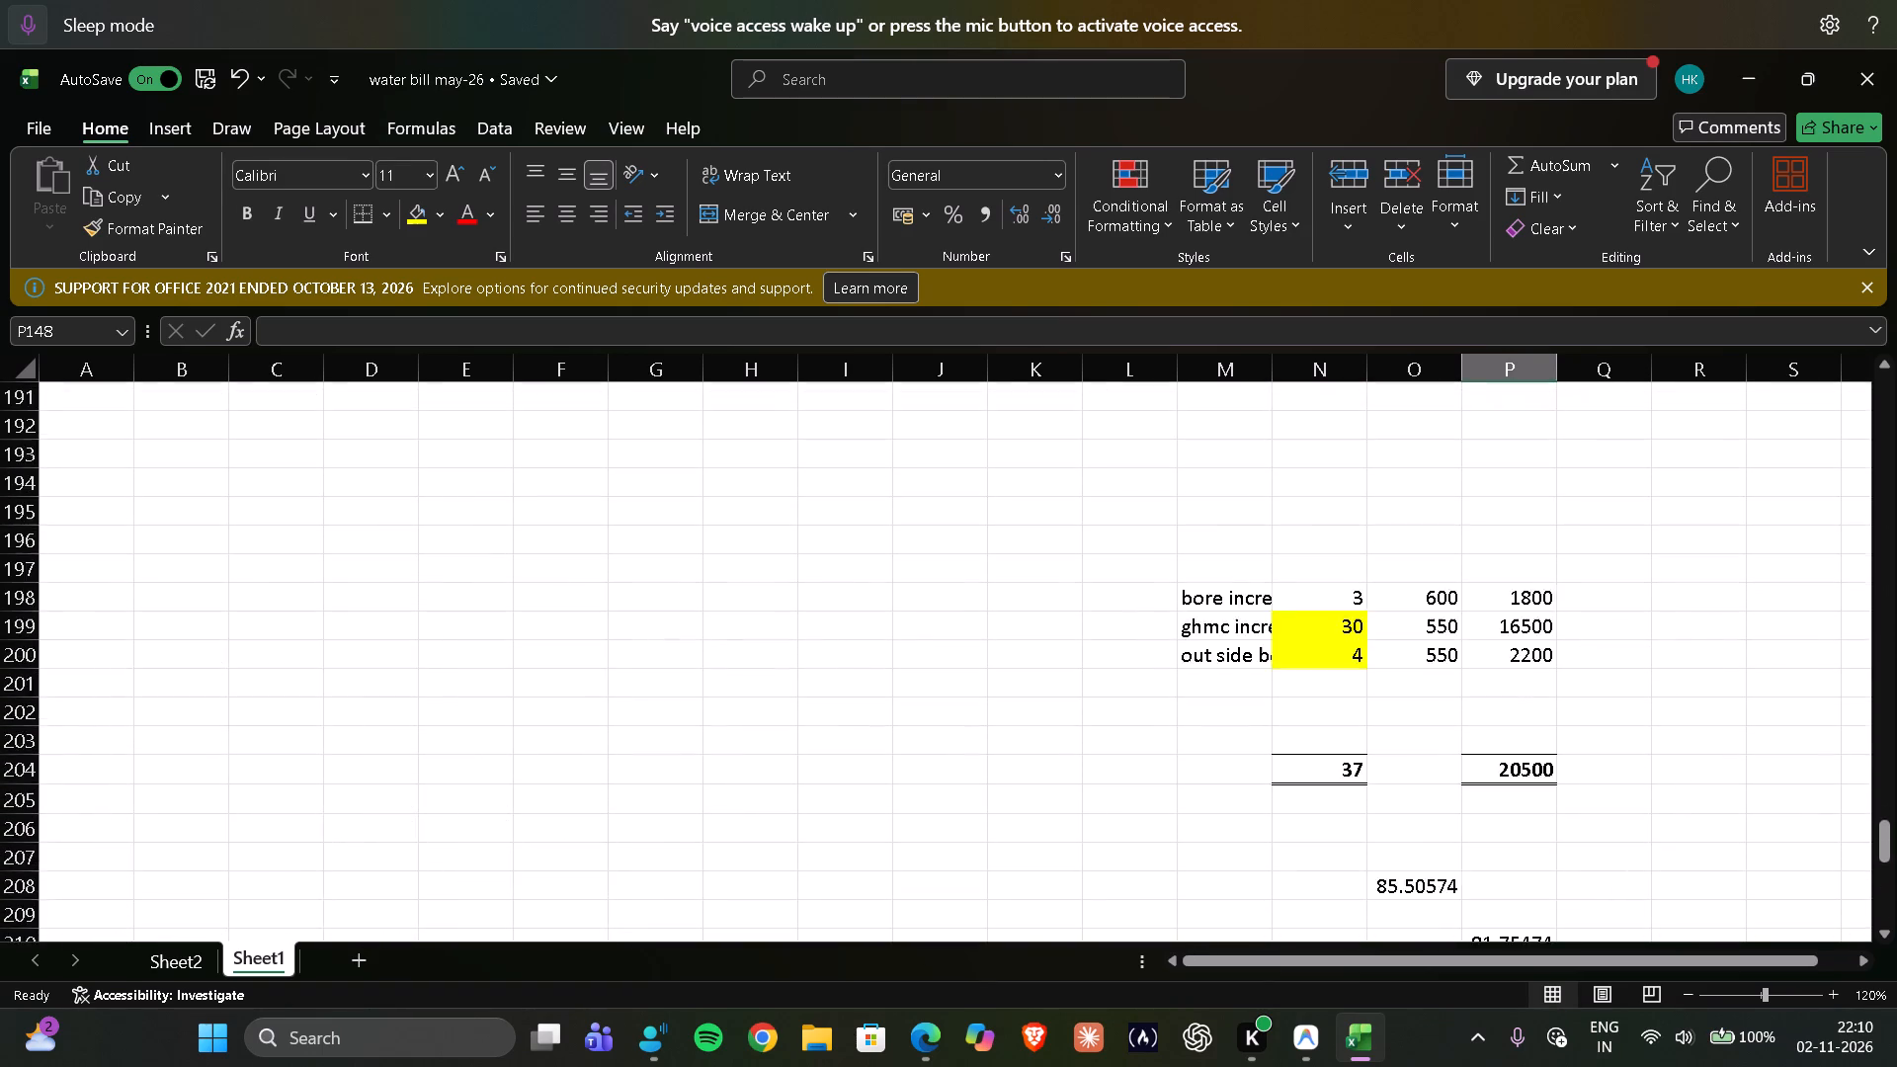
scroll(943, 863, "up", 9)
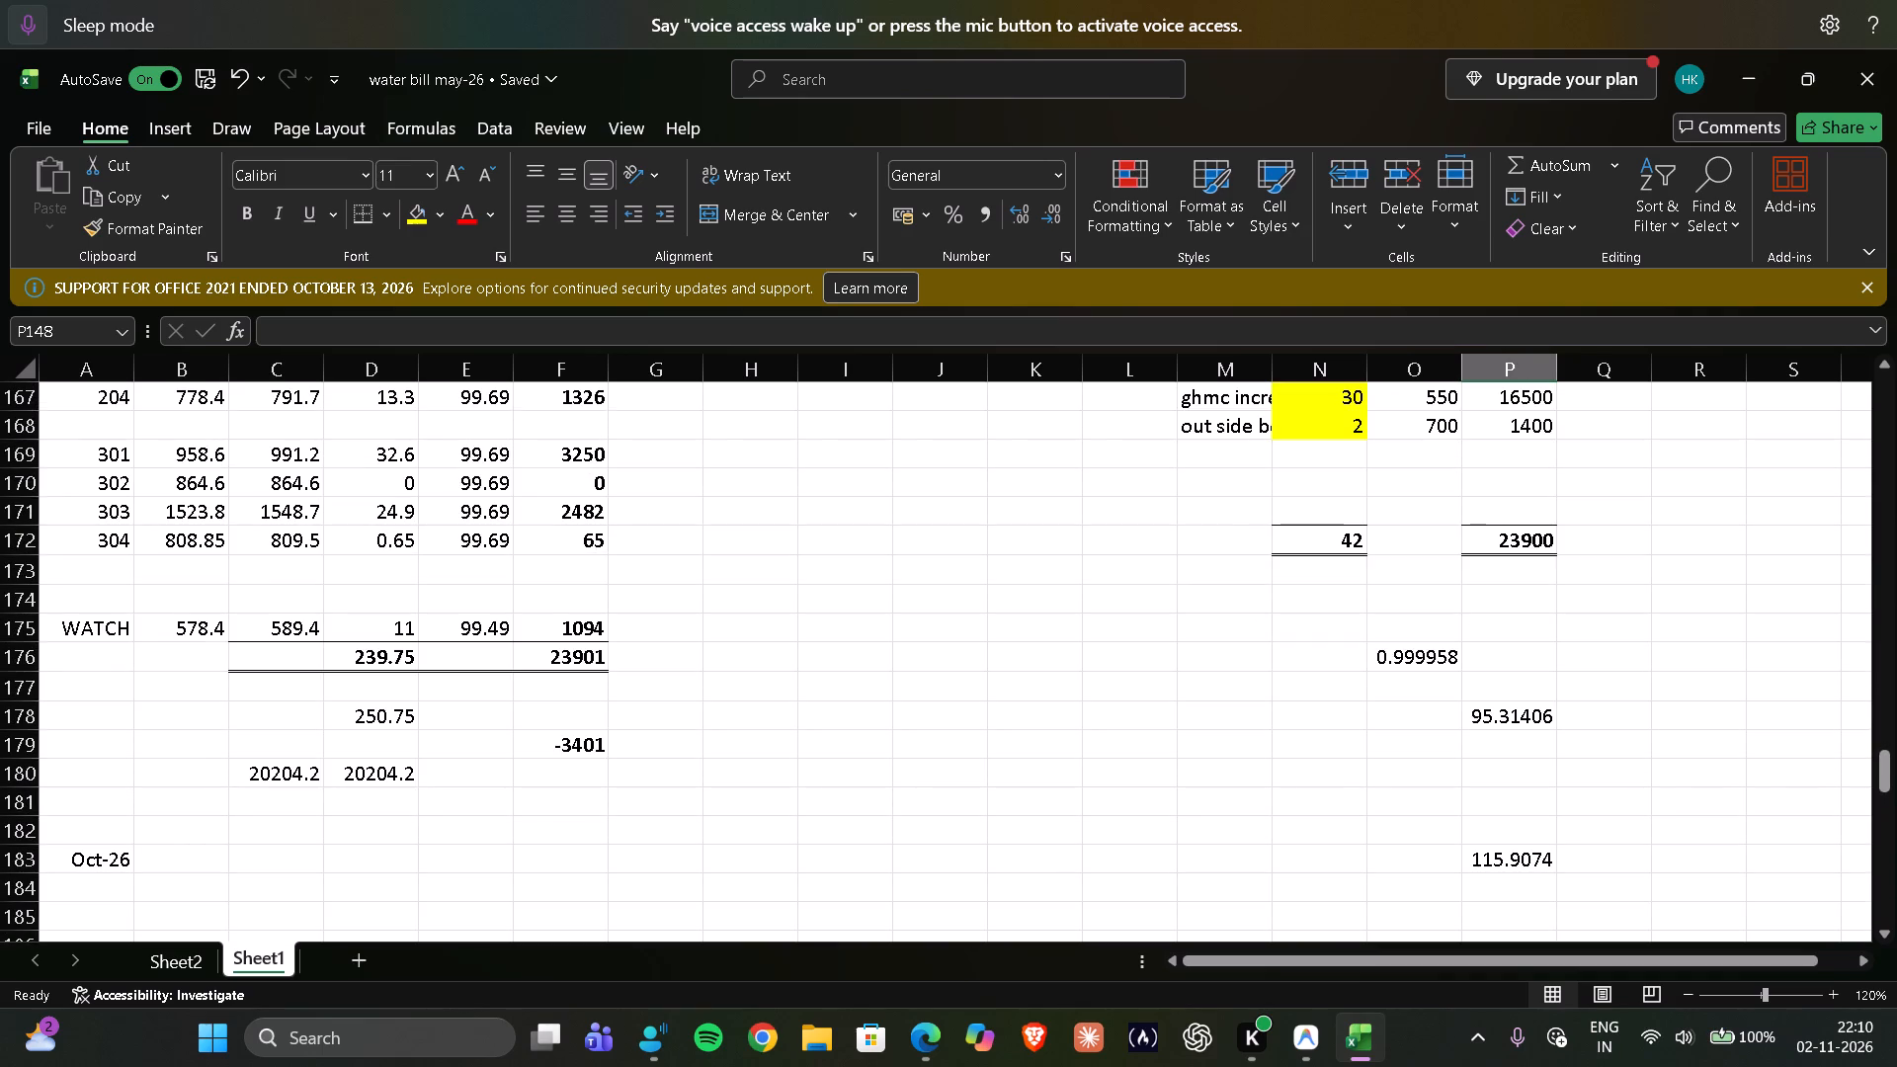
scroll(943, 863, "down", 1)
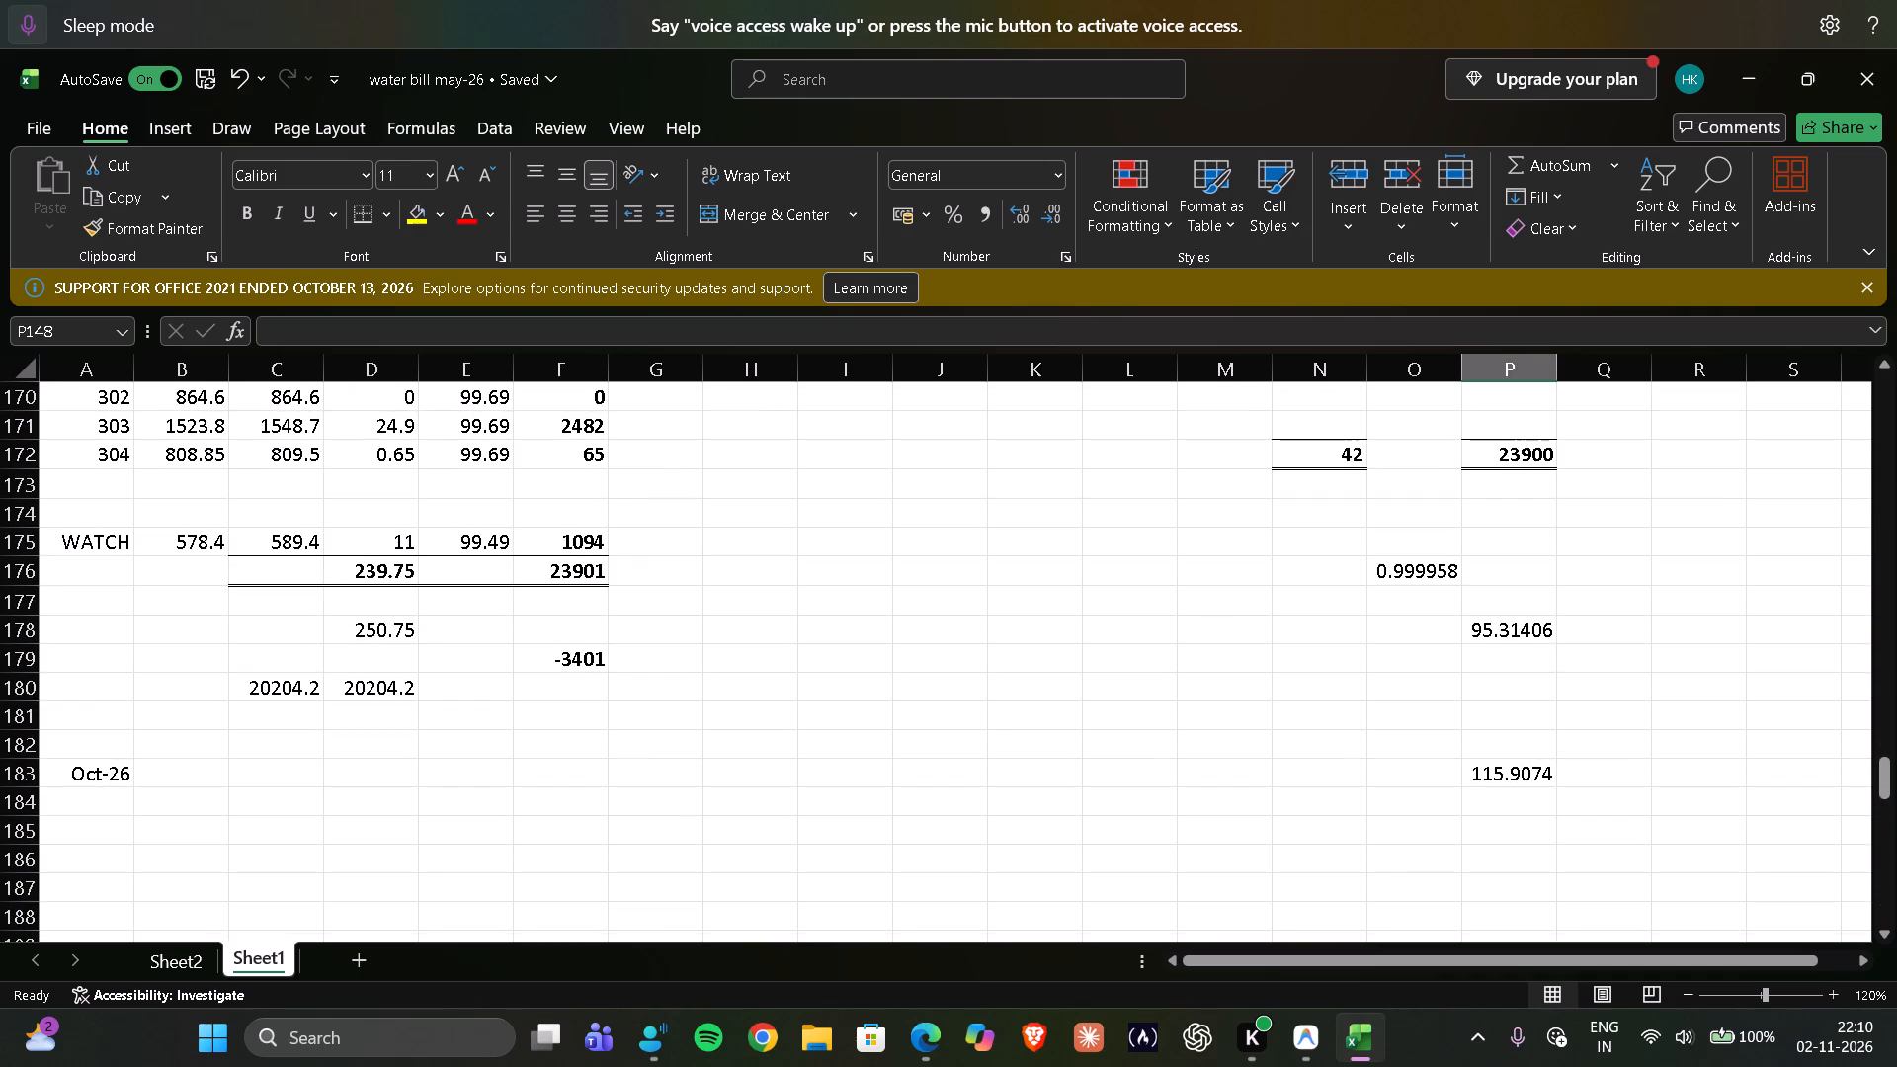
left_click(589, 664)
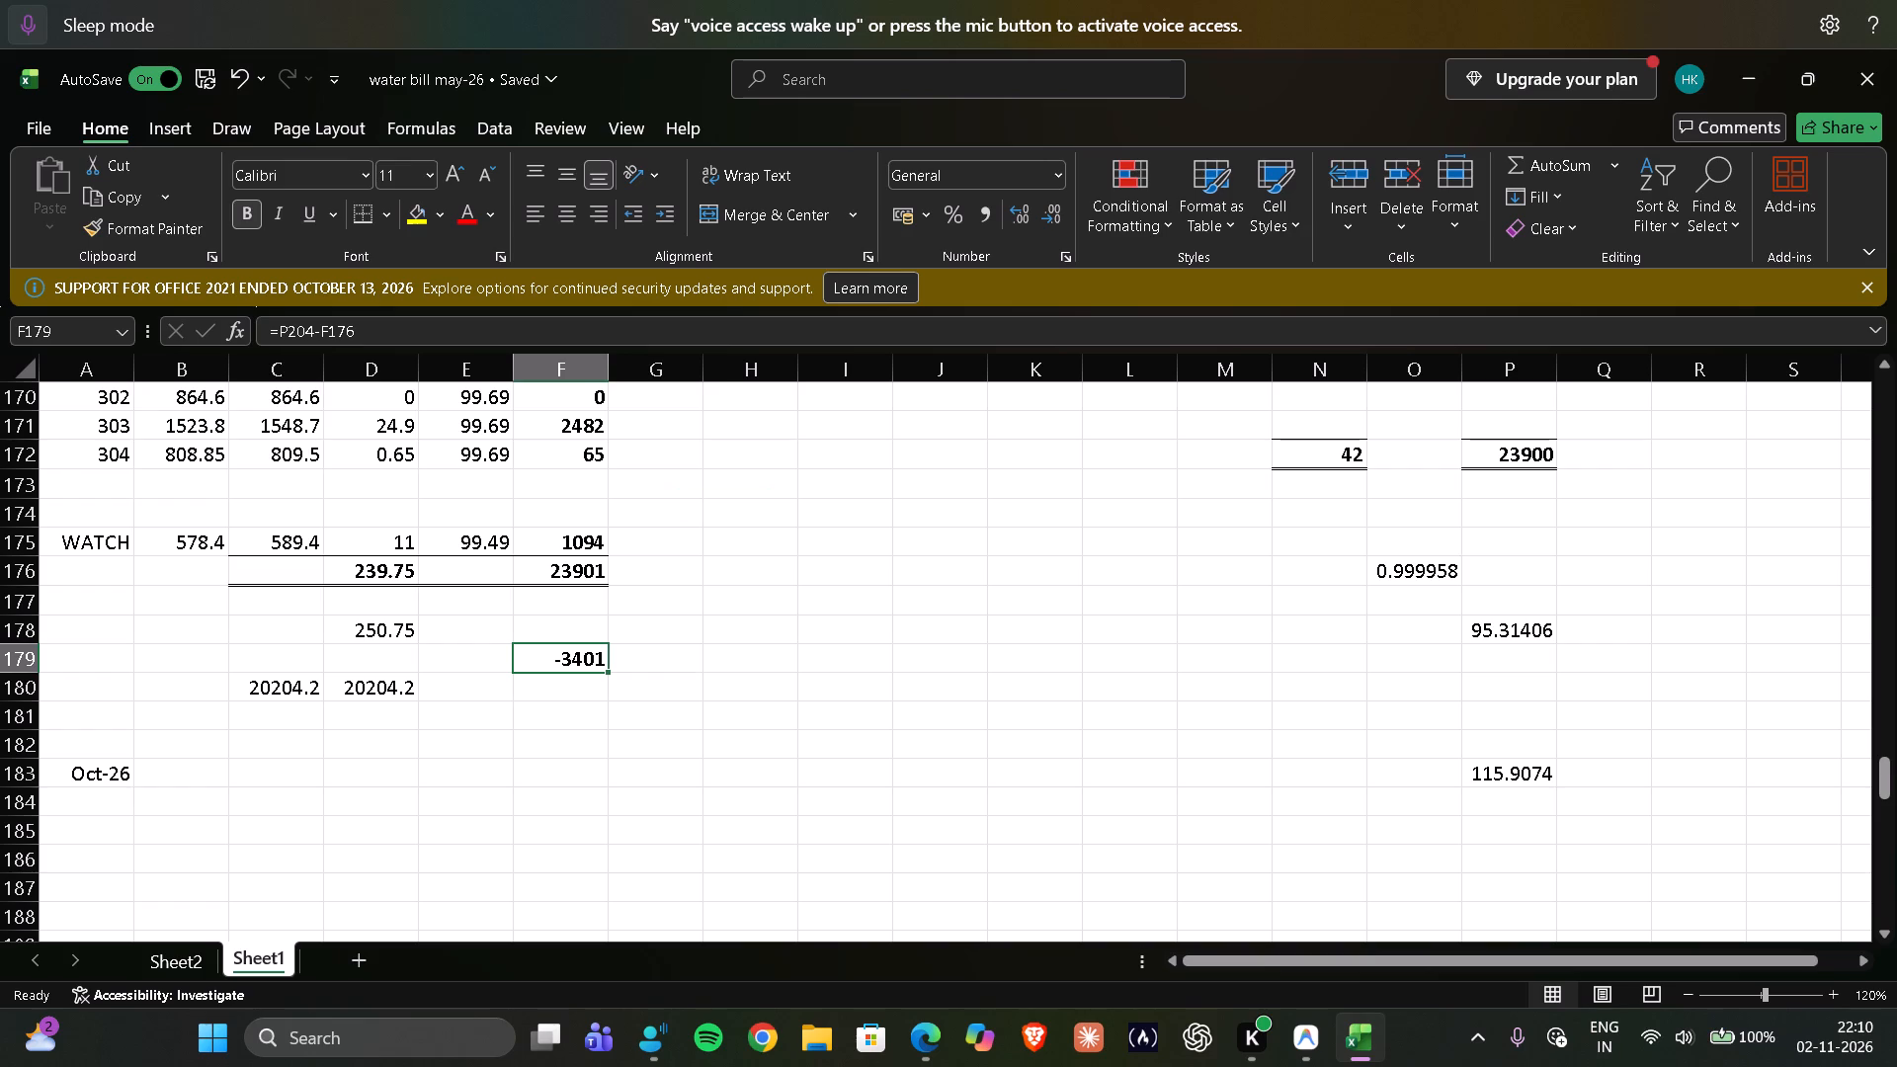
key("F2")
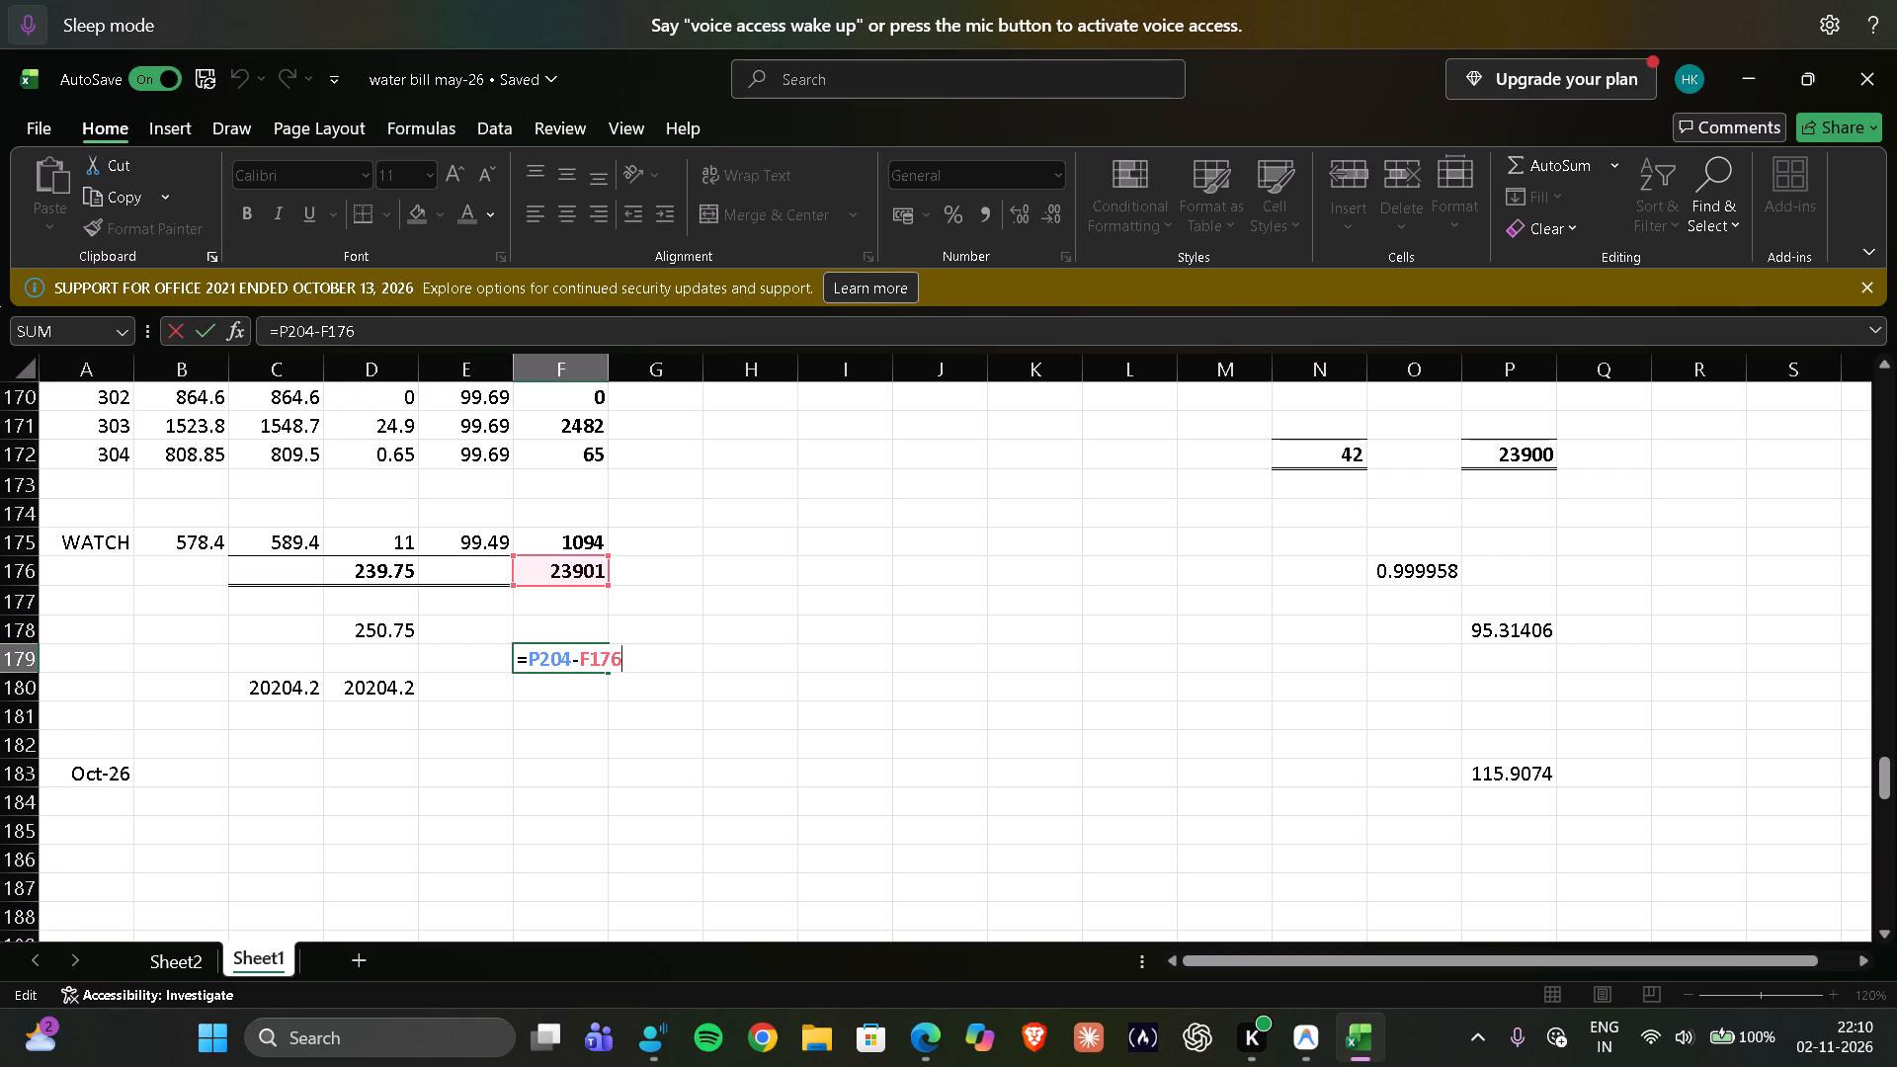
key("Escape")
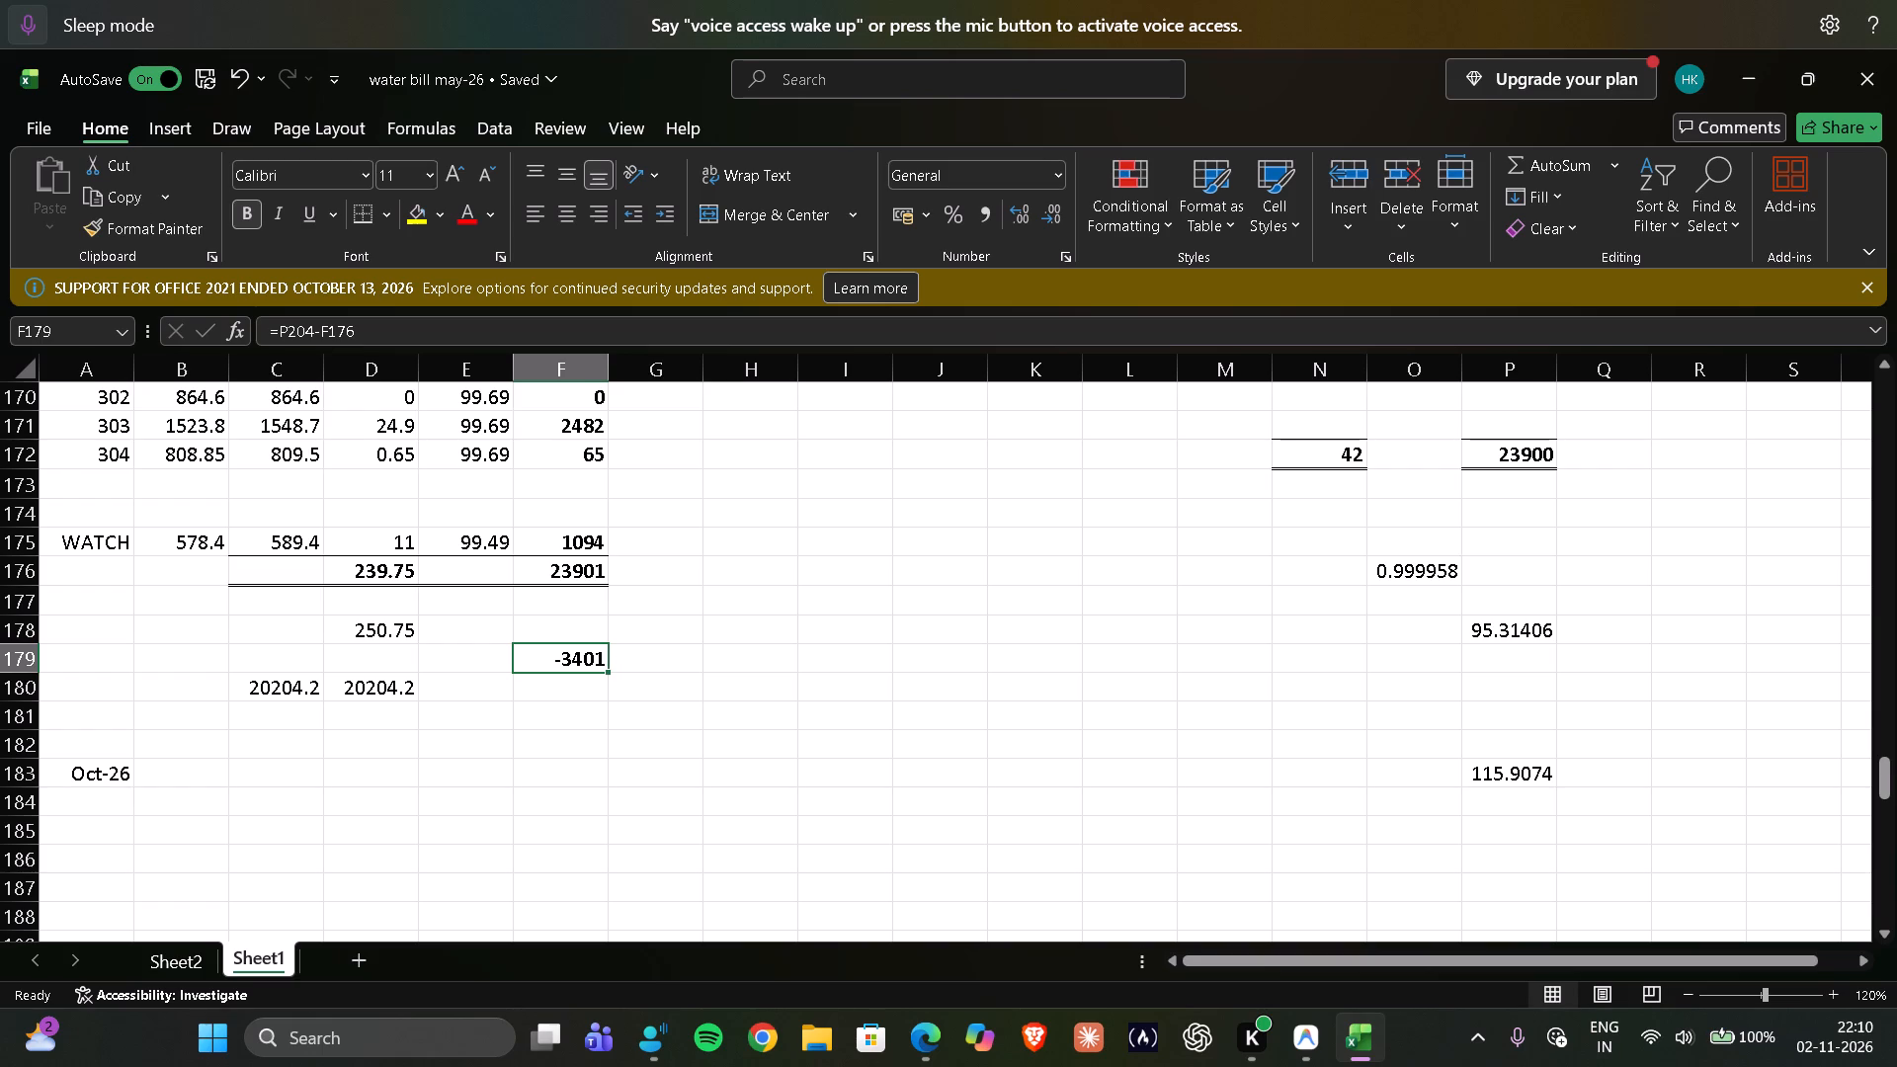
scroll(699, 642, "up", 4)
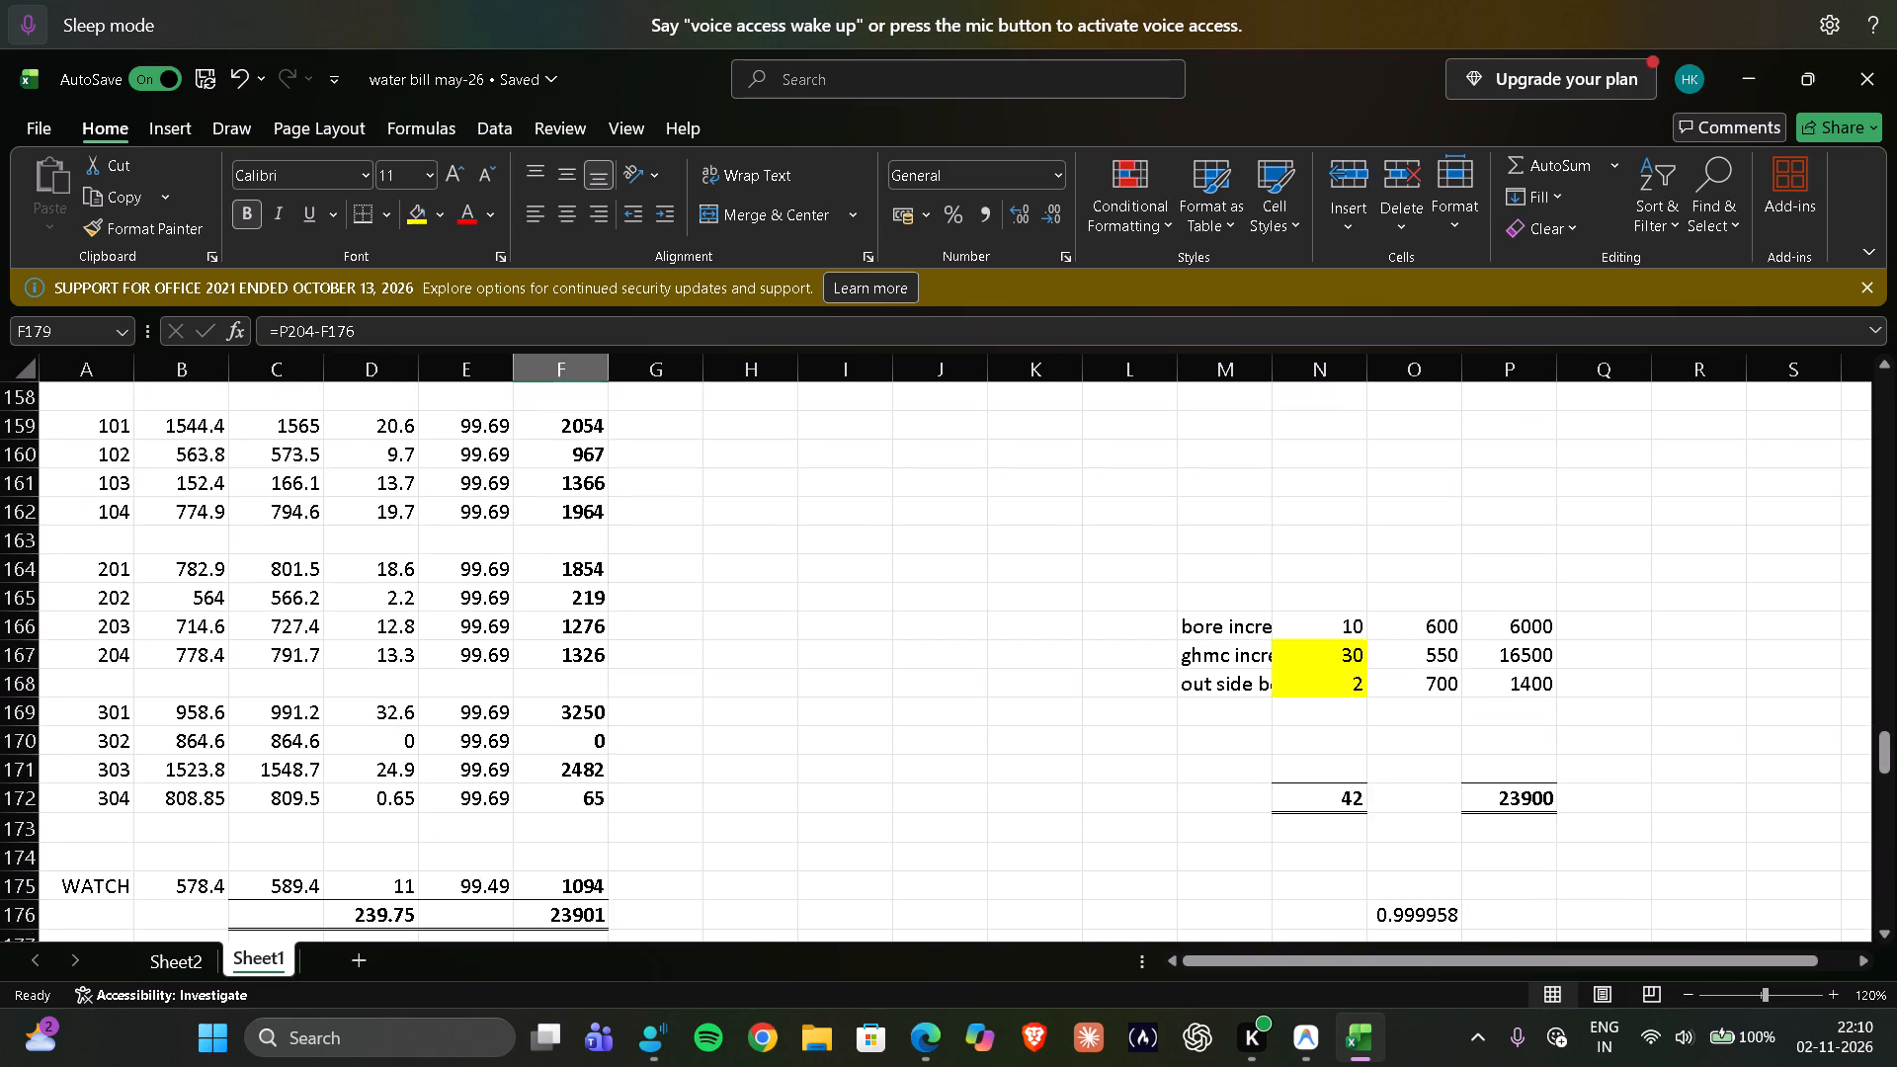
scroll(699, 642, "up", 5)
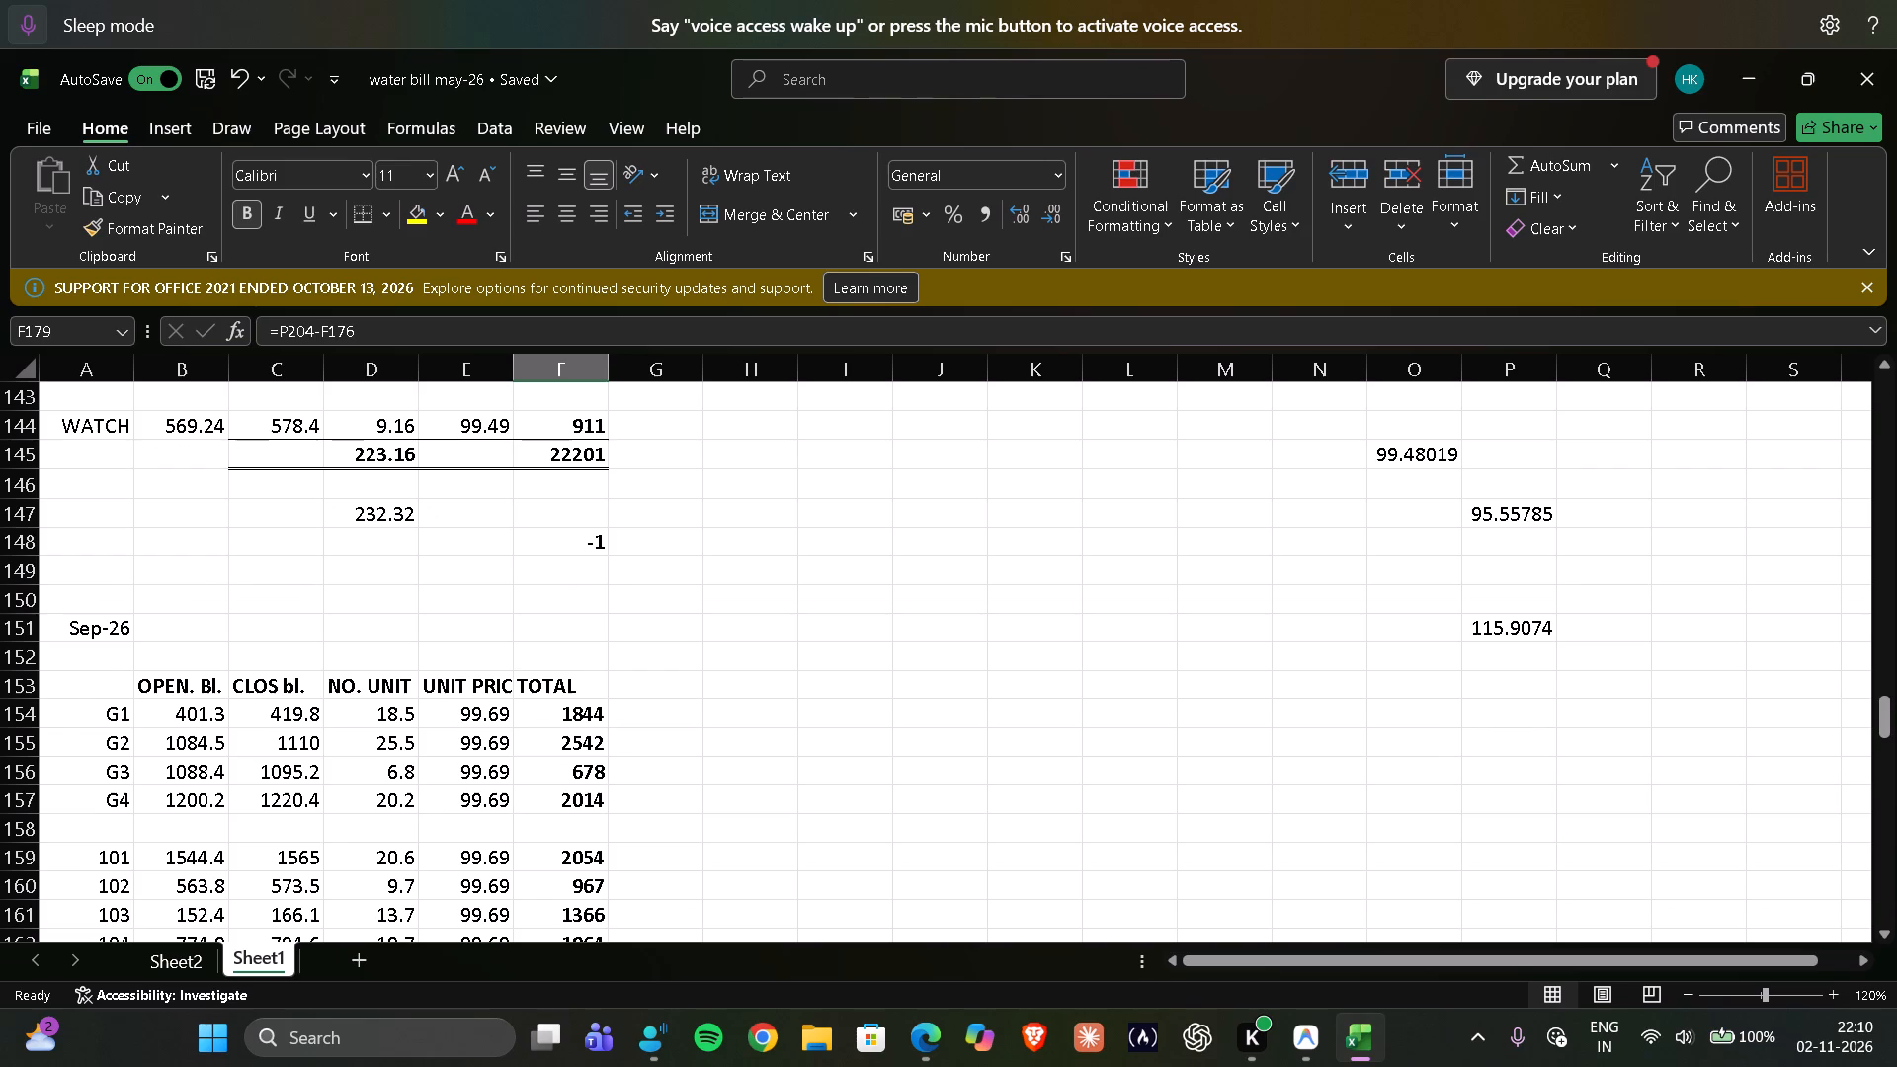
left_click(594, 549)
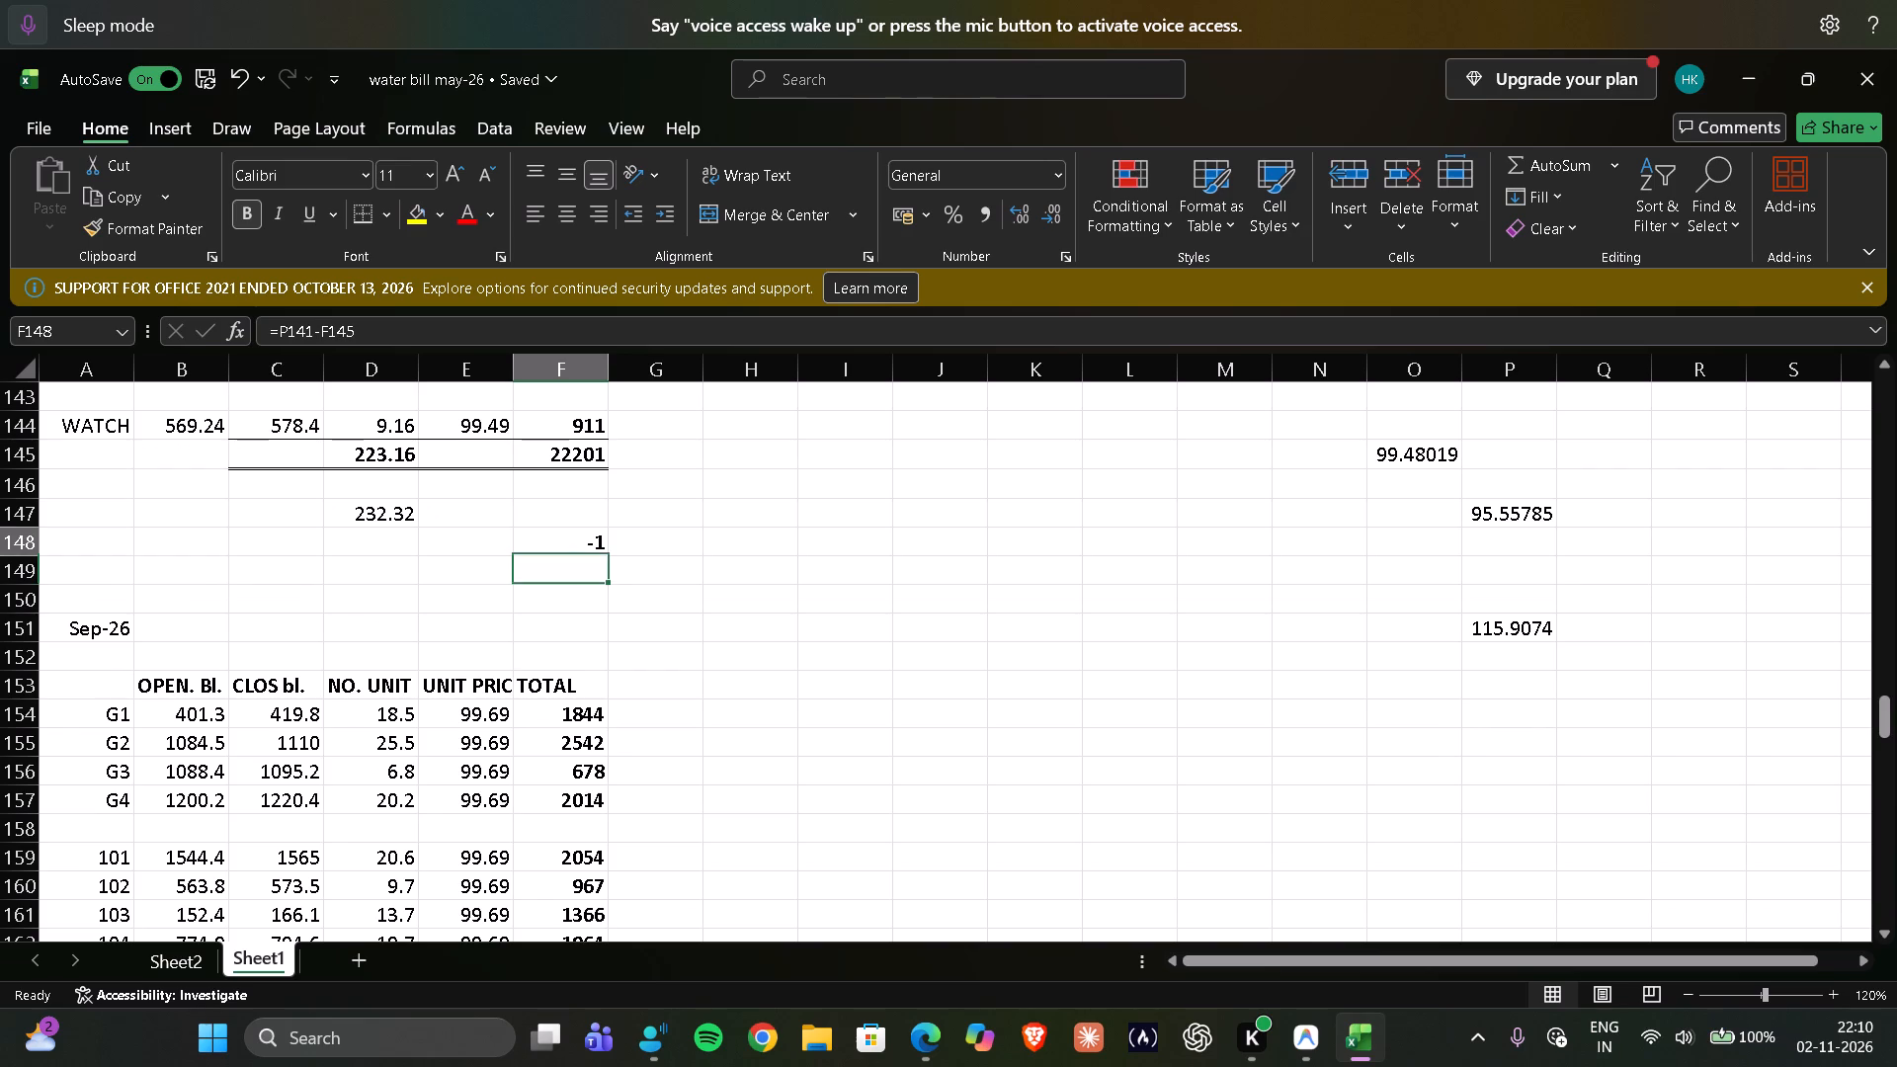
key("F2")
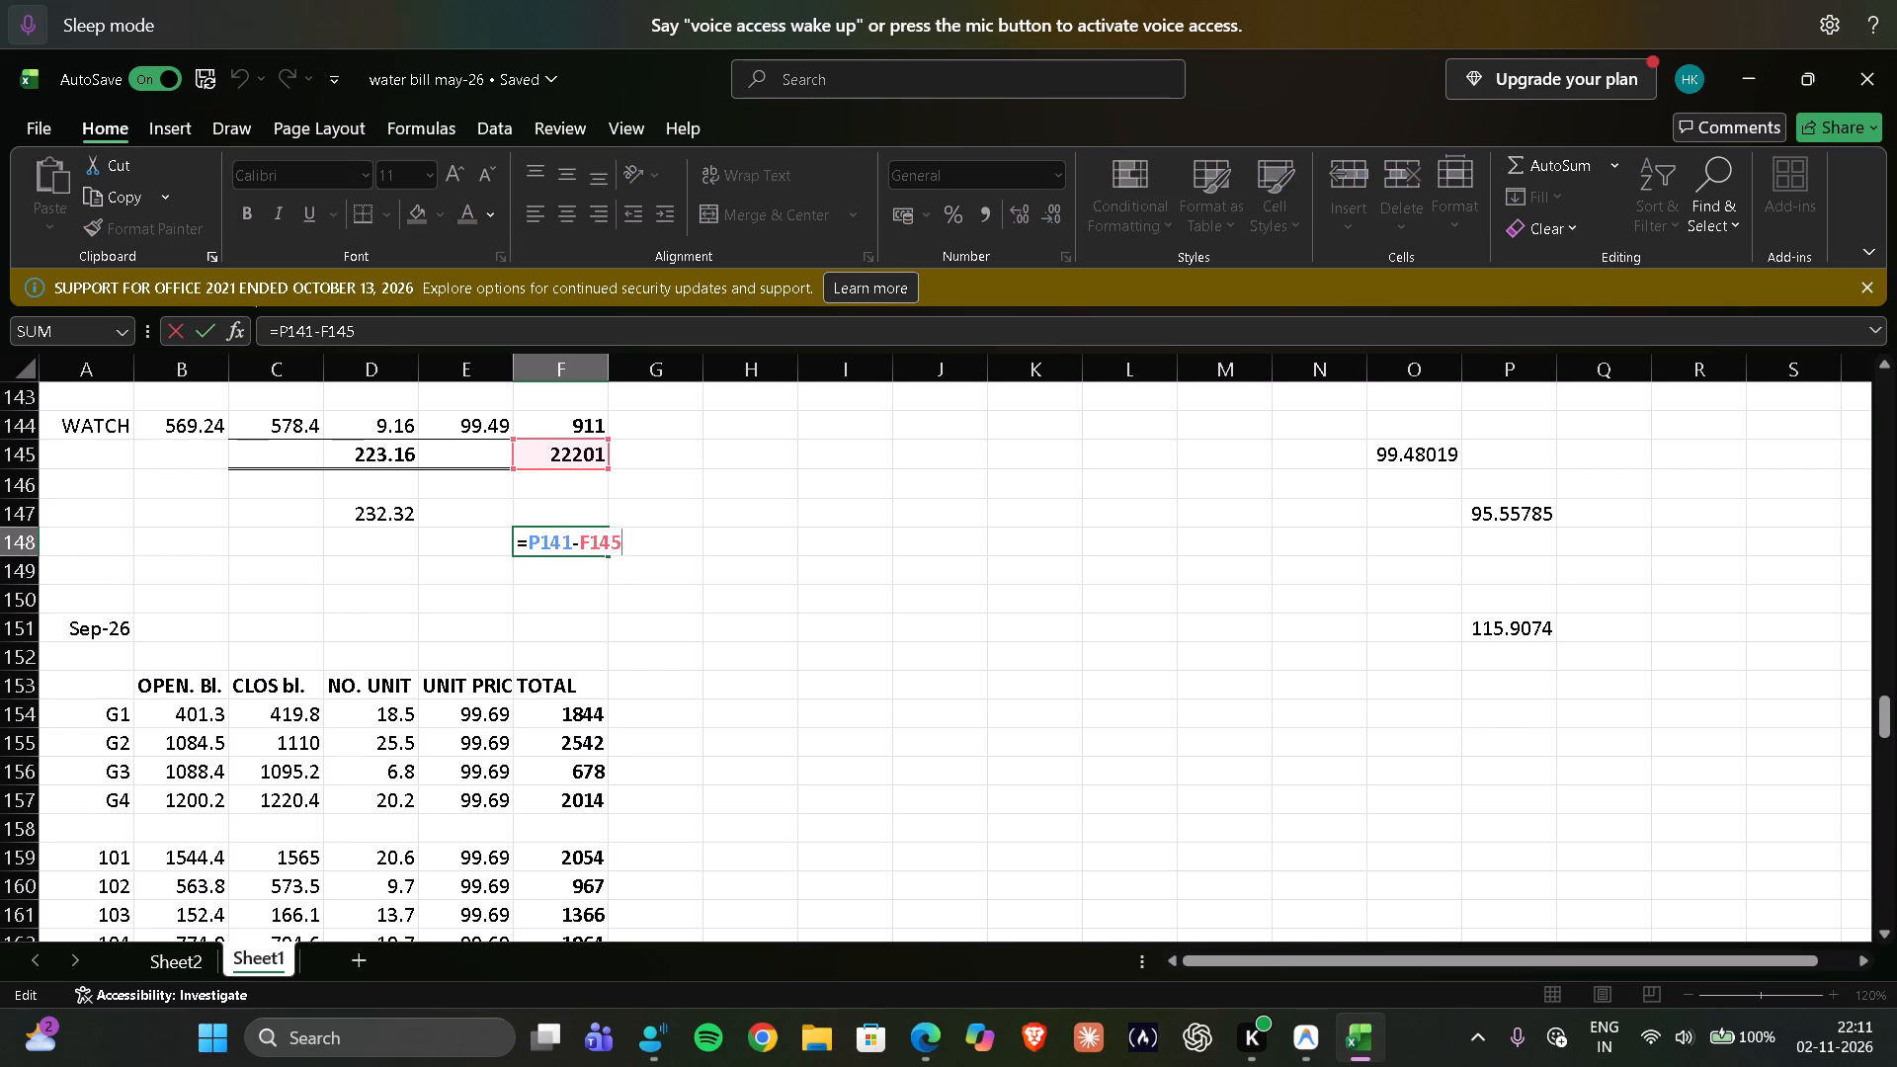
scroll(740, 550, "up", 2)
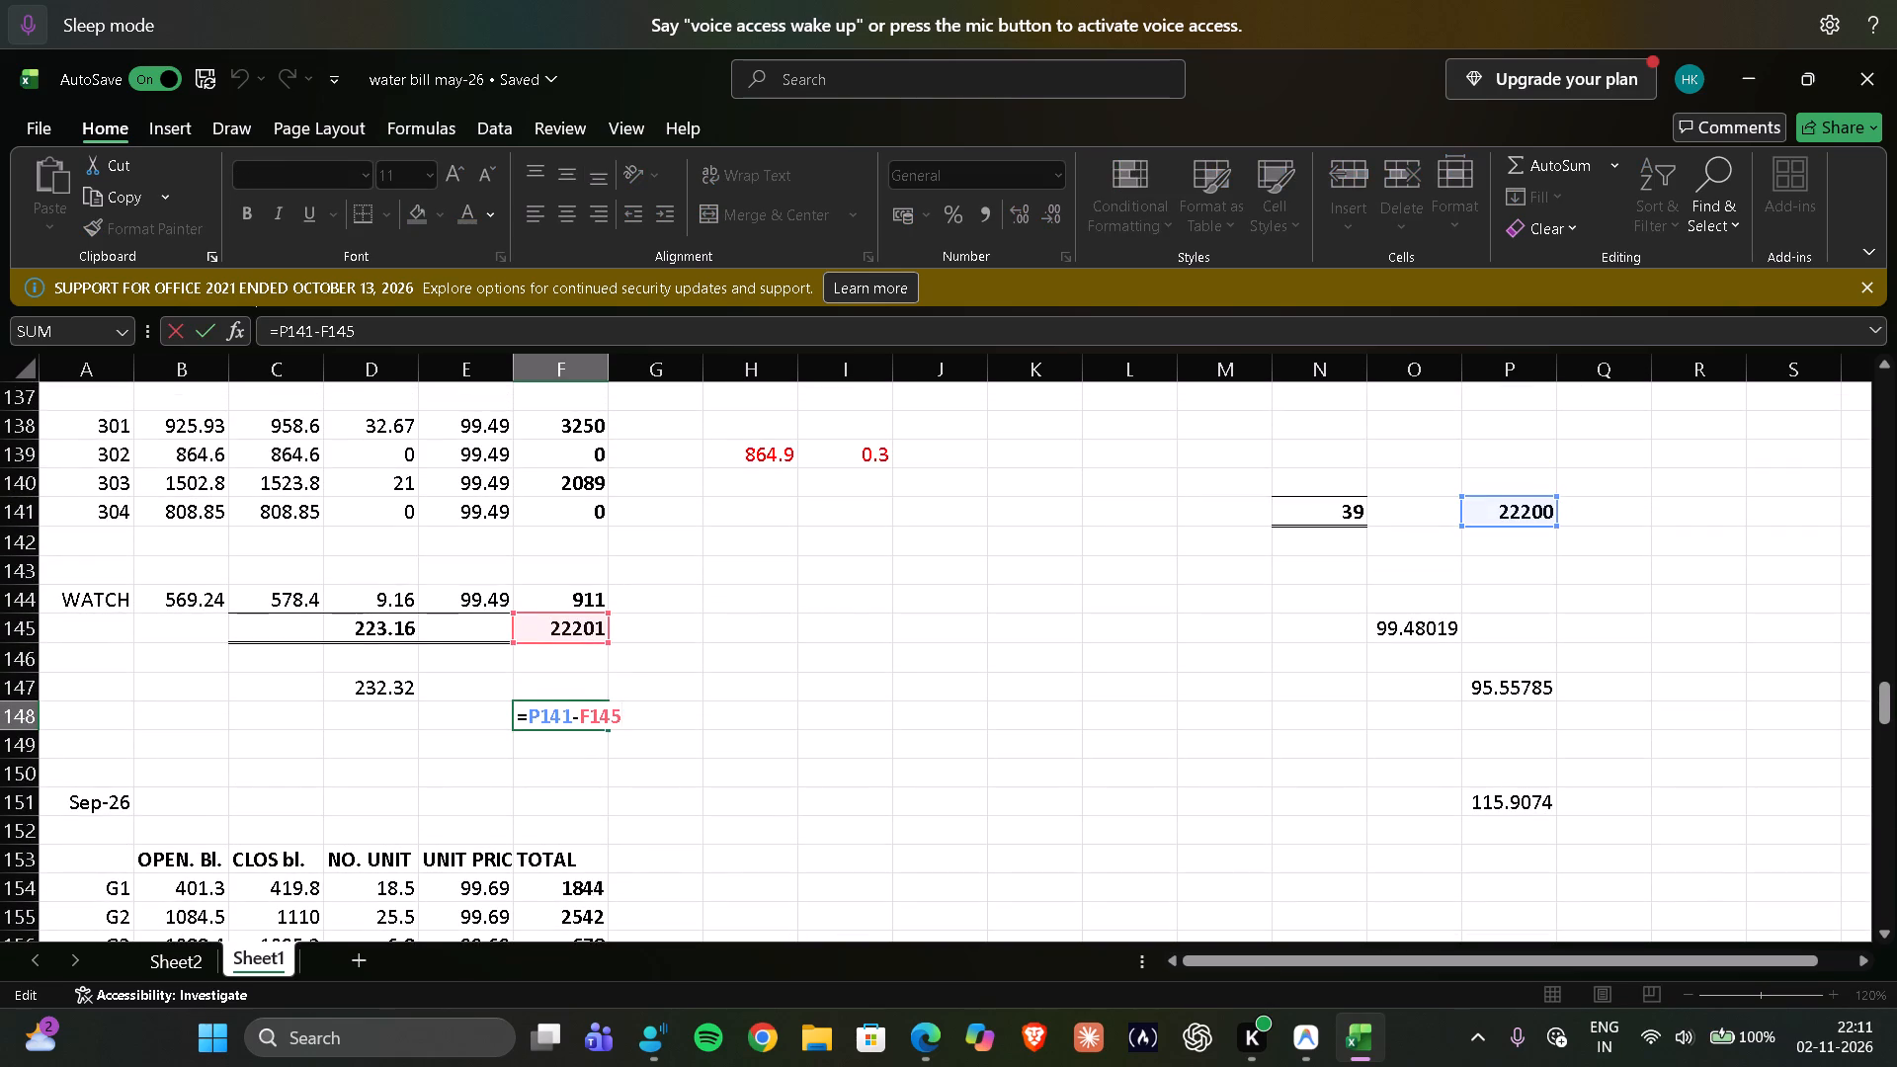
key("Escape")
Re-enter the Sep-26 difference formula in F179 as =F176-P172 and save the workbook.
scroll(806, 664, "down", 5)
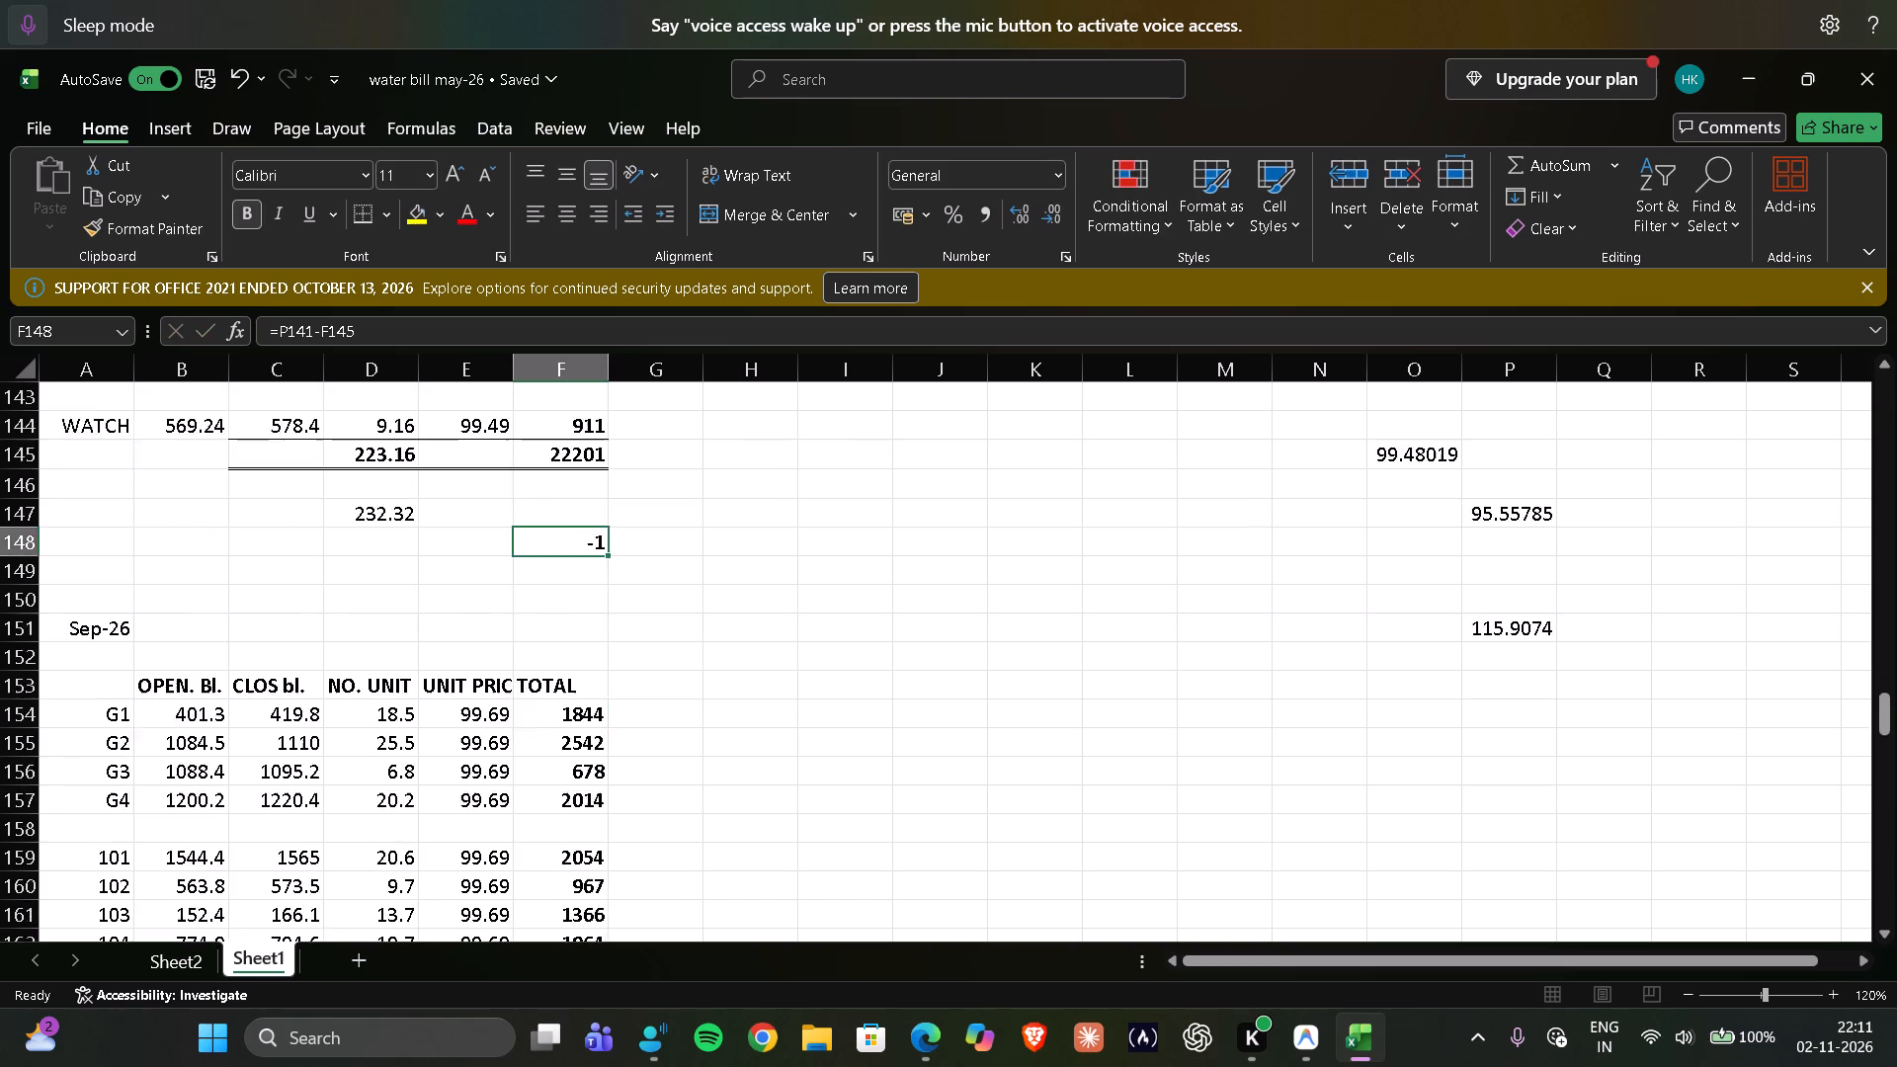
scroll(753, 693, "down", 3)
scroll(674, 831, "down", 1)
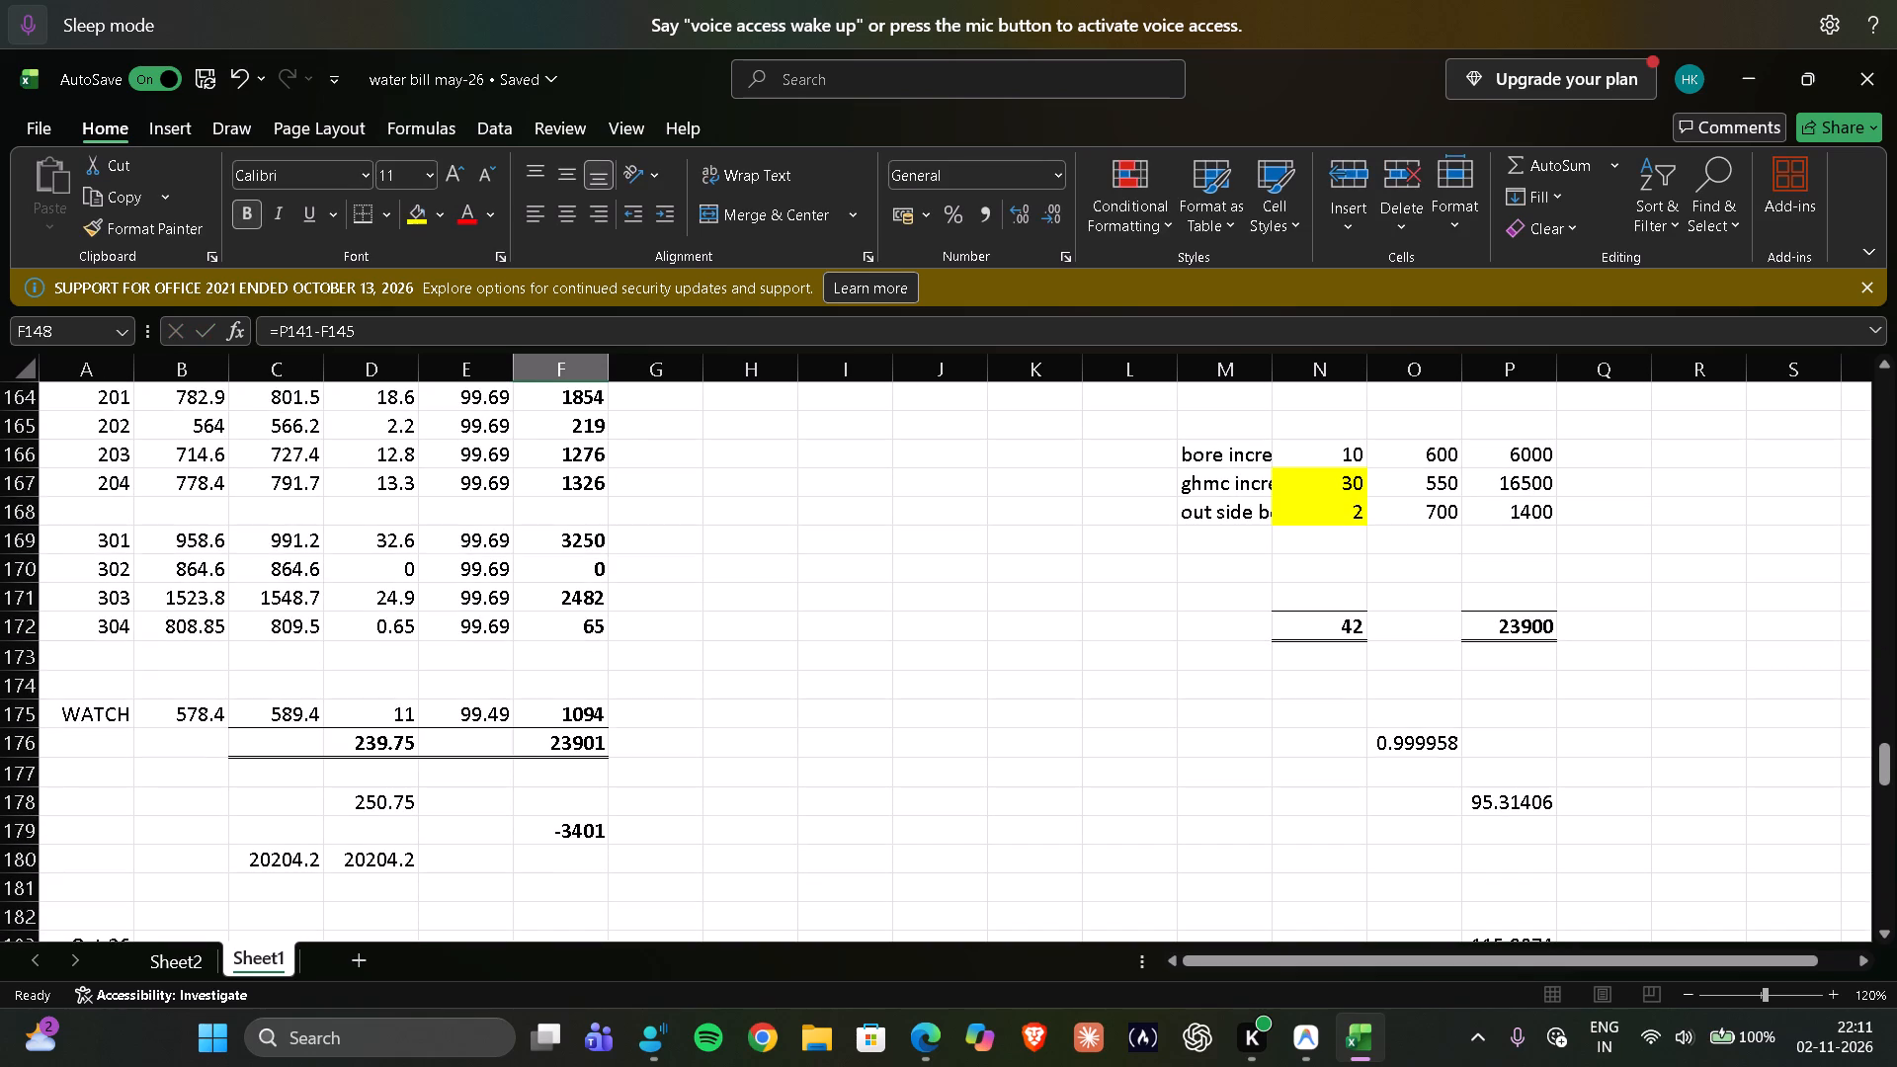
left_click(581, 835)
key("equal")
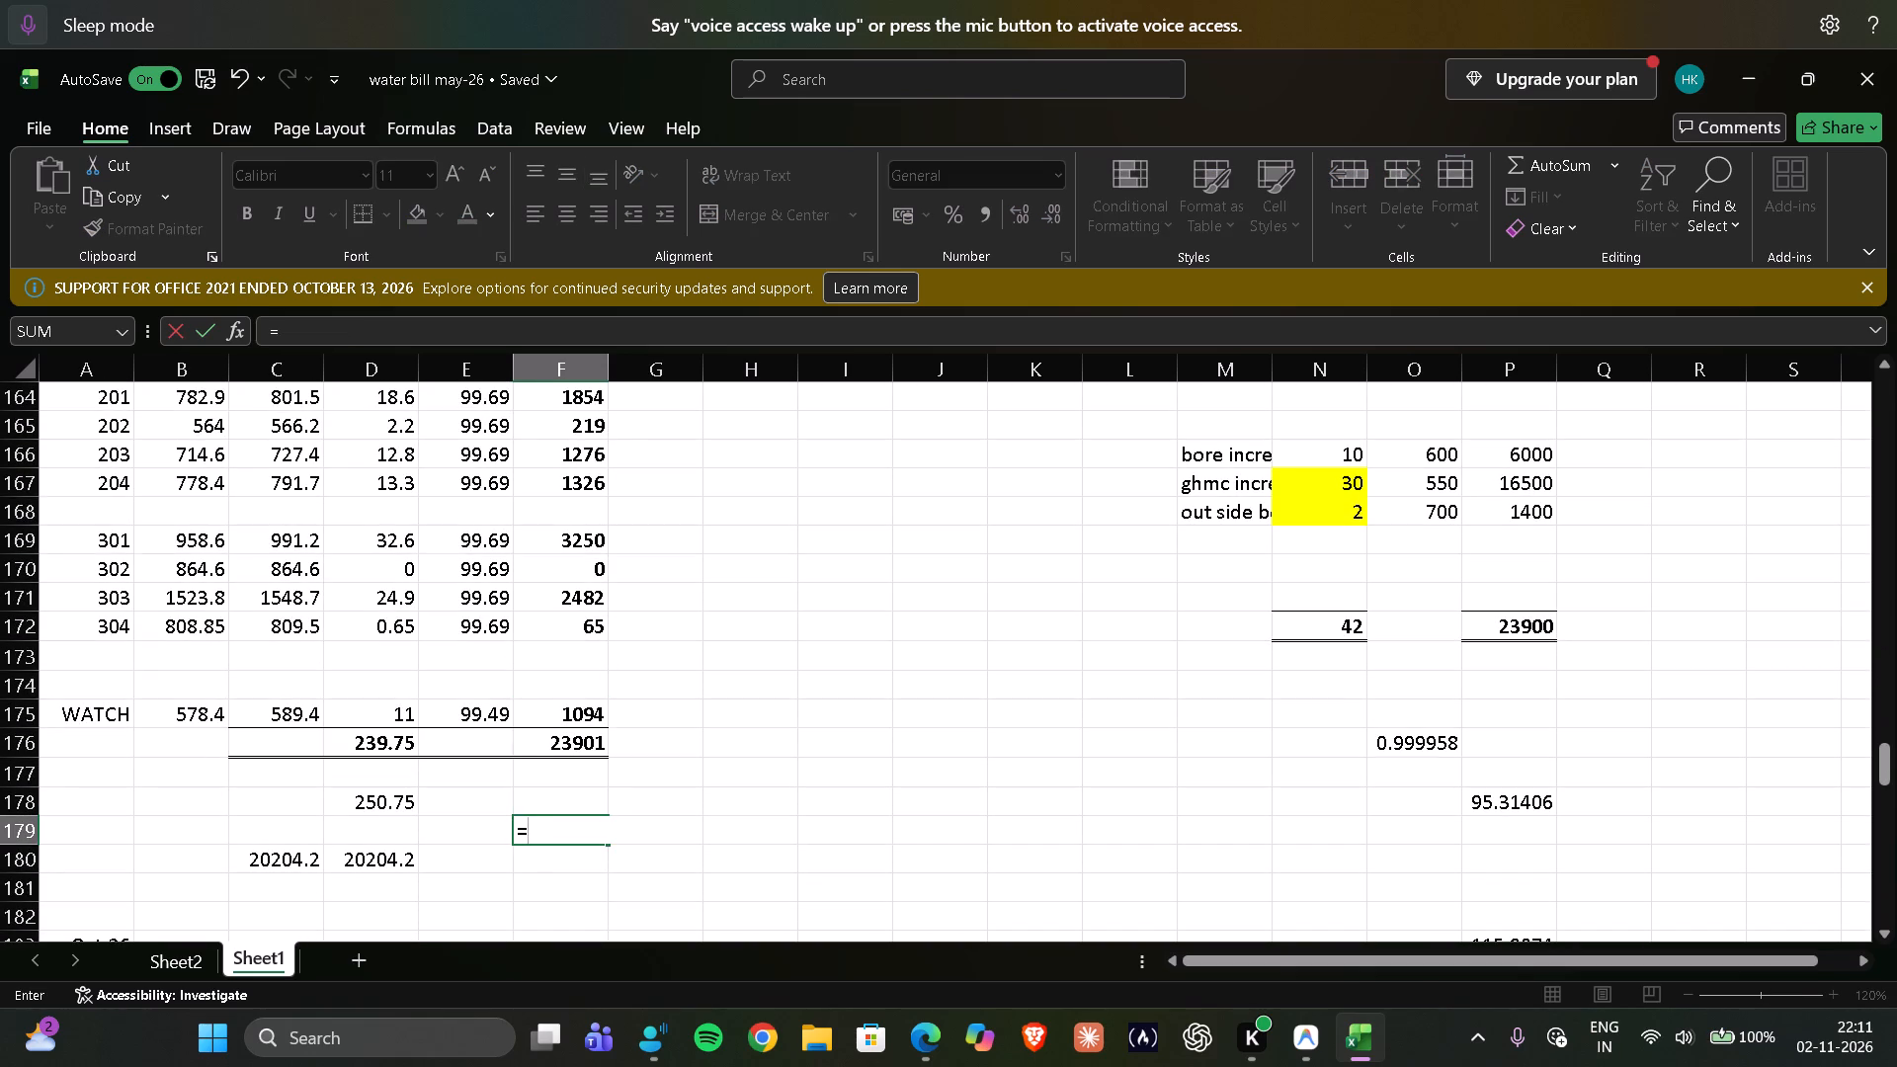
left_click(607, 751)
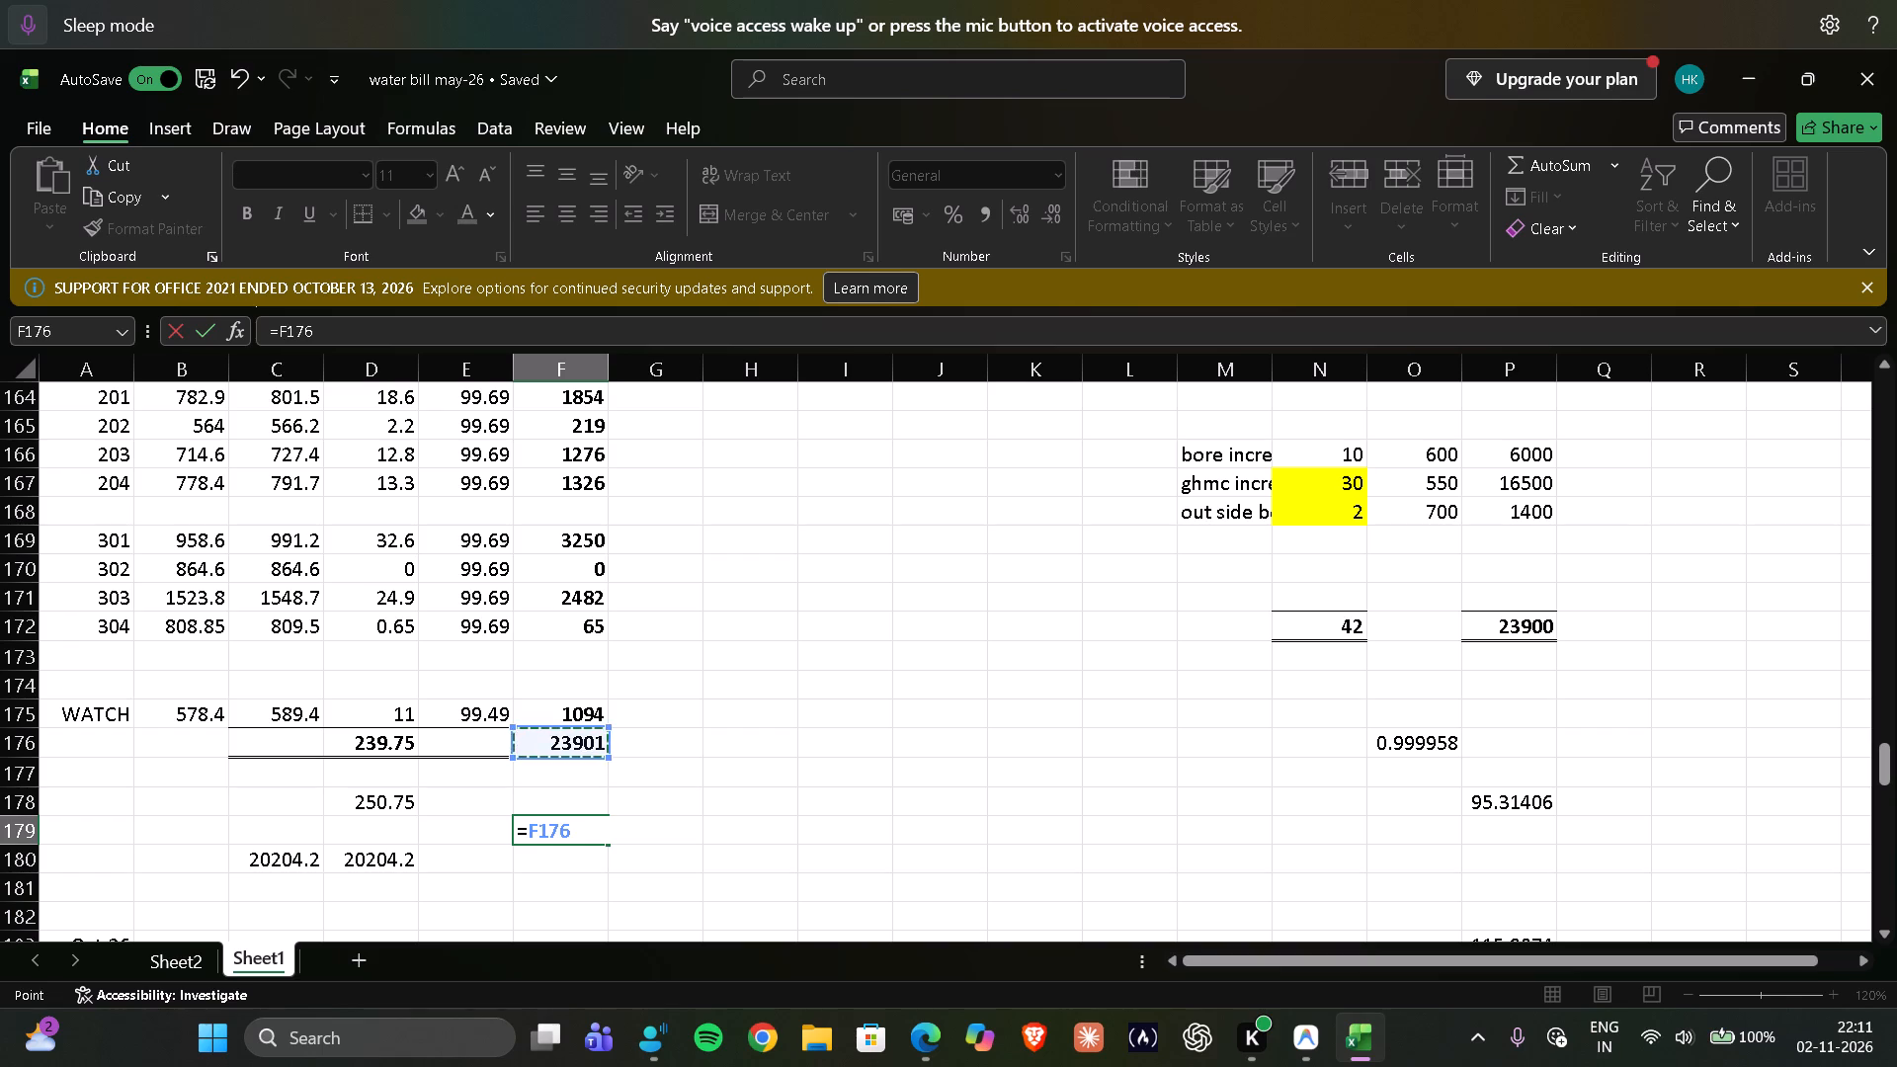
key("minus")
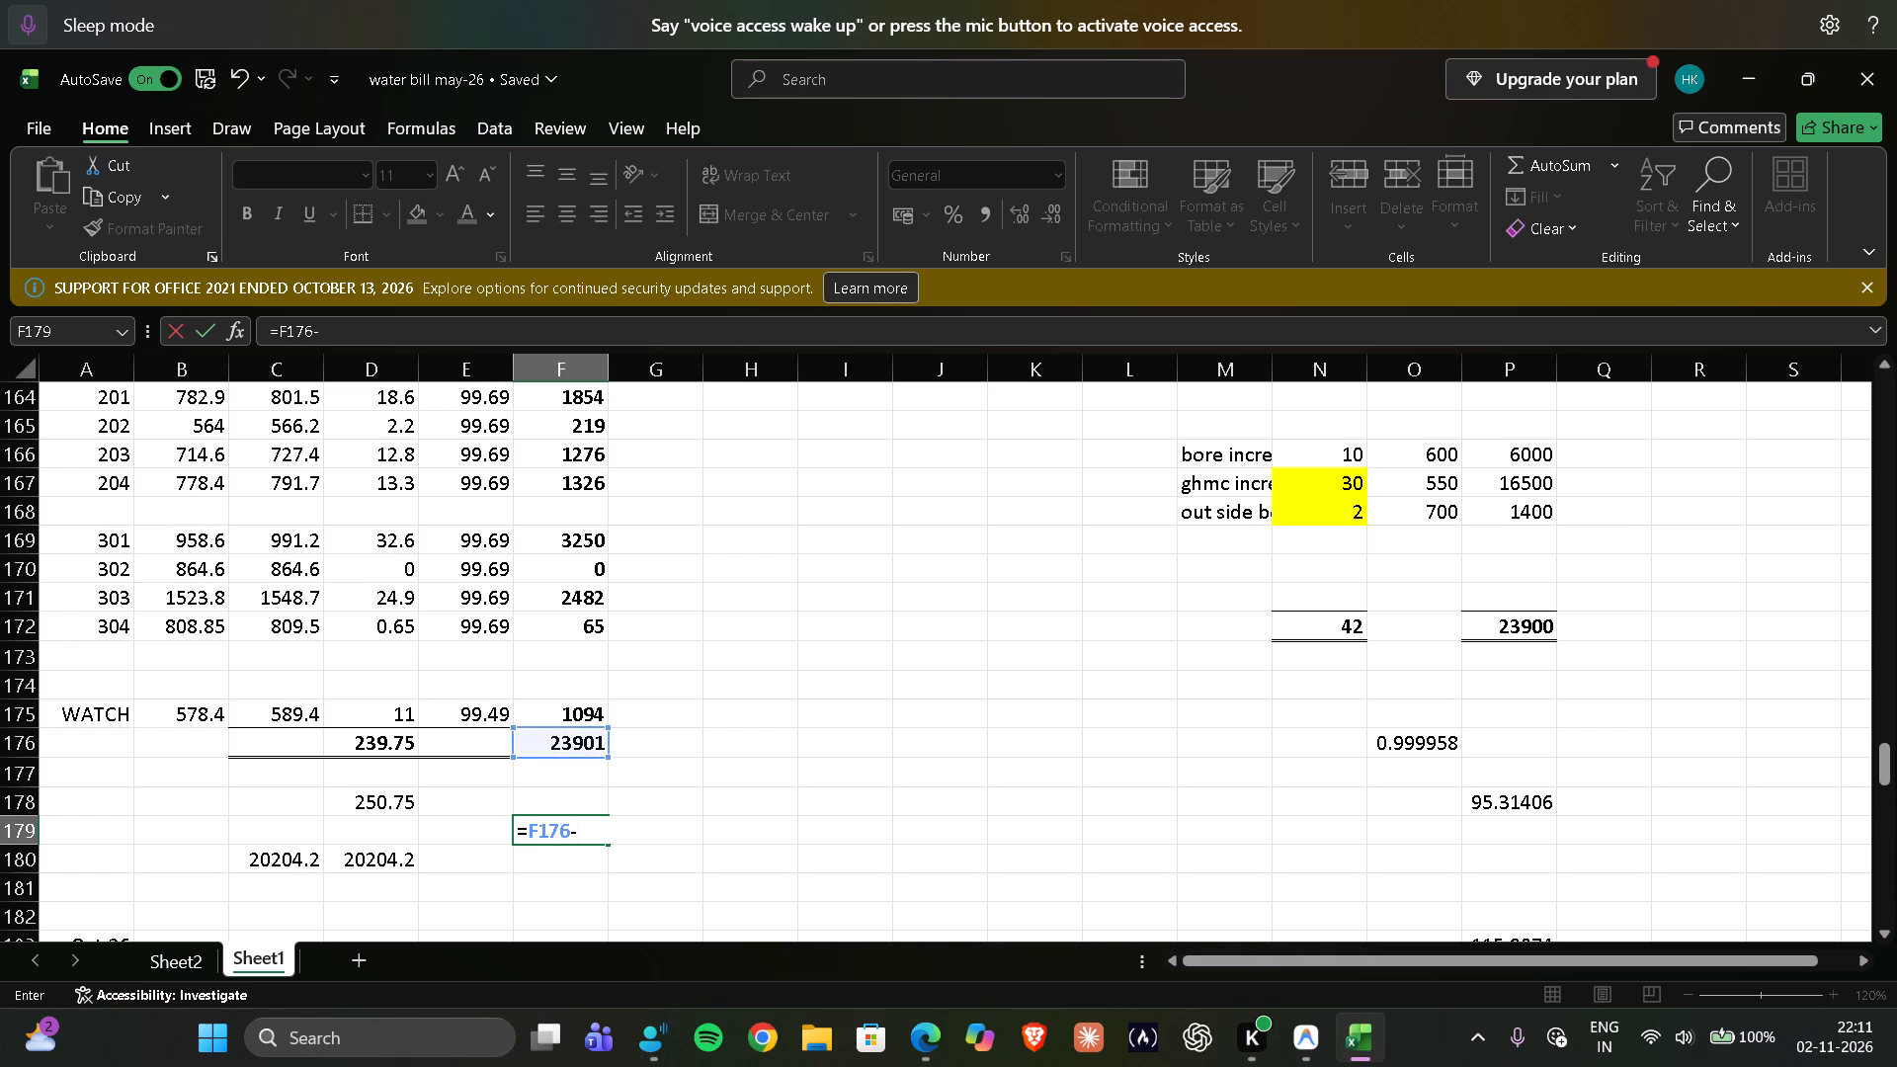
left_click(1535, 622)
key("Return")
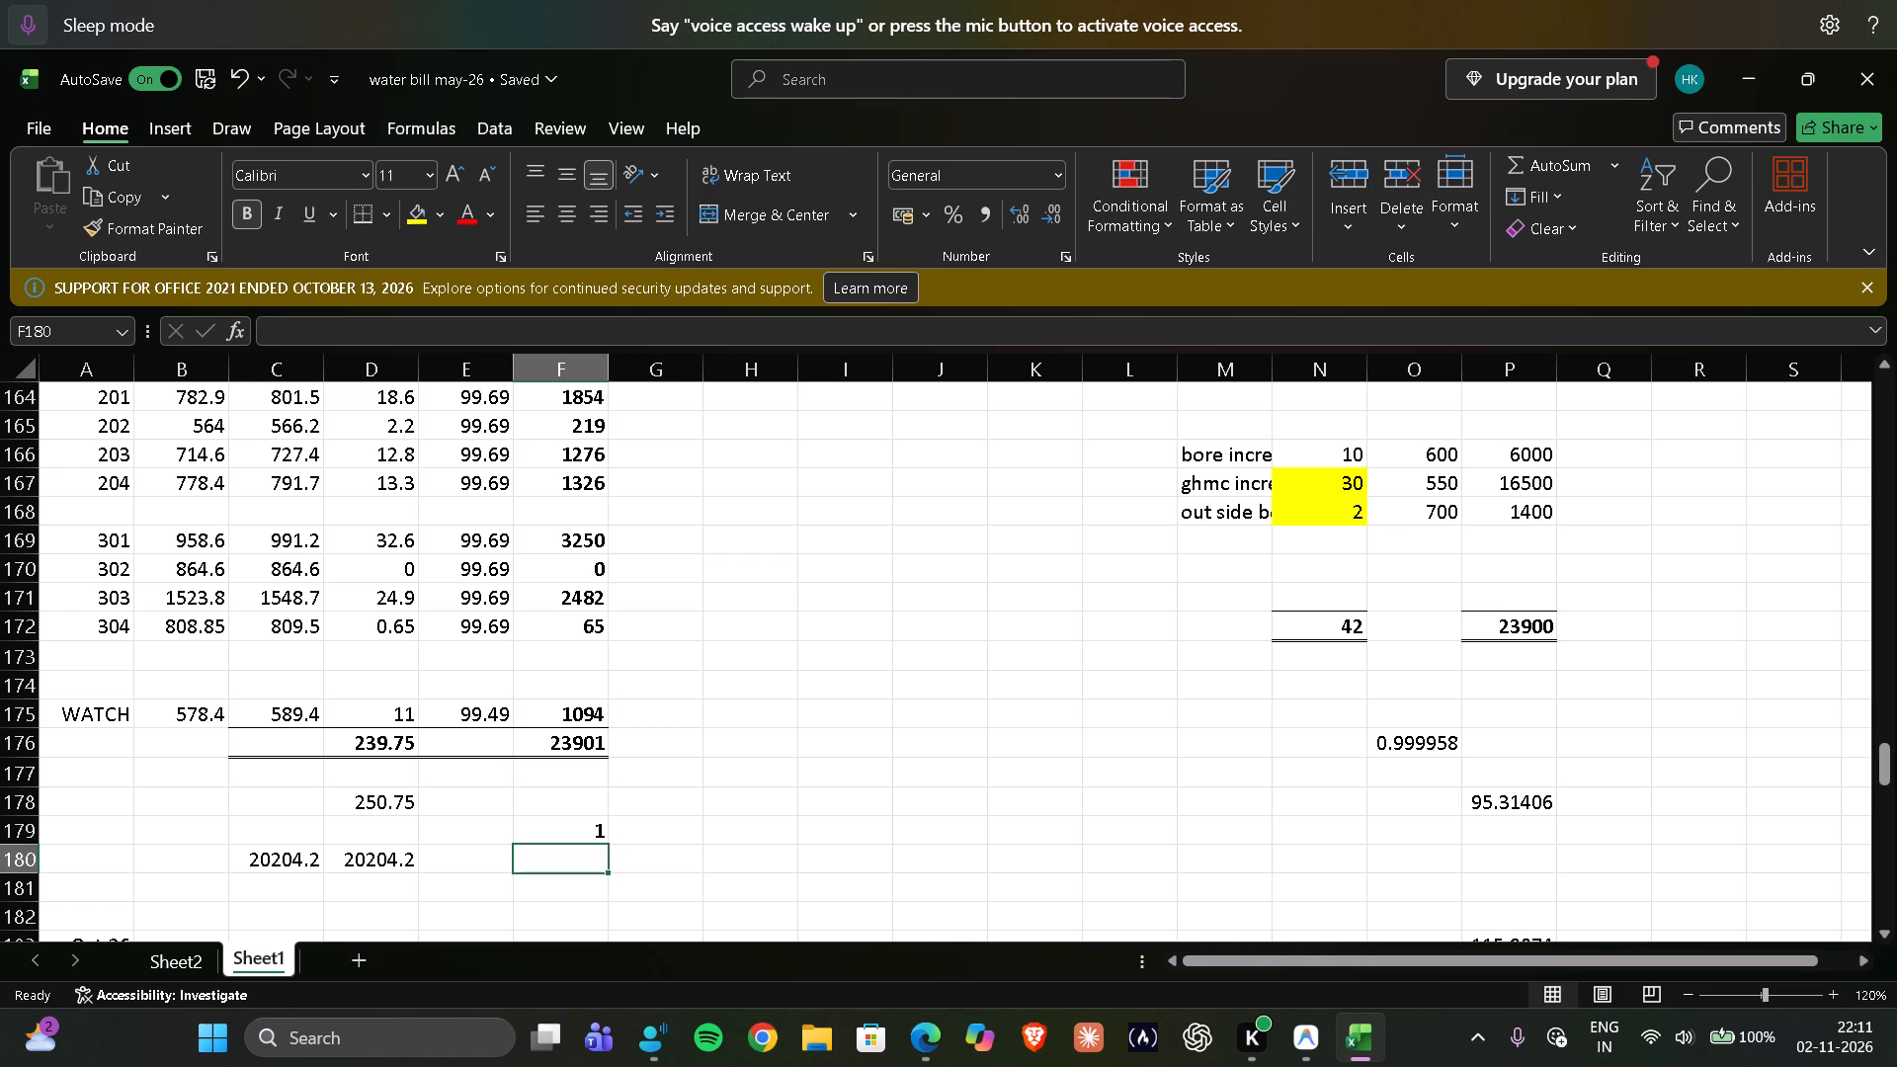
scroll(1192, 605, "down", 2)
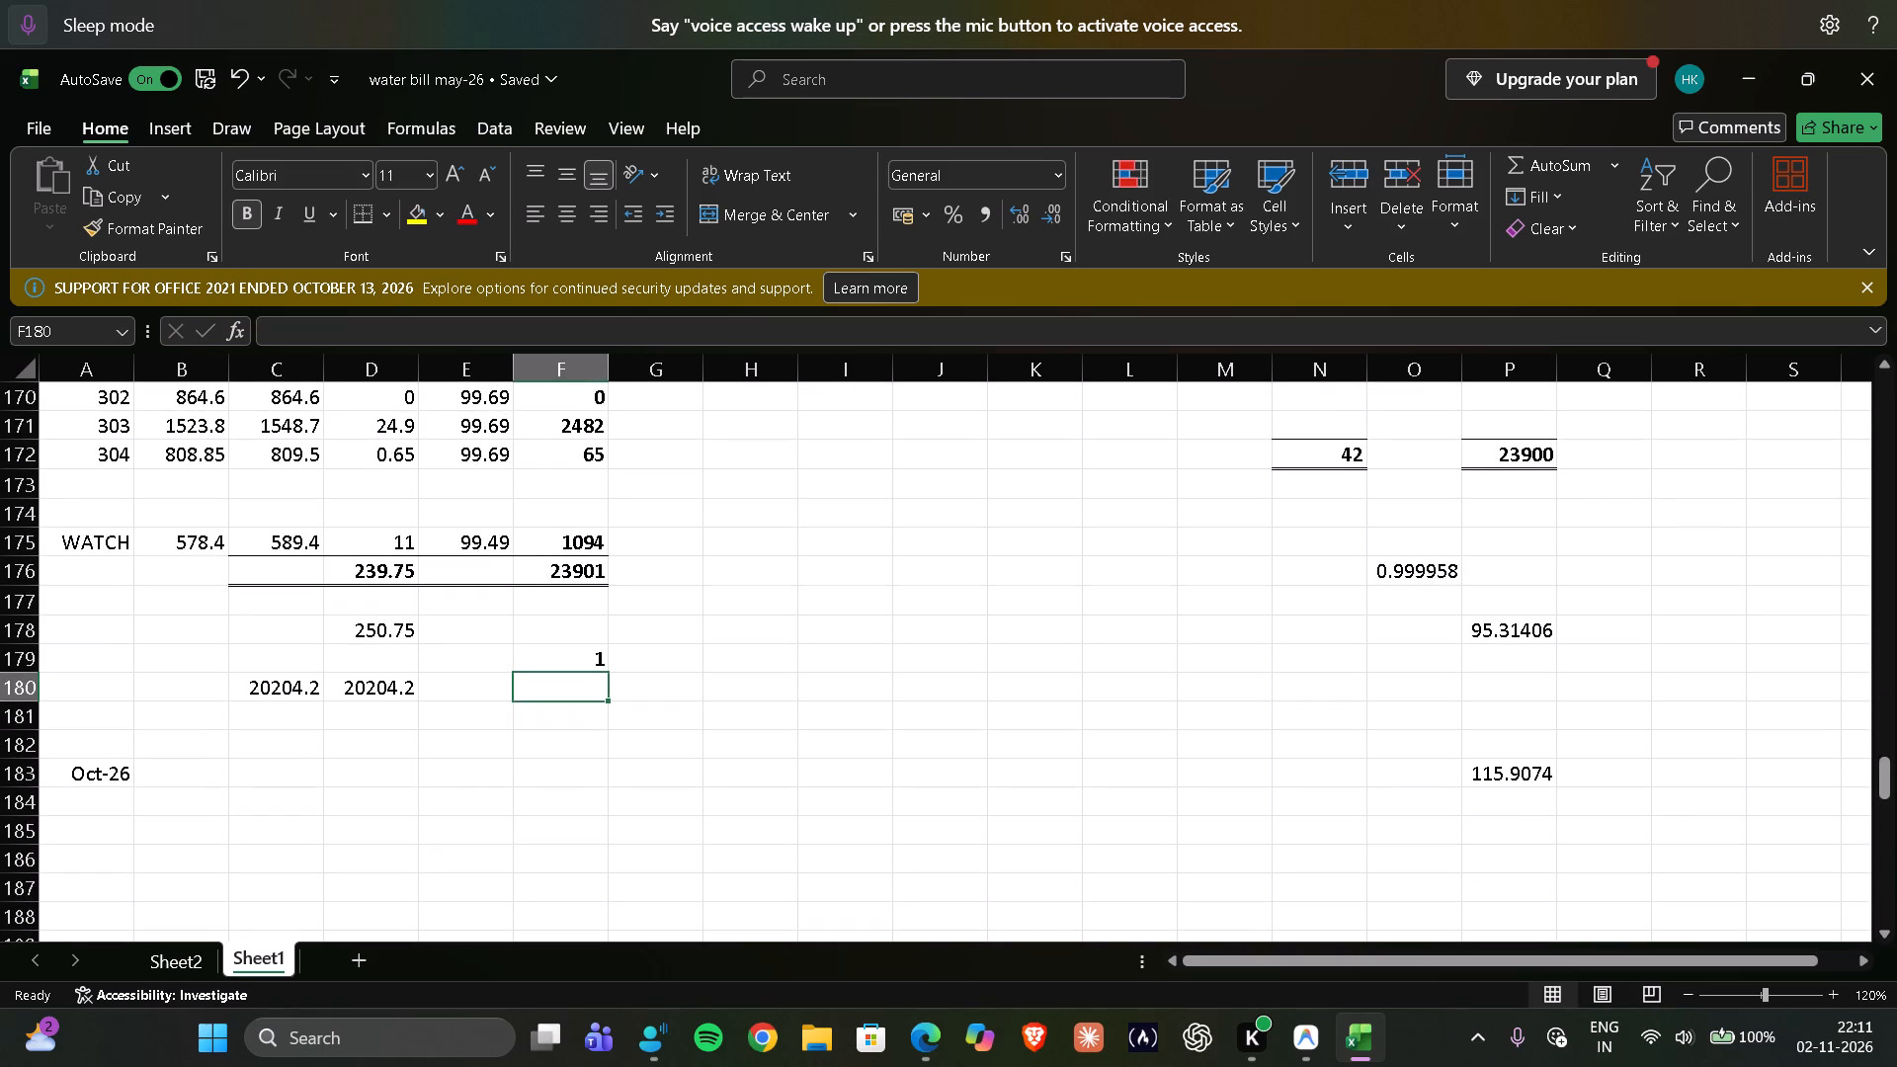
key("ctrl+s")
Cut the Oct-26 reading table in A216:G244, including its totals, for moving up the sheet.
scroll(554, 663, "down", 5)
scroll(245, 713, "down", 3)
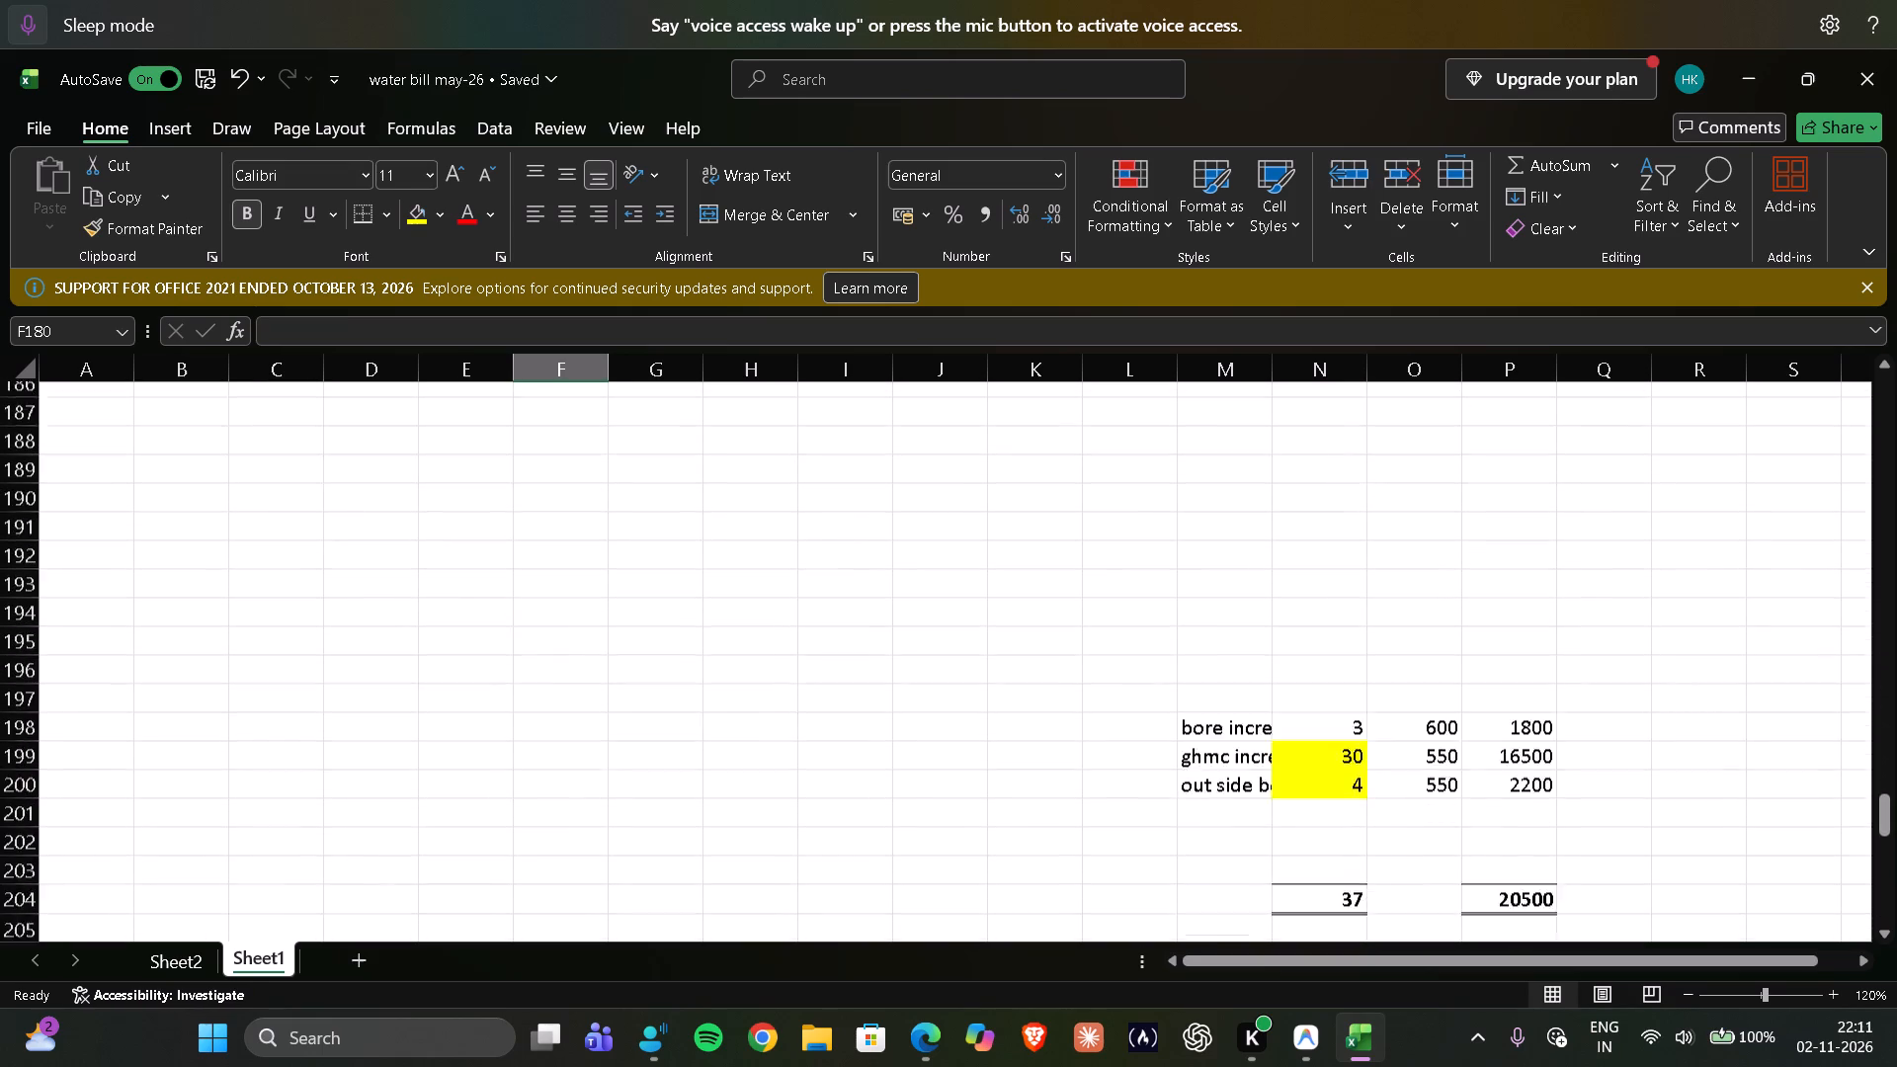
scroll(245, 713, "down", 5)
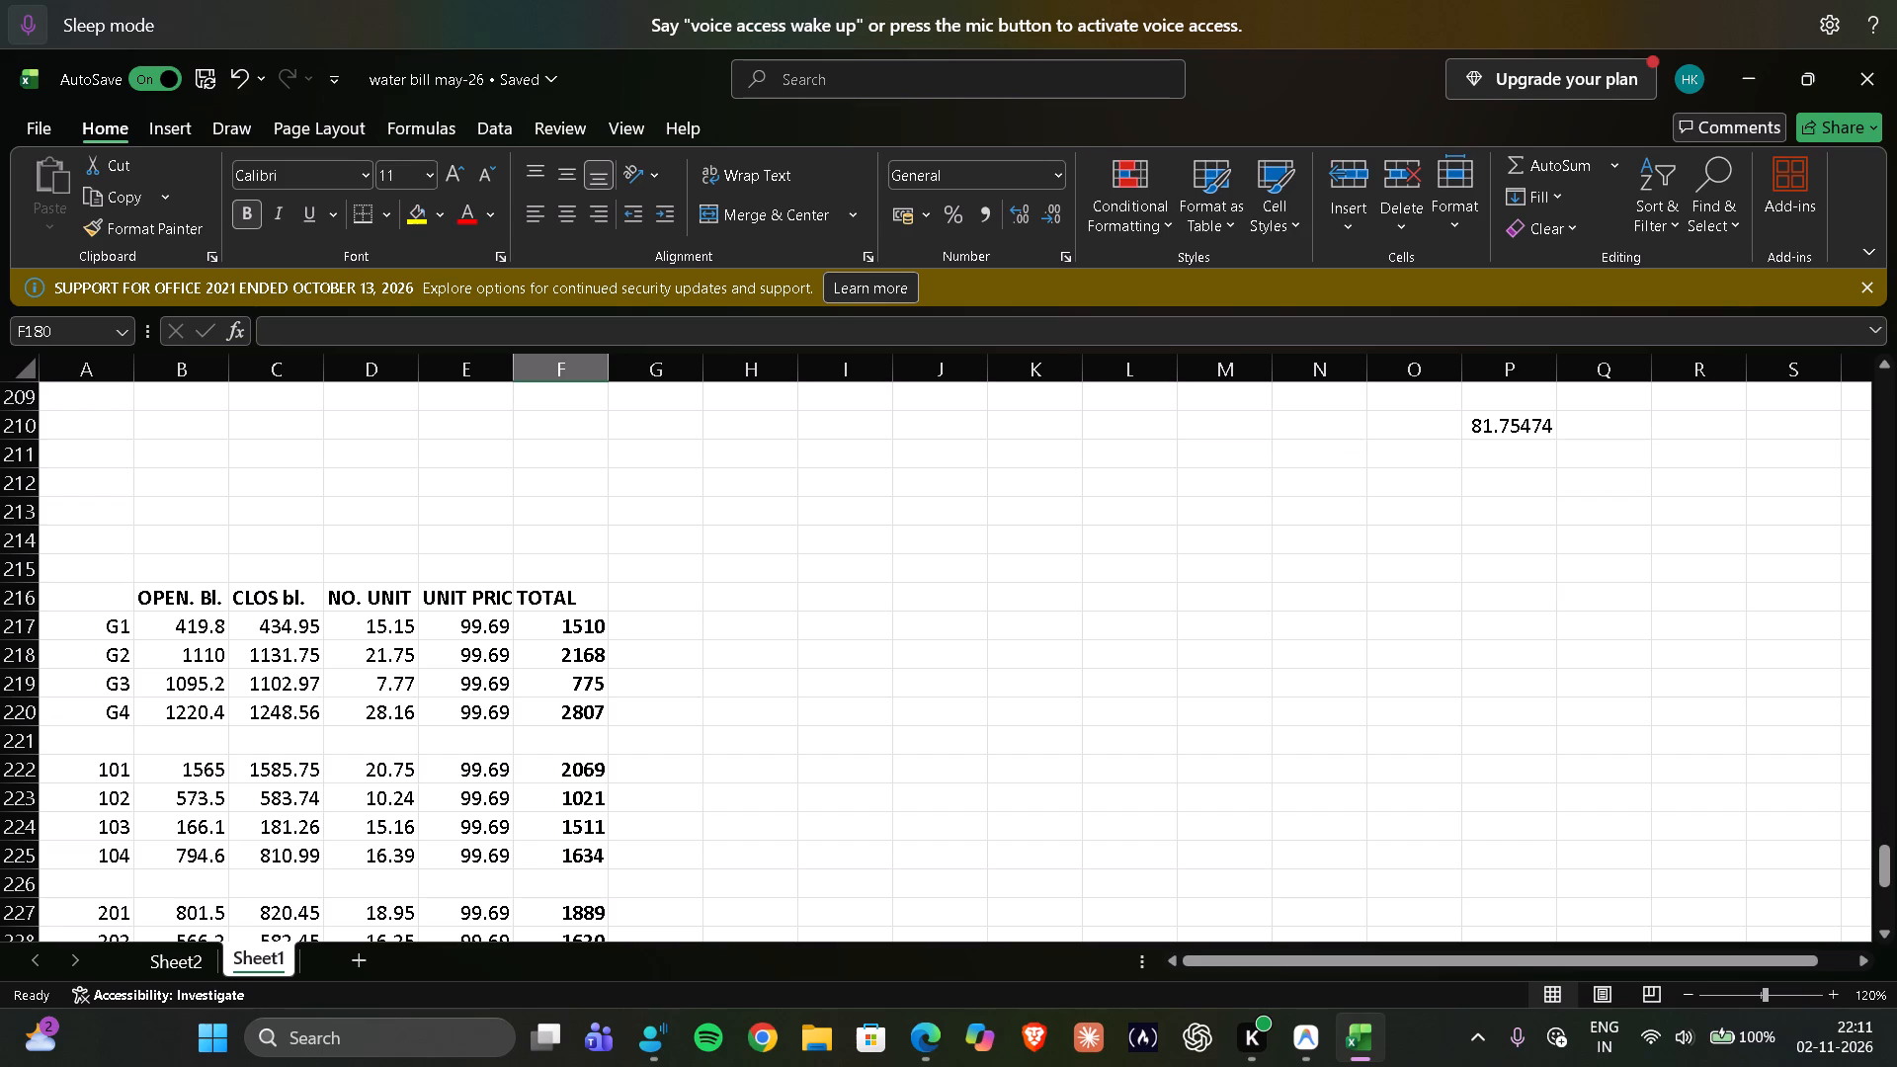
left_click_drag(80, 593, 620, 961)
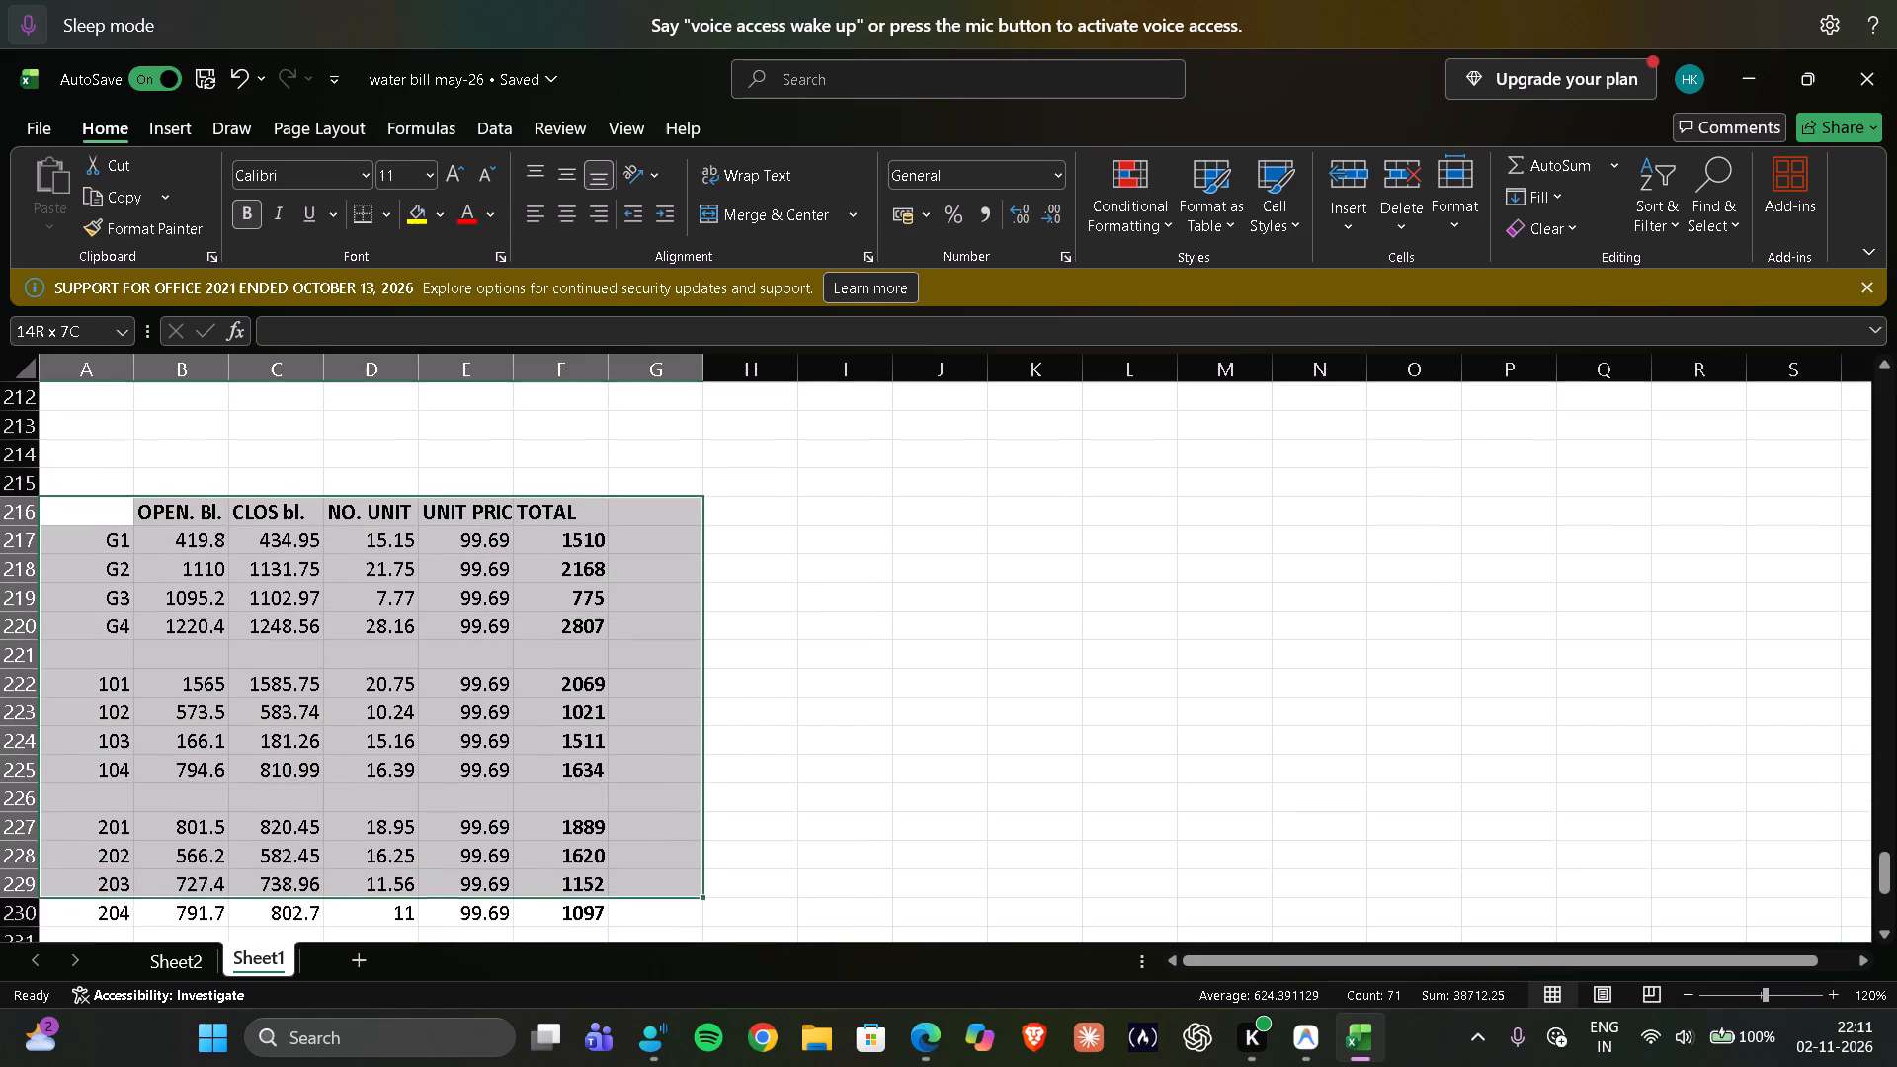
left_click_drag(620, 961, 623, 972)
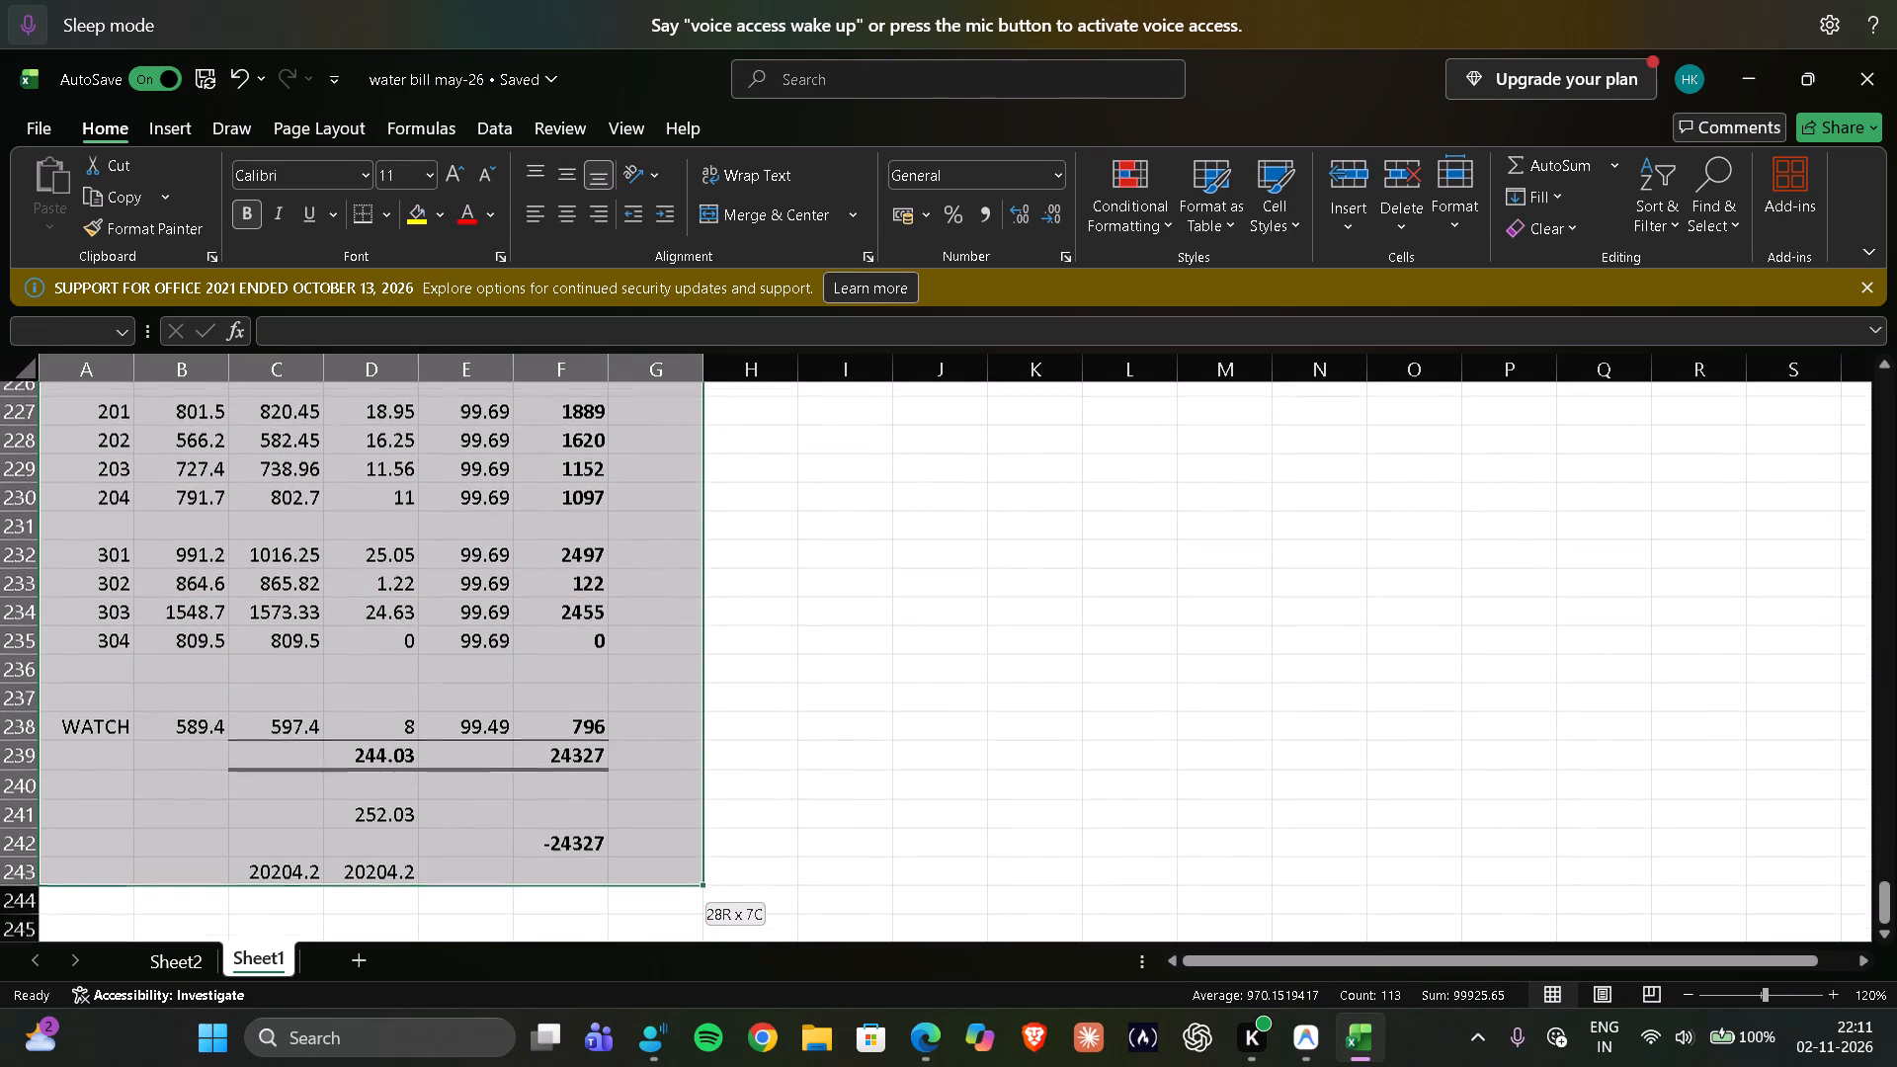
left_click_drag(623, 972, 615, 834)
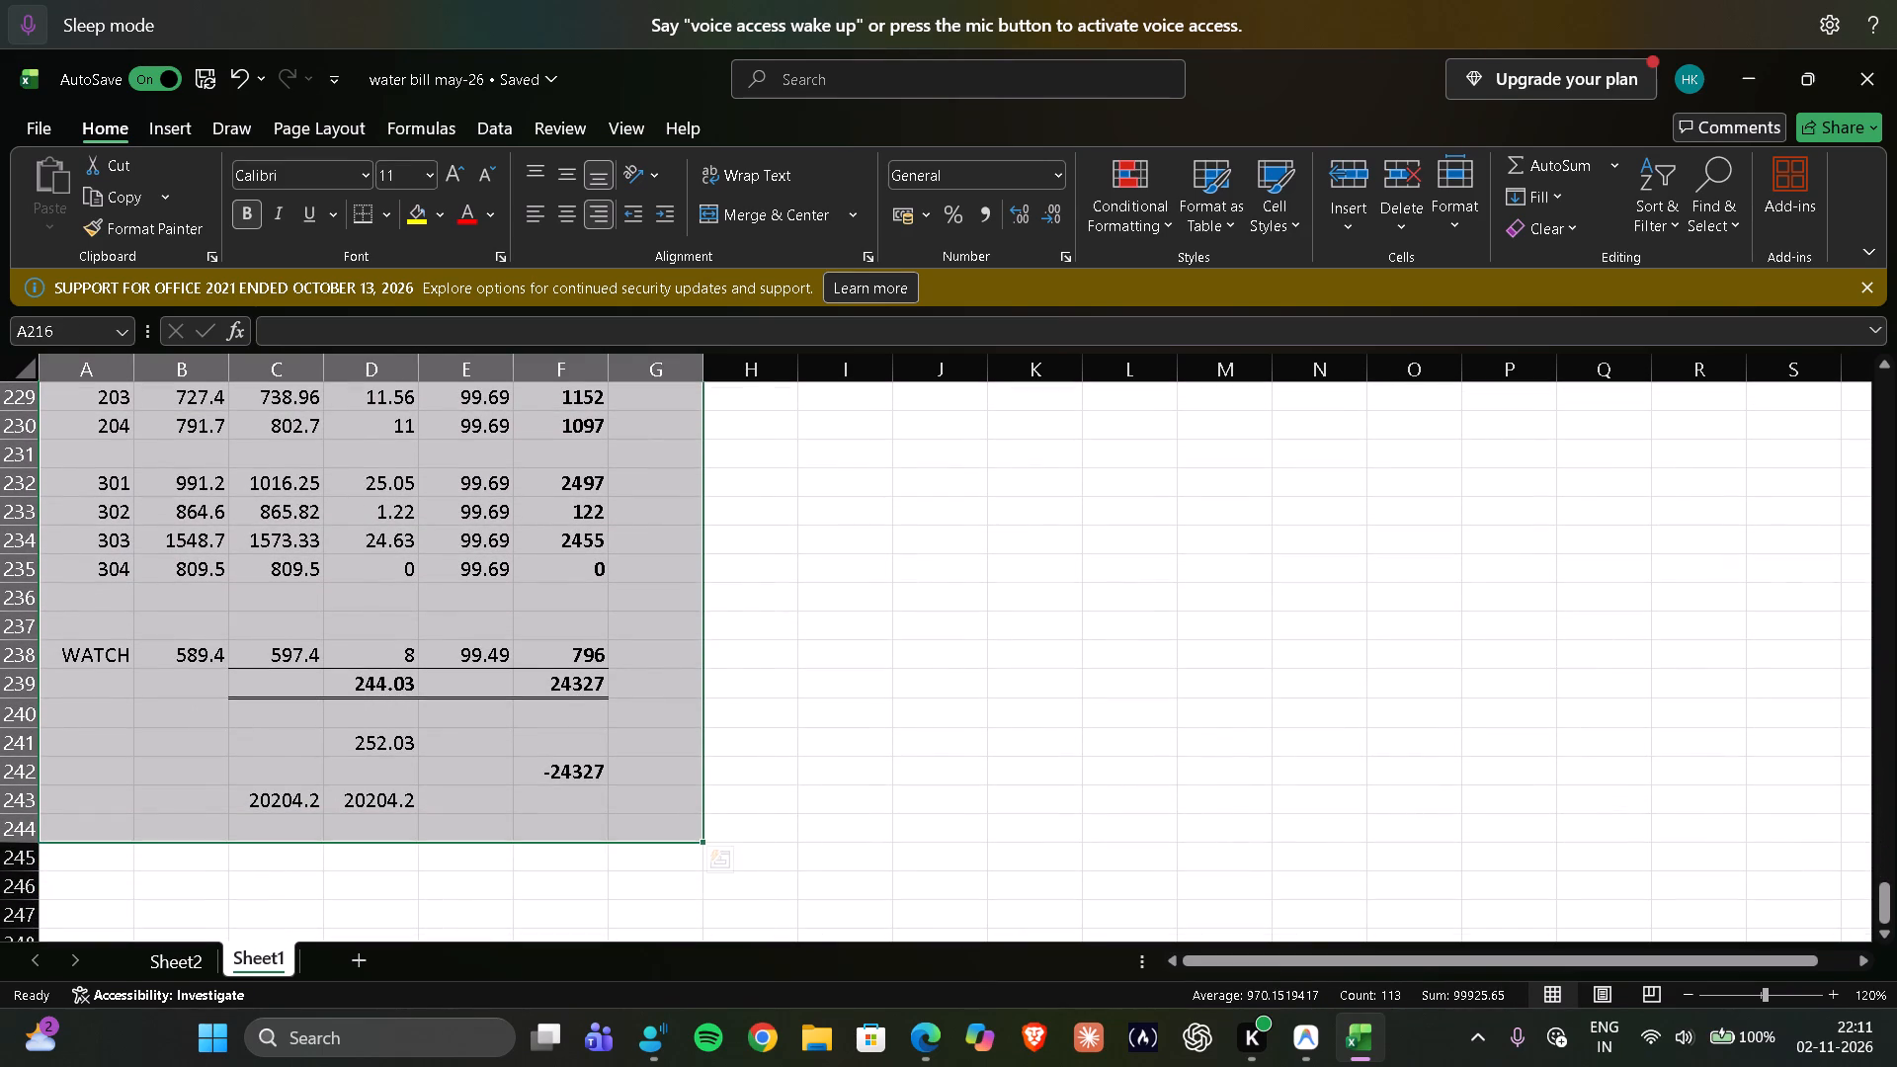
right_click(482, 787)
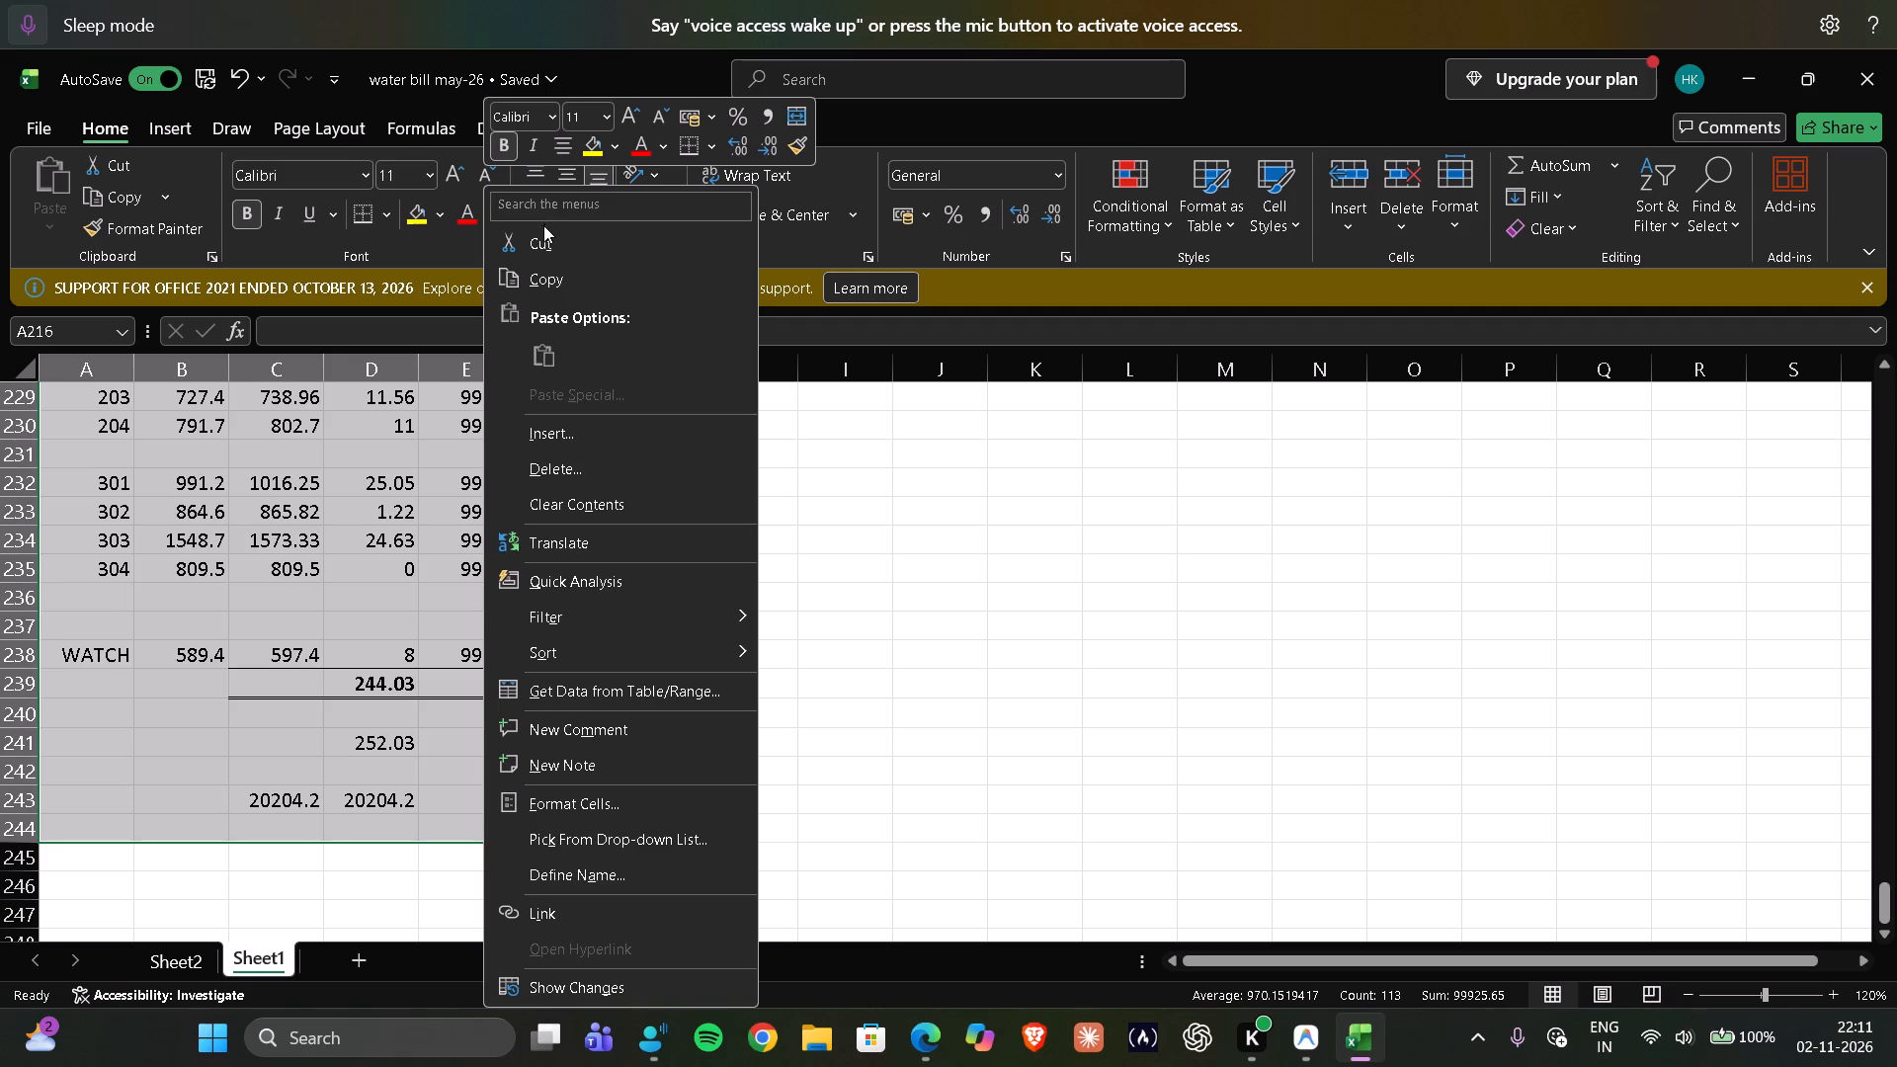
left_click(543, 239)
scroll(533, 534, "up", 7)
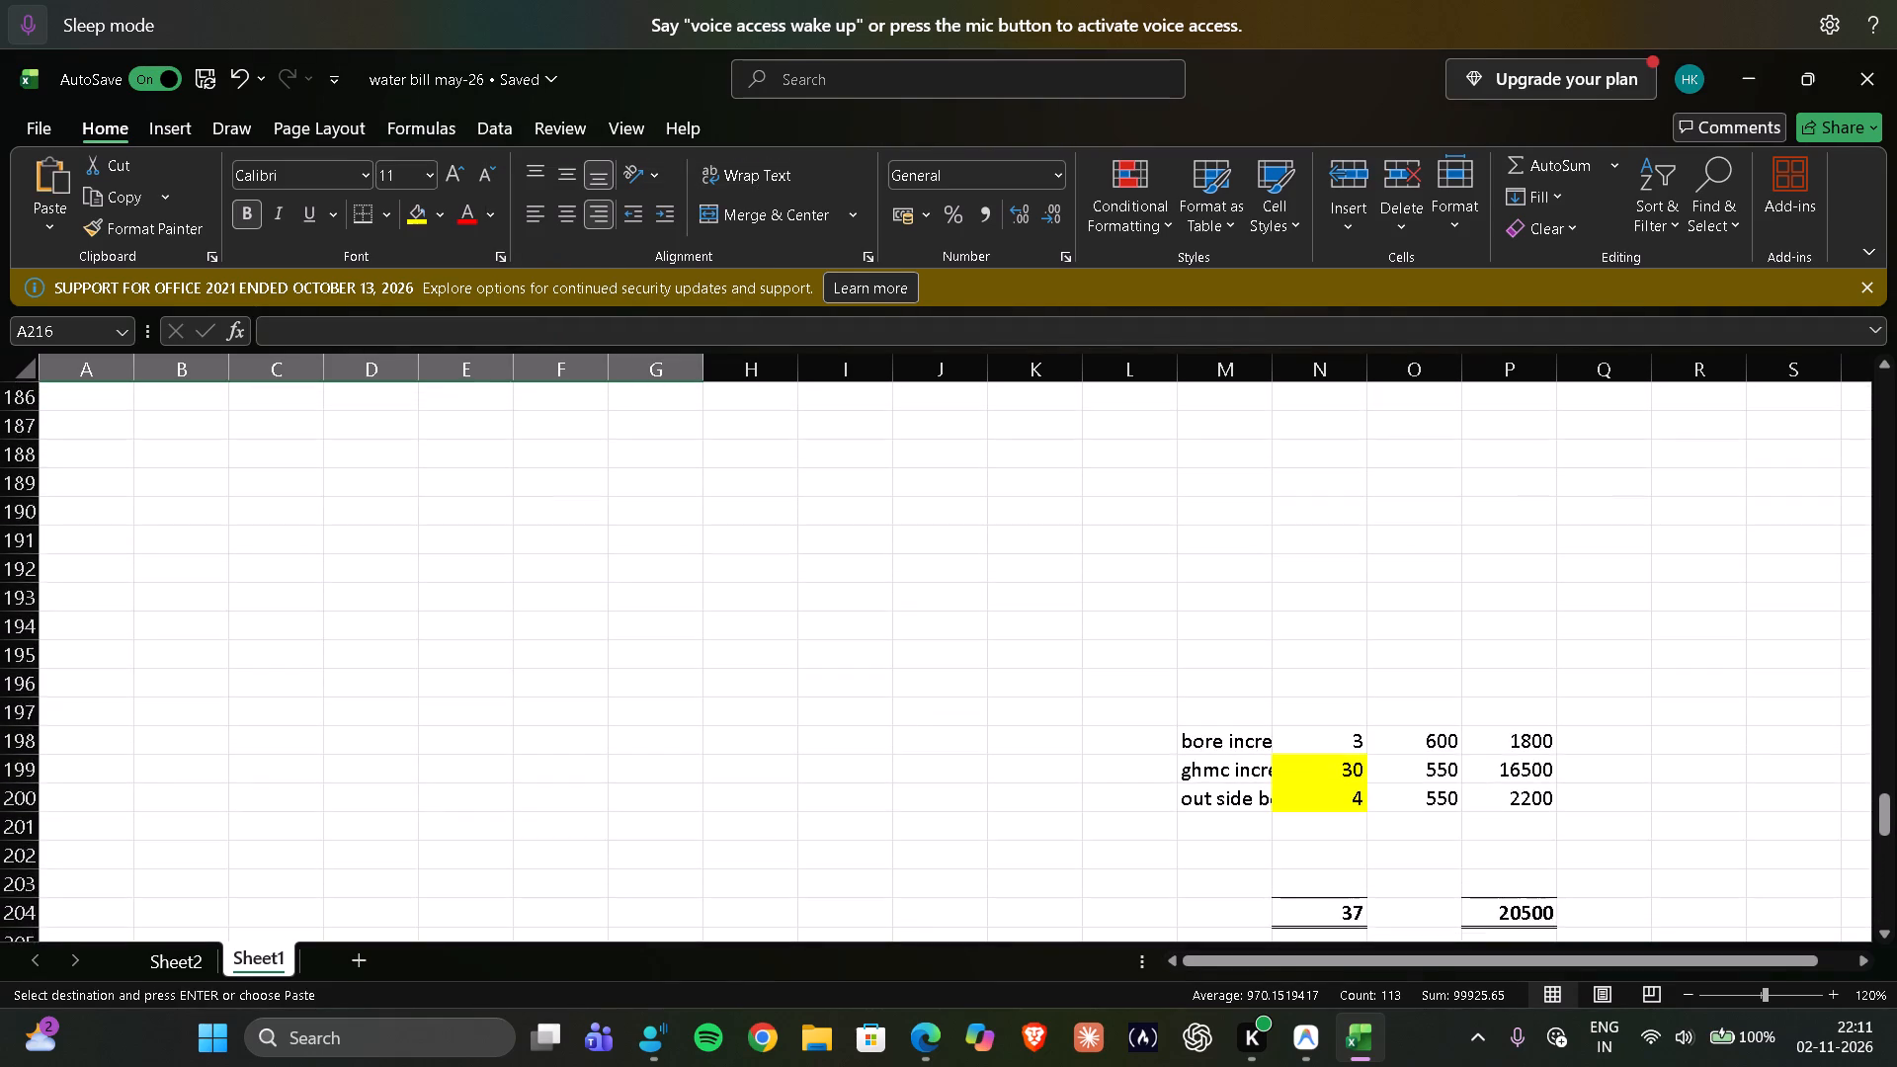
scroll(528, 548, "up", 4)
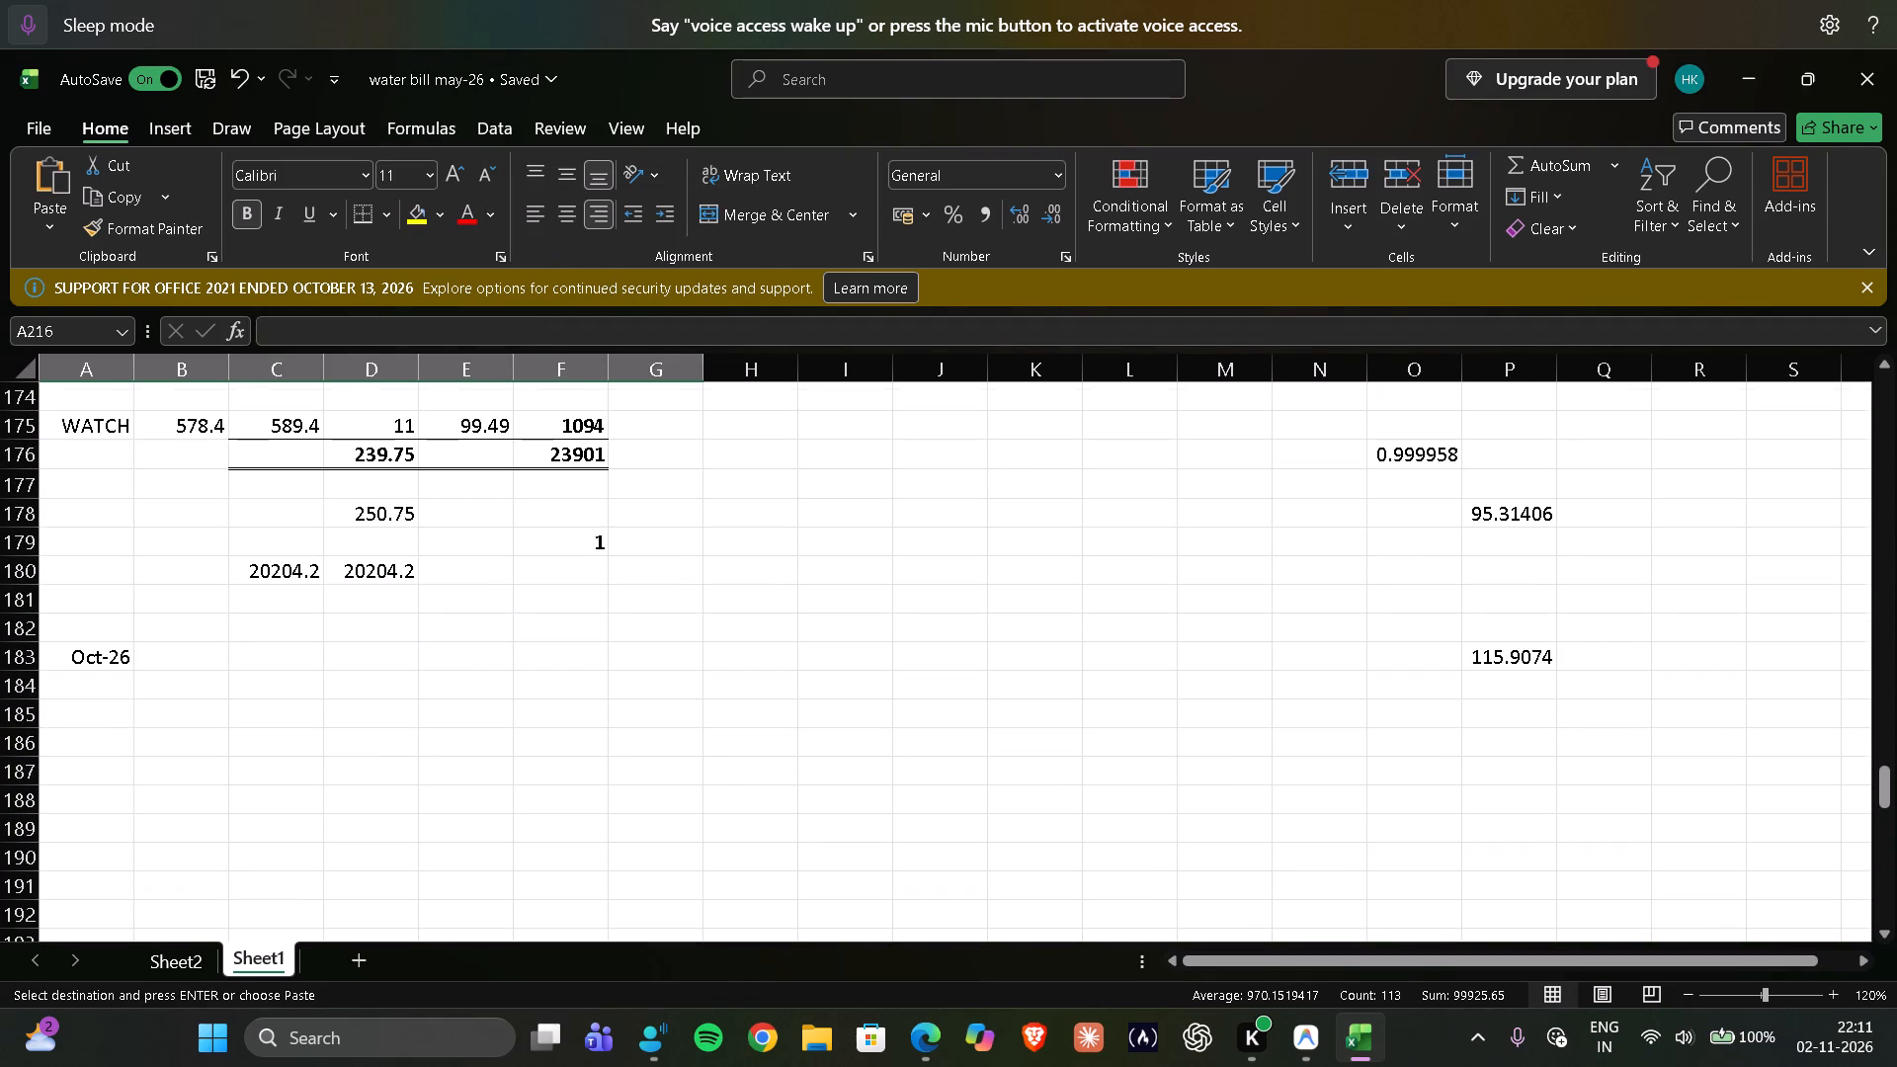
scroll(528, 548, "up", 7)
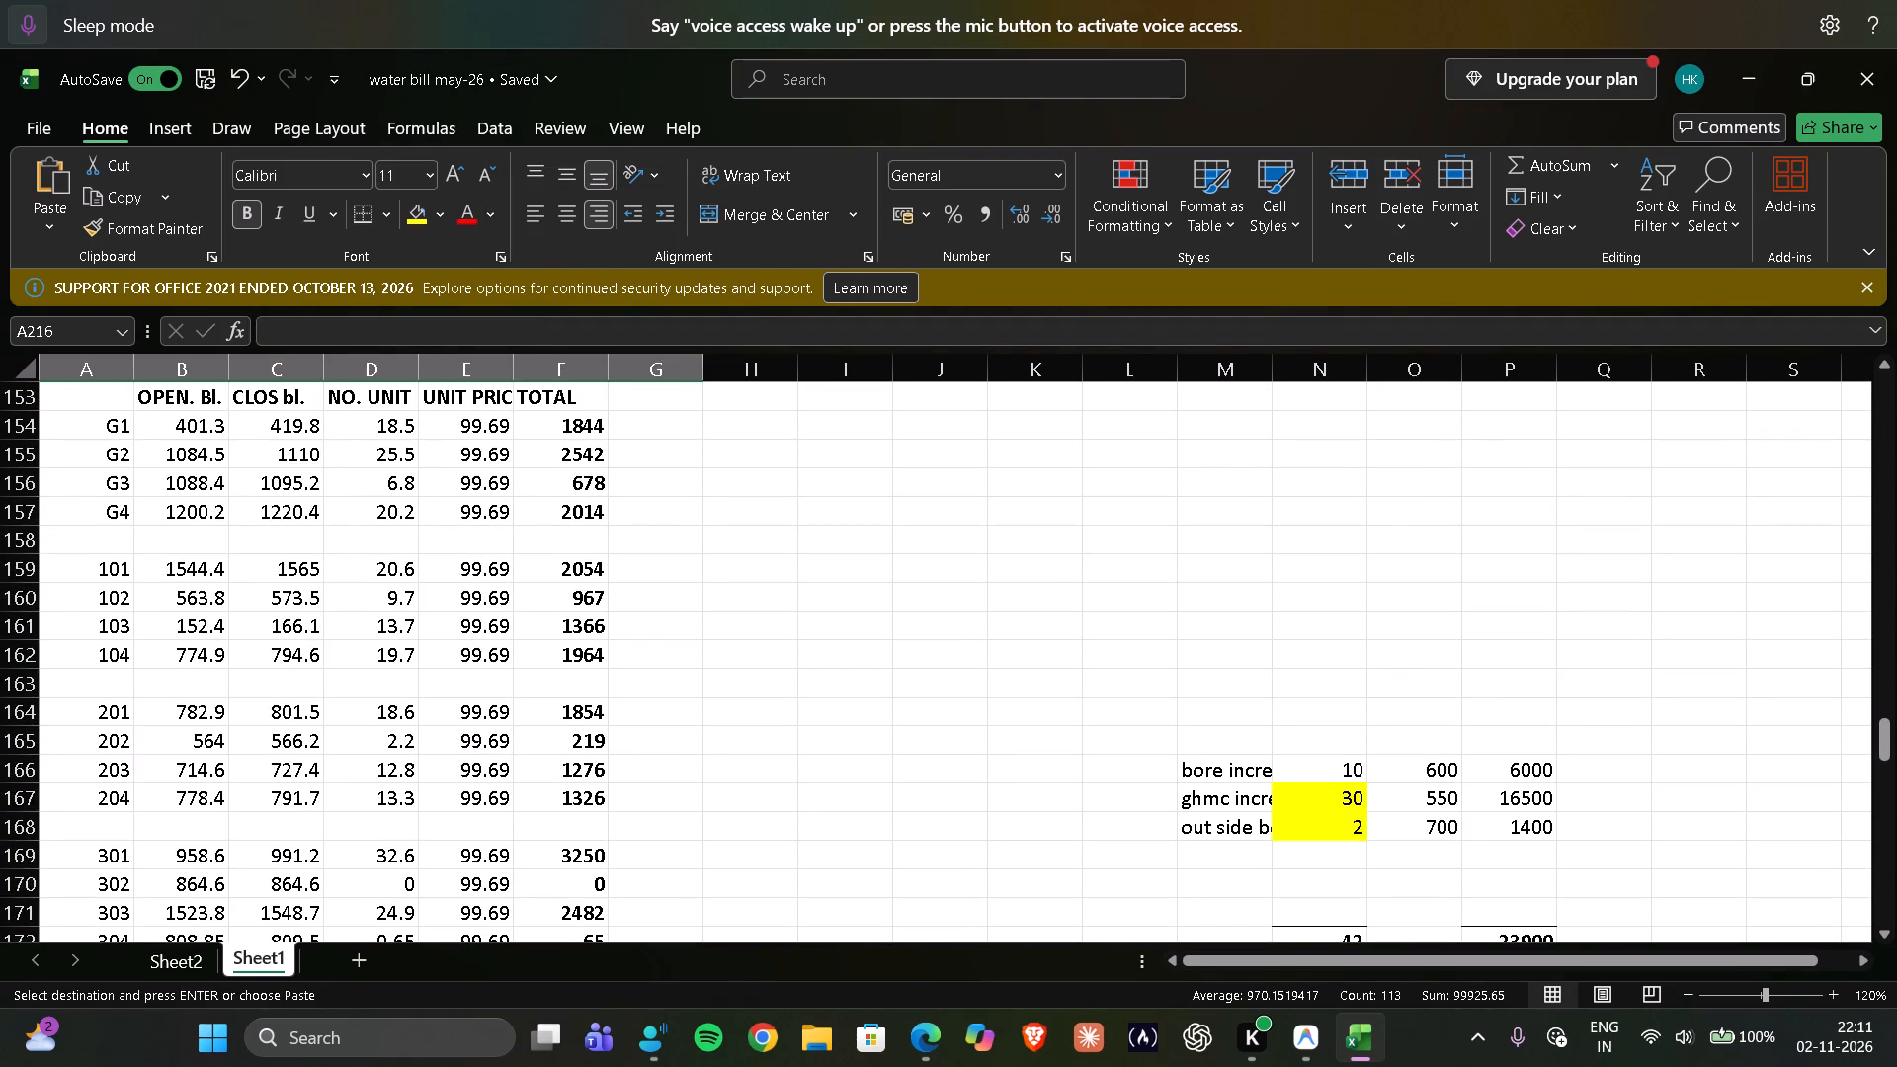
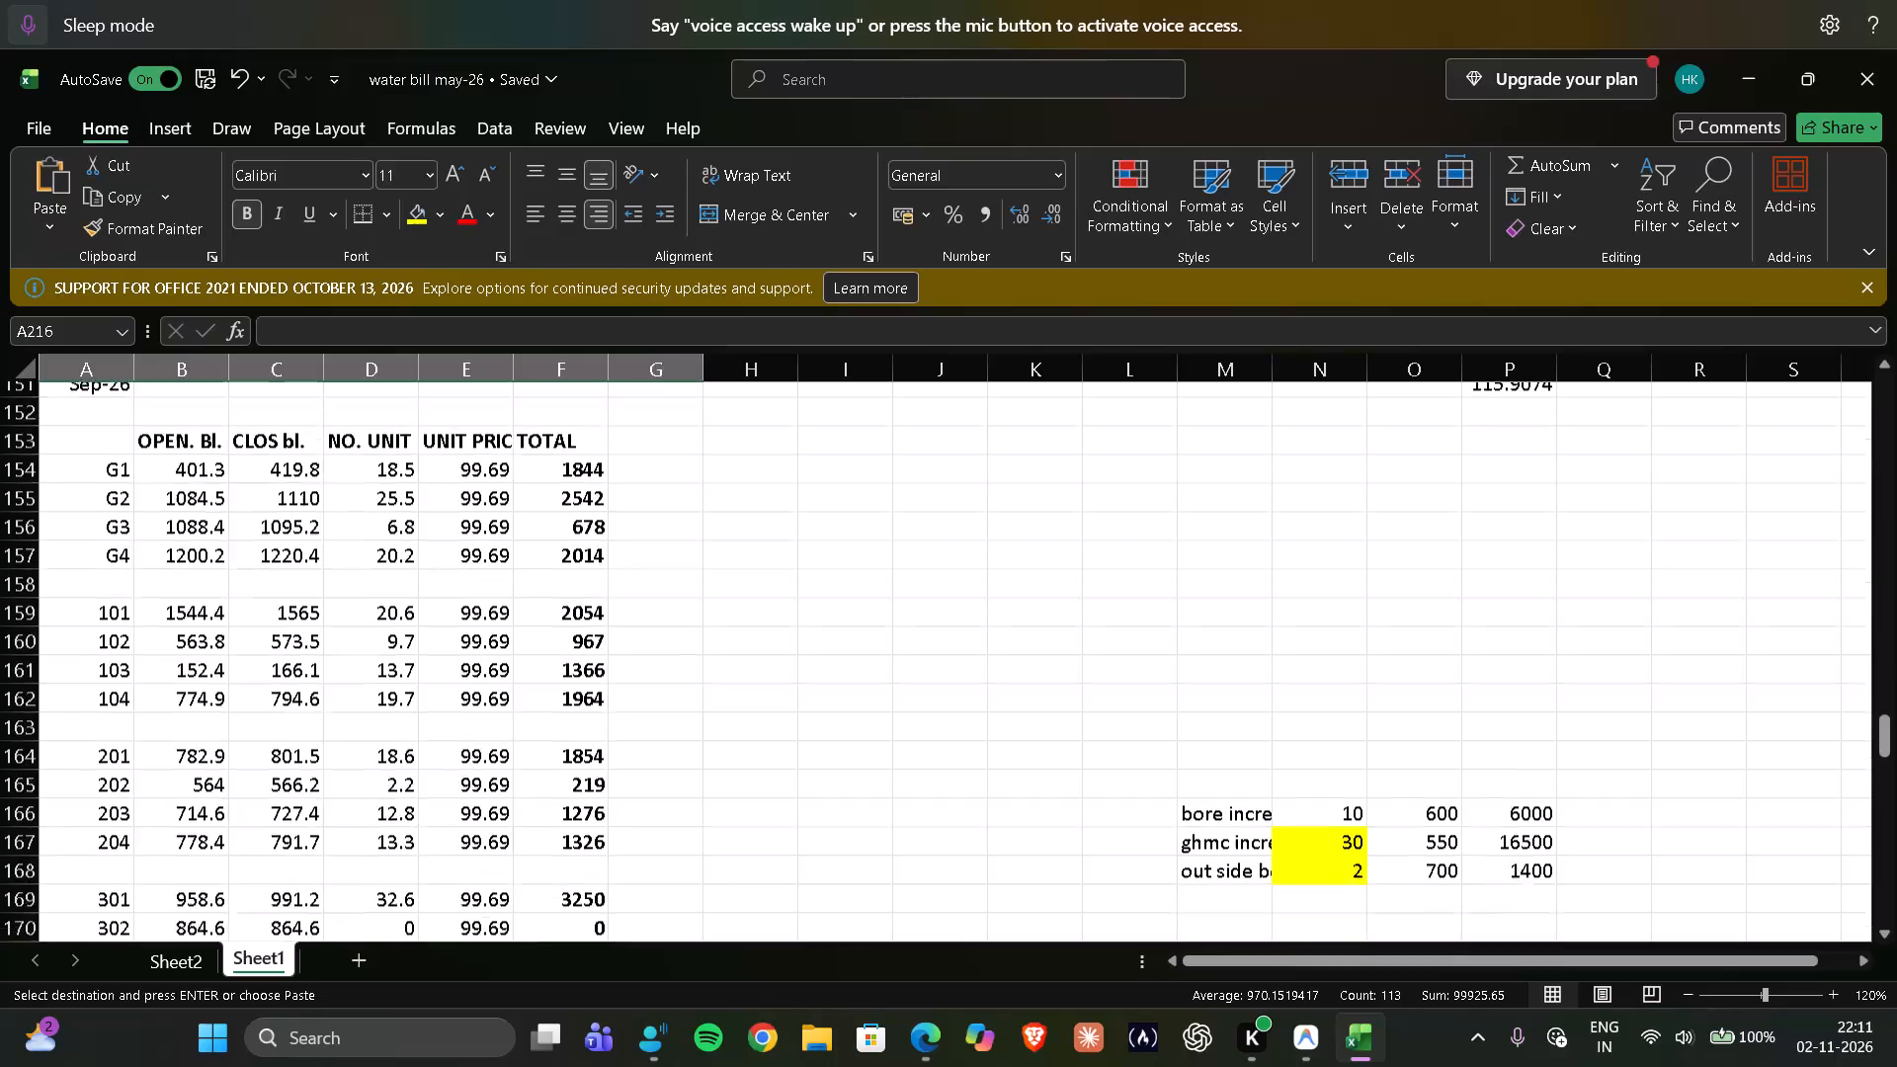
Paste the cut Oct-26 reading table at A185, directly below the Oct-26 heading.
scroll(529, 549, "down", 5)
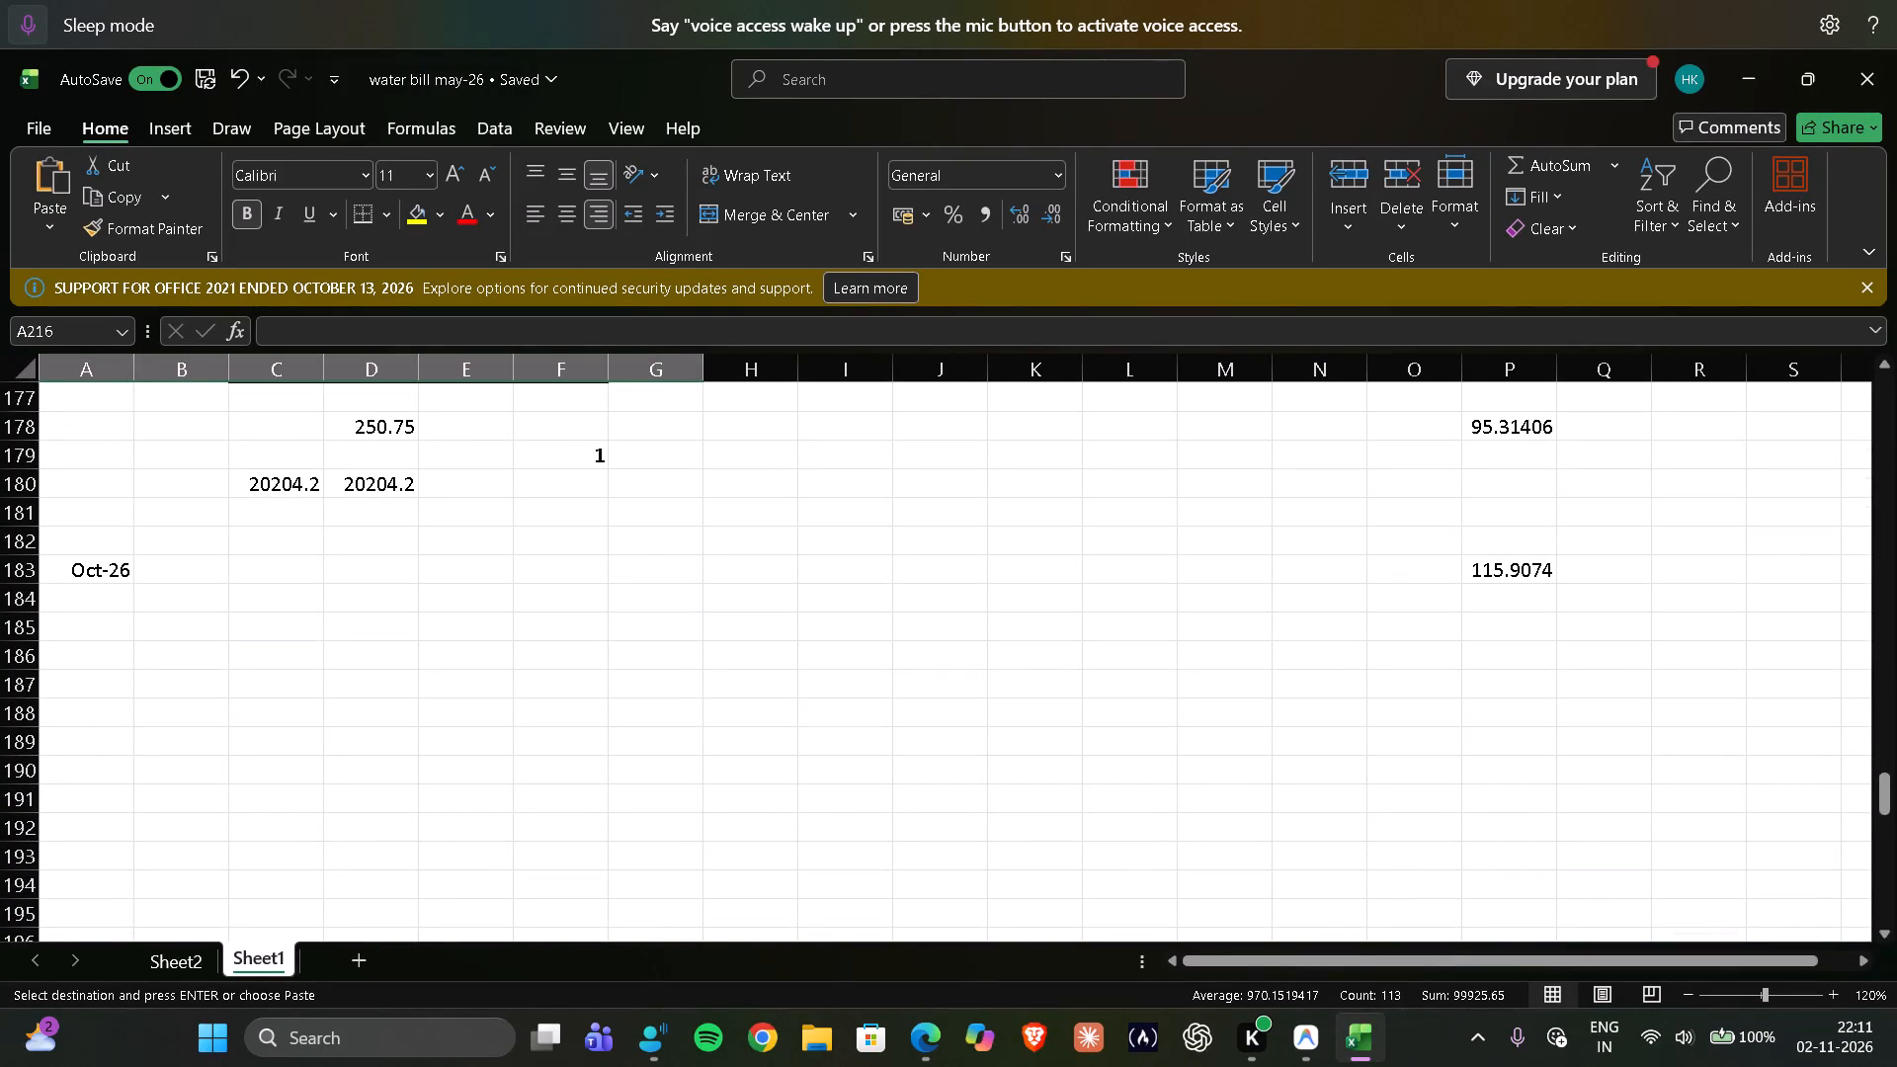
left_click(110, 636)
key("Return")
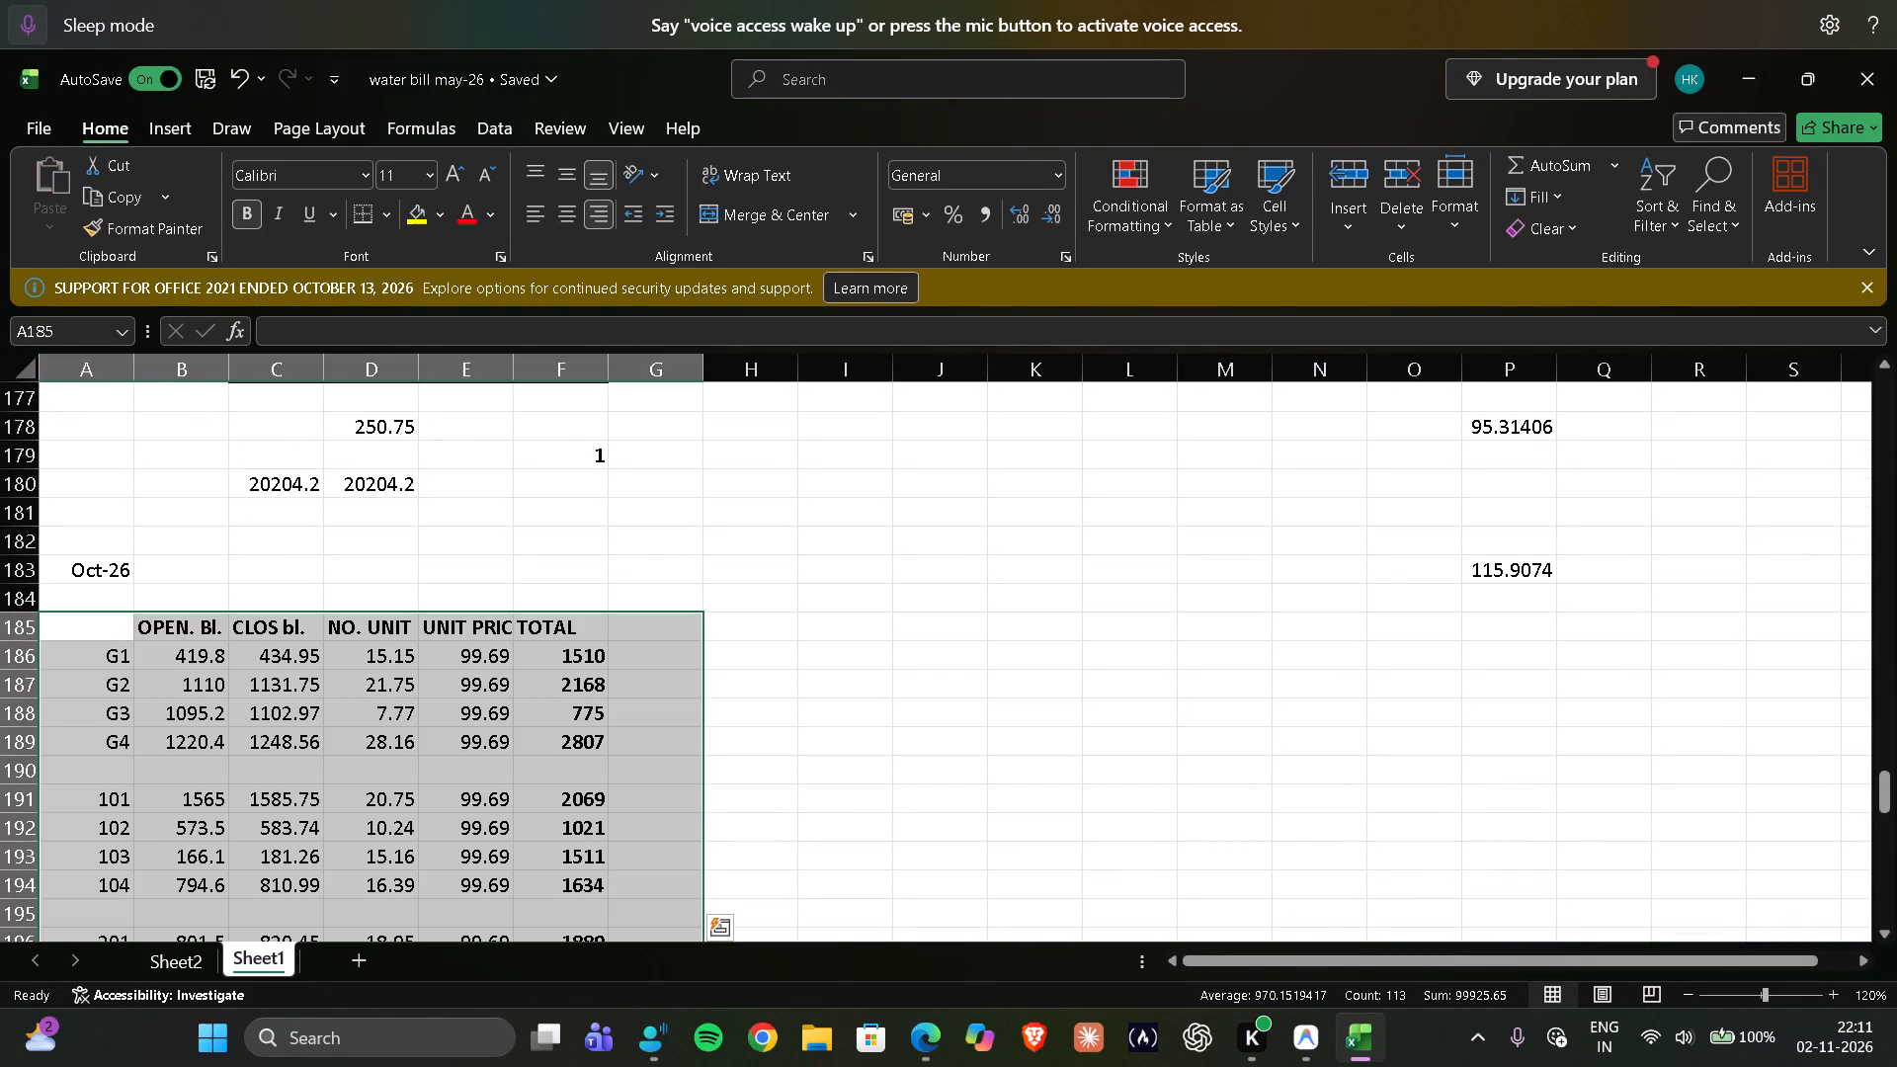
Change the Oct-26 rate formula in O208 to =P204/D208 so it divides by the Oct-26 unit total.
scroll(93, 700, "down", 1)
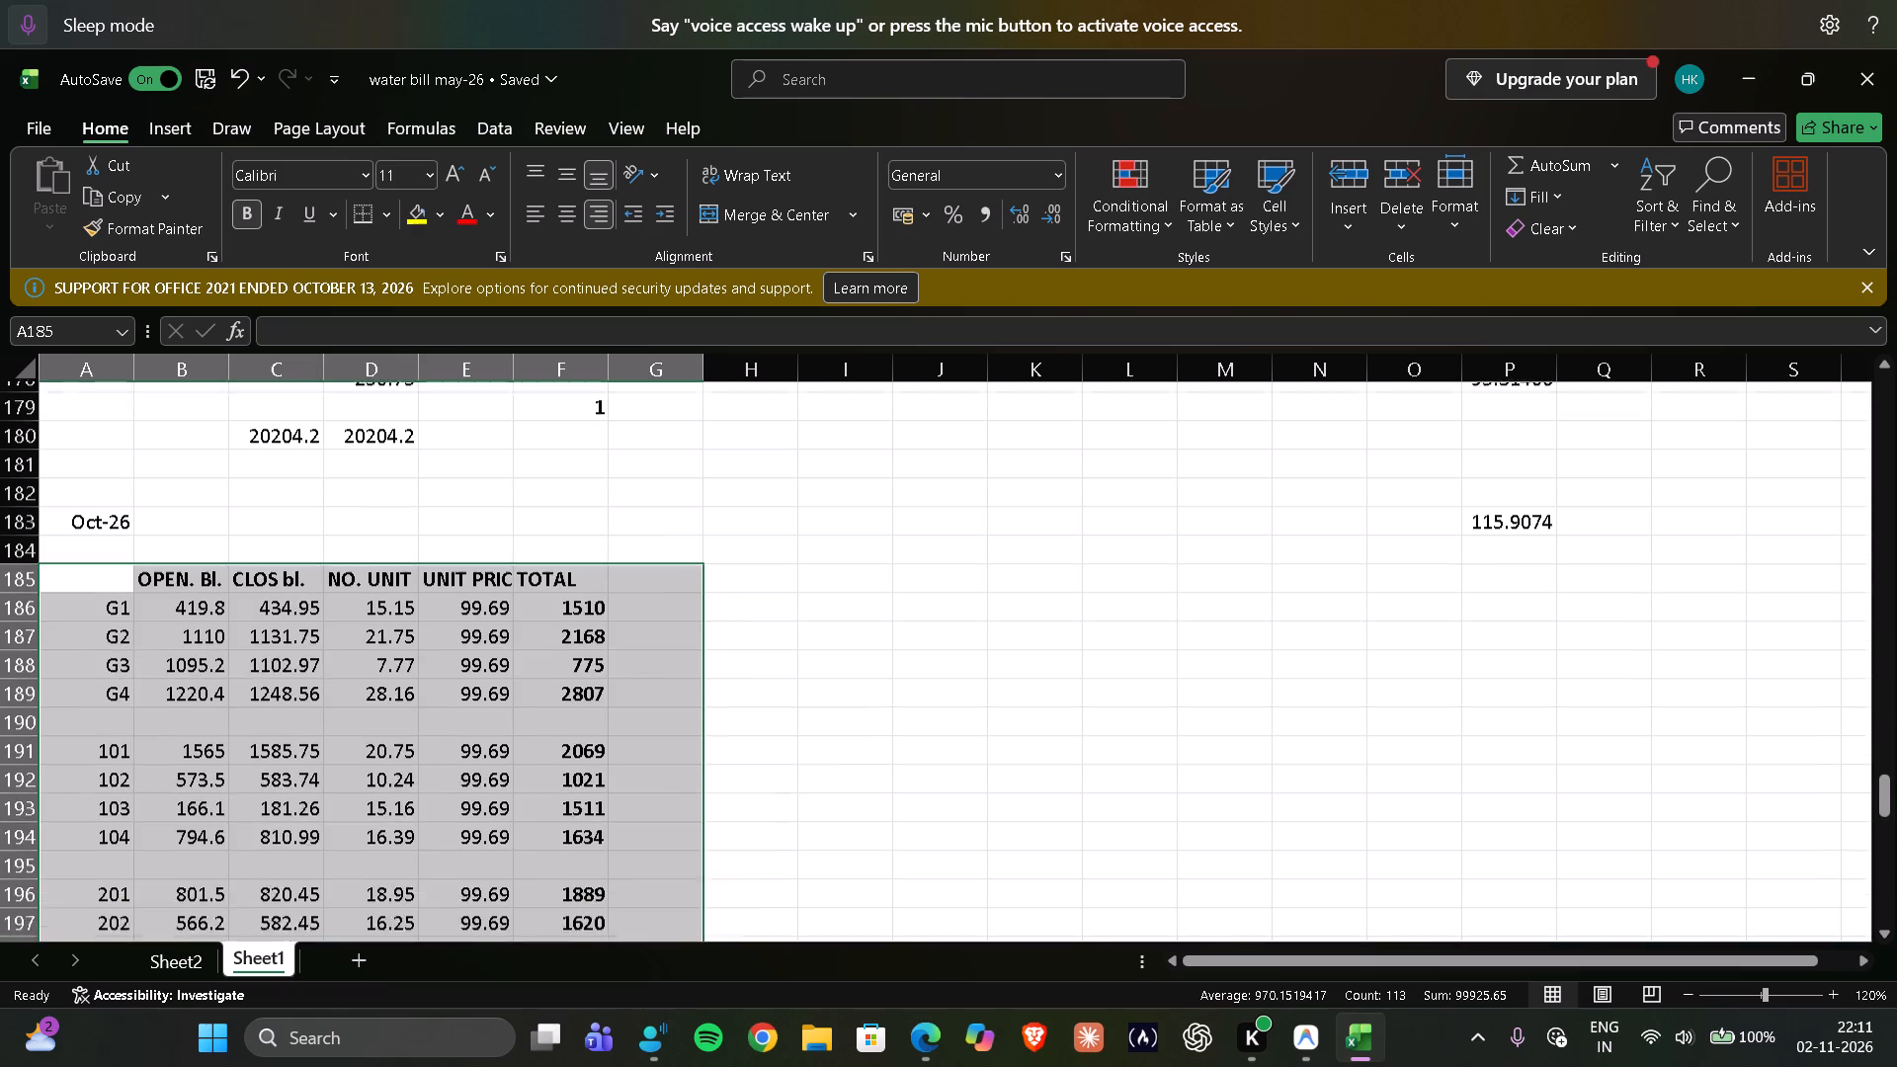
scroll(1051, 703, "down", 2)
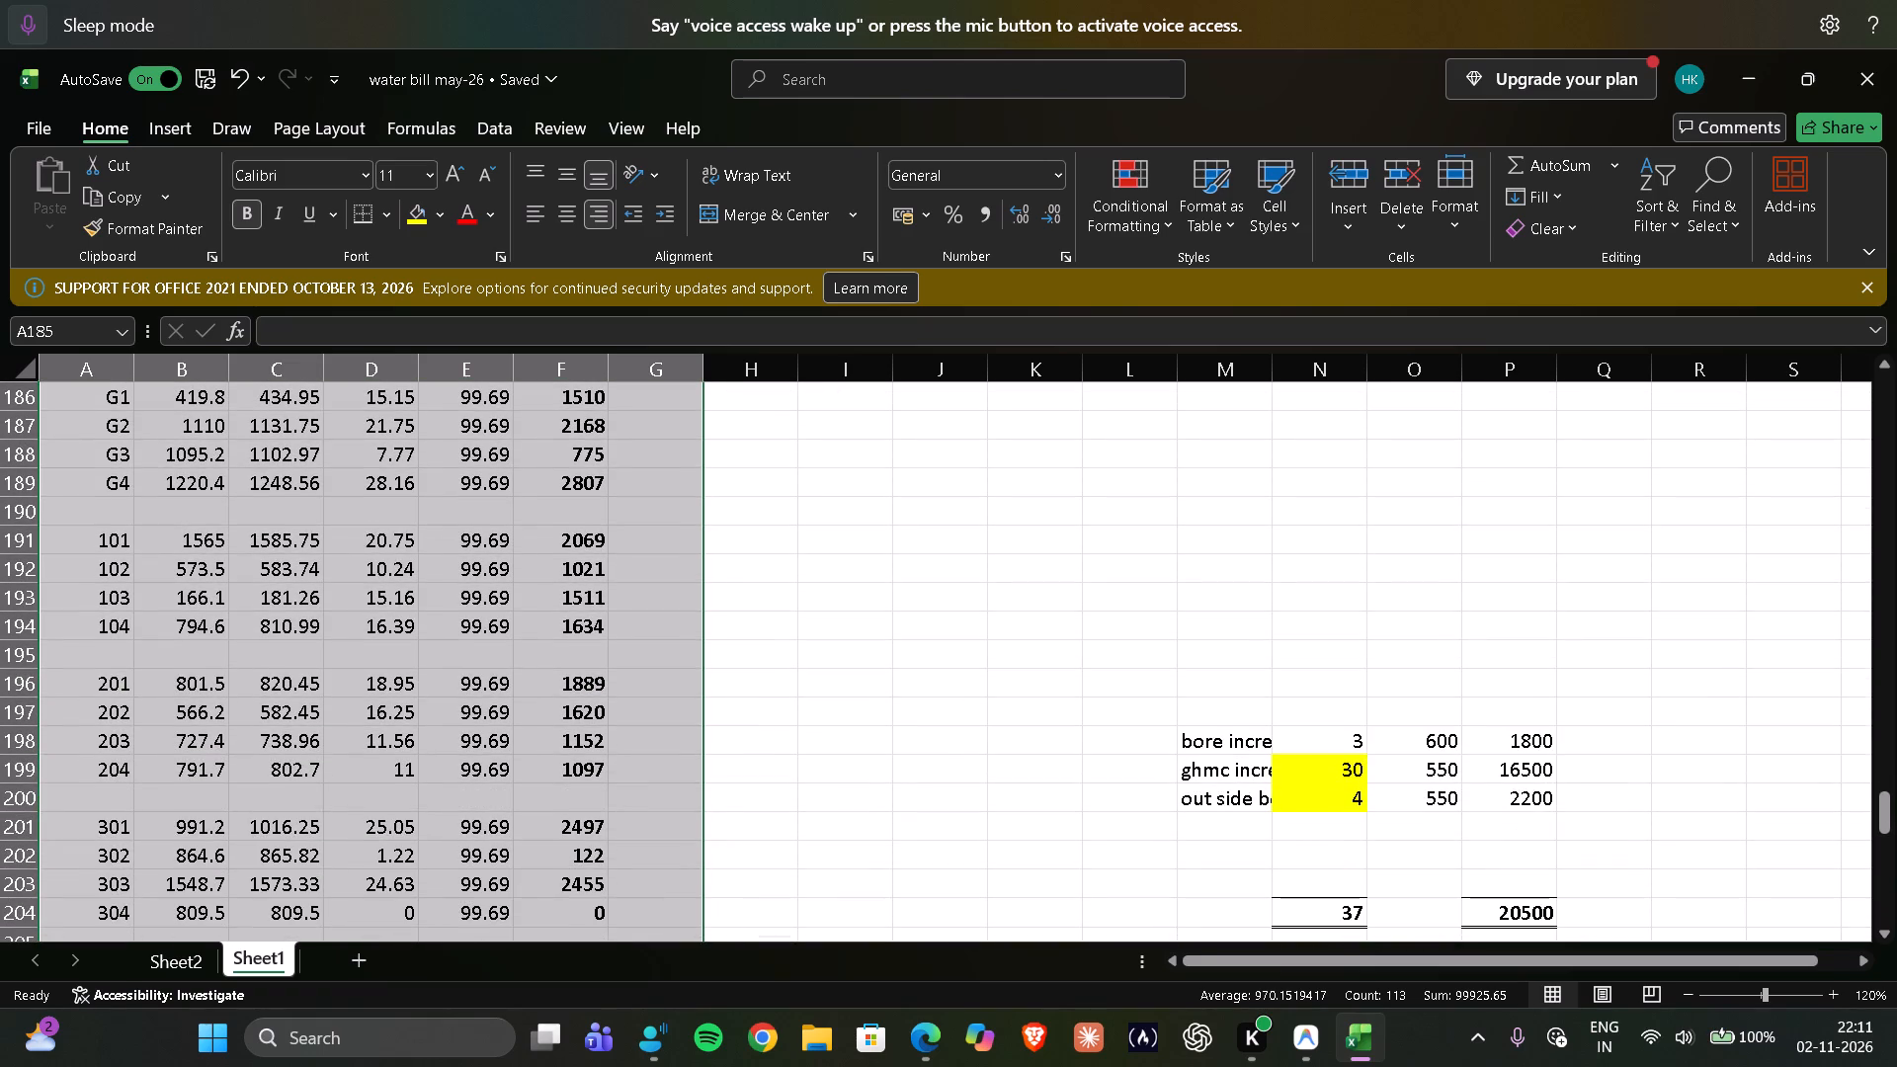
scroll(1050, 704, "down", 3)
left_click(1038, 710)
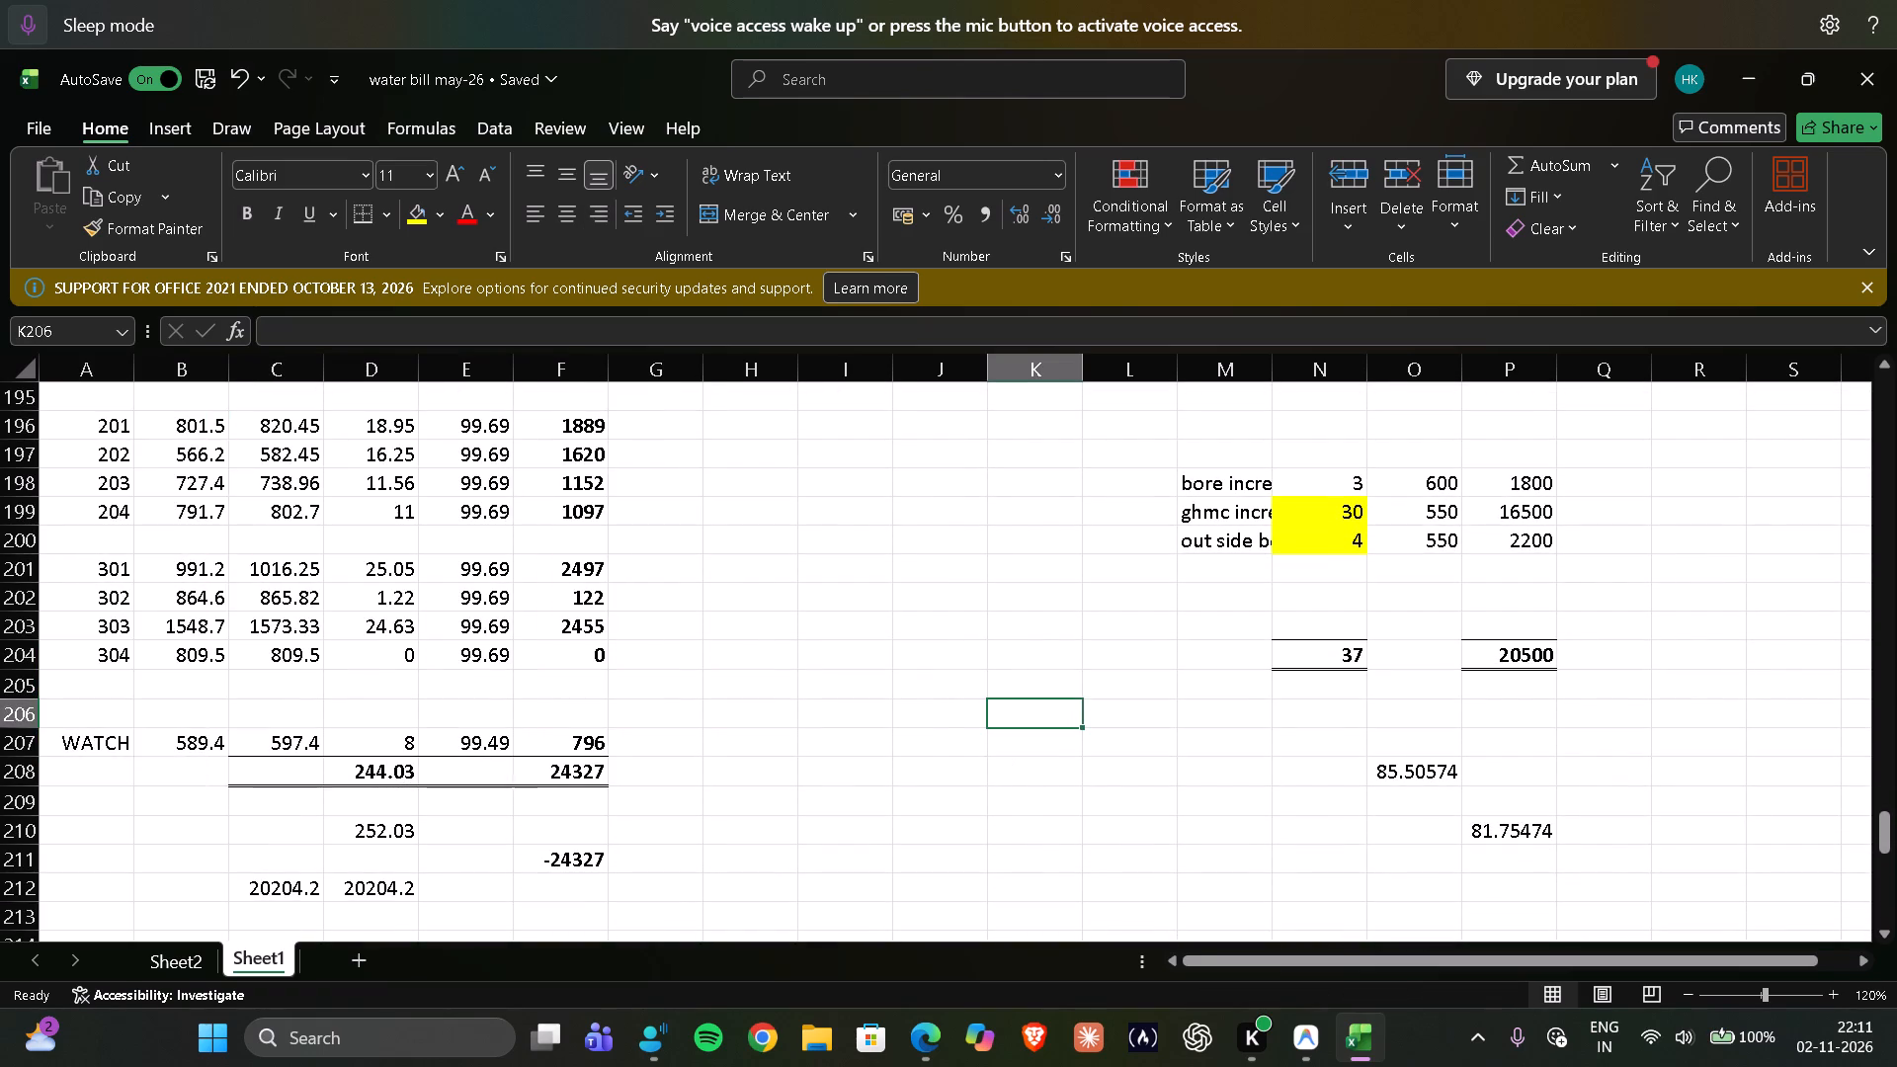
left_click(386, 772)
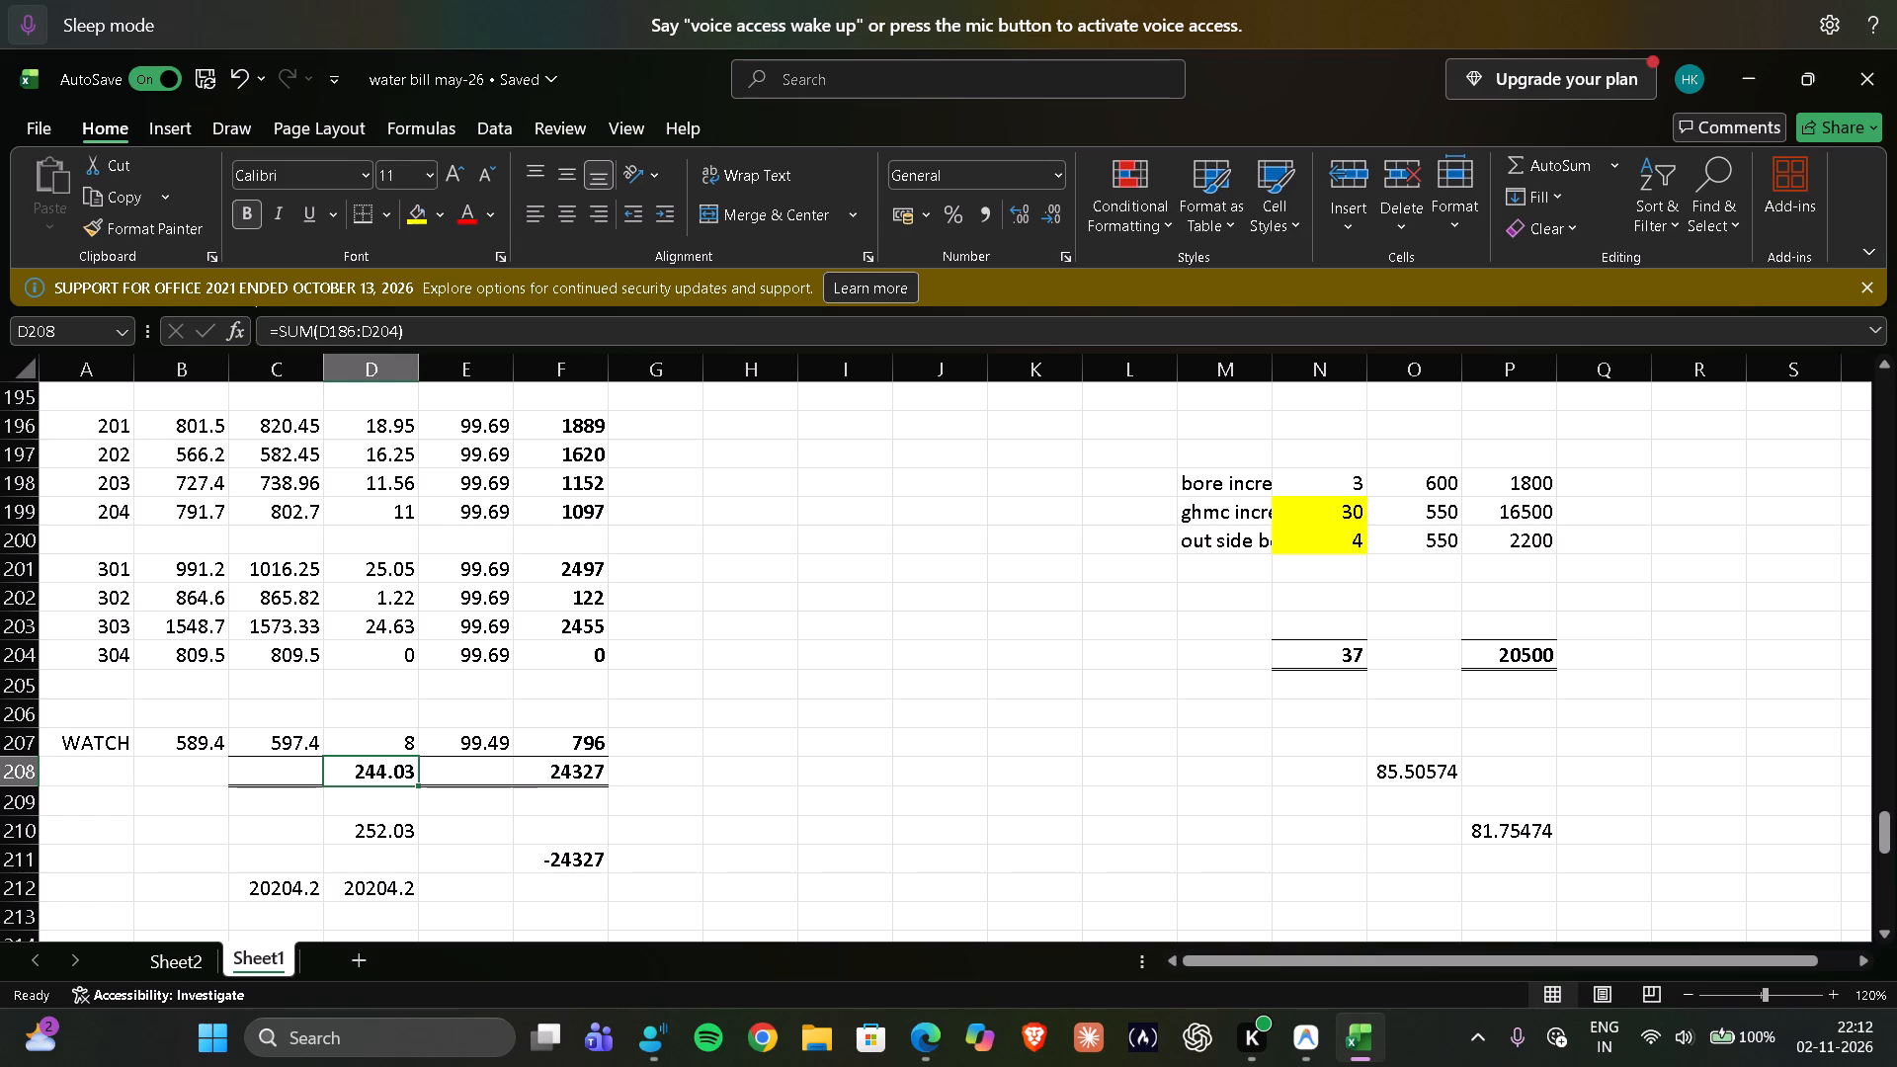
left_click(1418, 763)
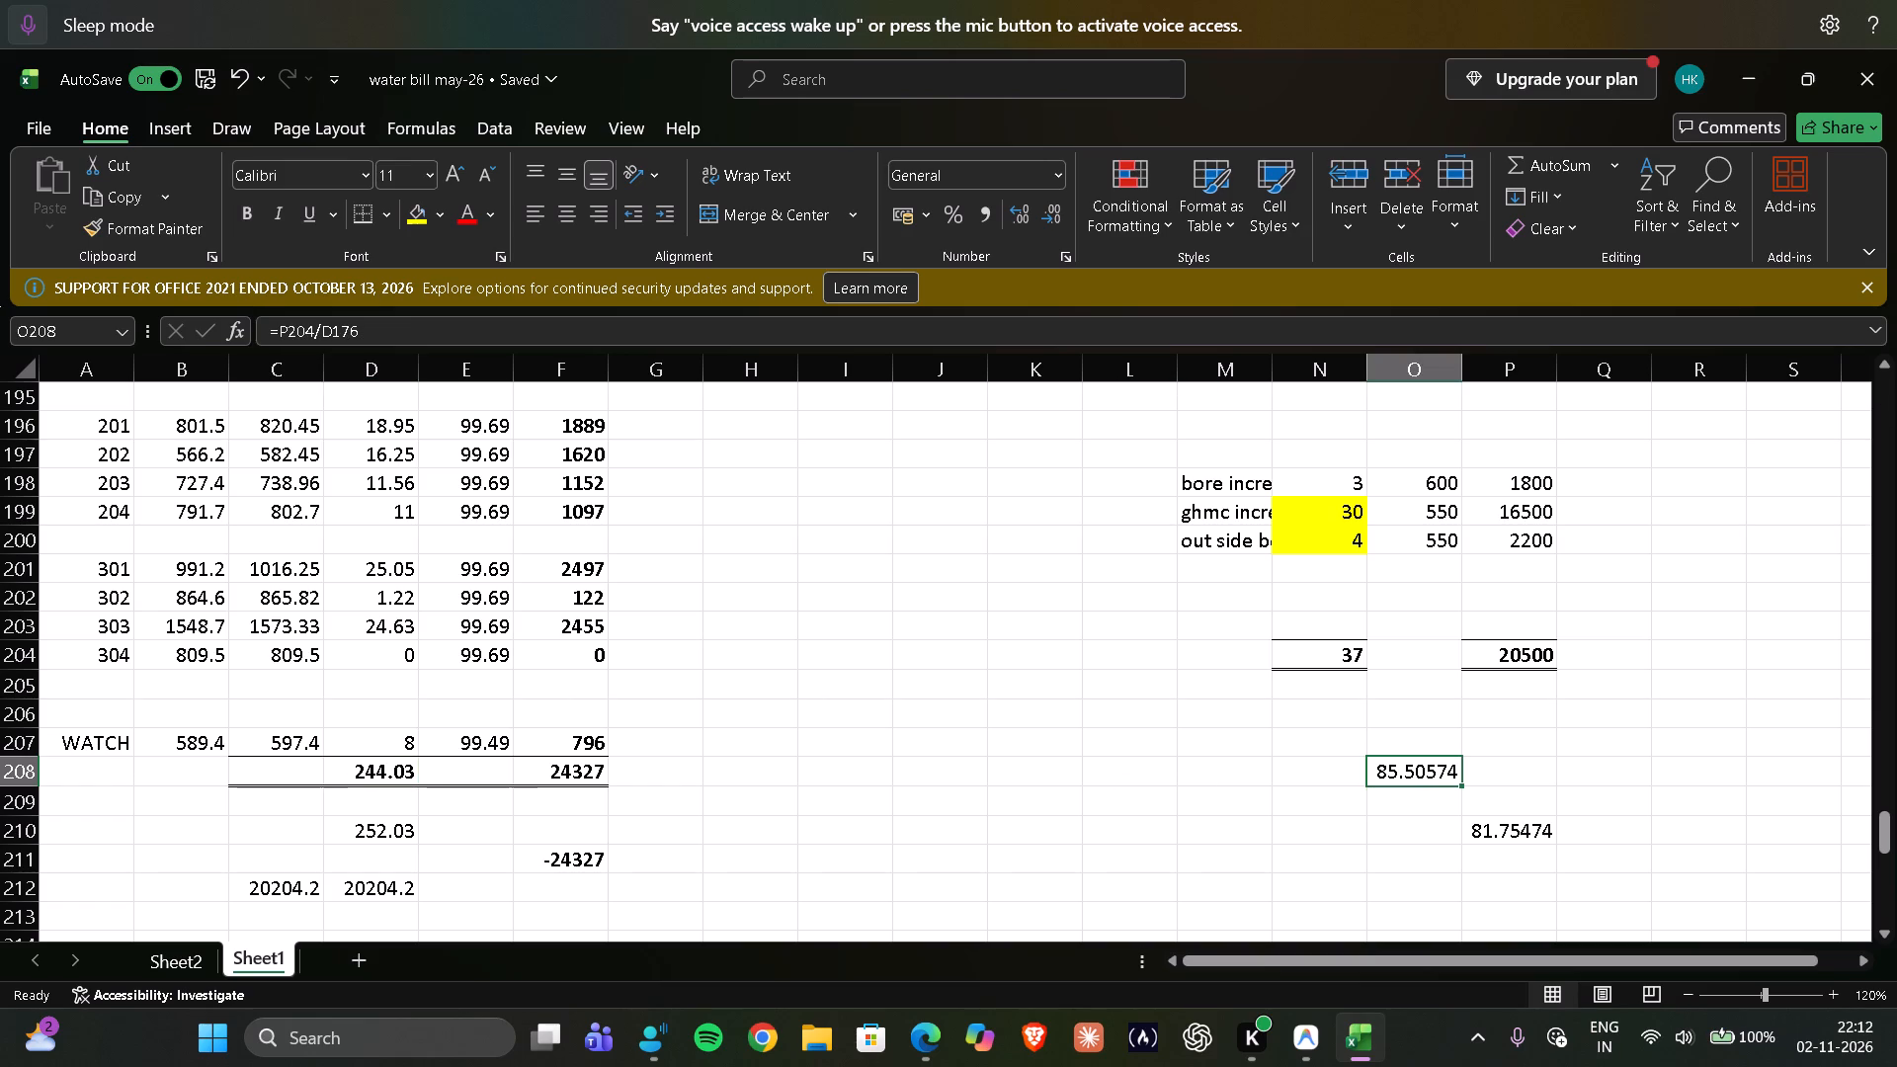
key("F2")
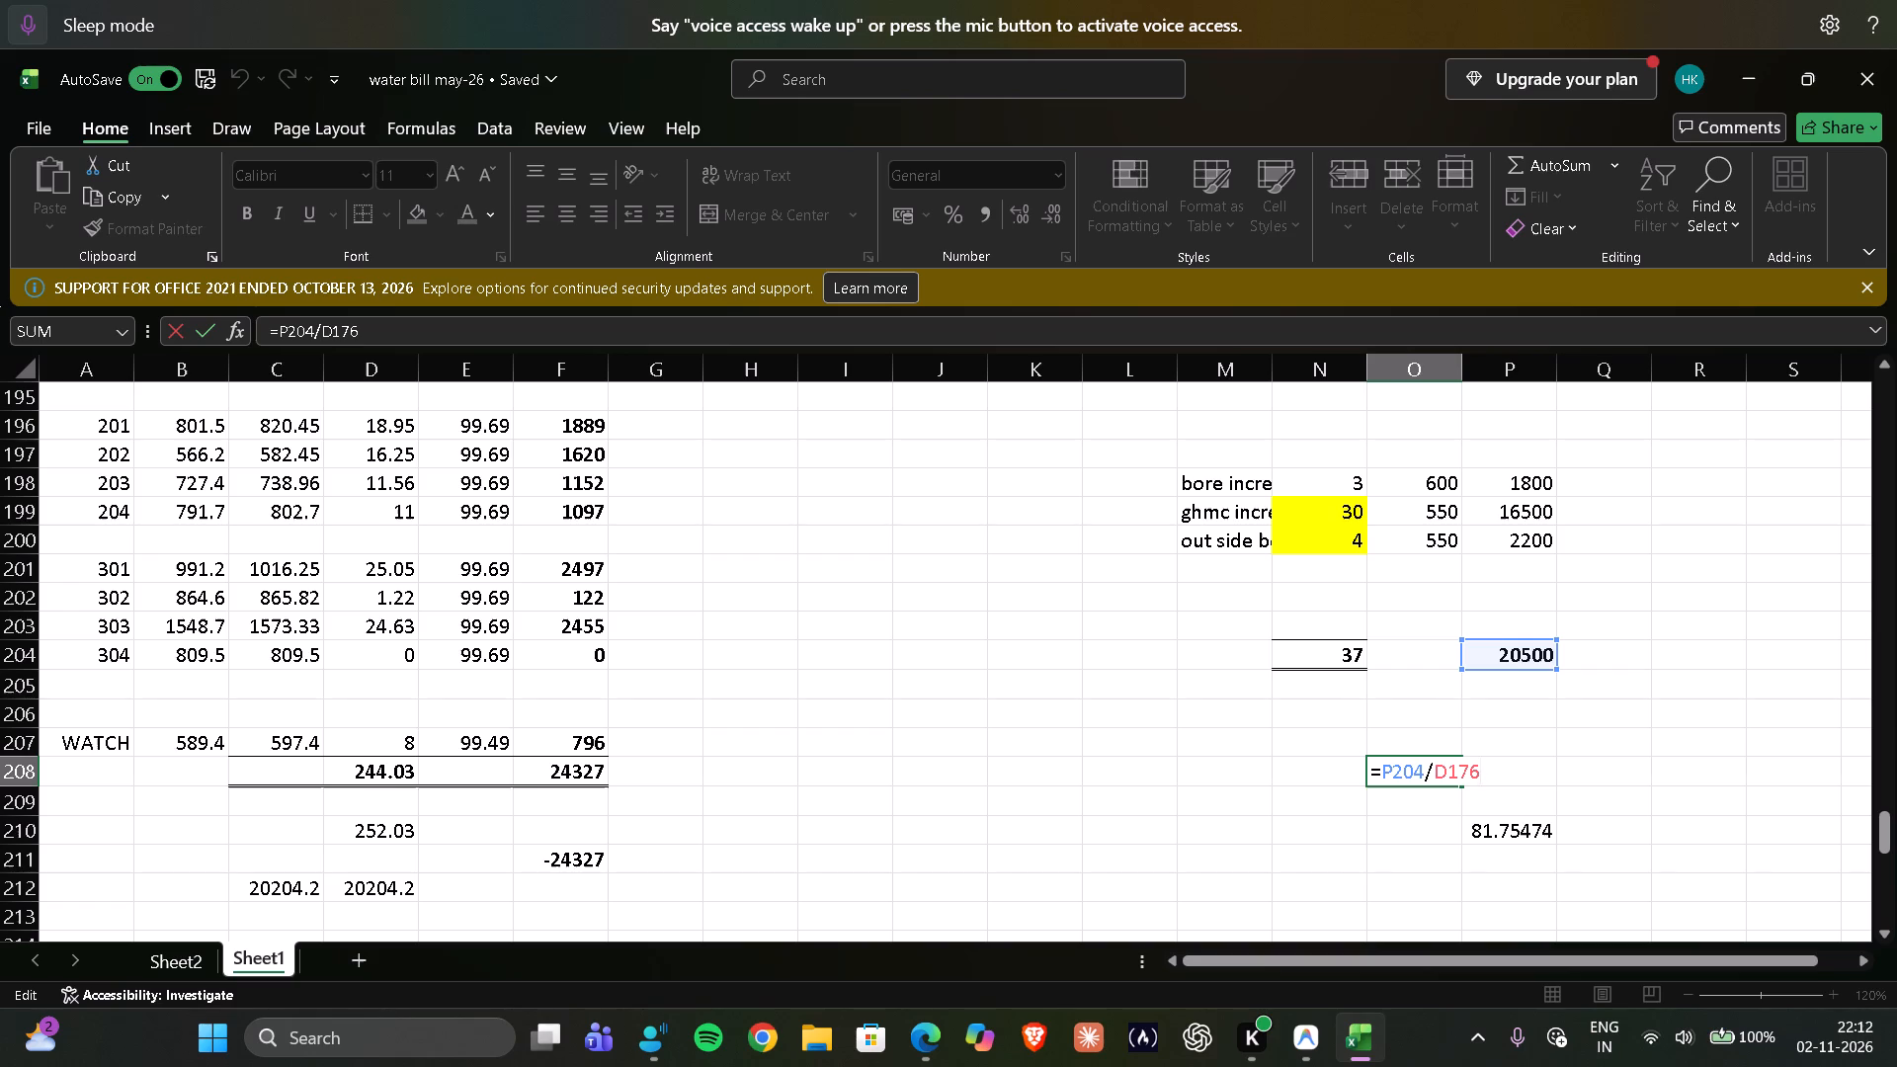
key("BackSpace")
key("BackSpace")
key("BackSpace")
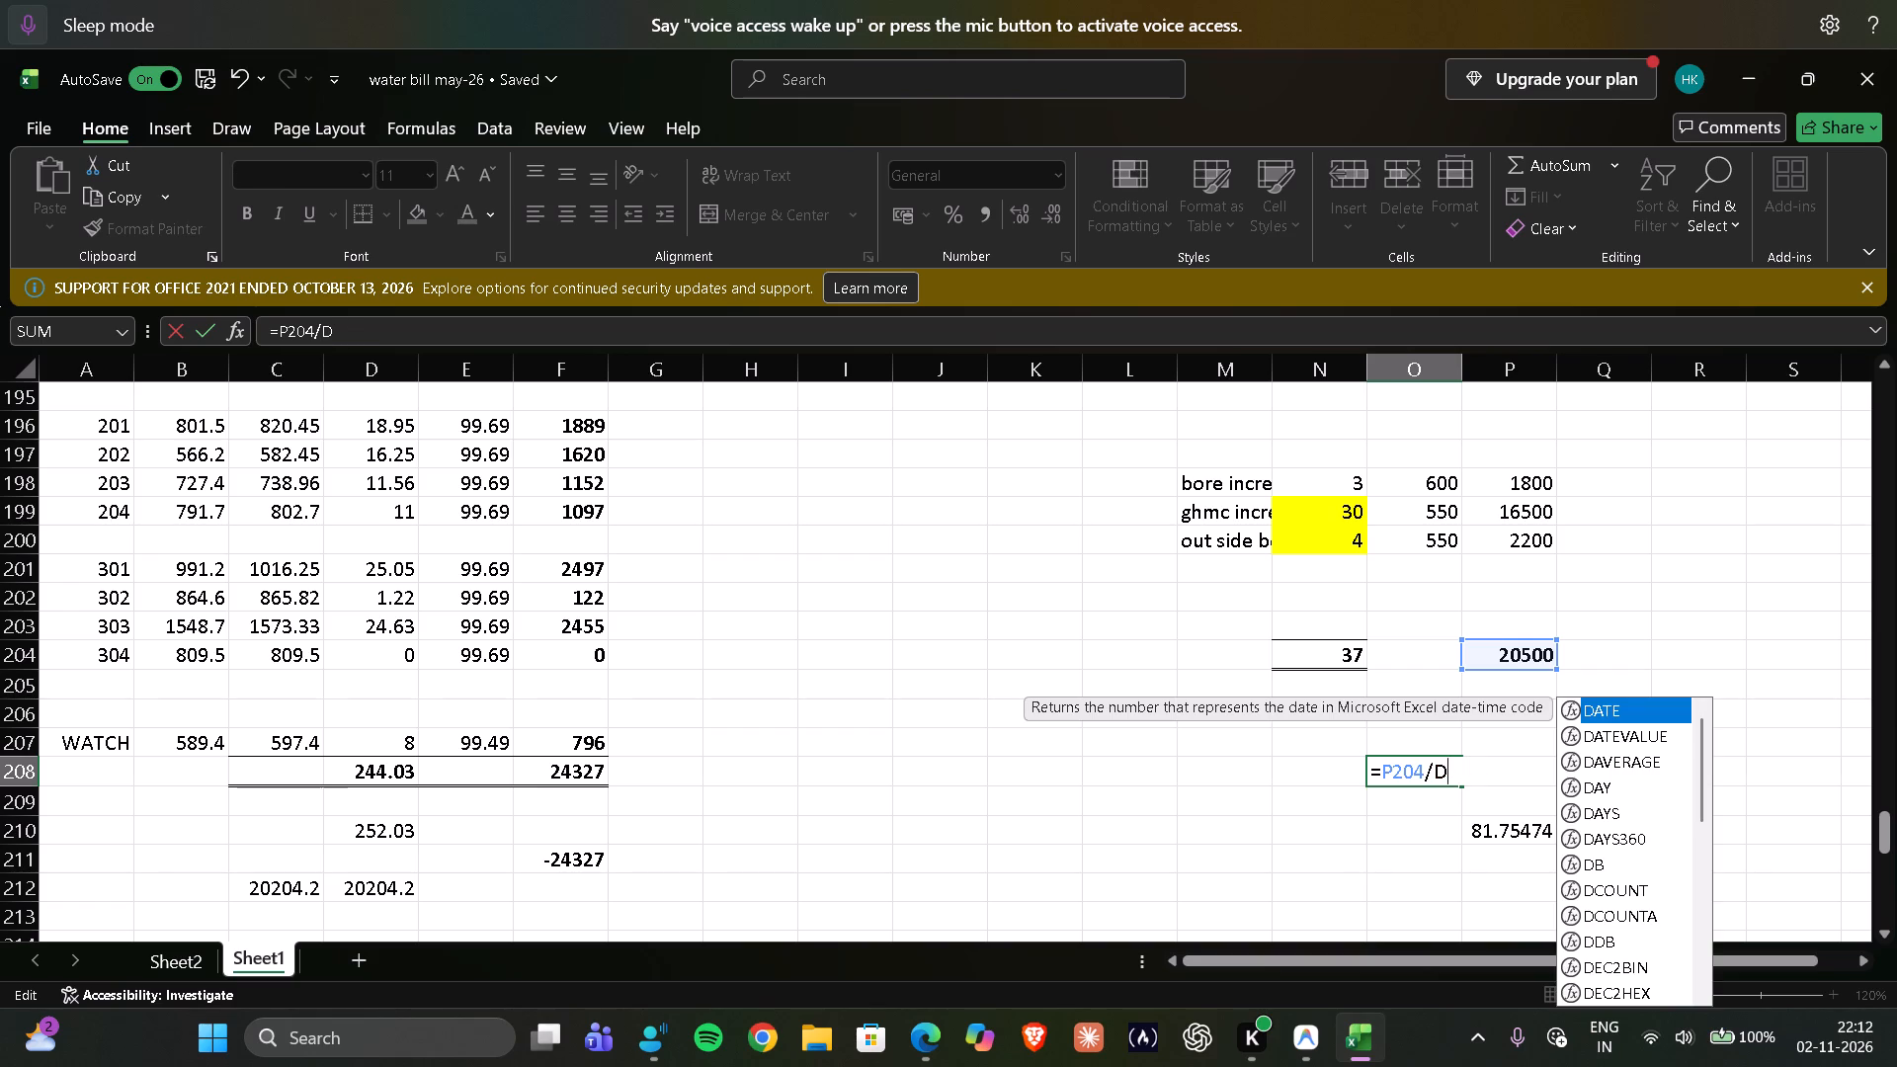
type("208")
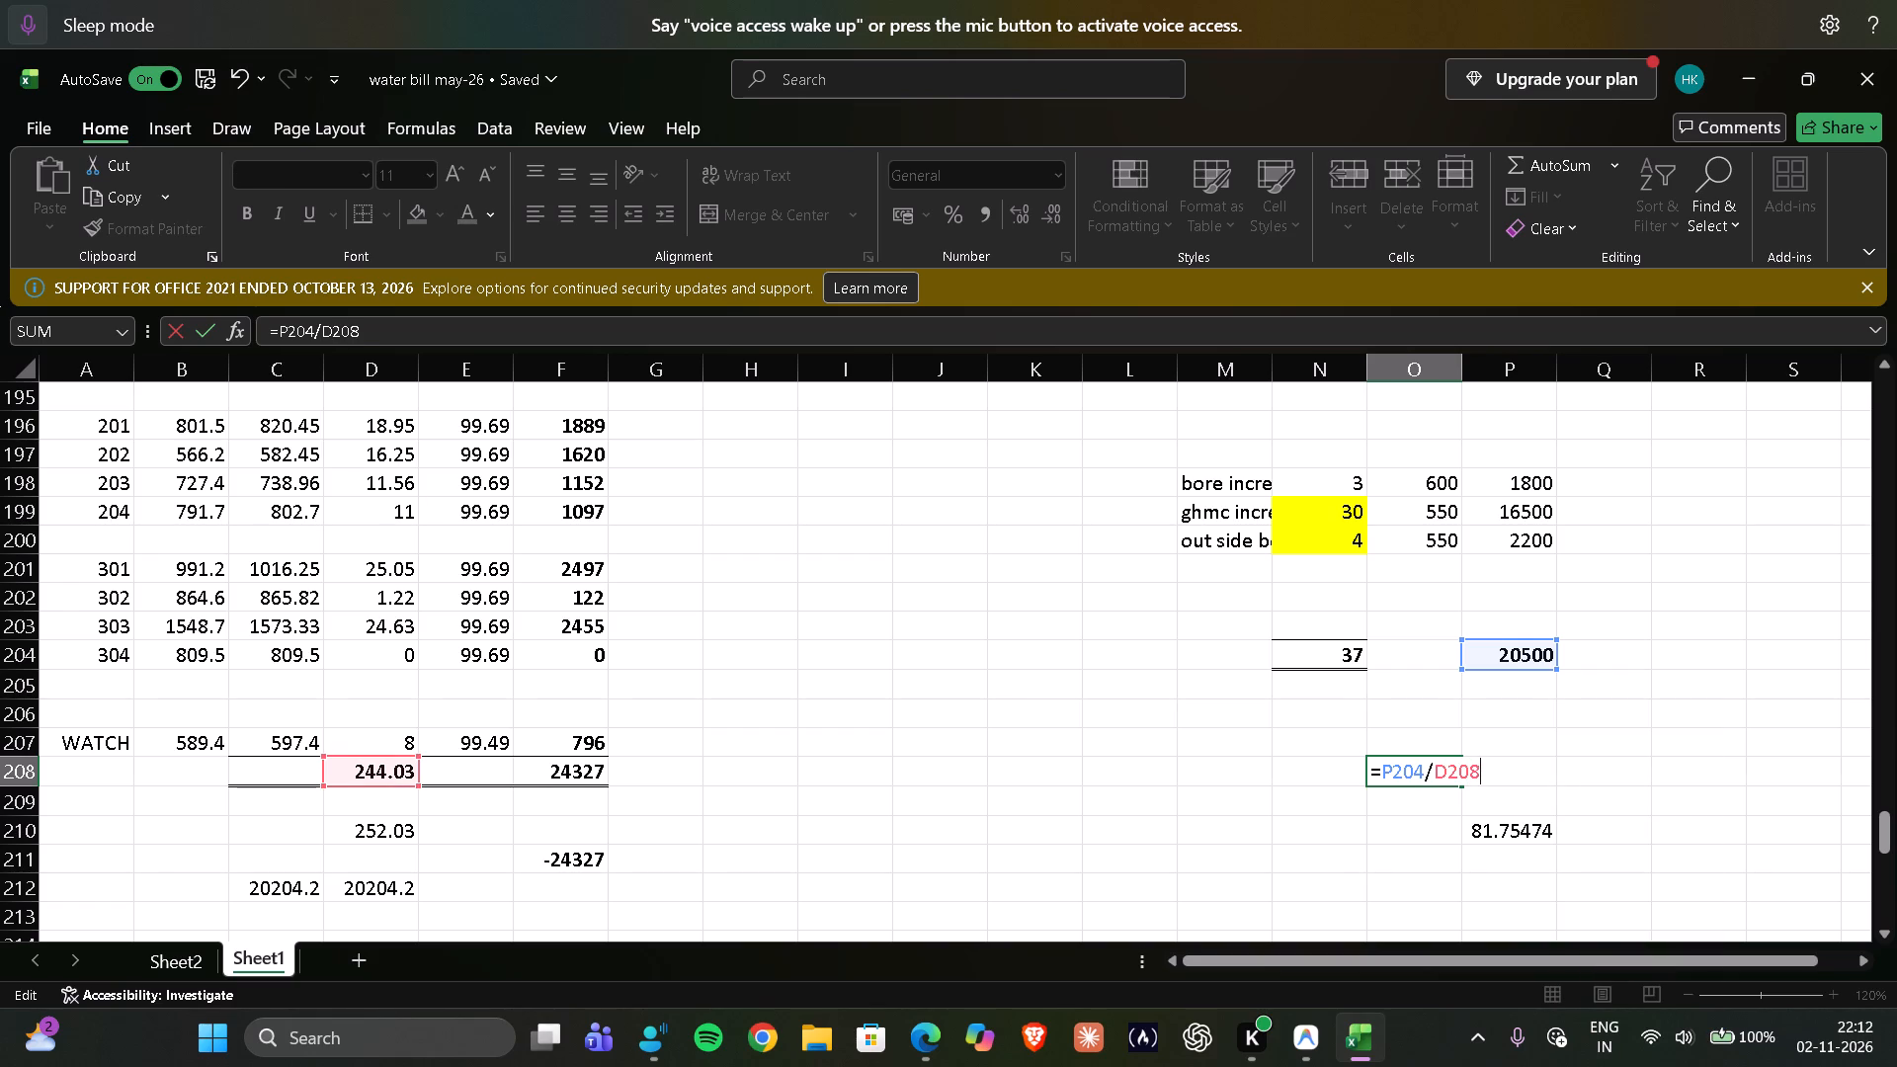
key("Return")
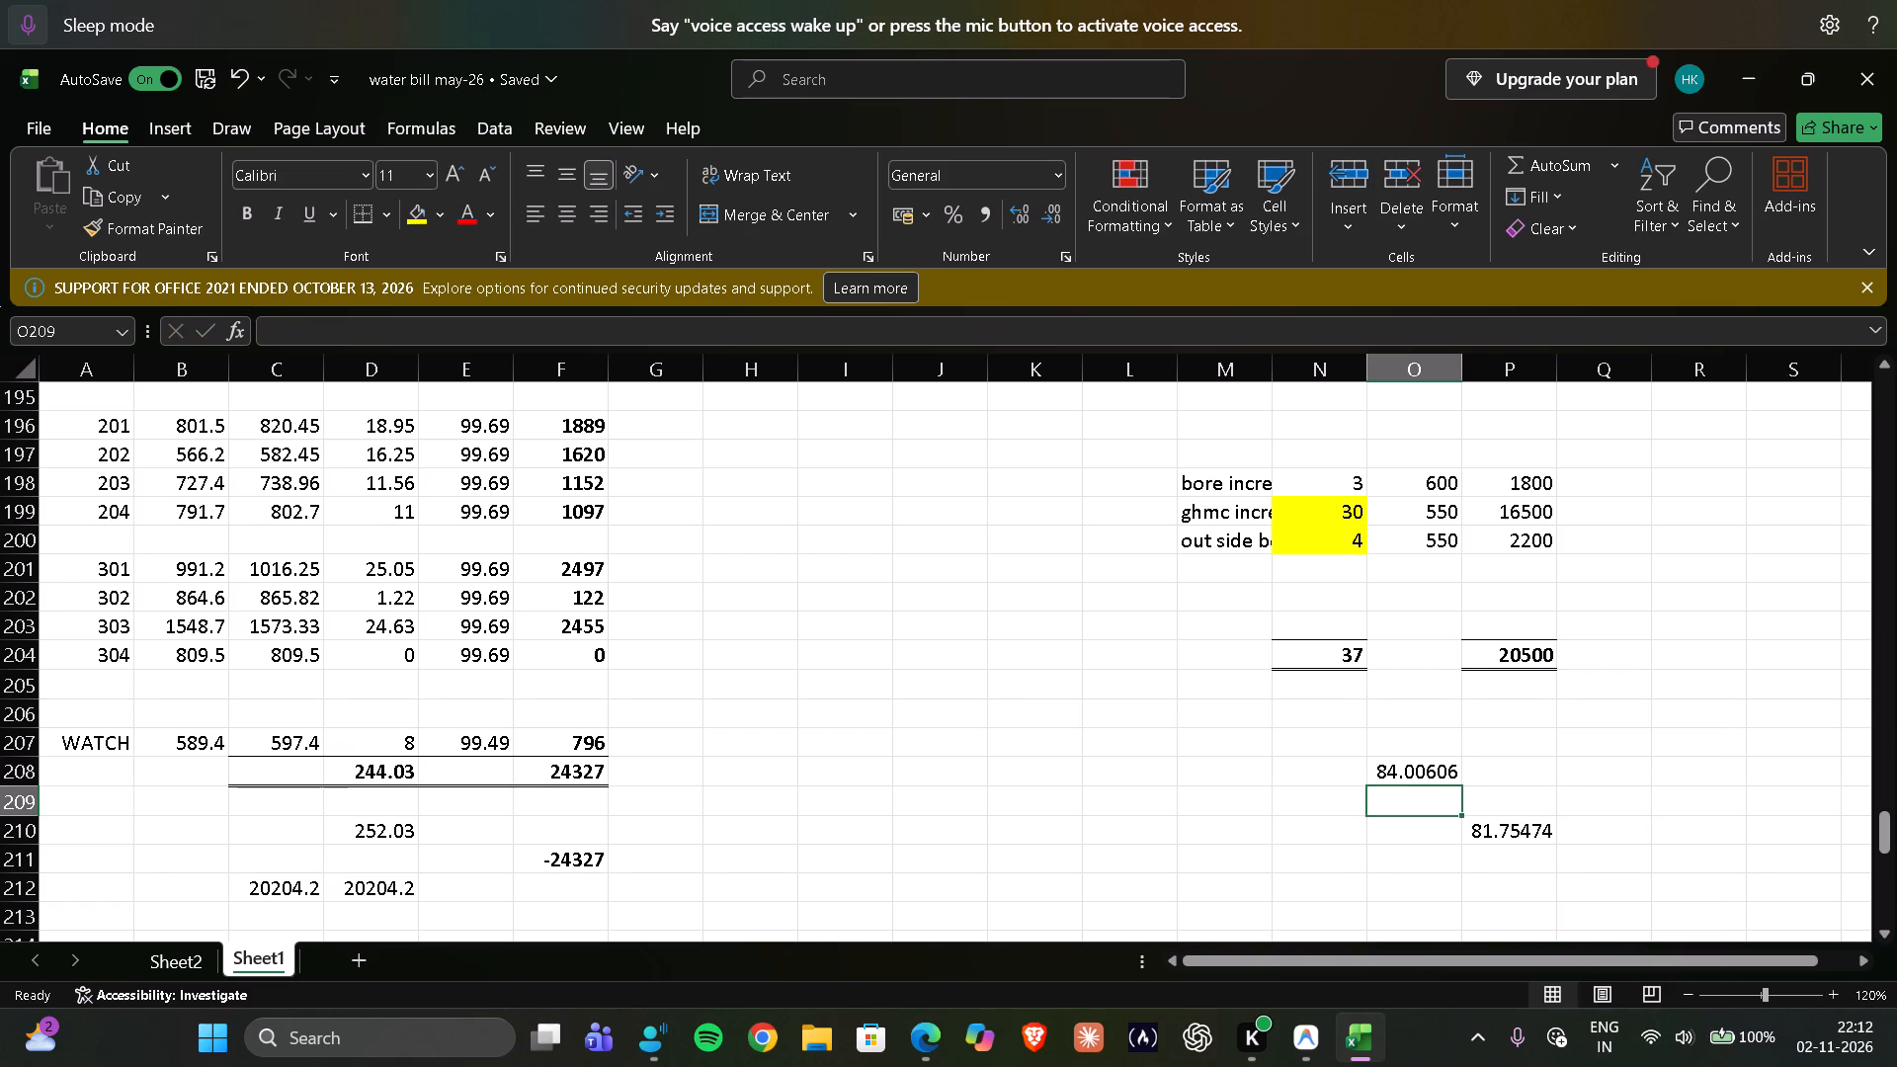
Re-enter the second Oct-26 rate formula in P210 as =P204/D210 and save the workbook.
left_click(1506, 829)
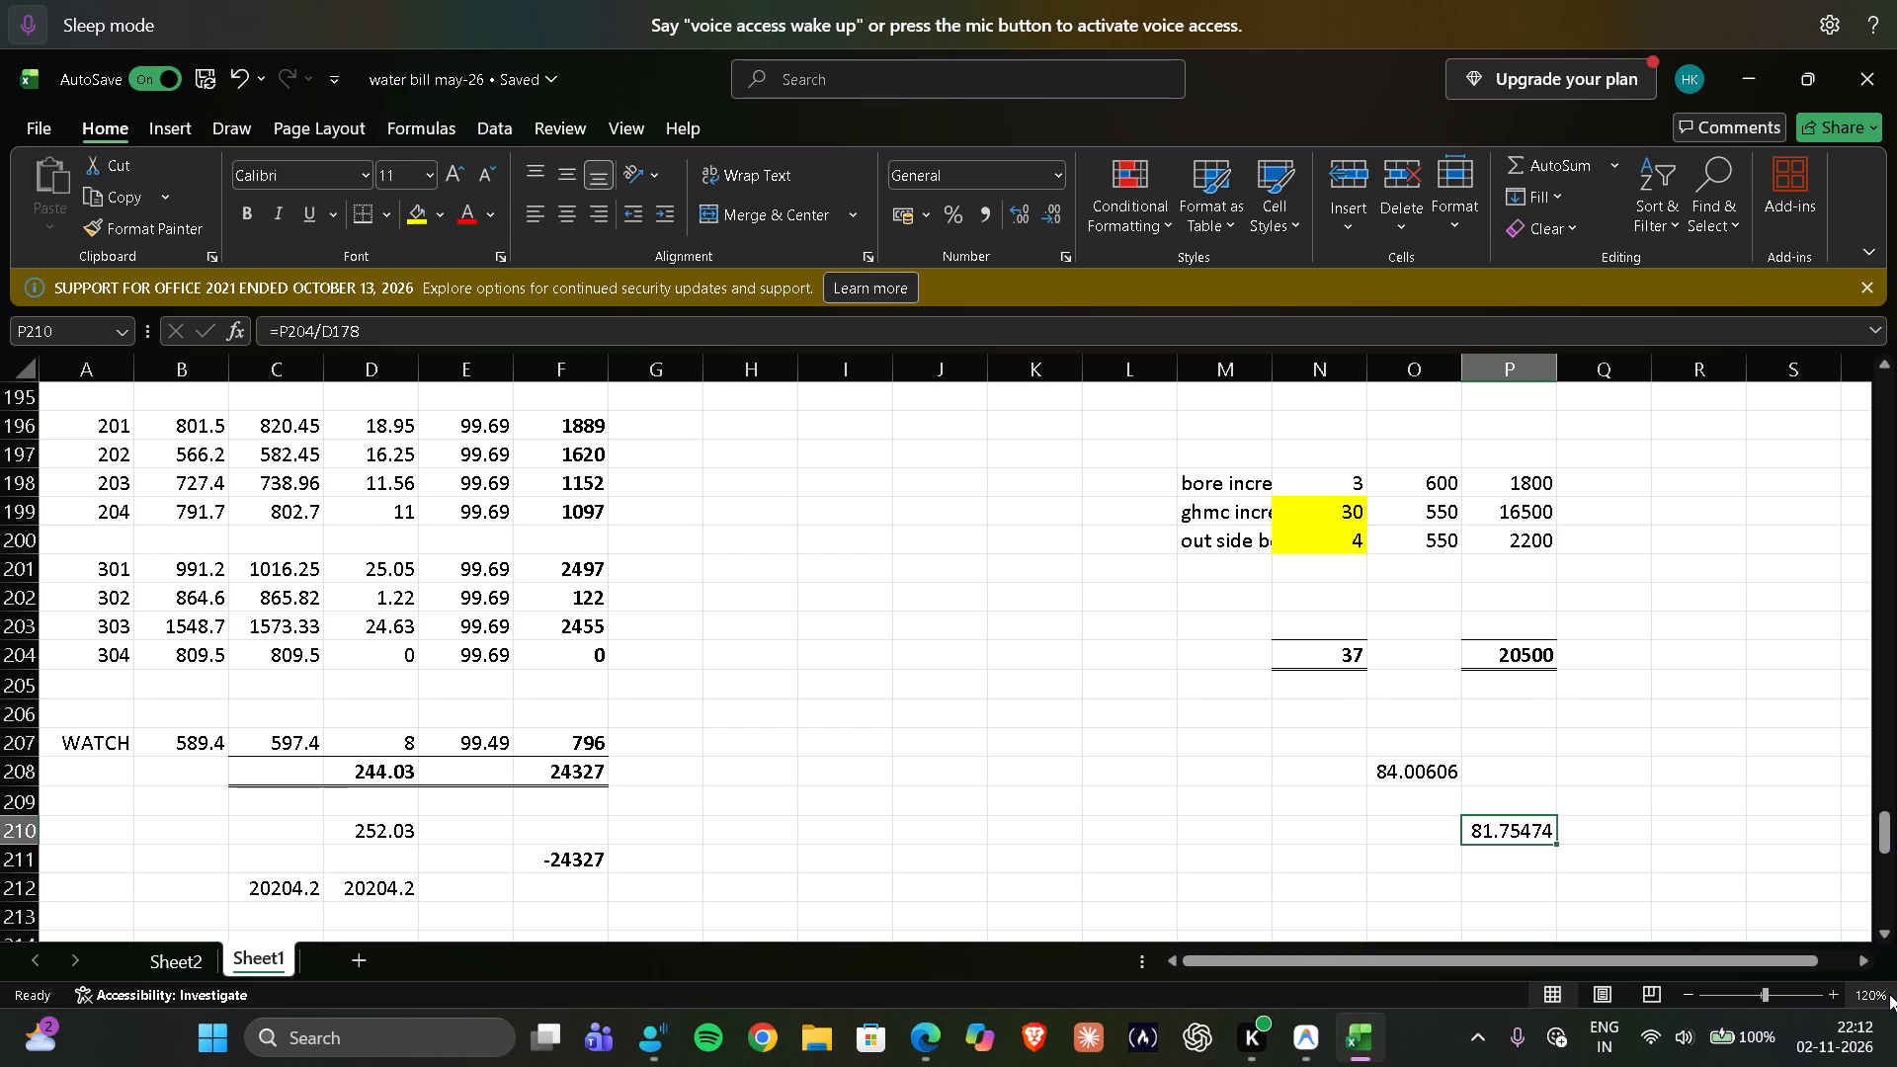
key("equal")
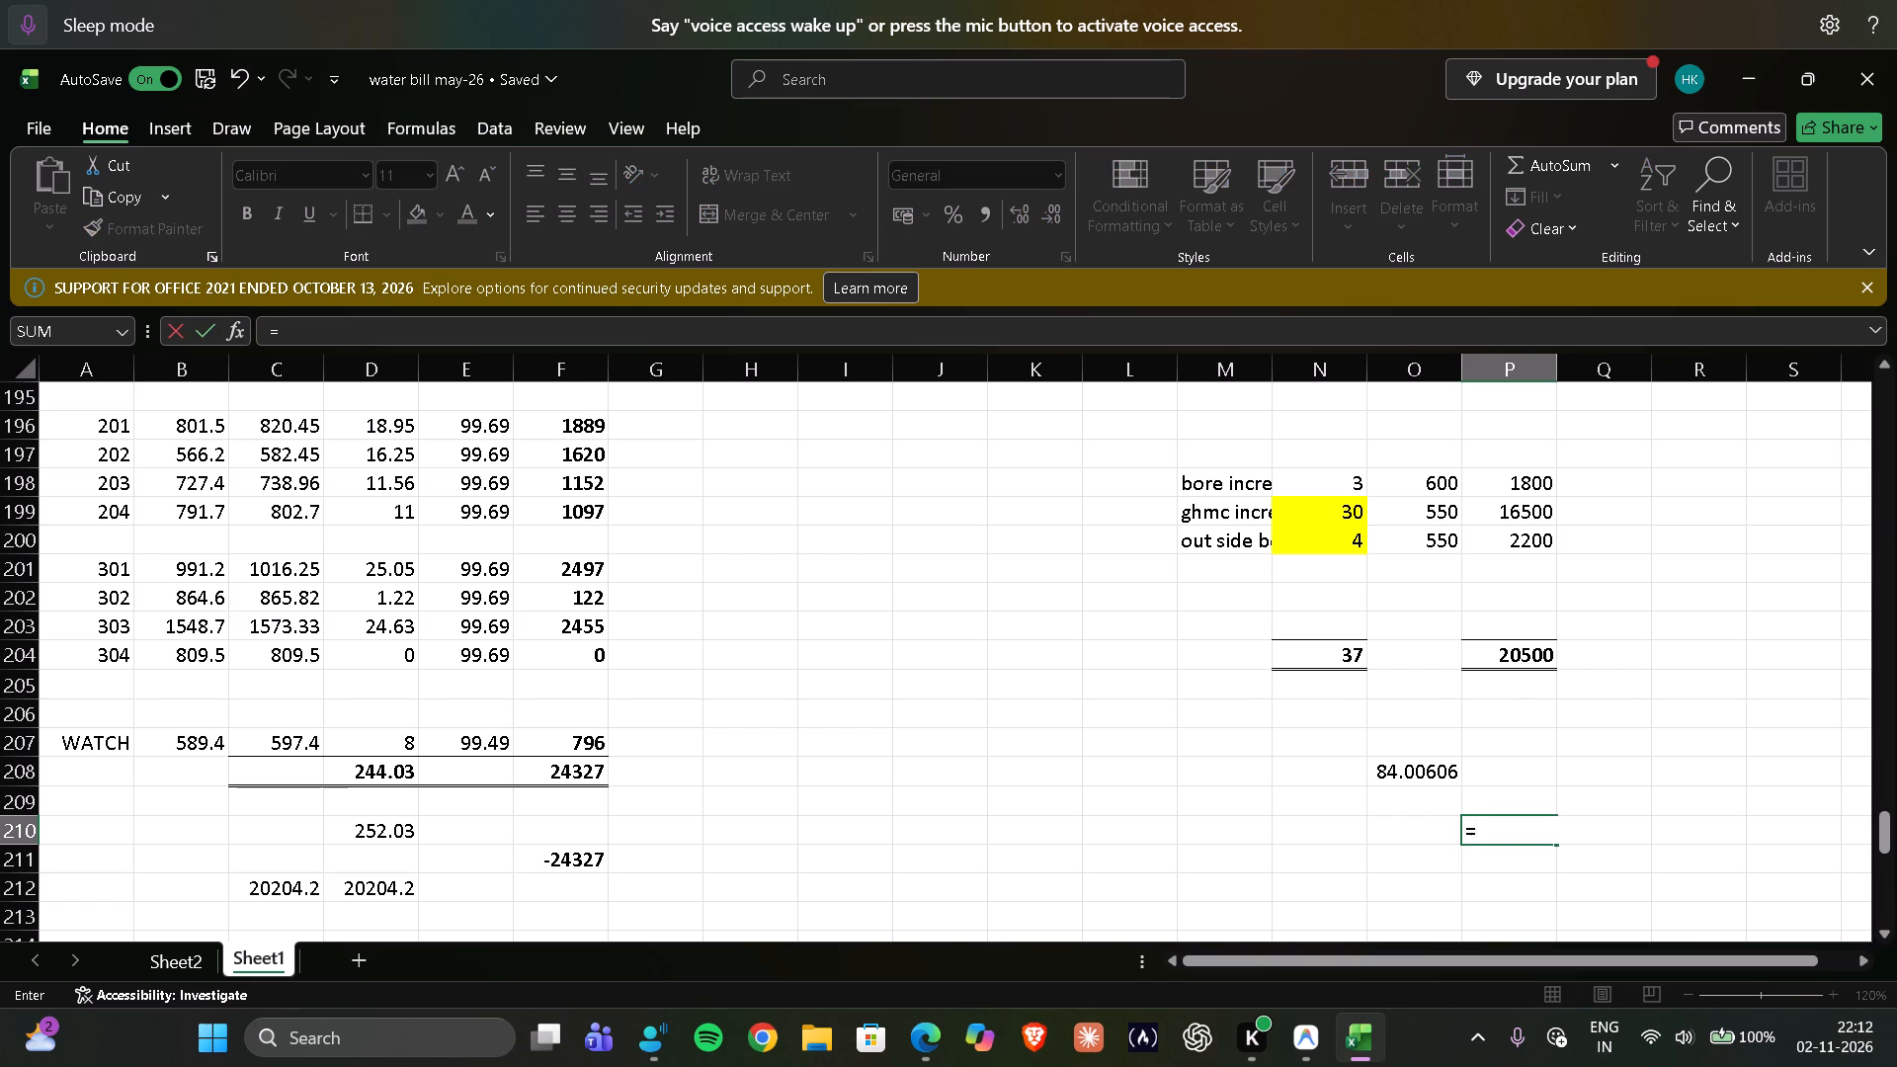
left_click(1546, 657)
key("slash")
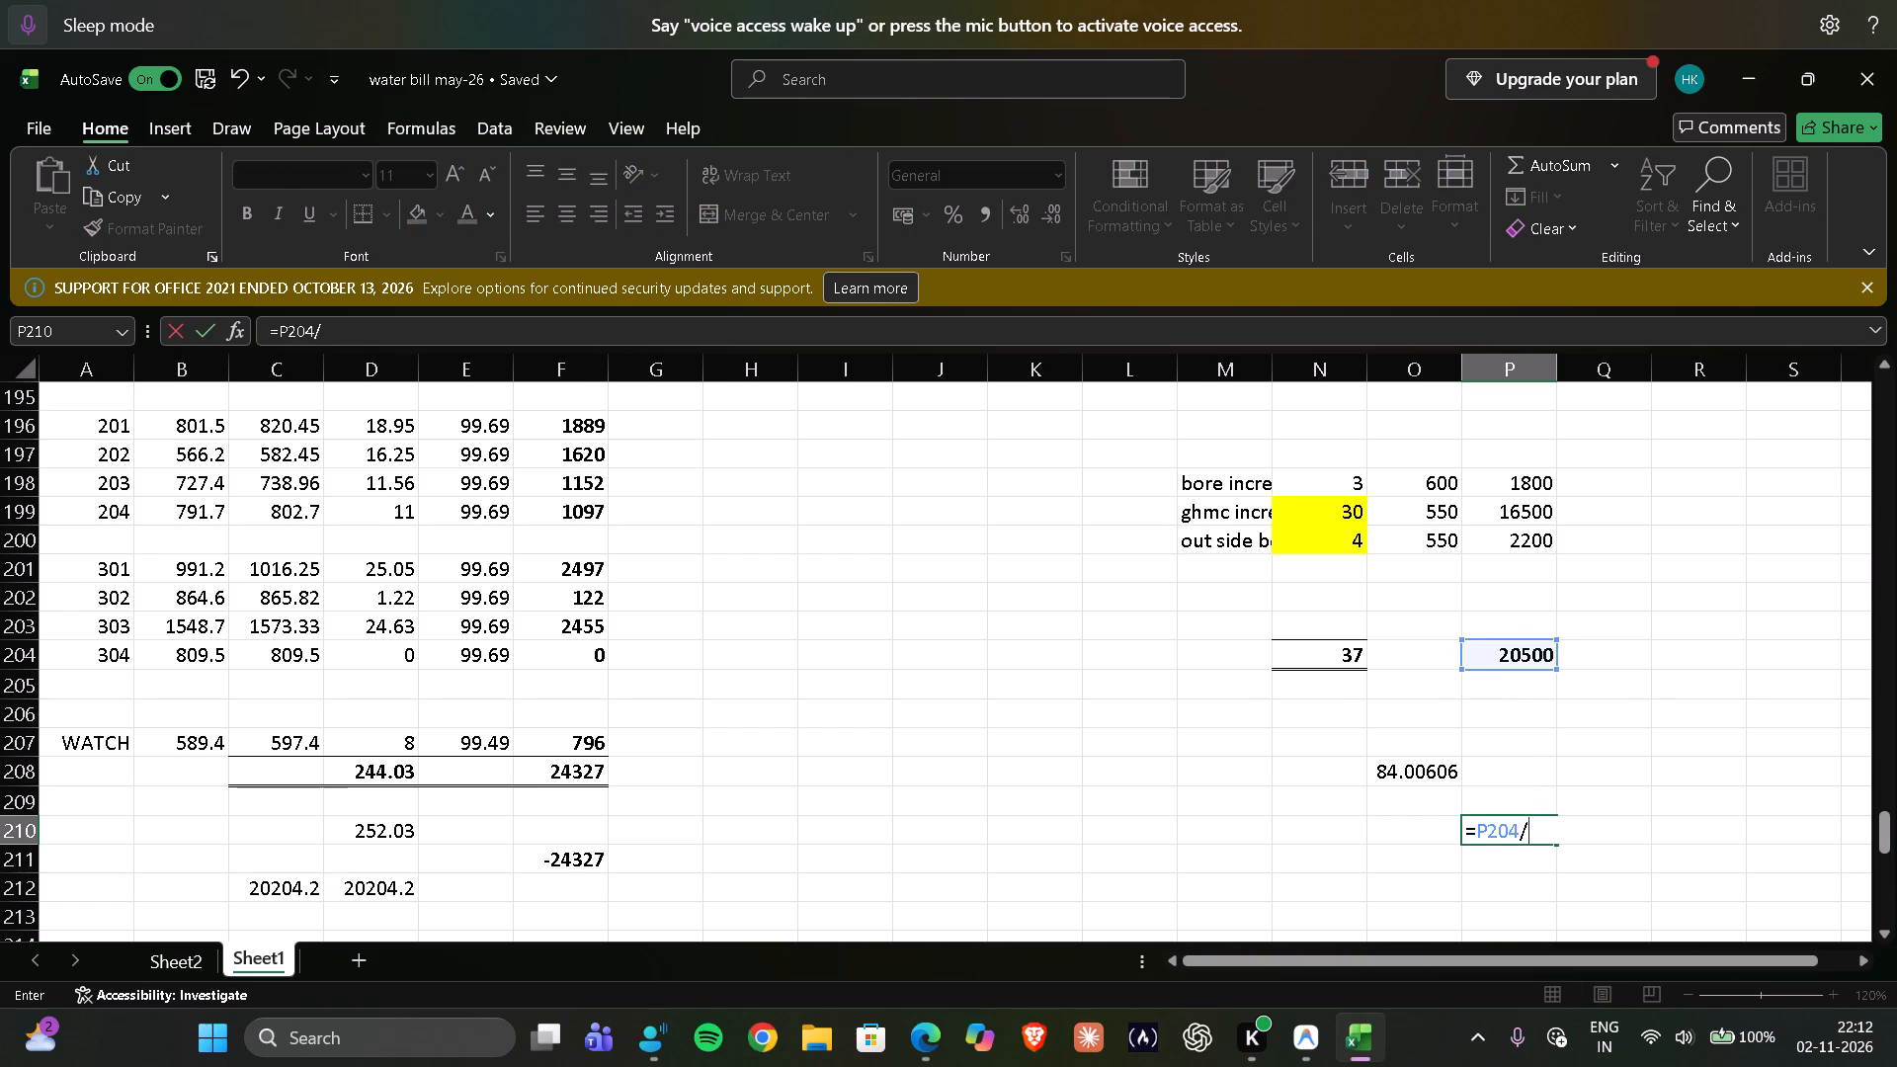
left_click(383, 842)
key("Return")
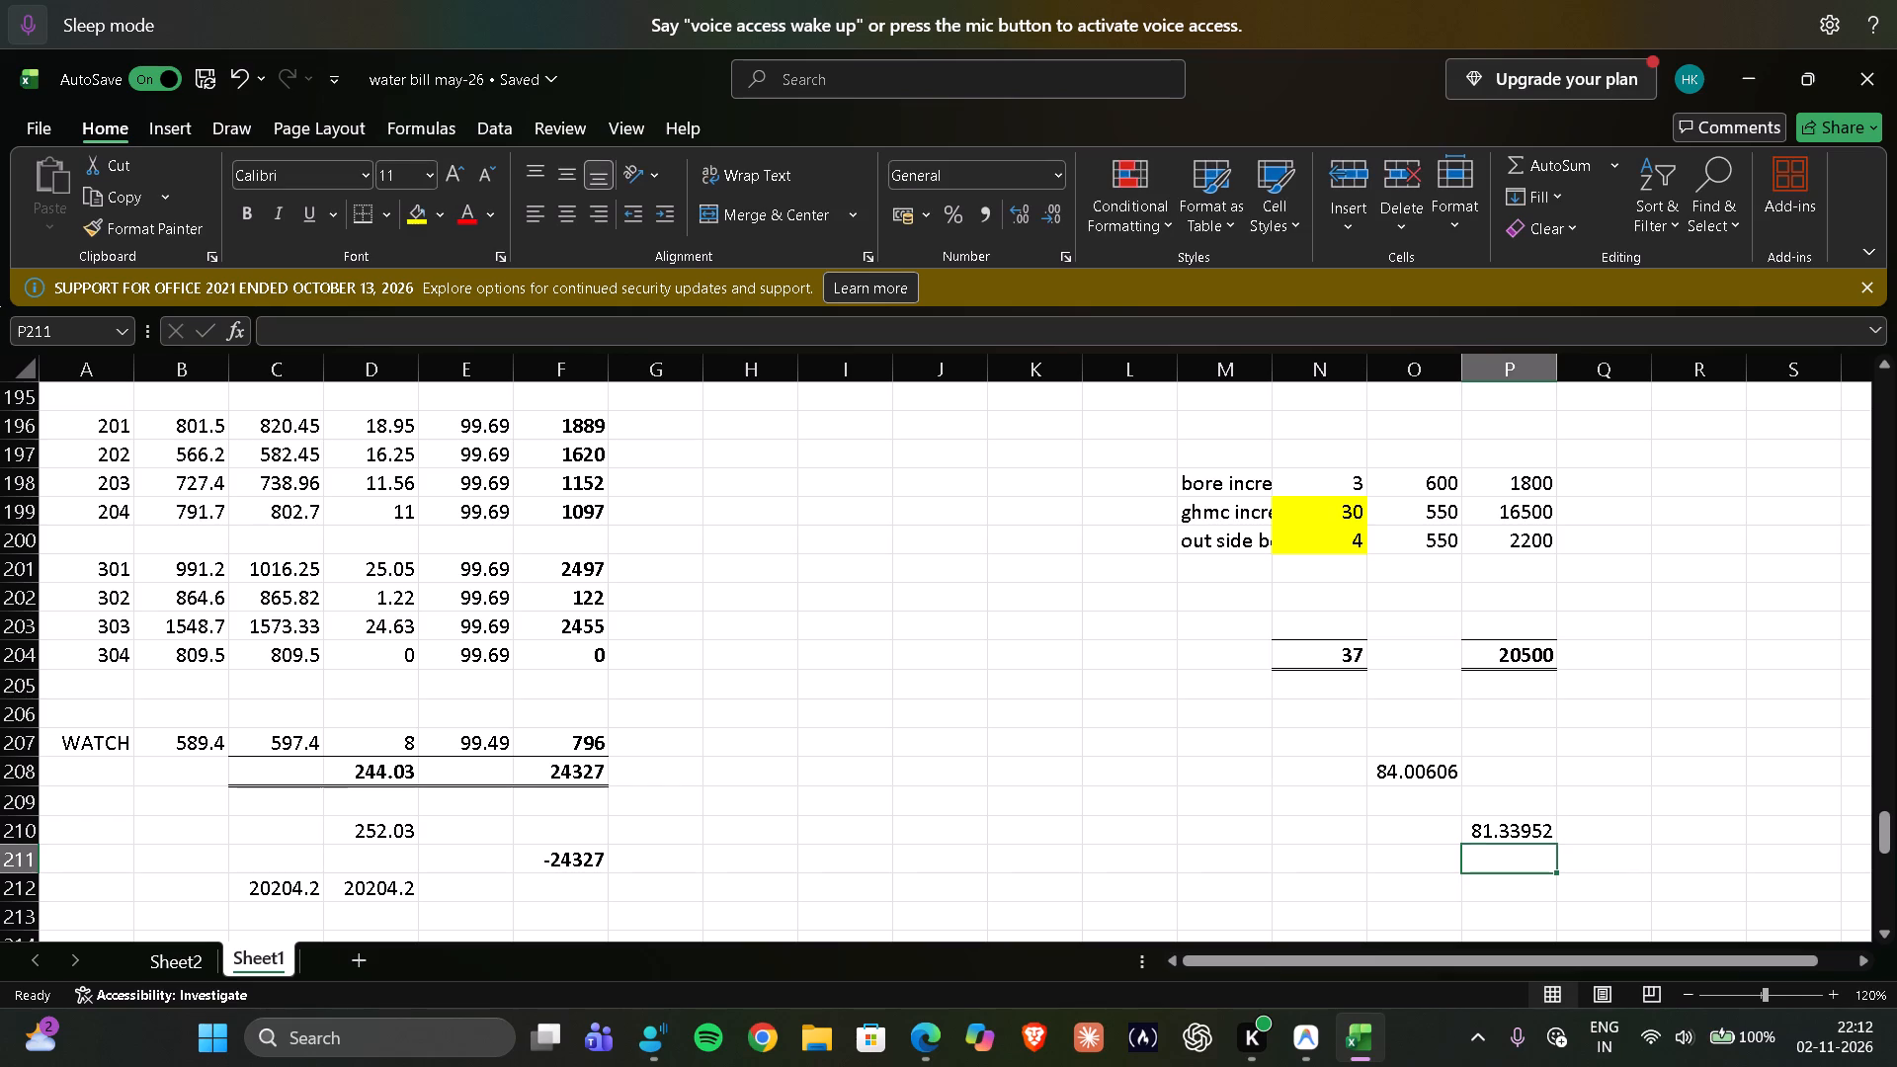
key("ctrl+s")
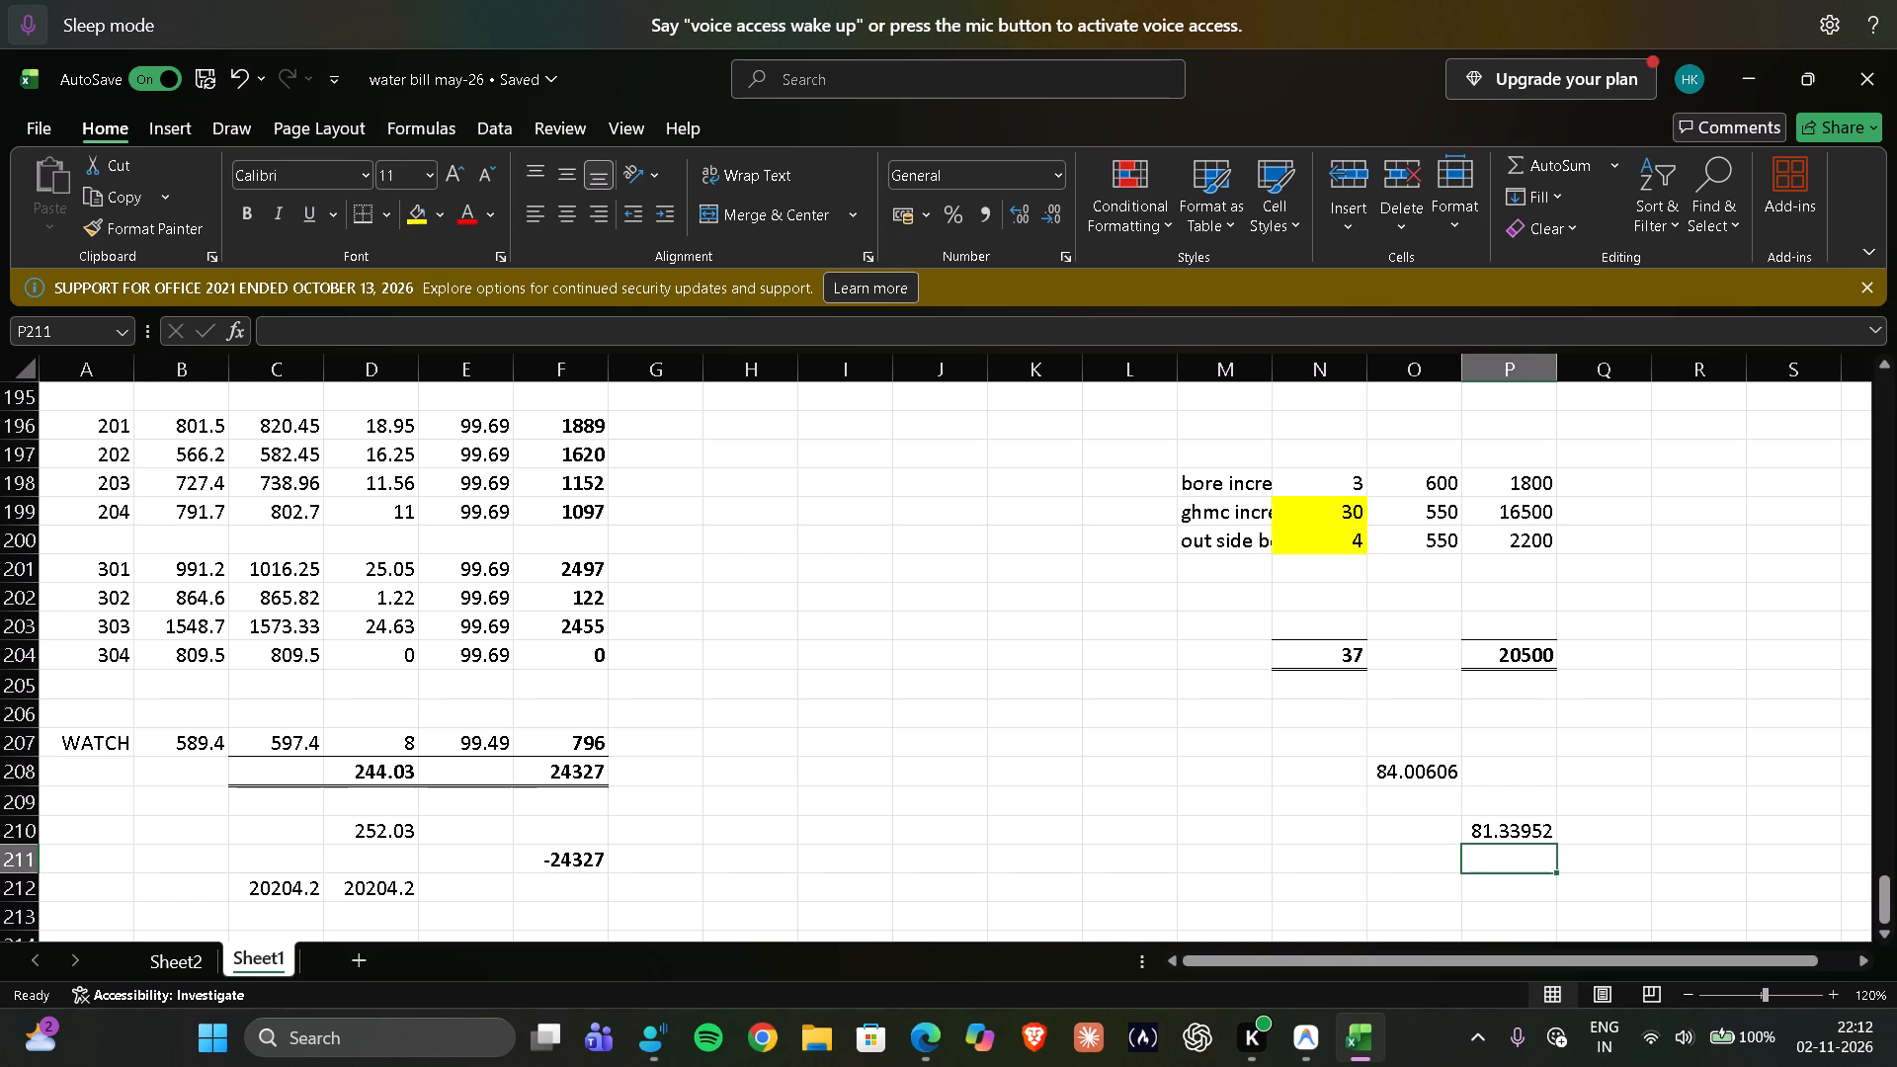
Check the manual sum formulas in C212 and D212, clear the contents of row 212, and save the workbook.
scroll(1063, 910, "down", 1)
left_click(291, 810)
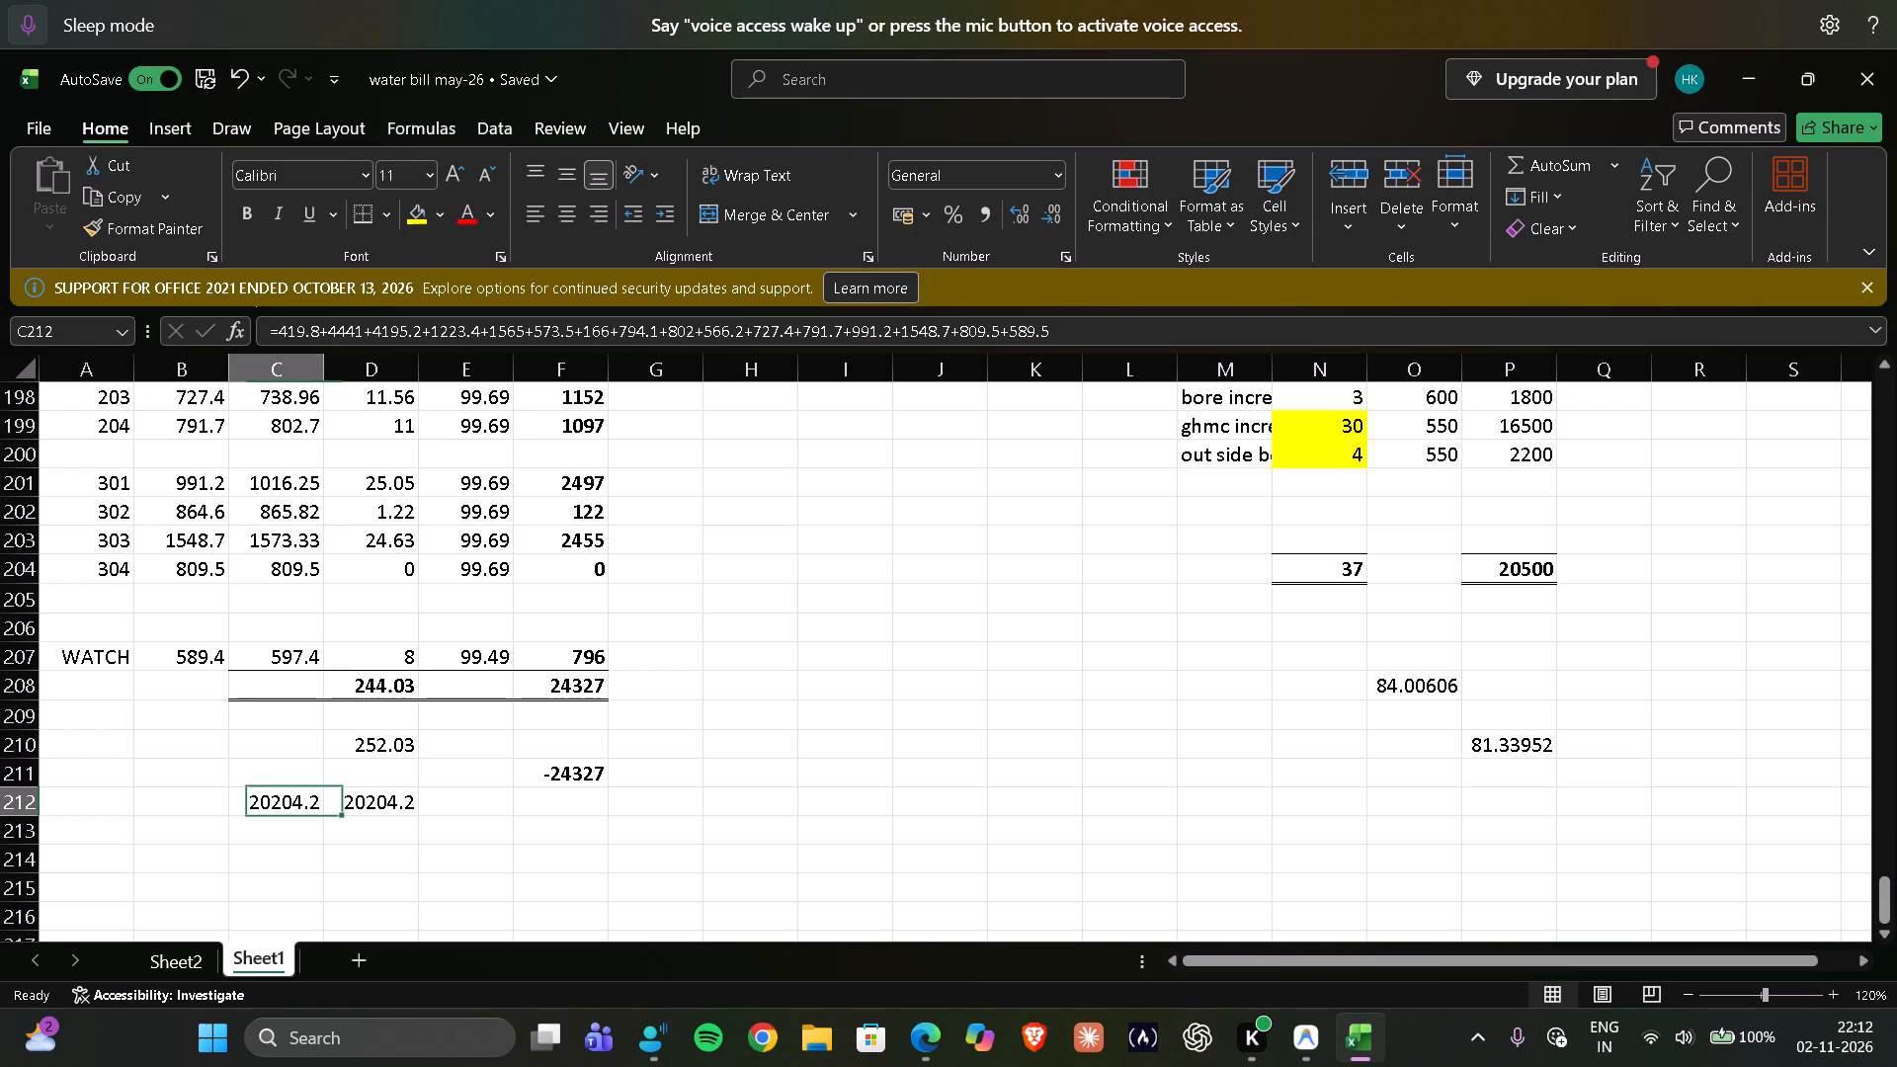
key("F2")
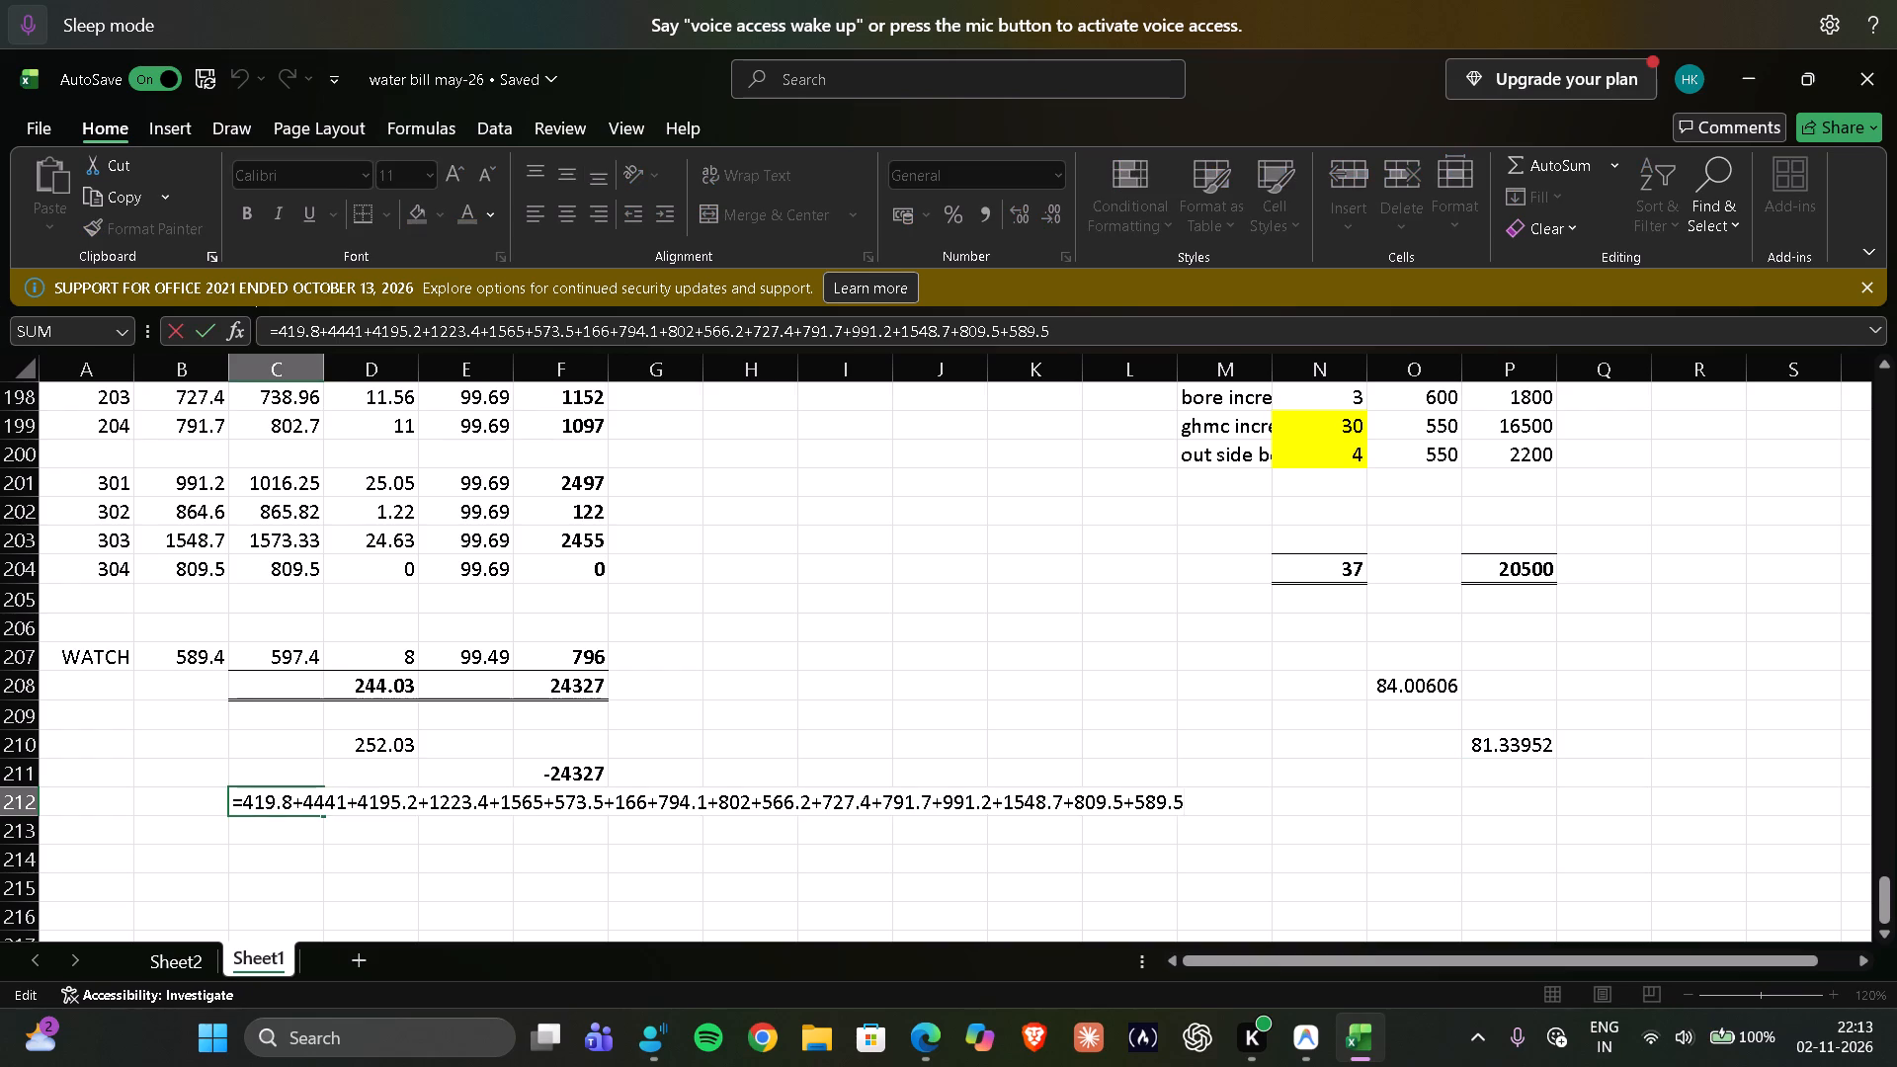
key("Escape")
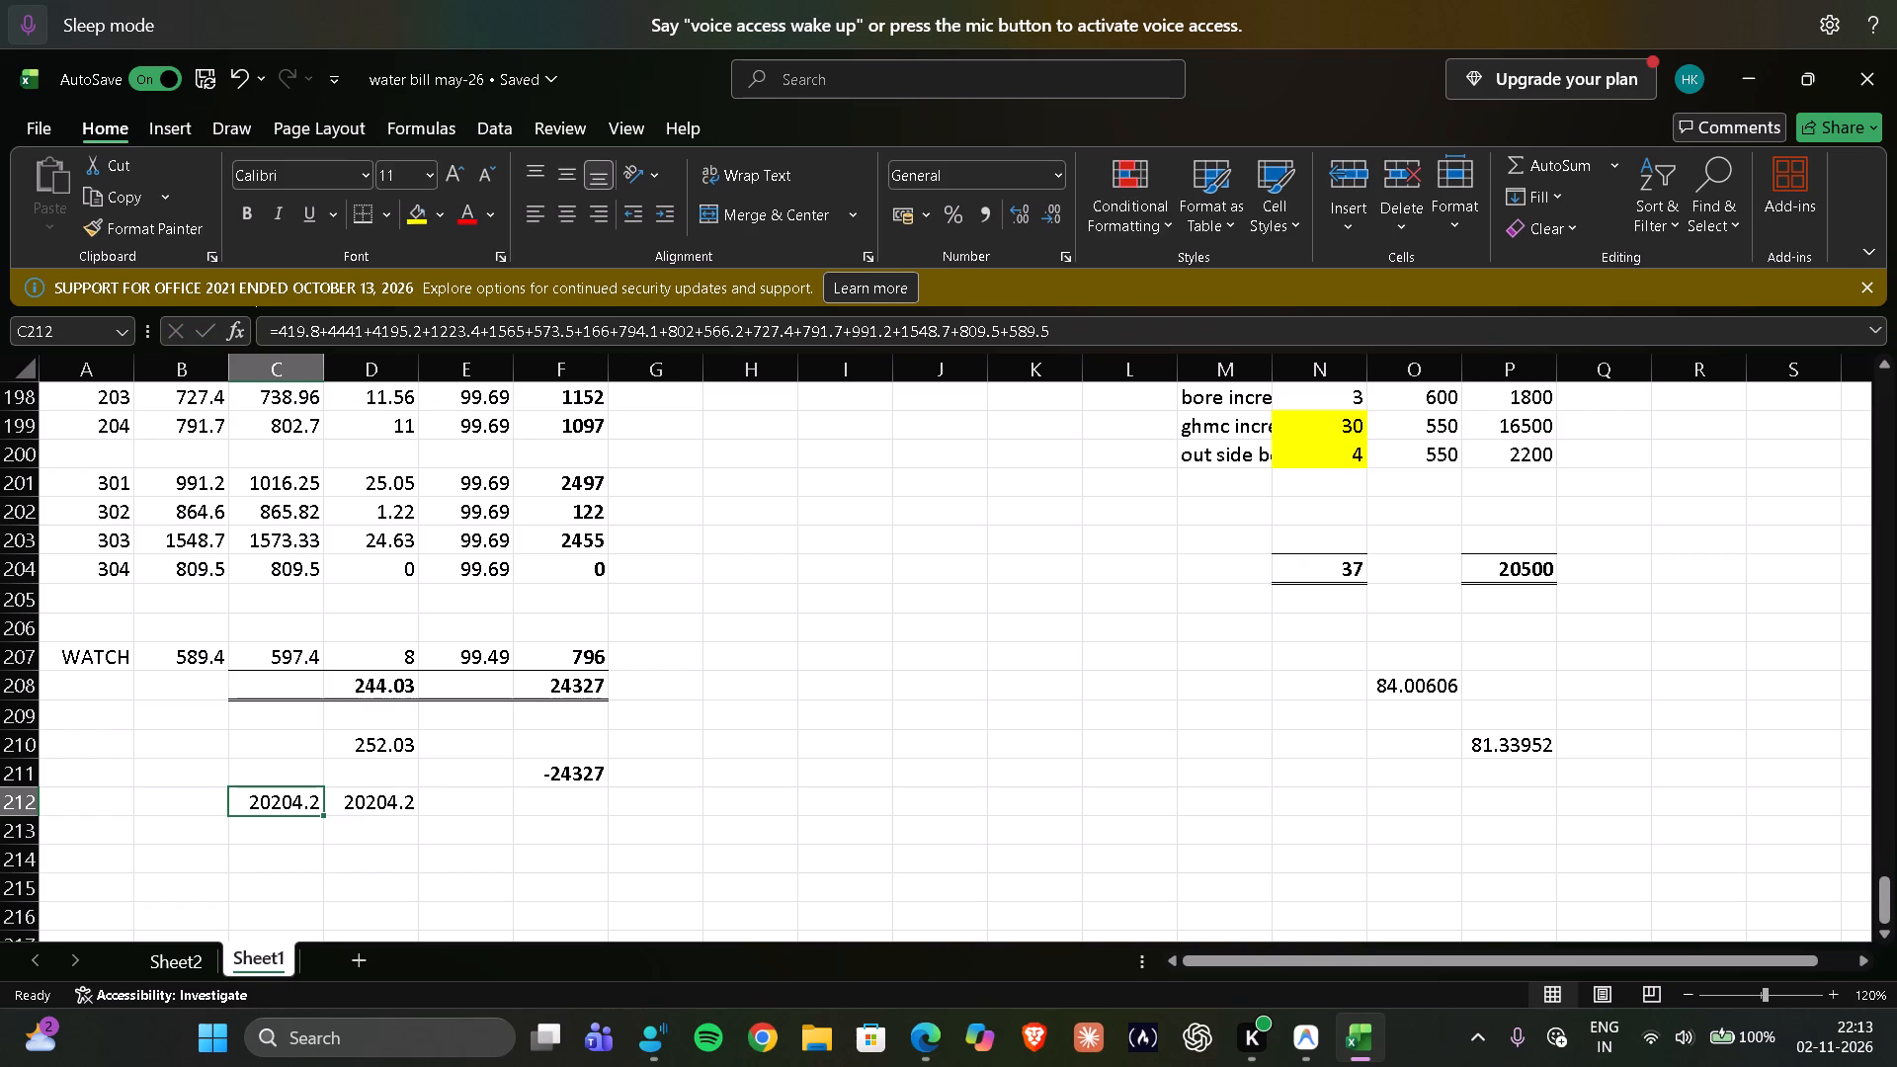
key("Right")
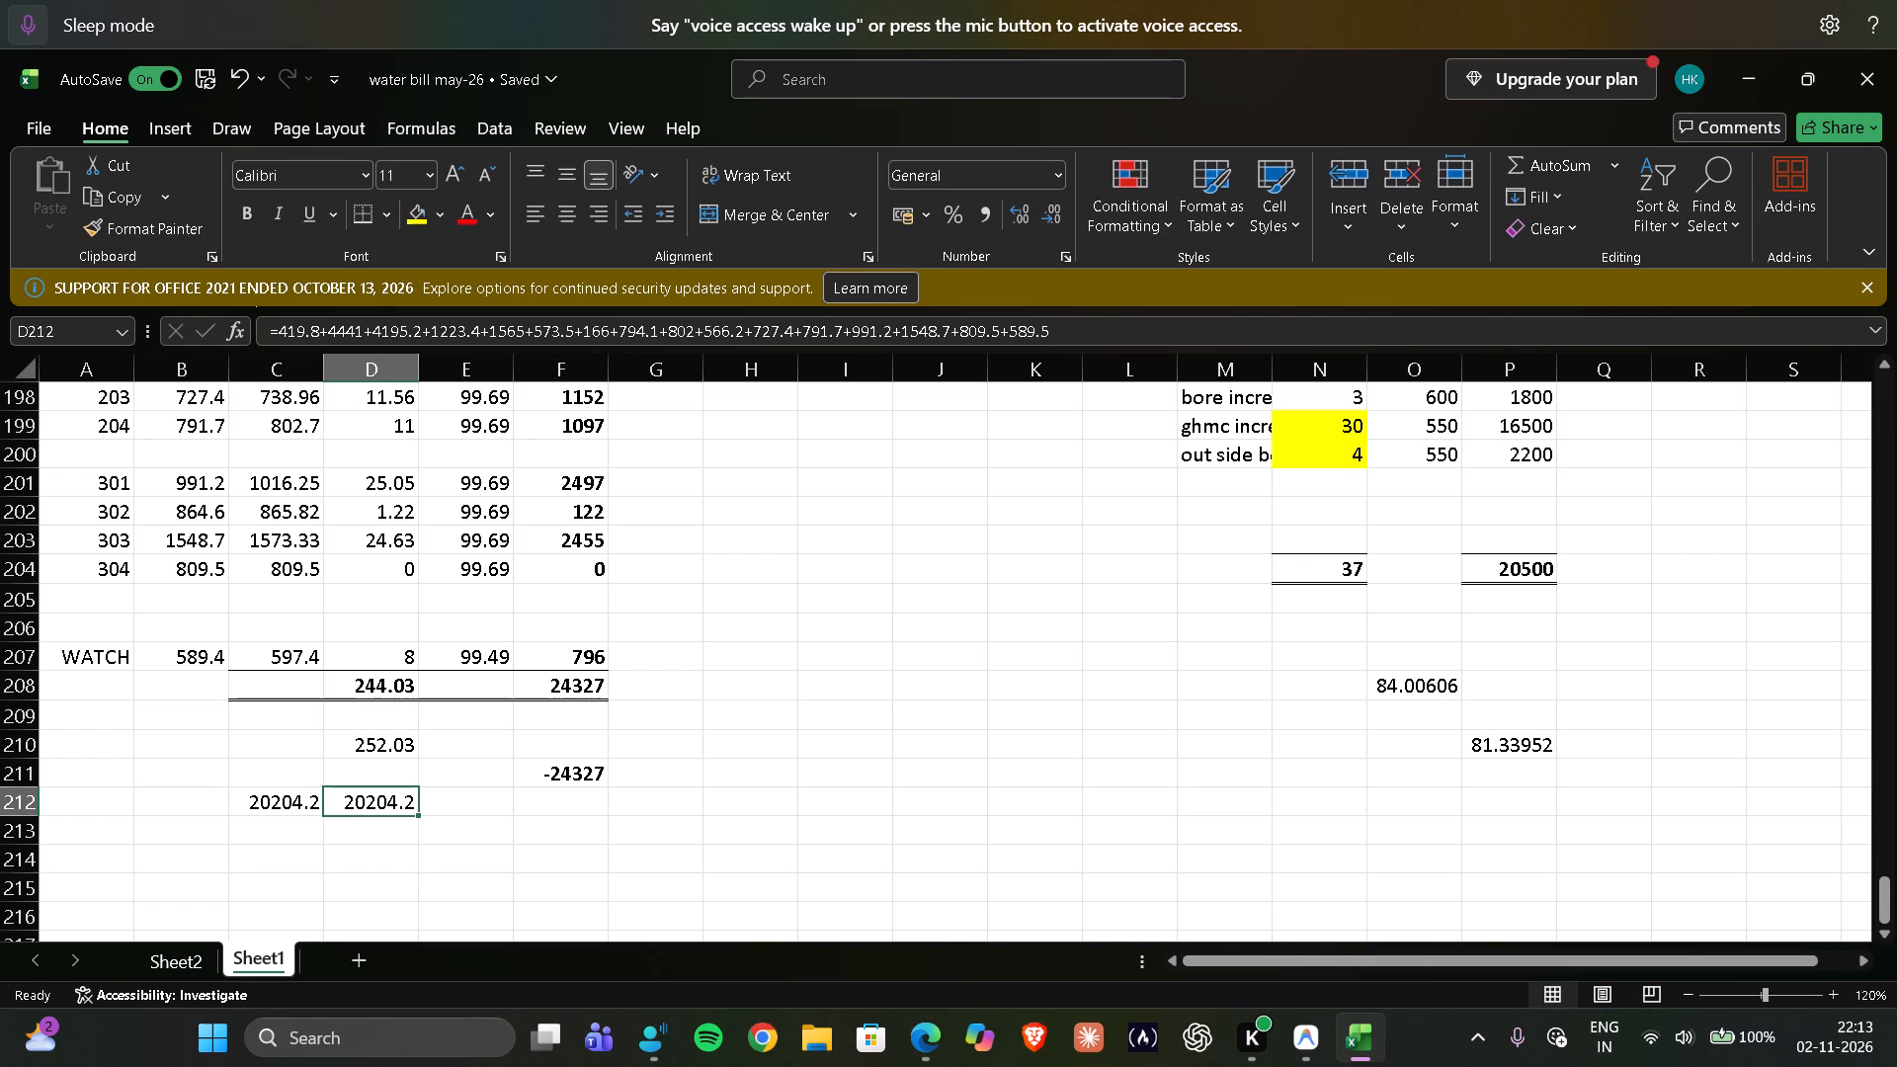
key("F2")
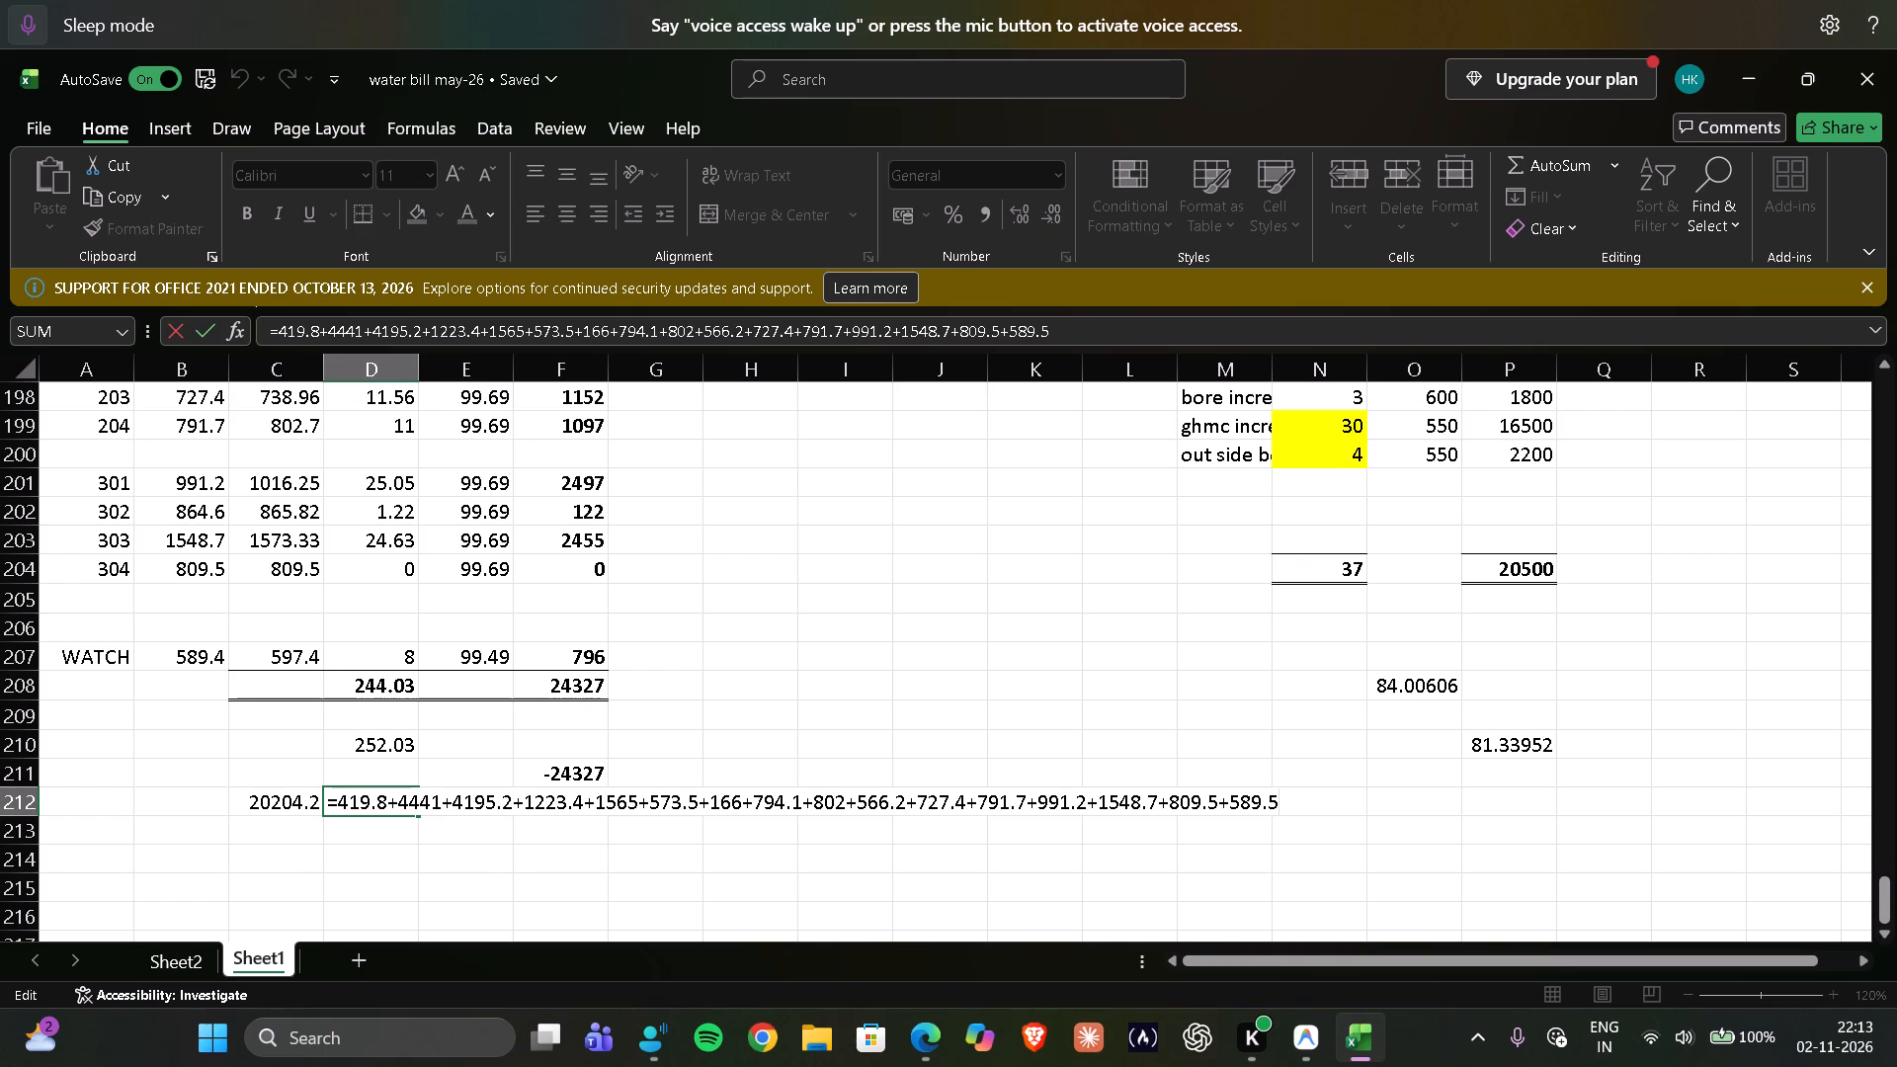
key("Escape")
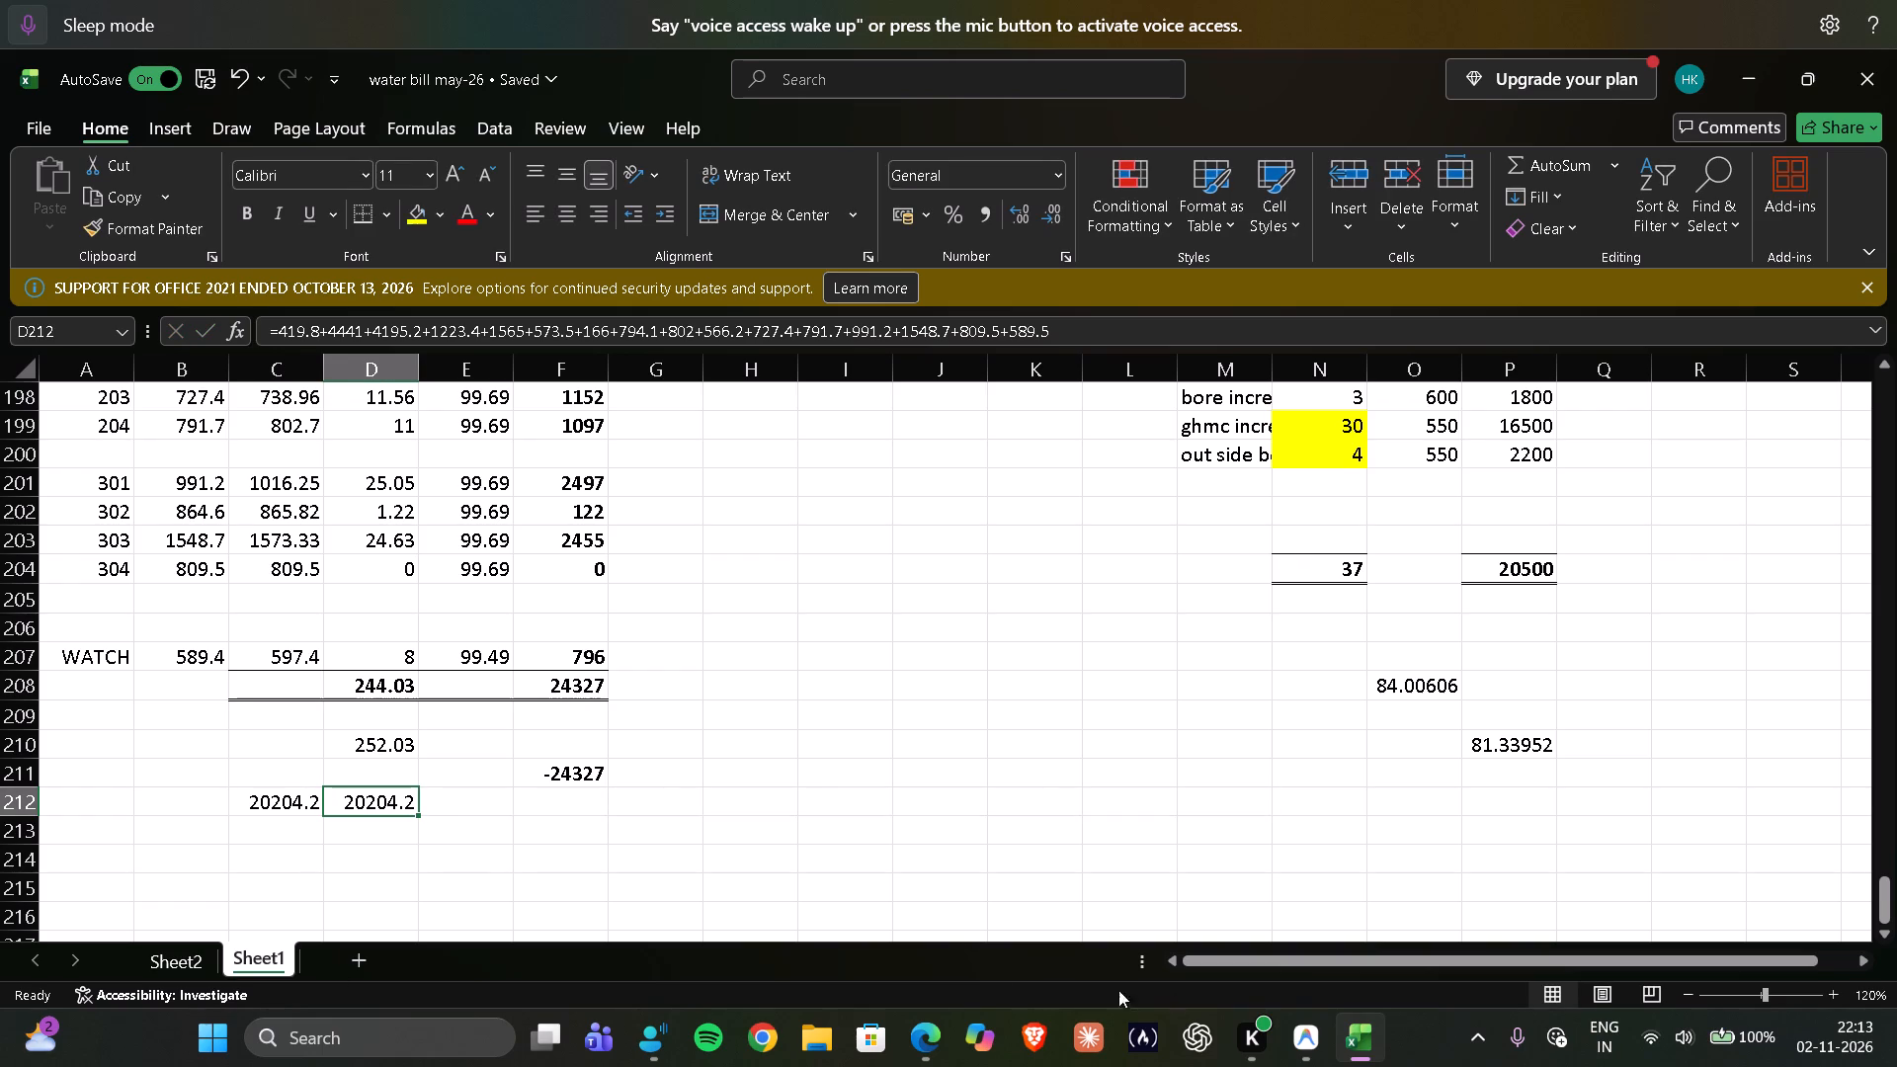
left_click(16, 806)
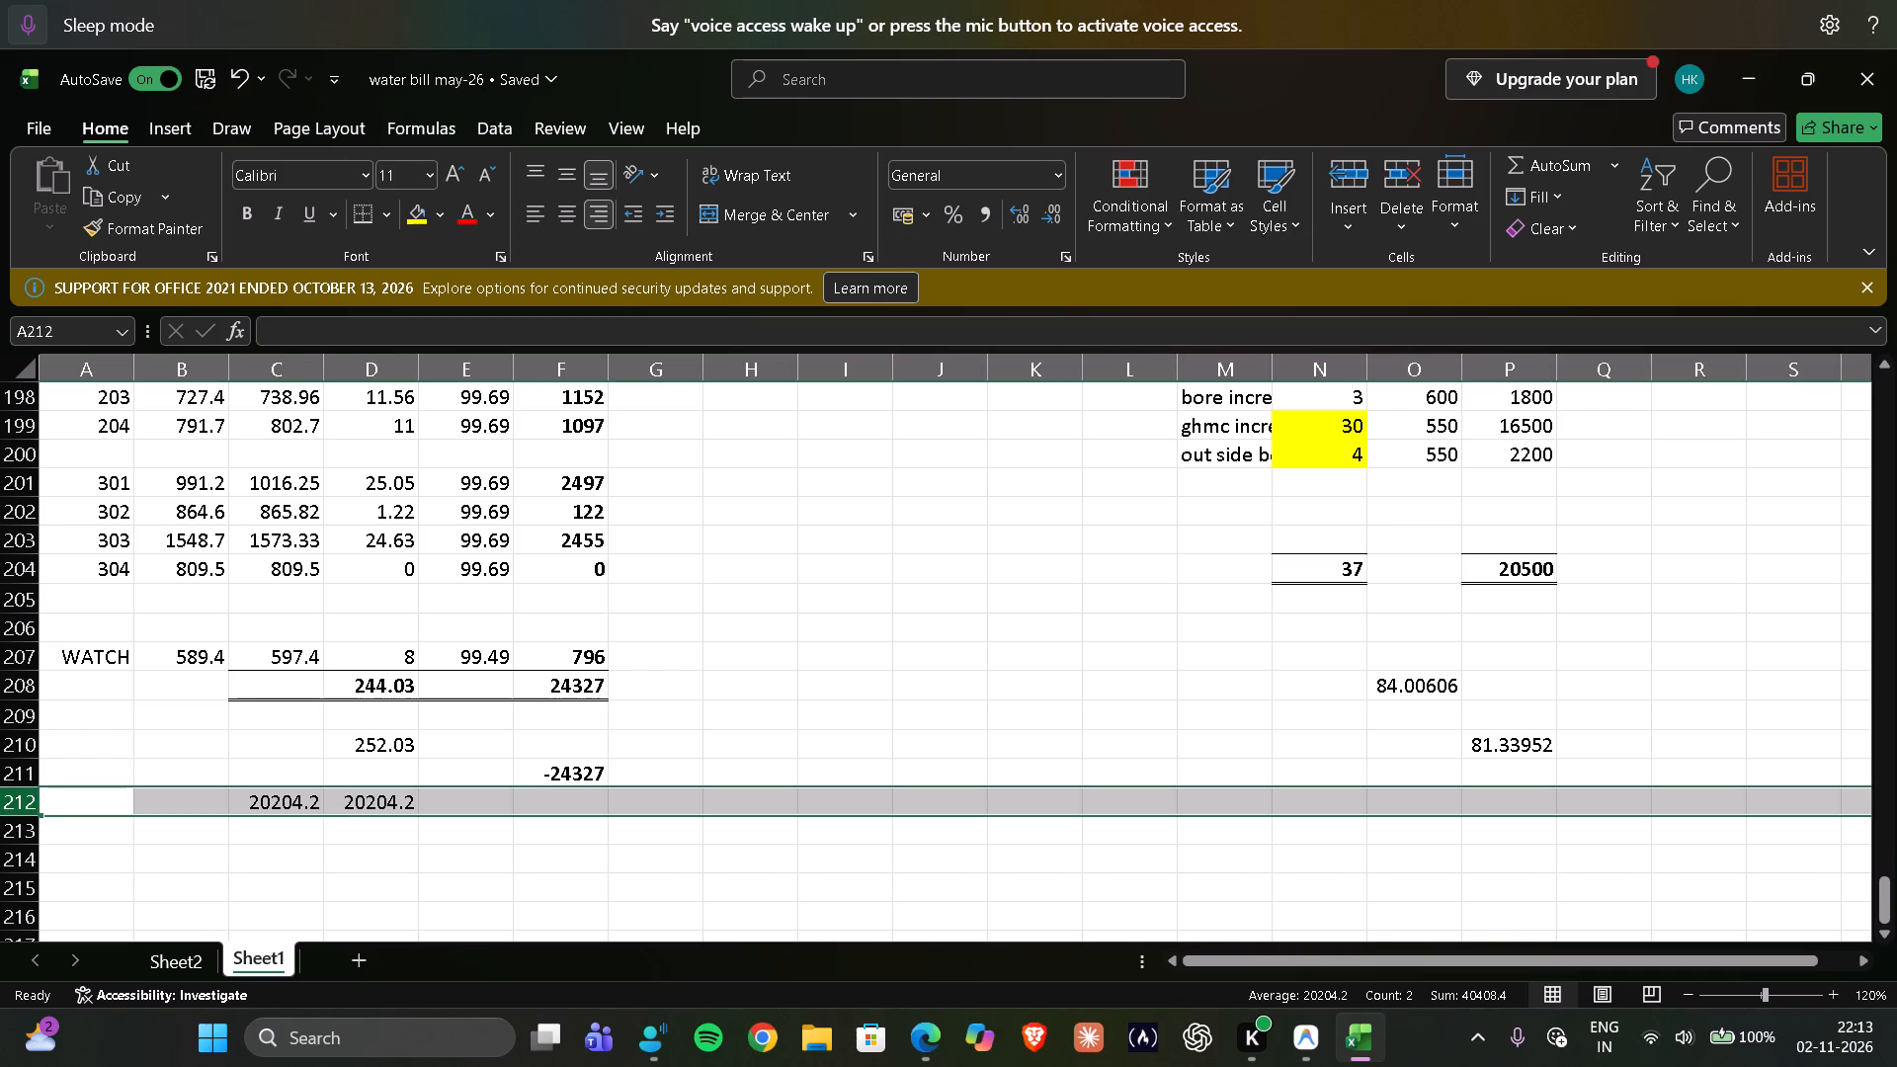
key("Delete")
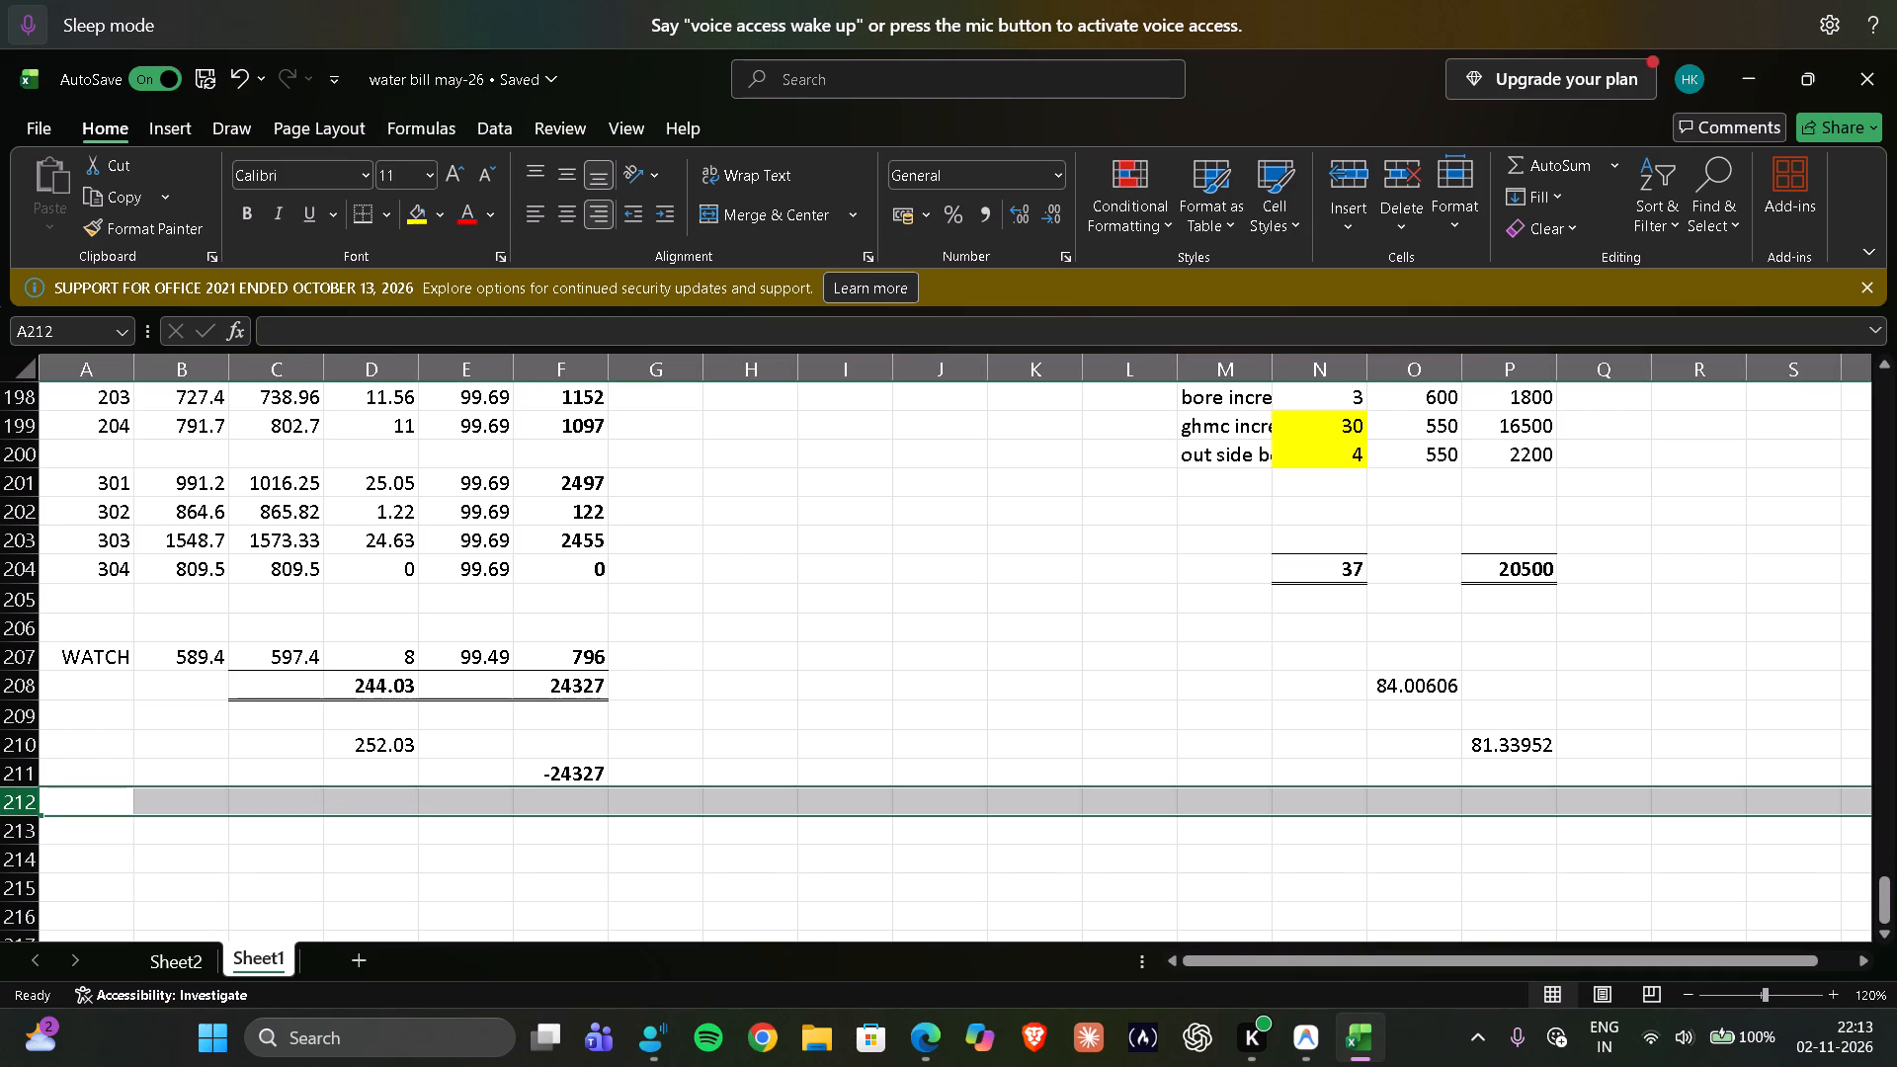
key("ctrl+s")
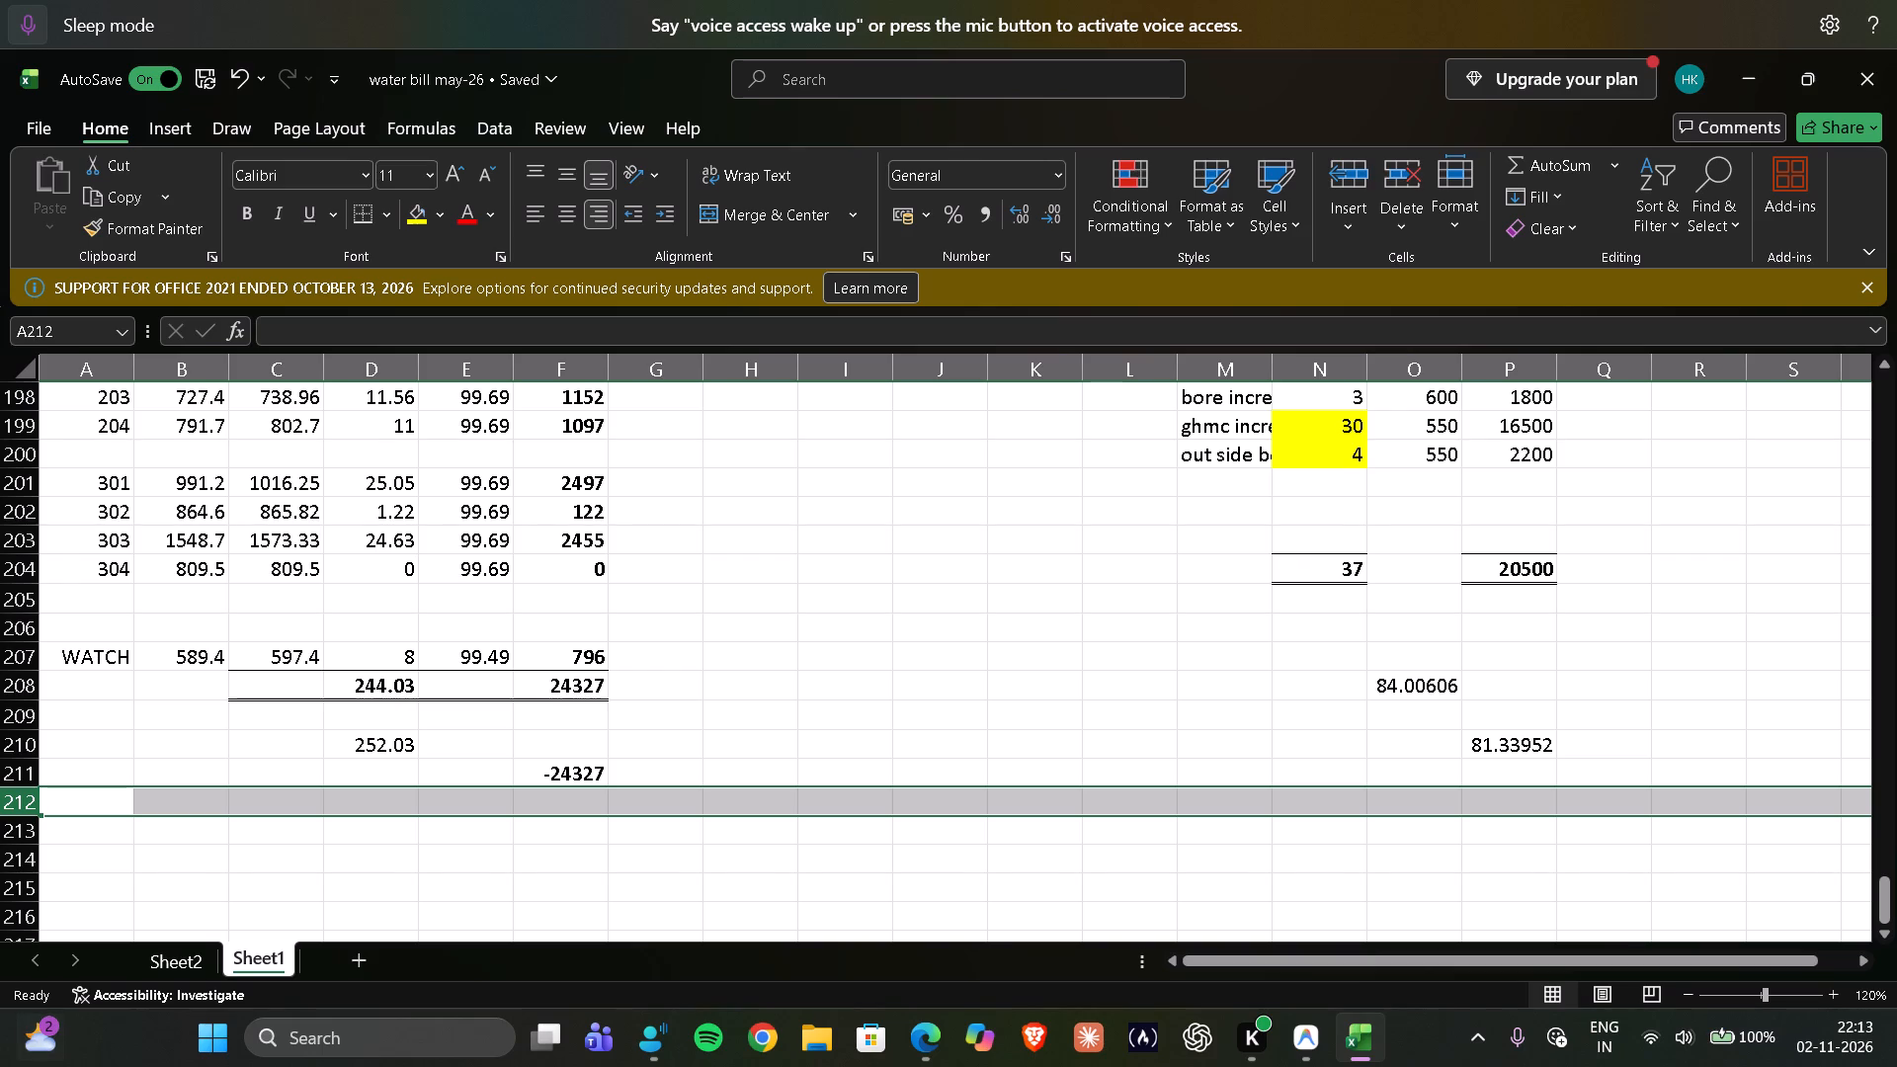
Examine the Oct-26 unit total formulas in D208 and D210 and the cells they reference, and save the workbook.
scroll(557, 746, "up", 2)
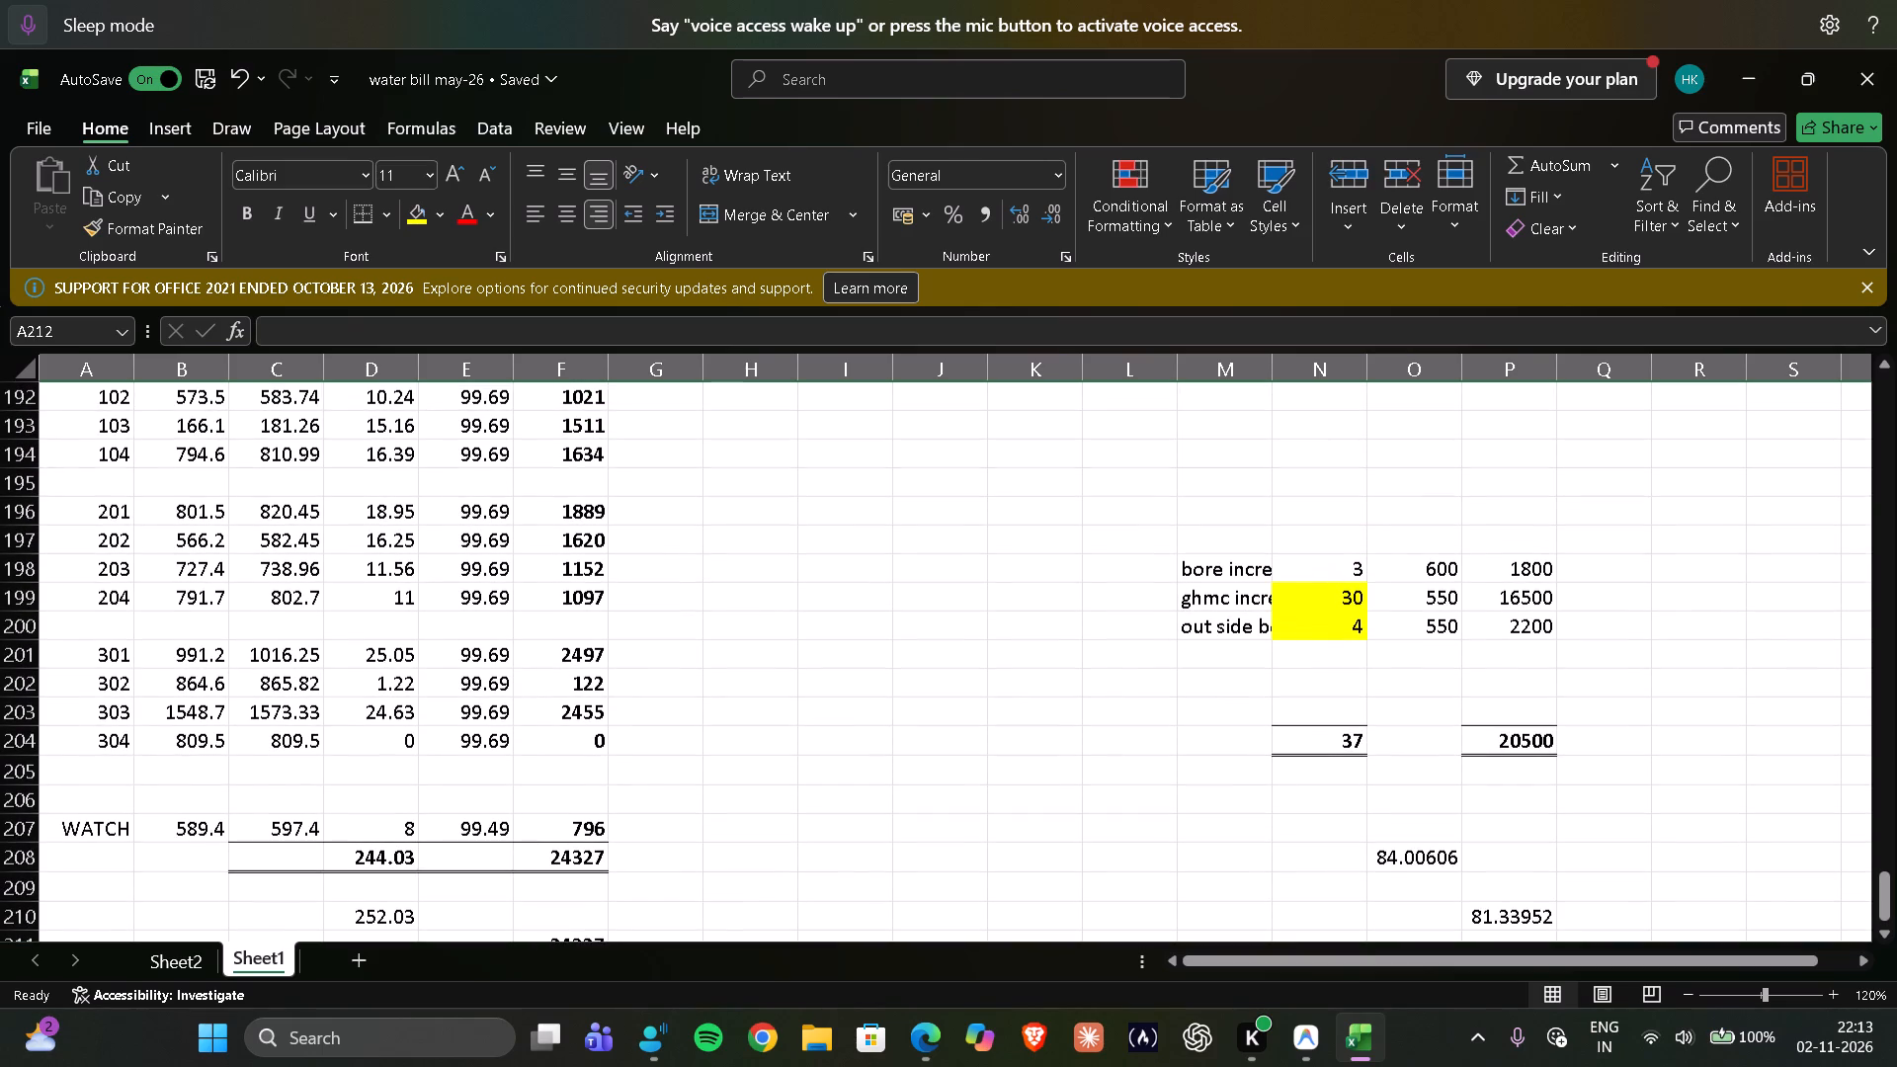
left_click(384, 842)
left_click(377, 860)
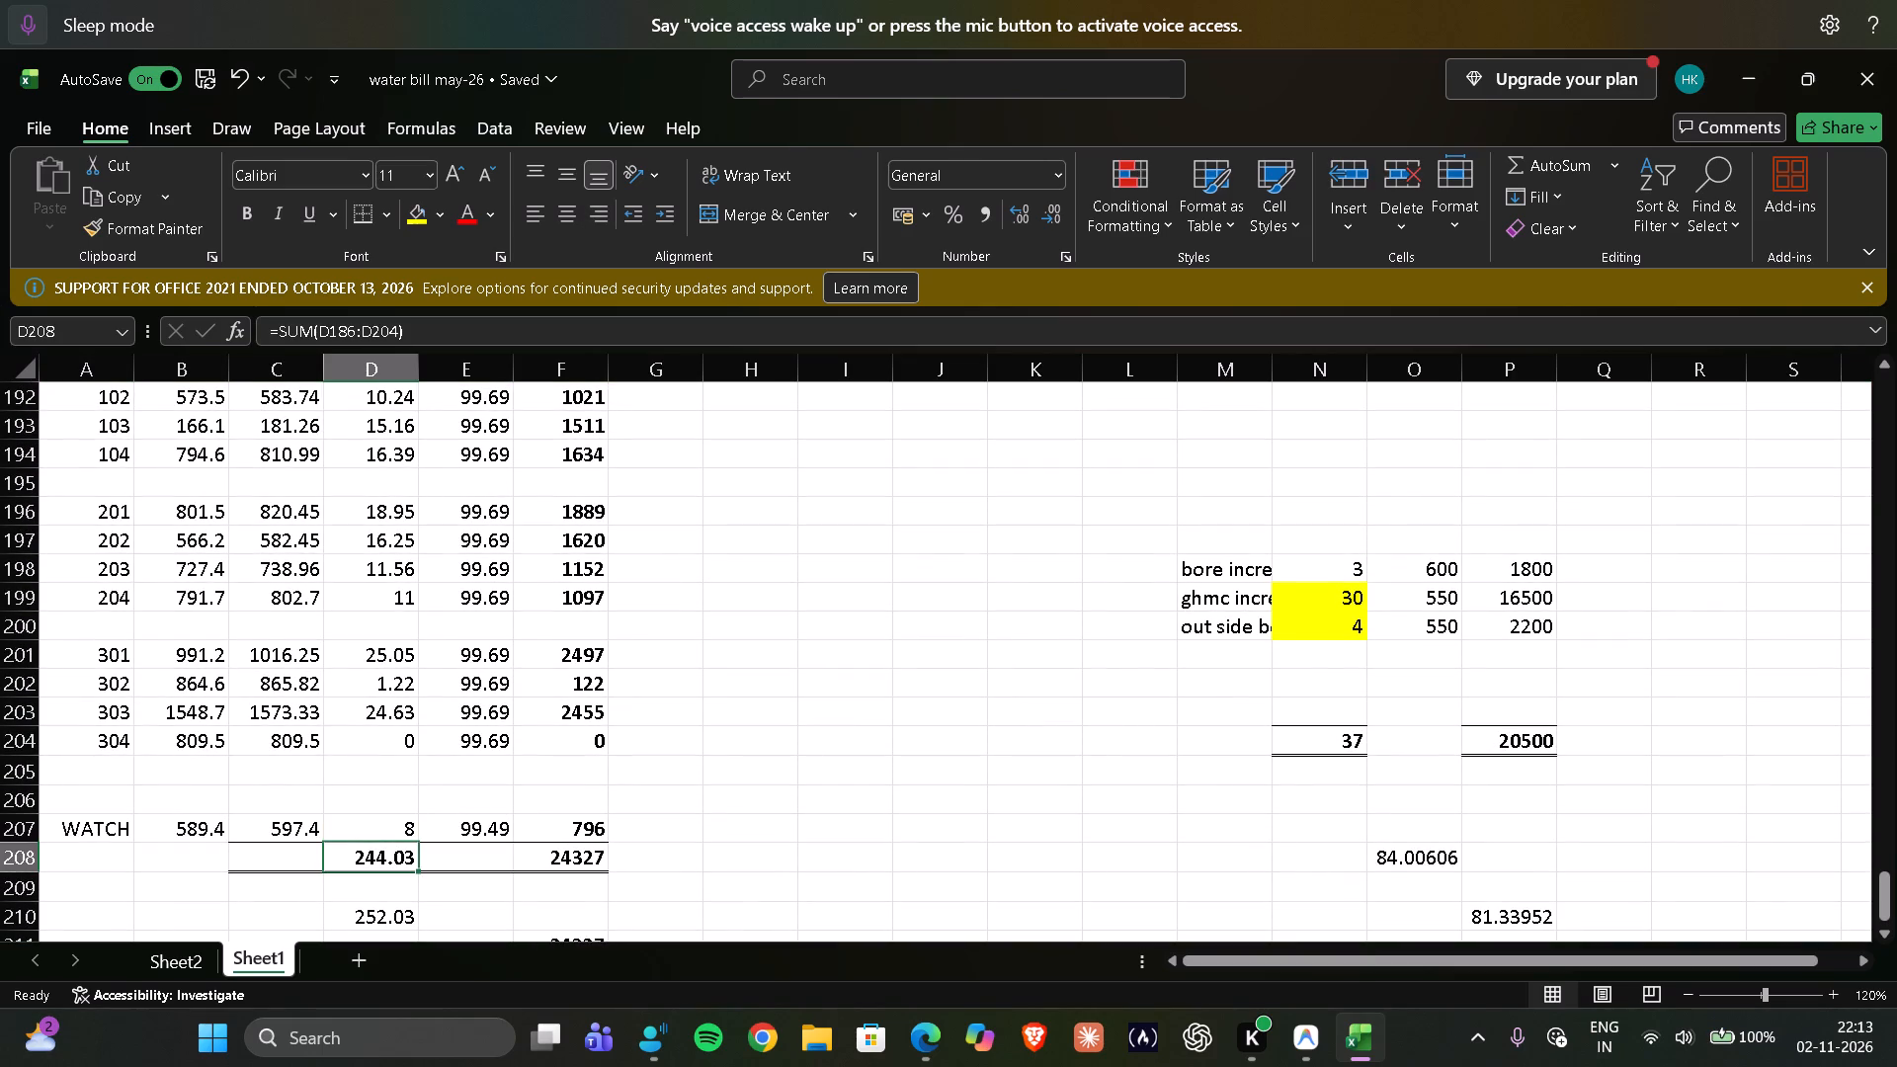
key("F2")
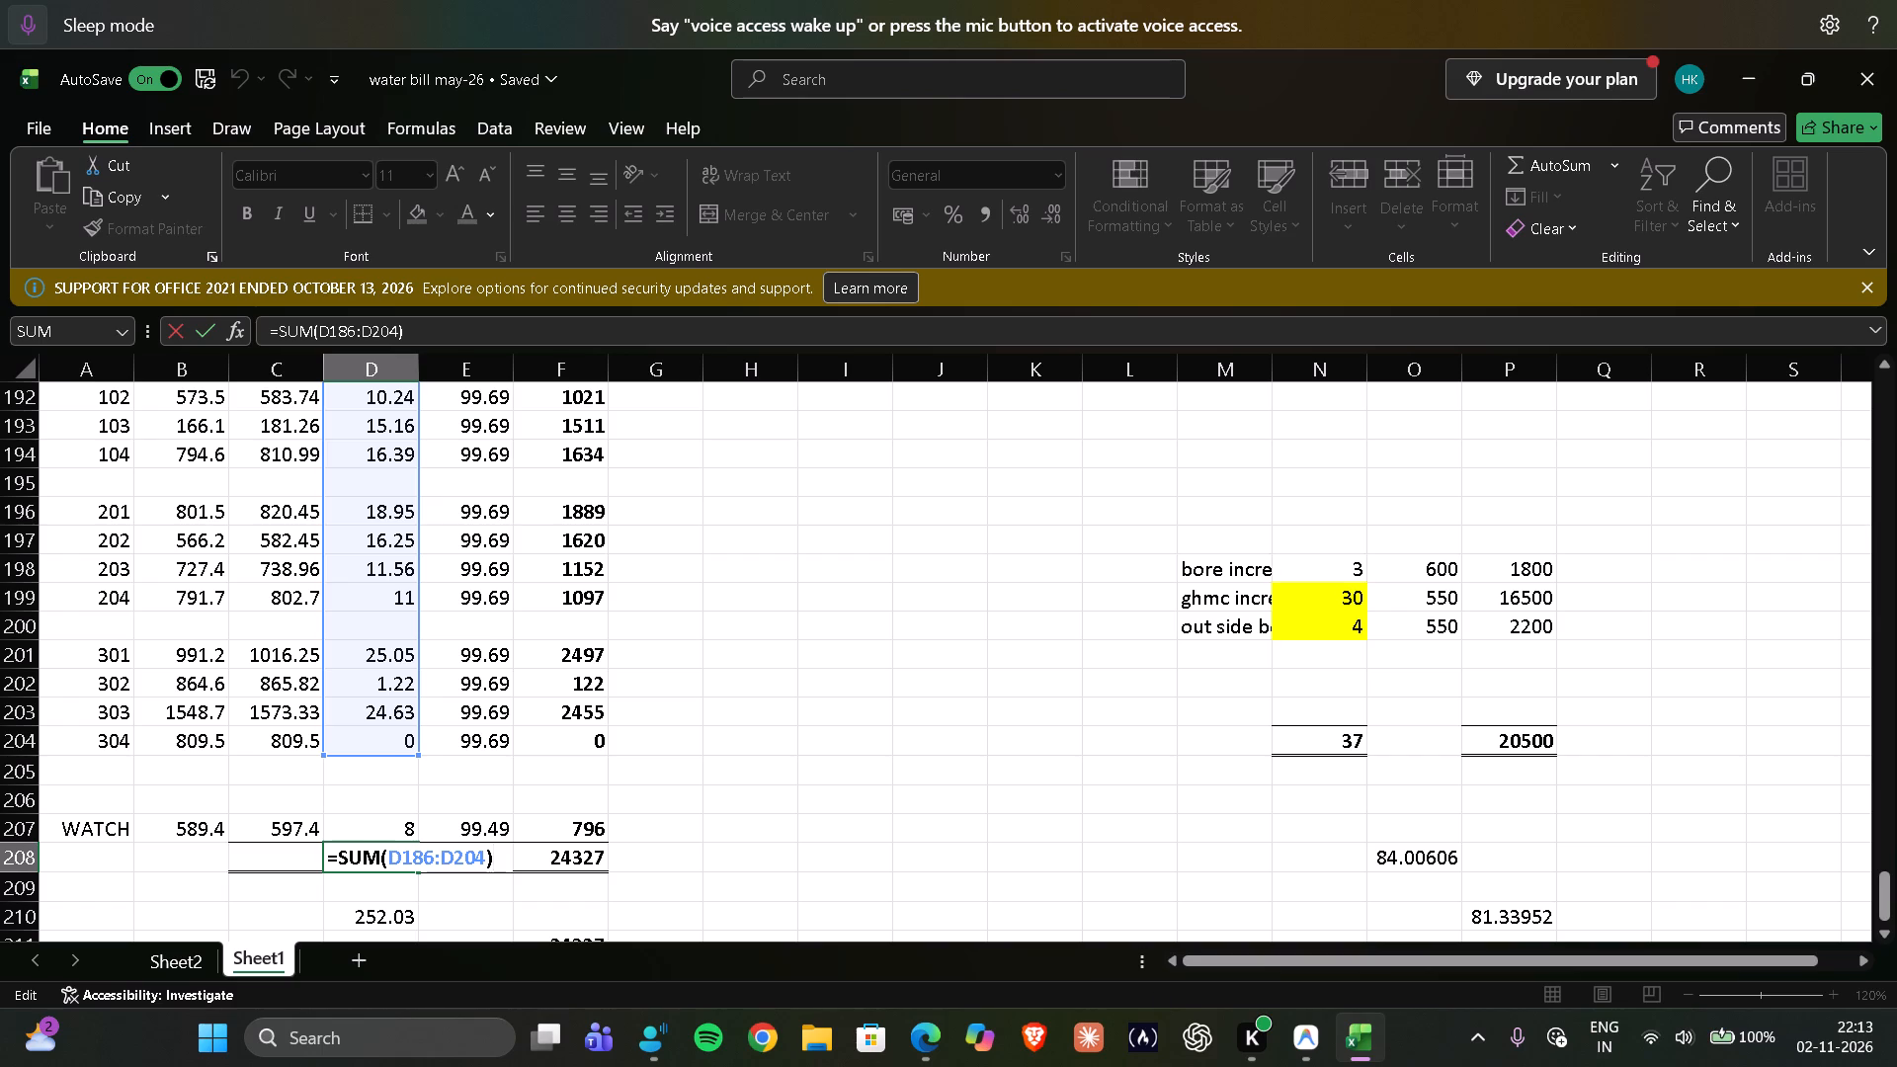
left_click(703, 806)
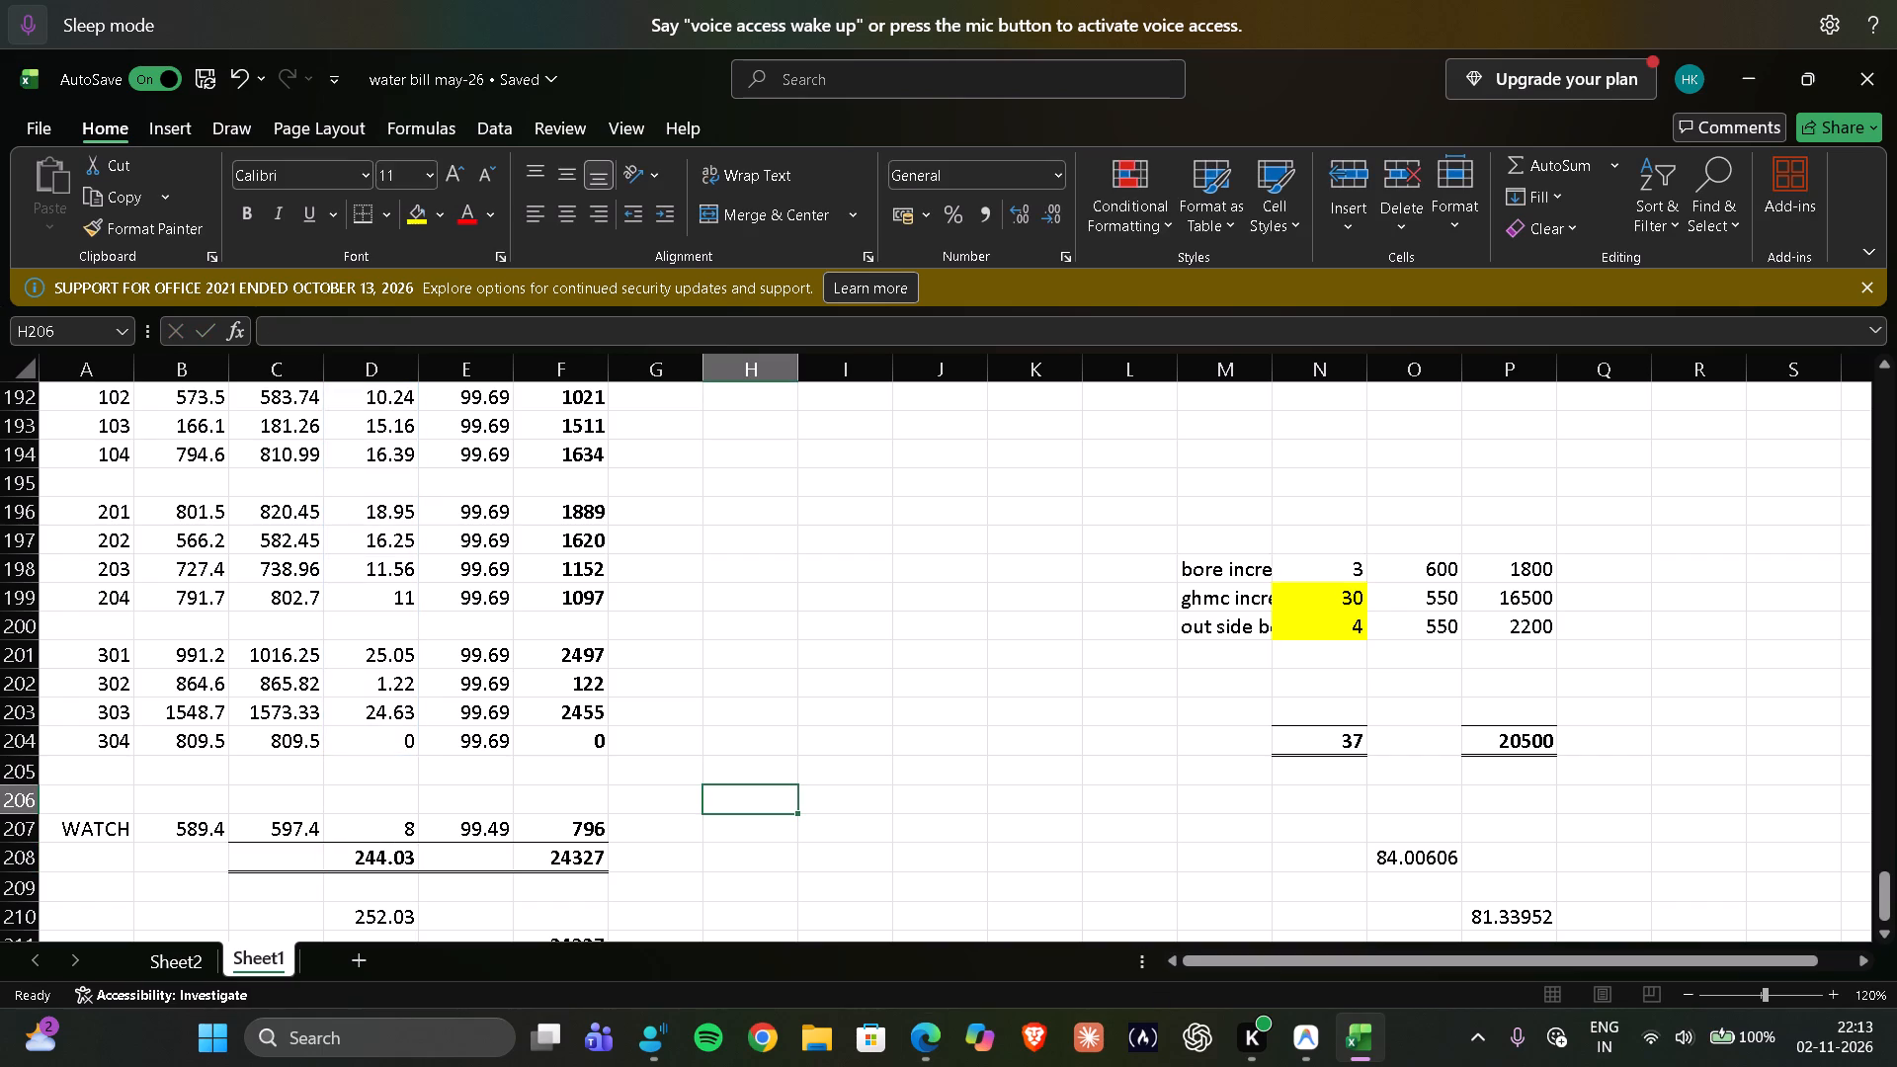
left_click(399, 921)
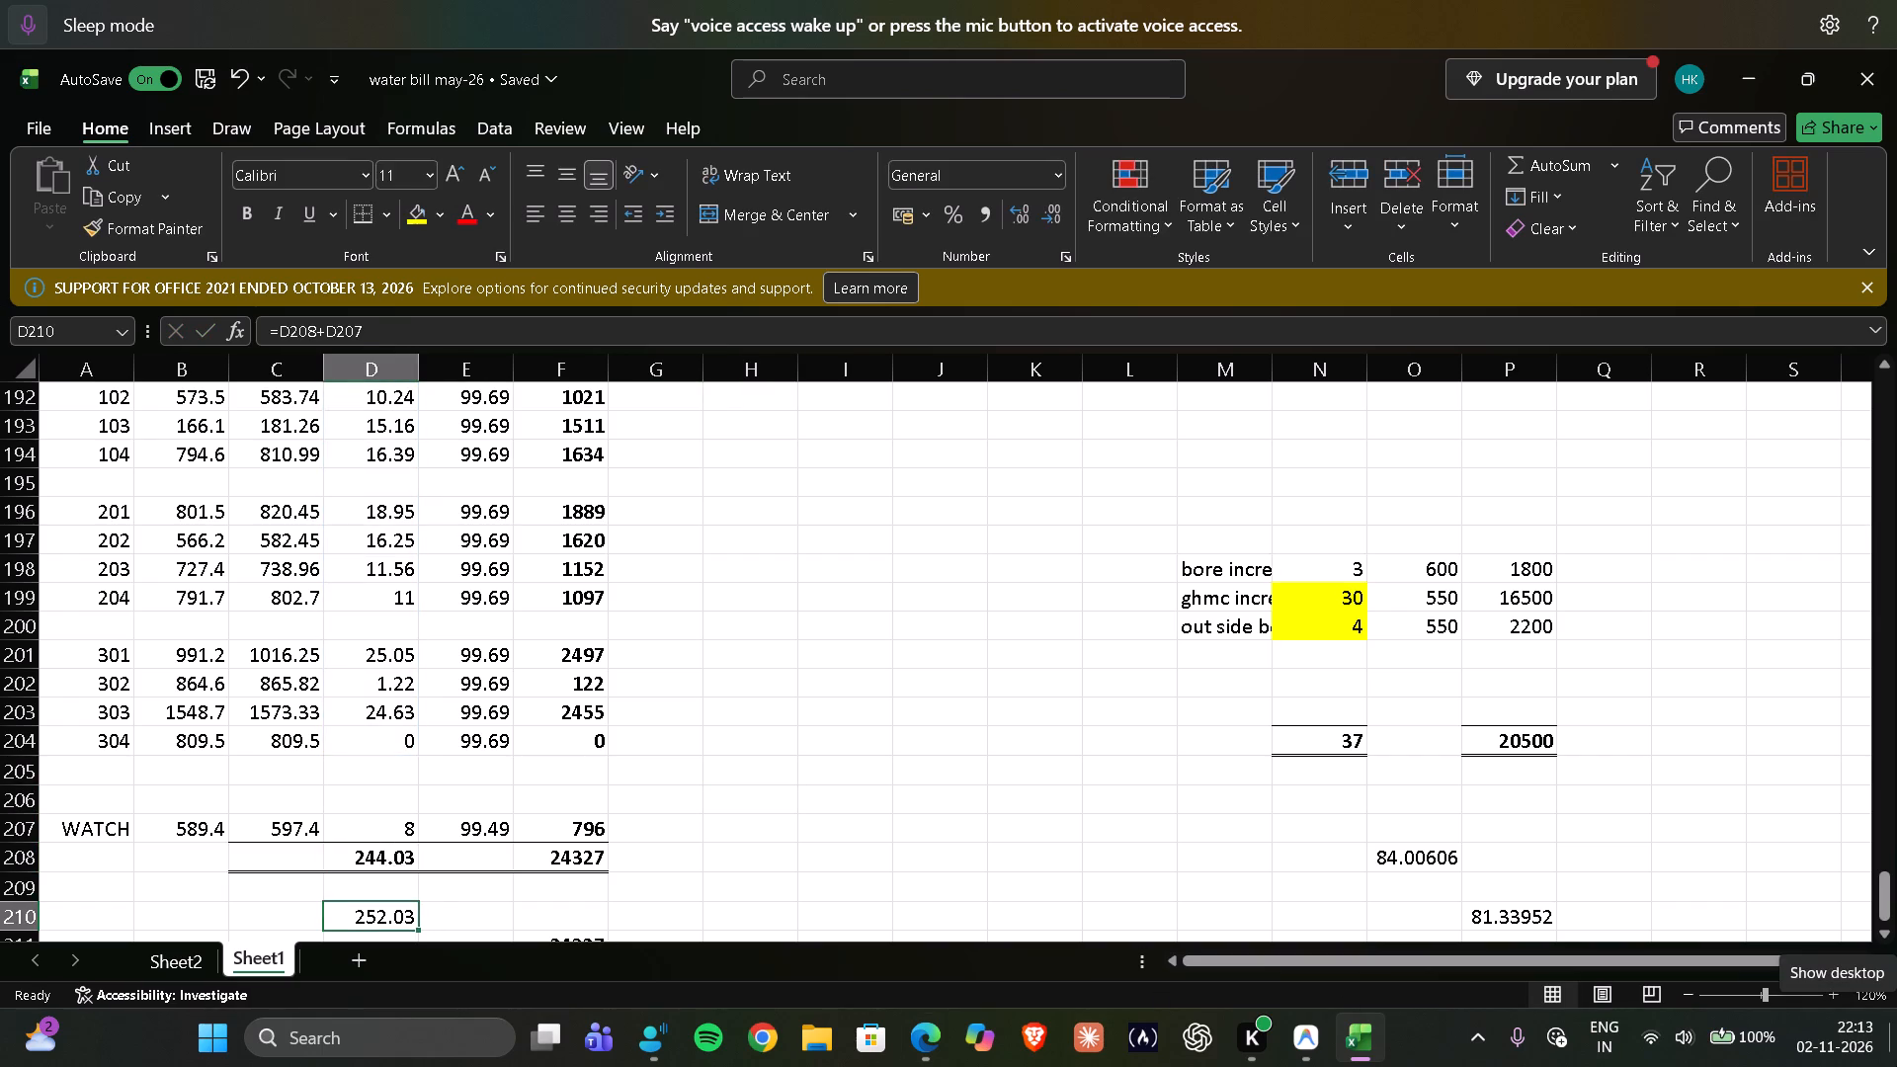
key("F2")
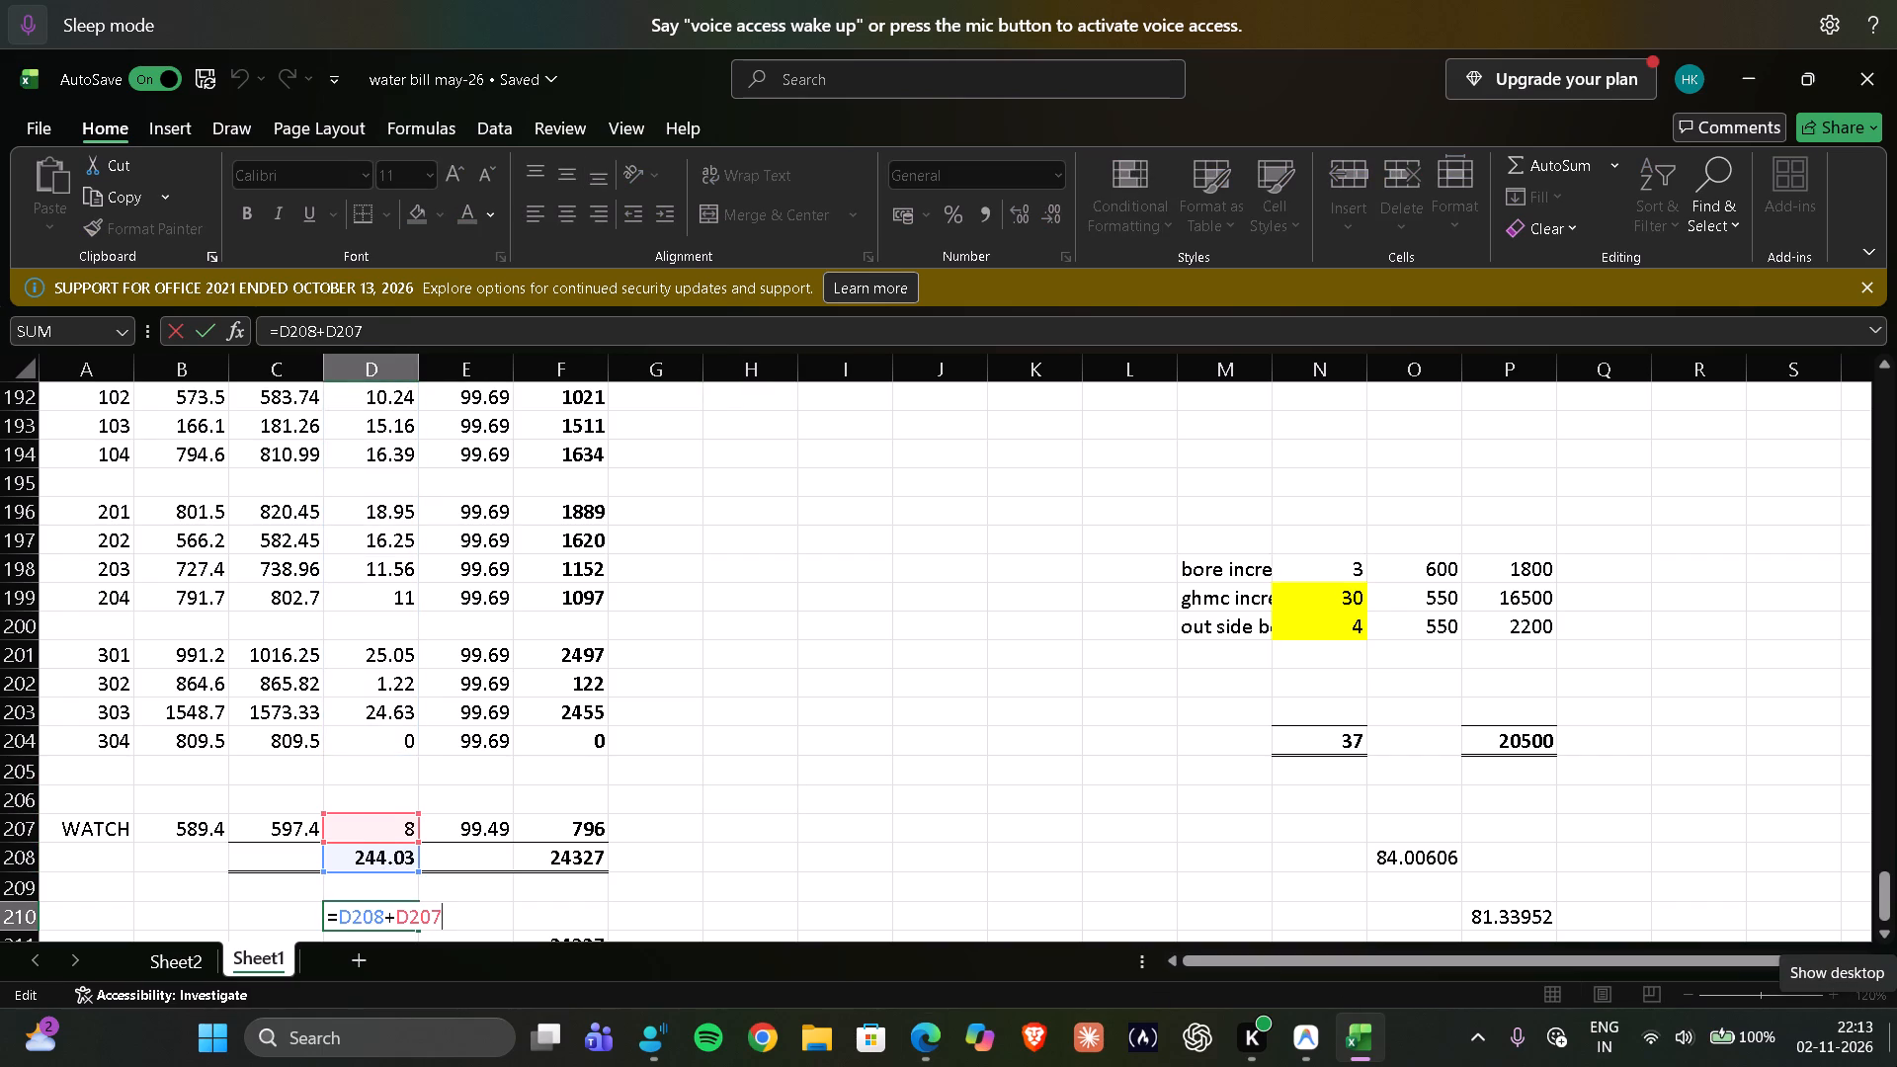
left_click(837, 733)
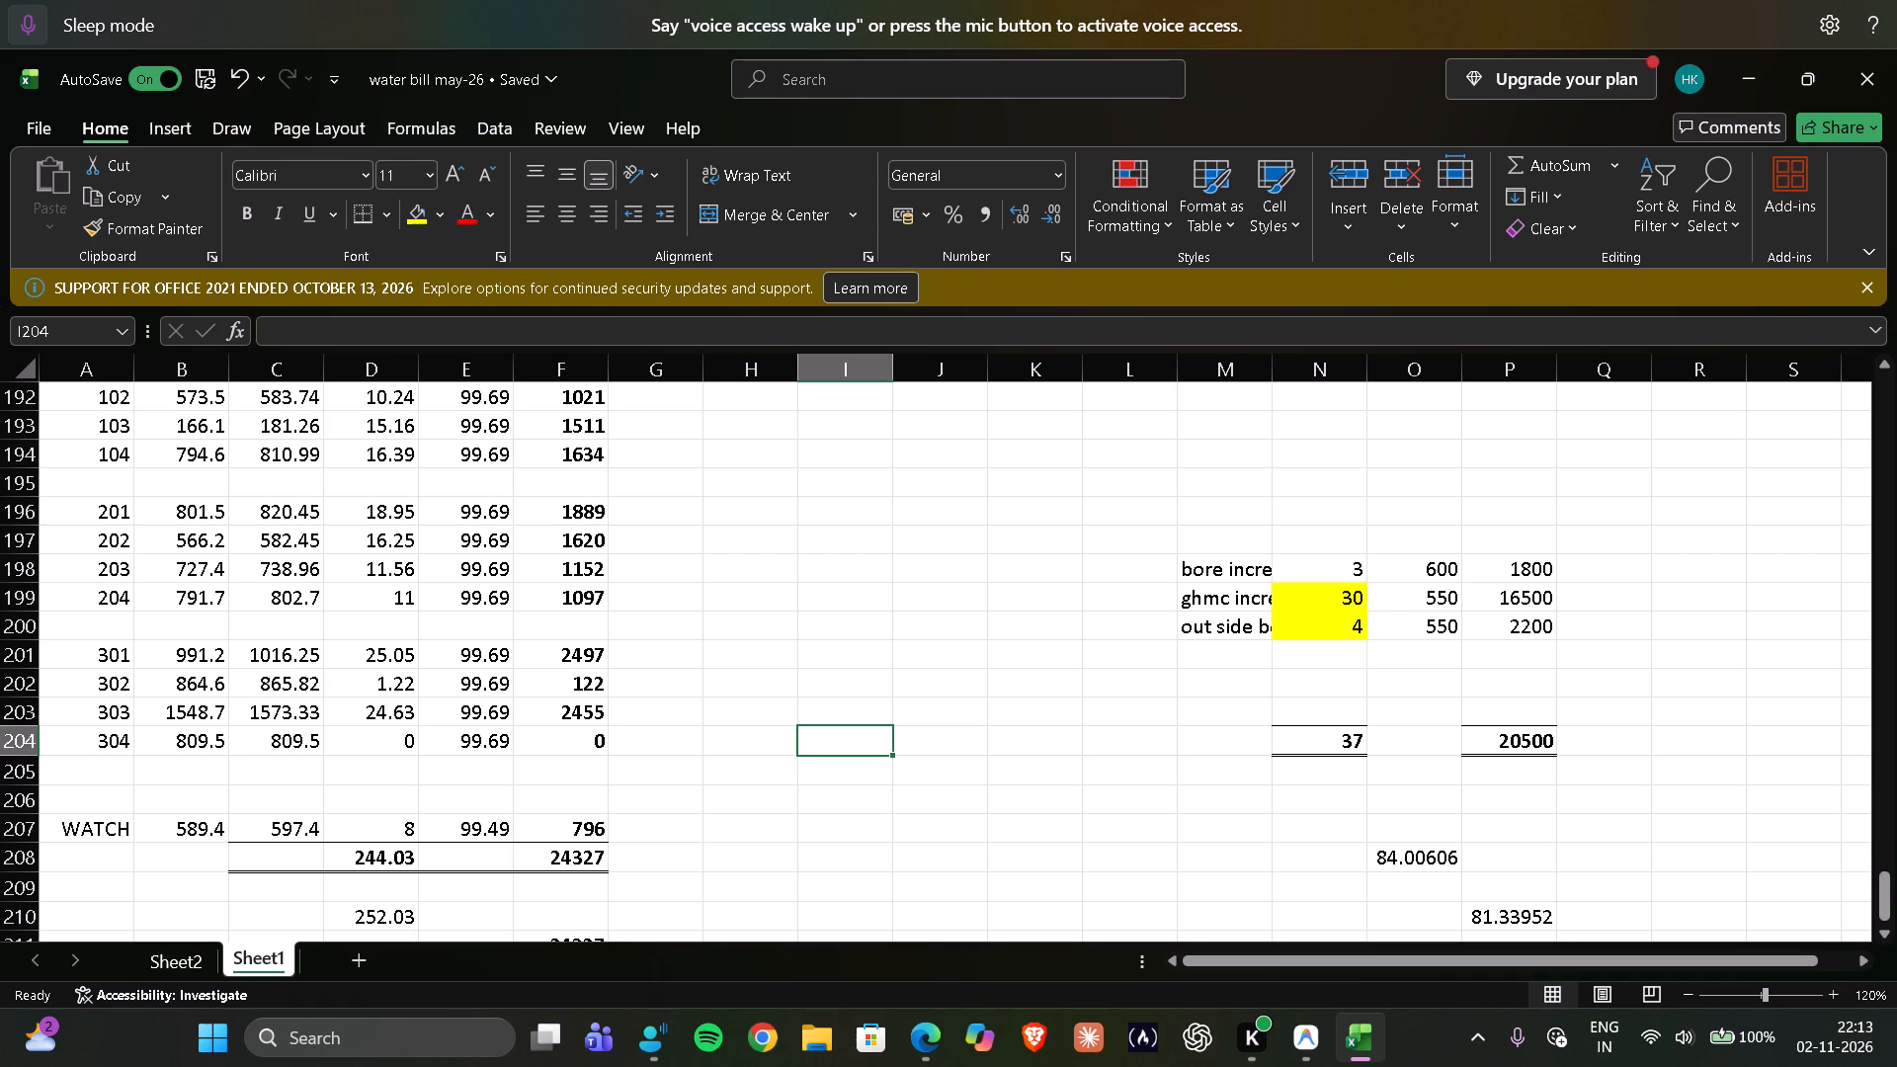
key("ctrl+s")
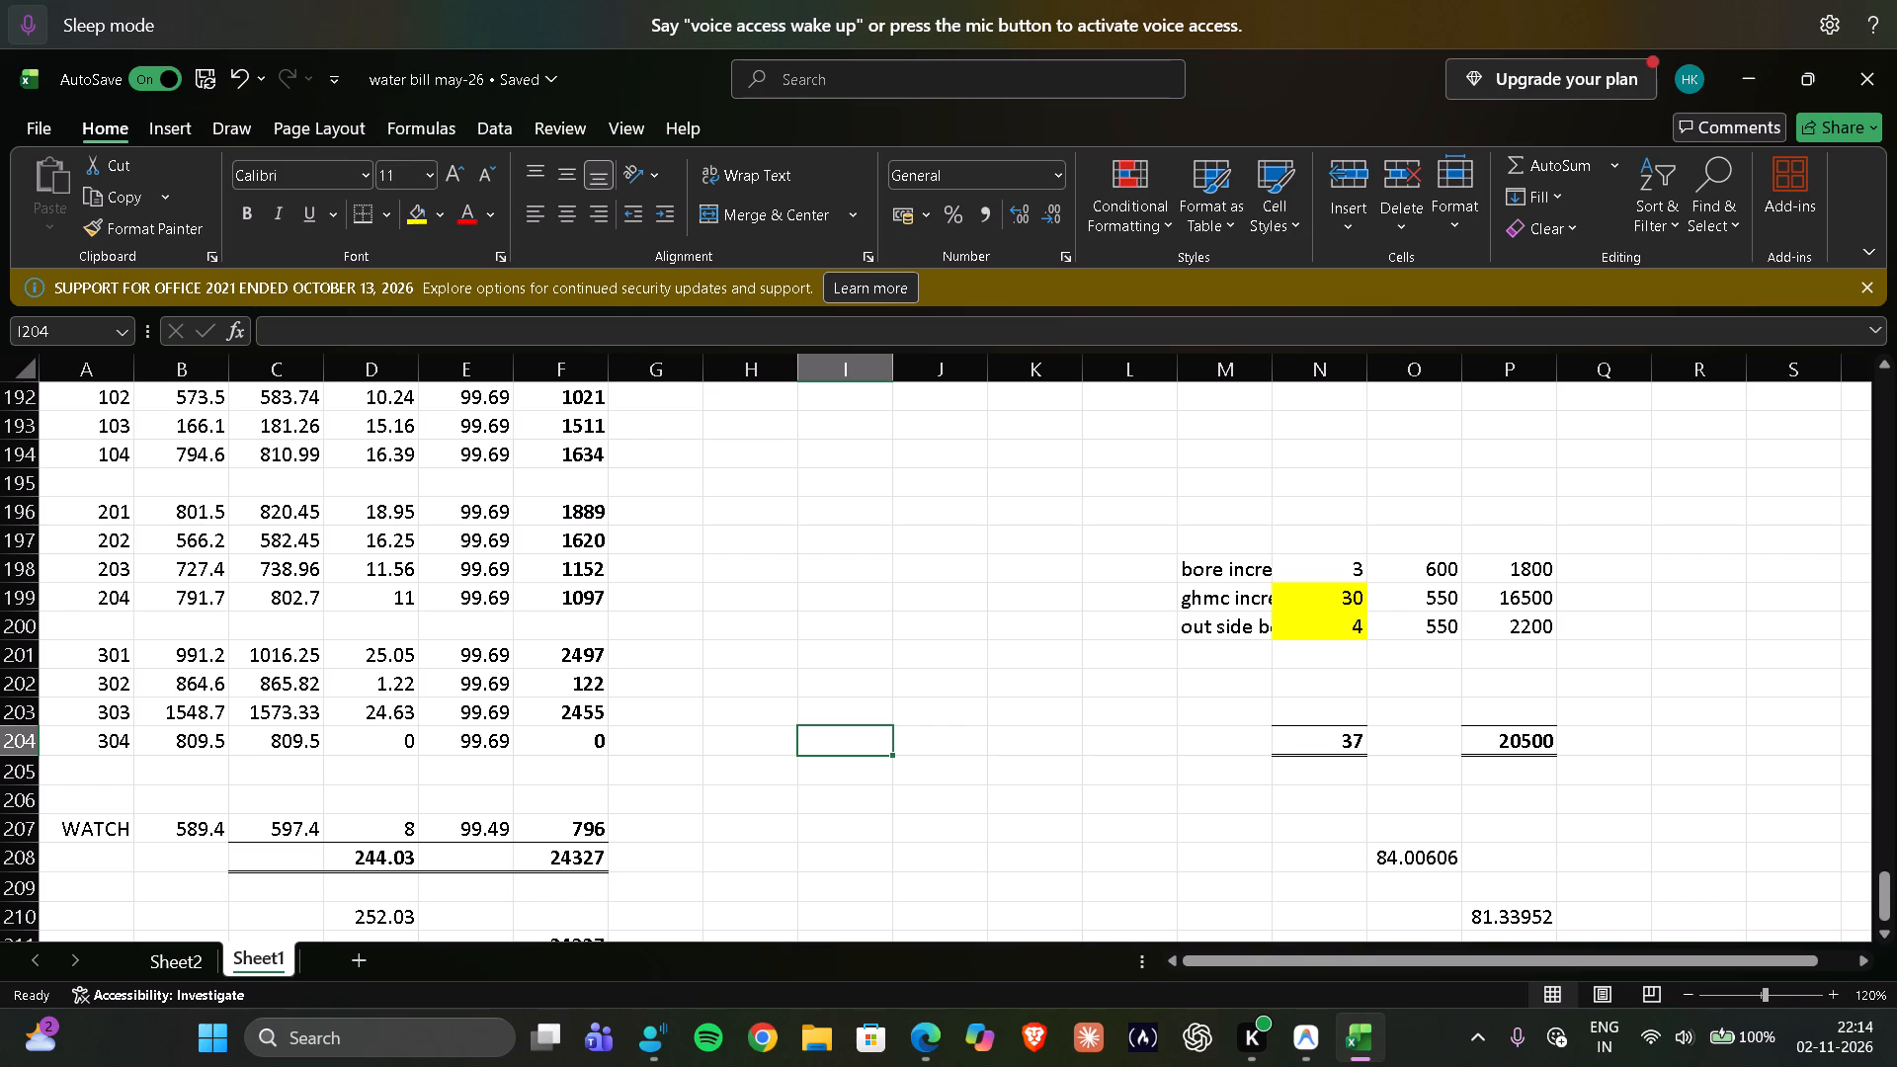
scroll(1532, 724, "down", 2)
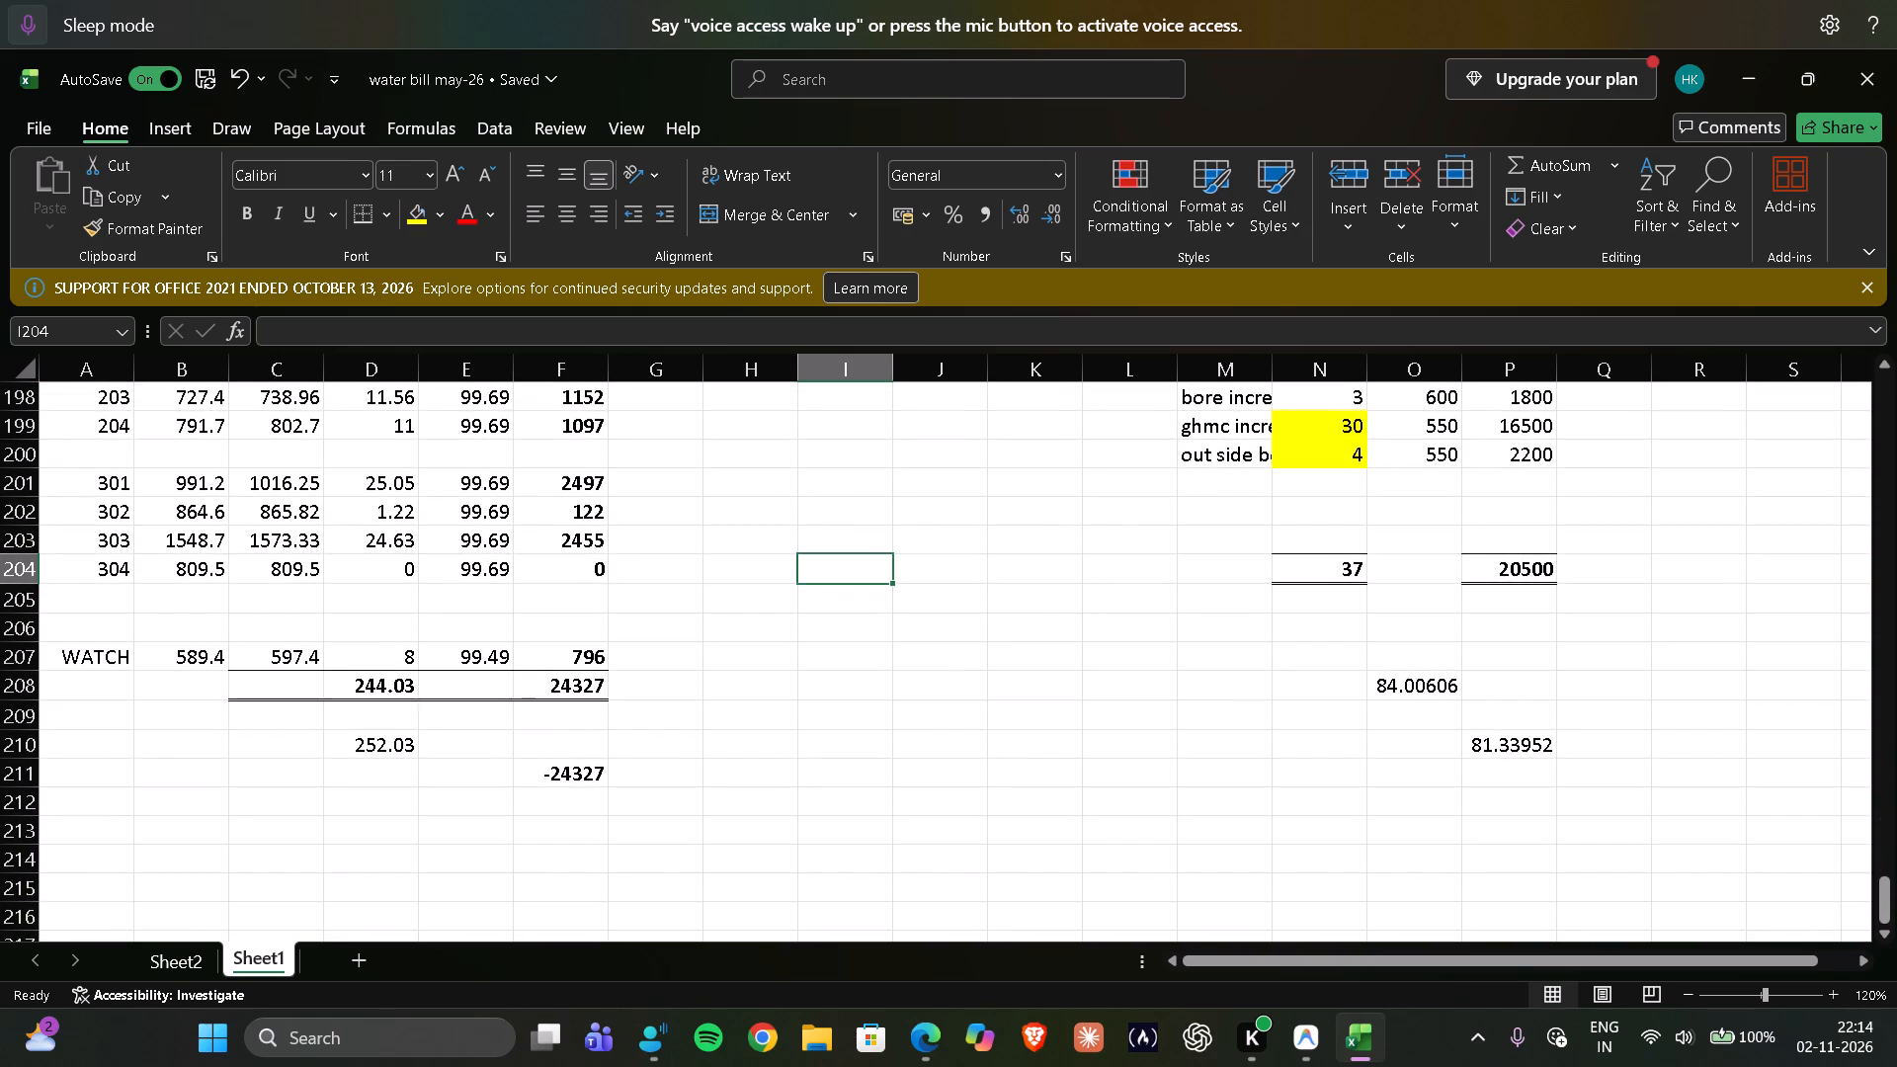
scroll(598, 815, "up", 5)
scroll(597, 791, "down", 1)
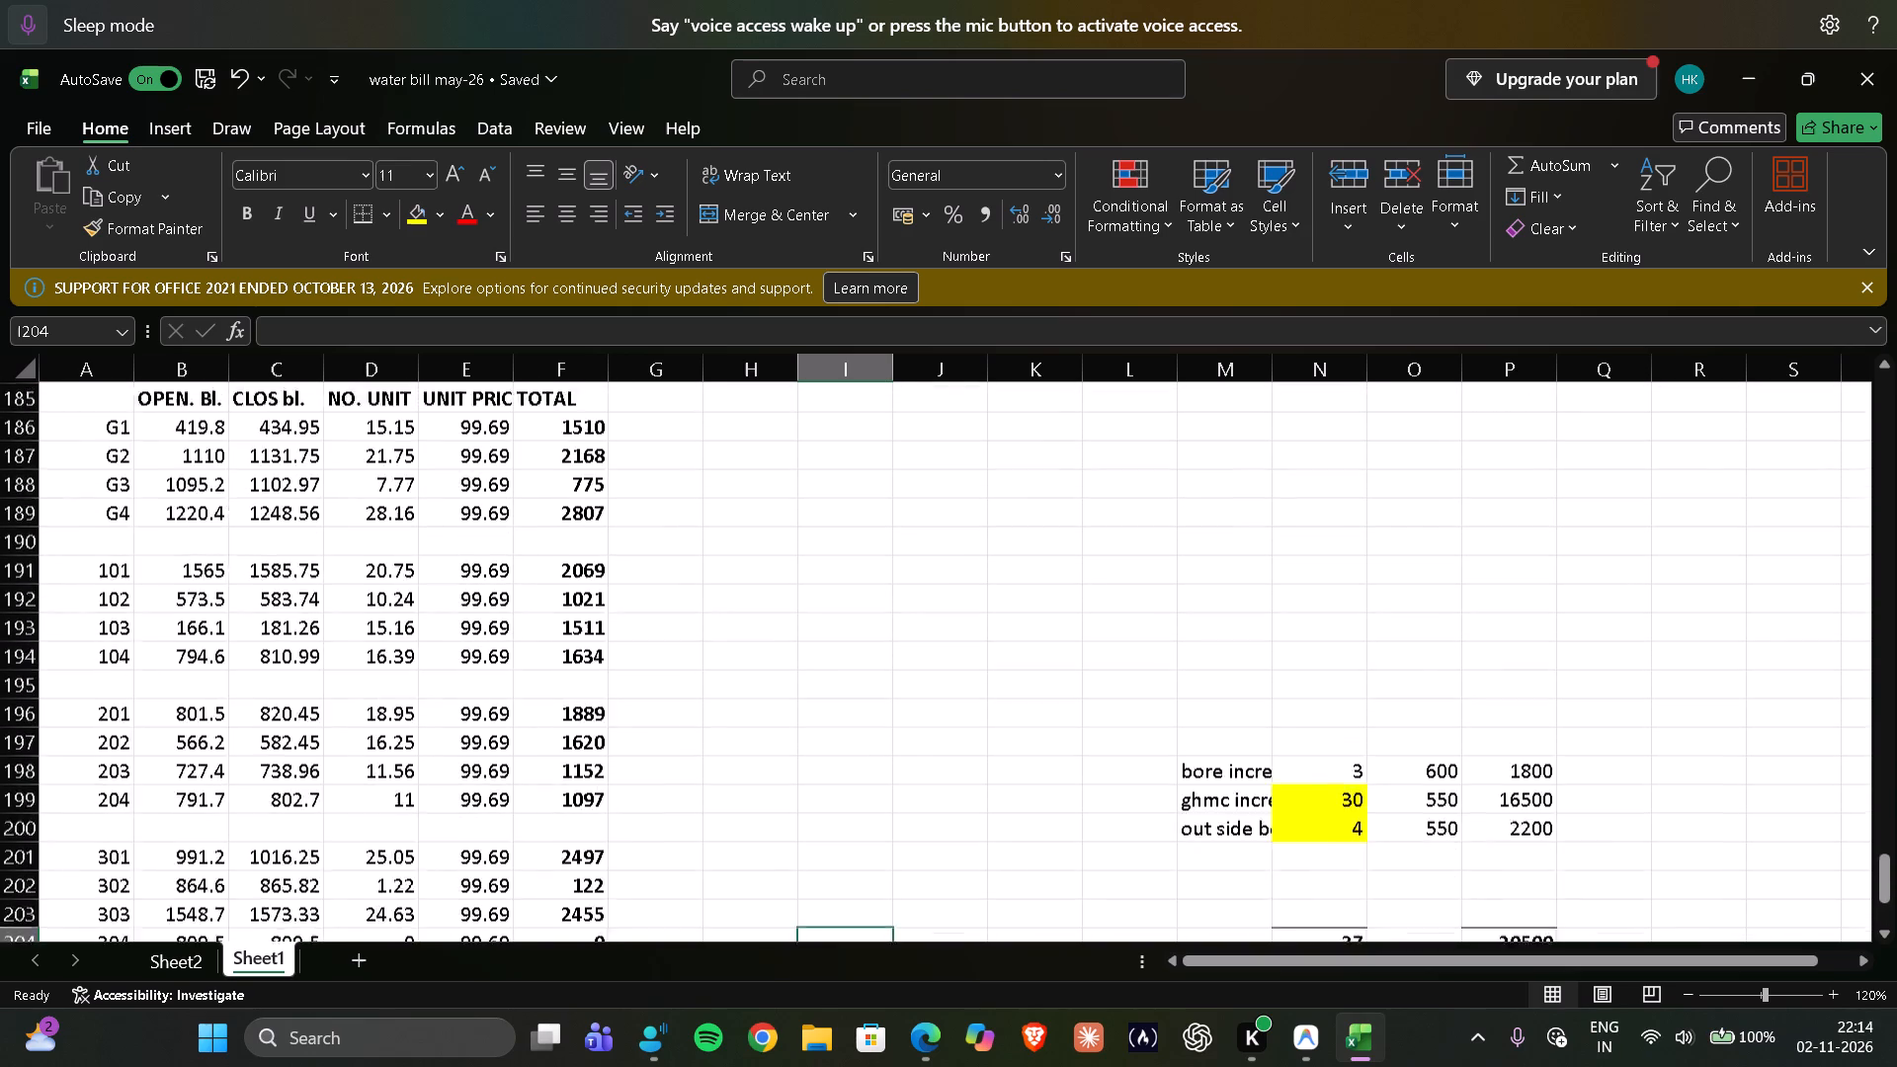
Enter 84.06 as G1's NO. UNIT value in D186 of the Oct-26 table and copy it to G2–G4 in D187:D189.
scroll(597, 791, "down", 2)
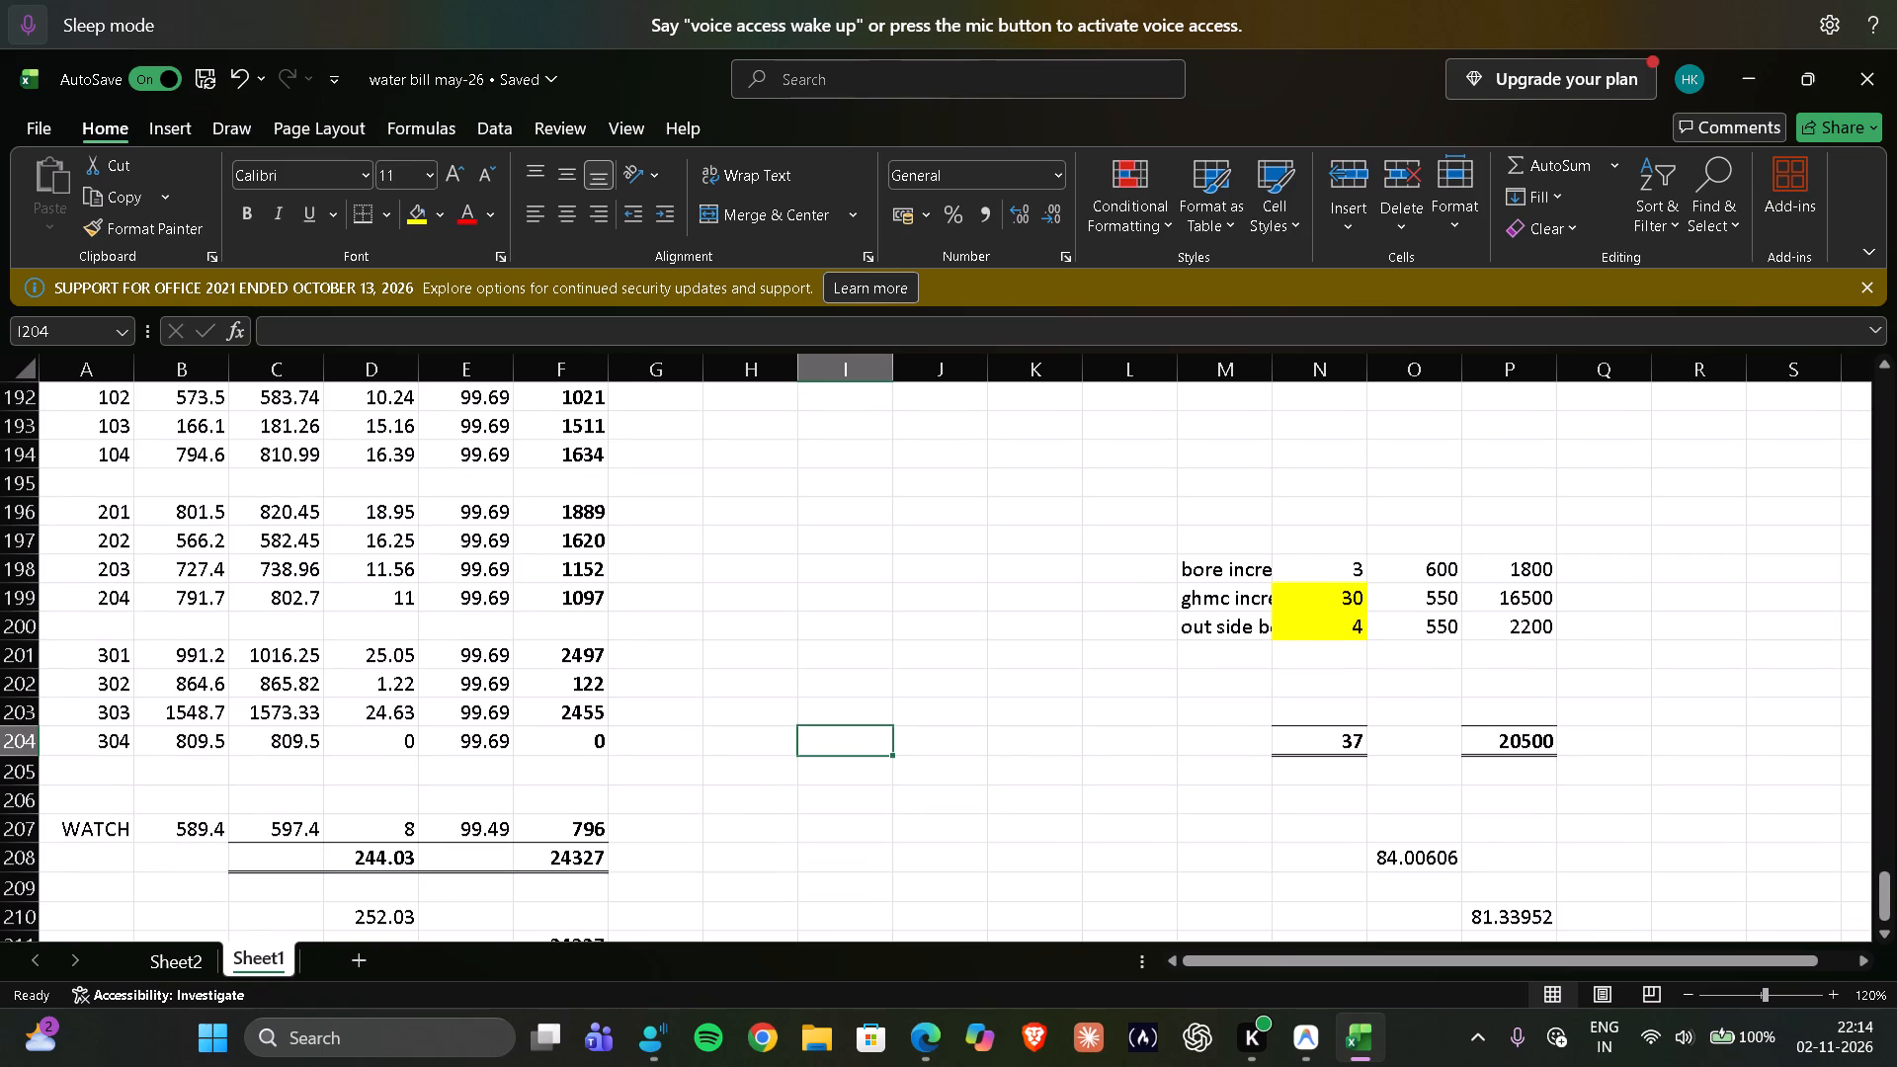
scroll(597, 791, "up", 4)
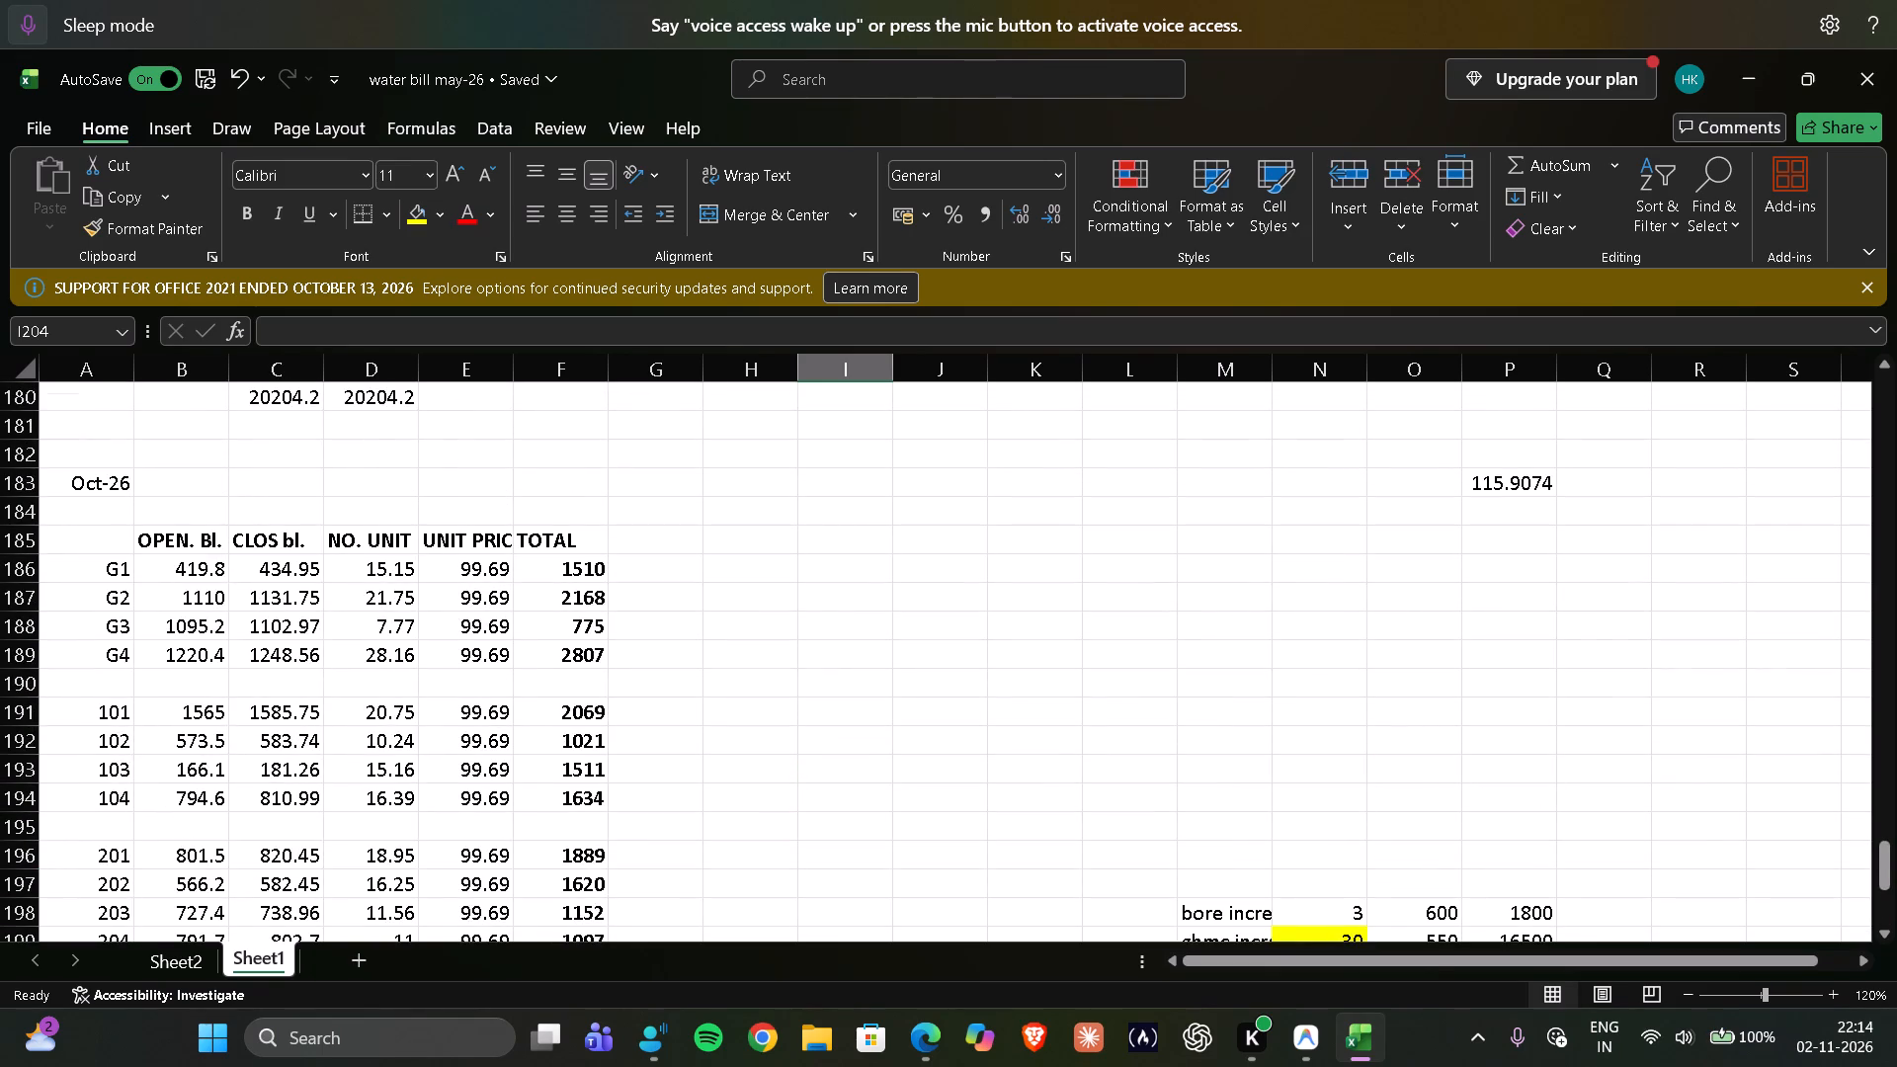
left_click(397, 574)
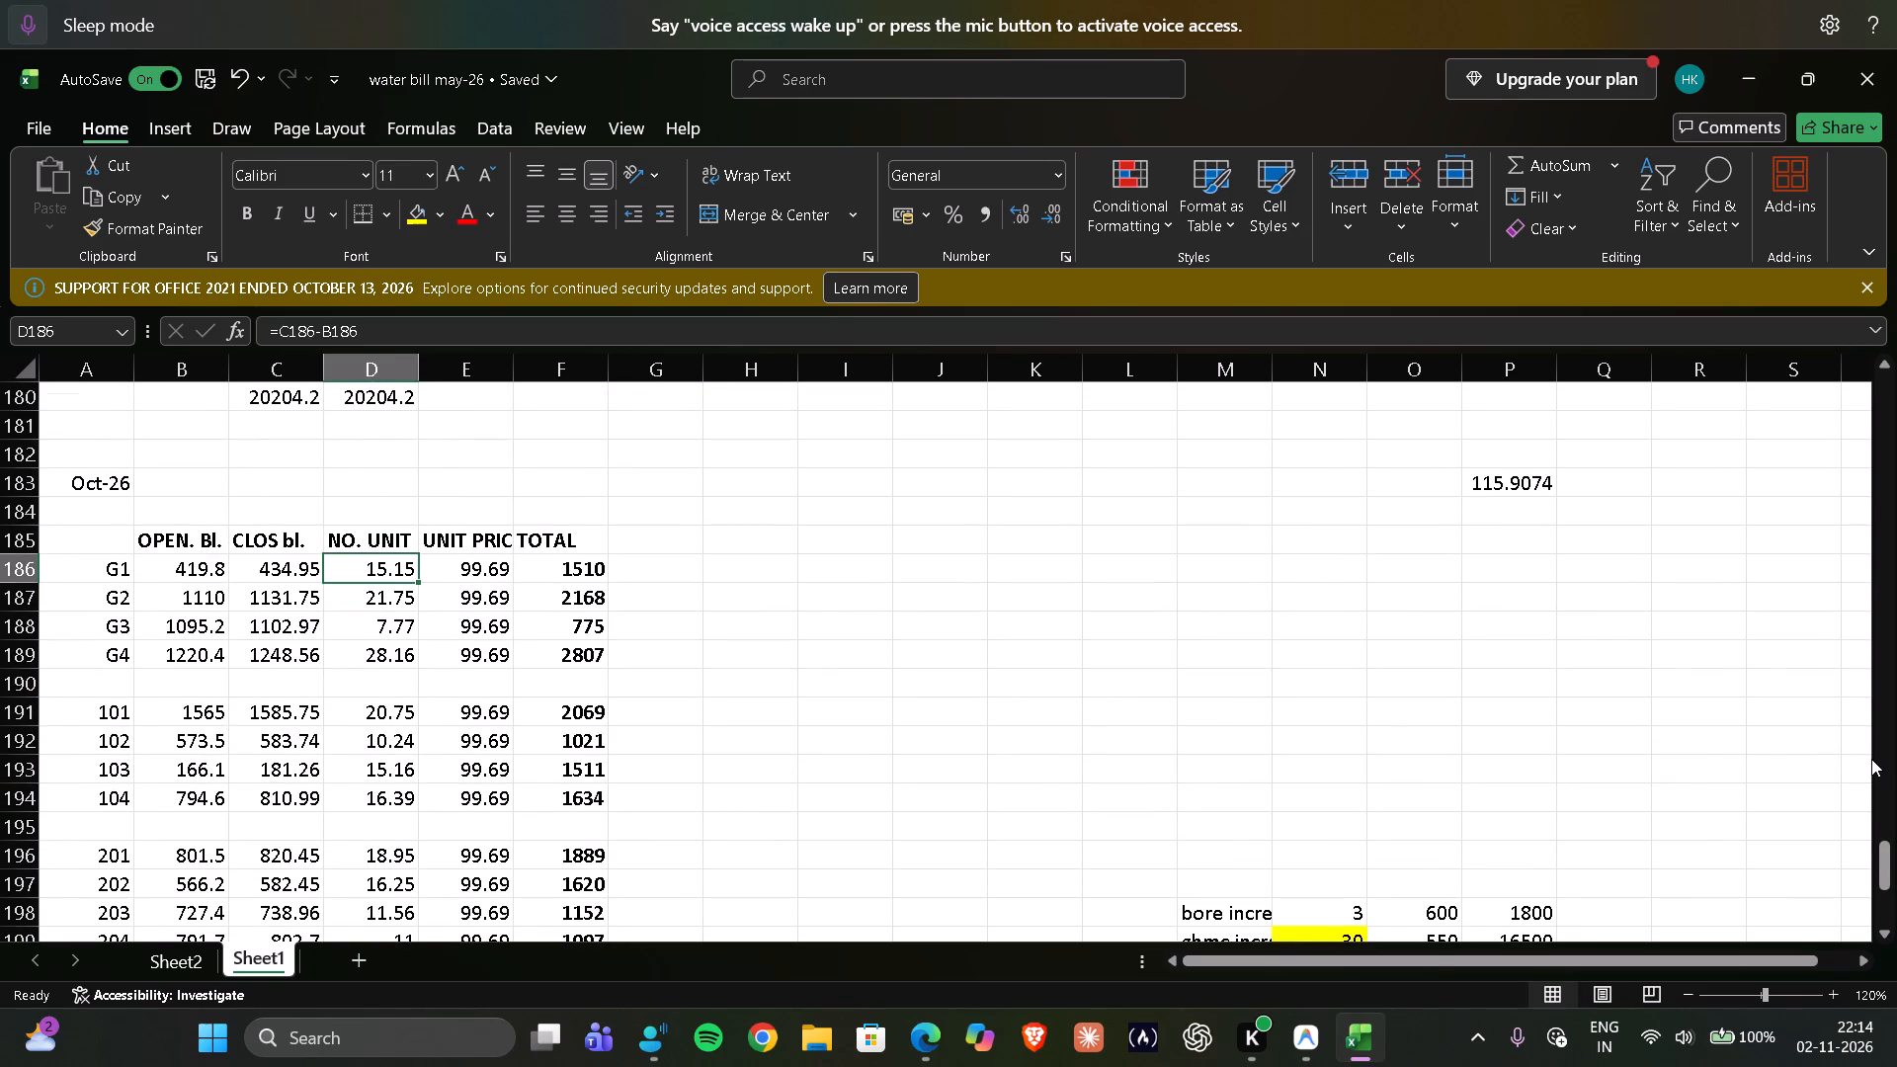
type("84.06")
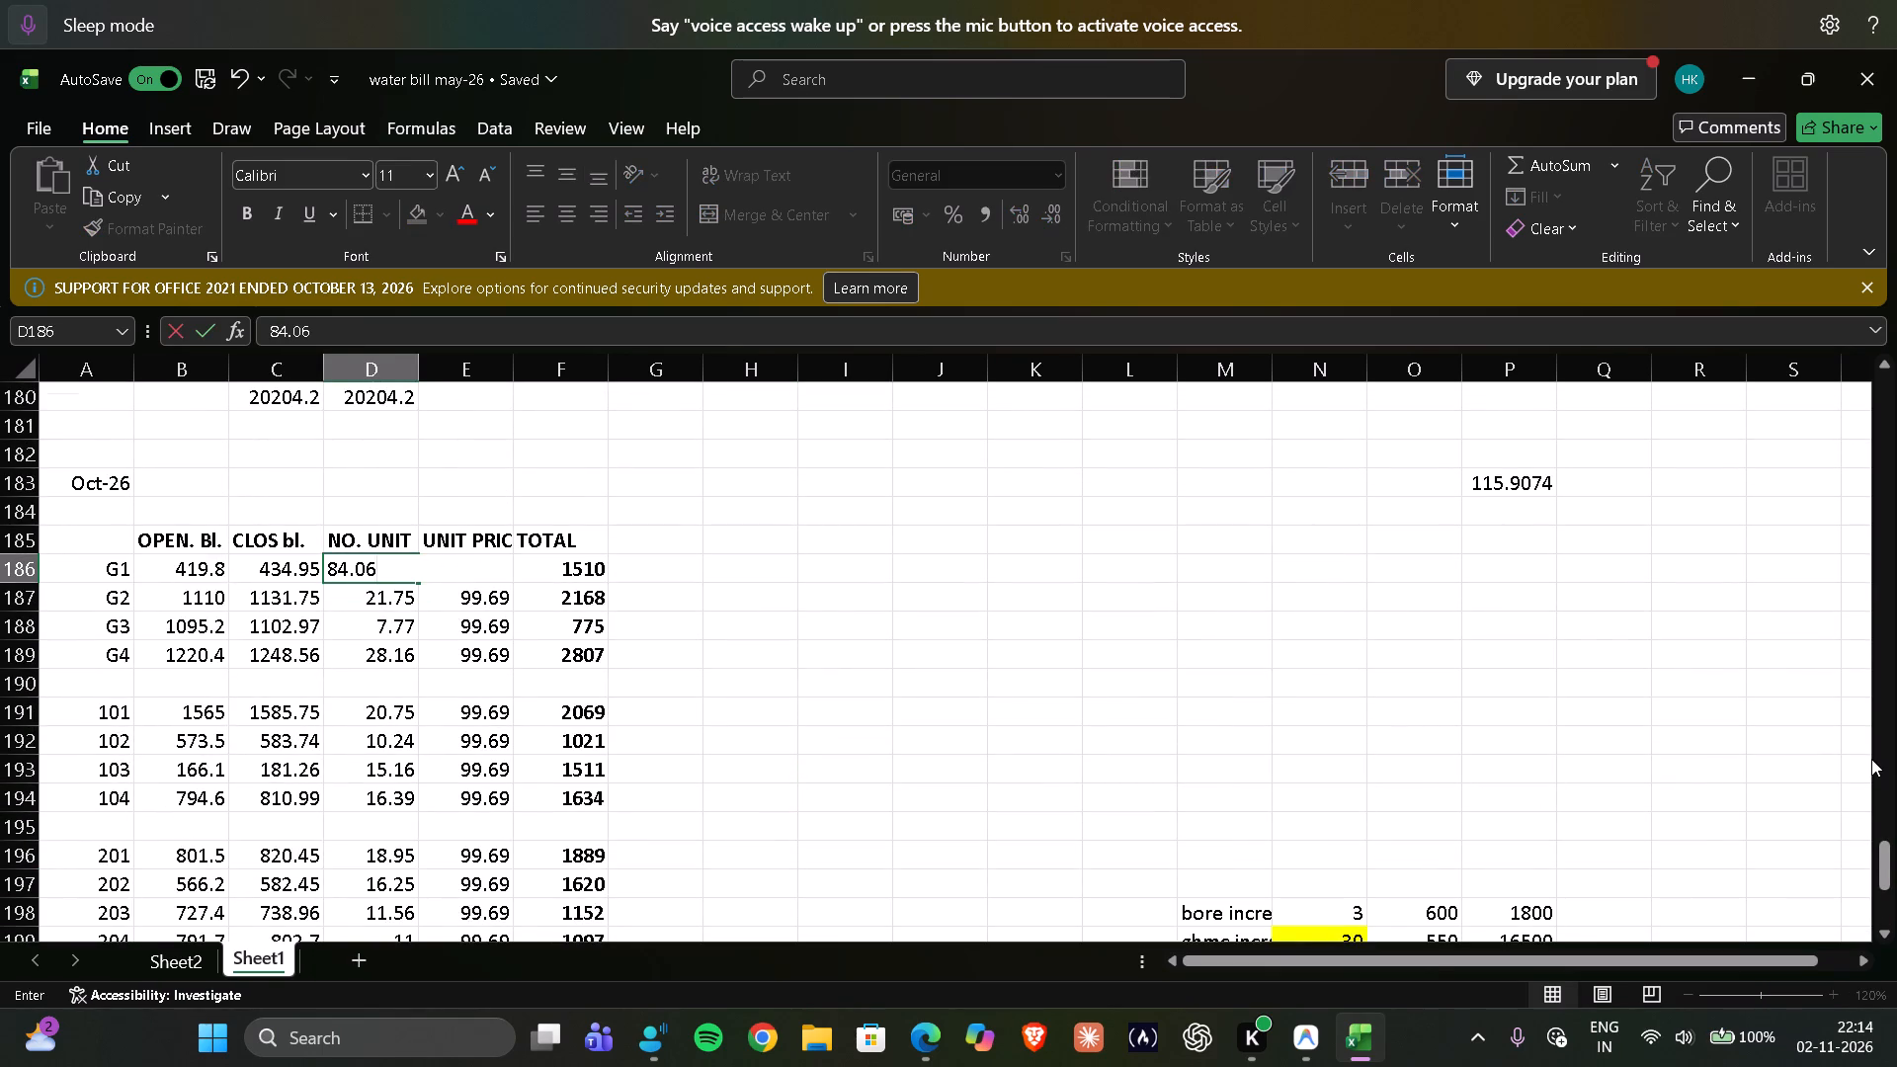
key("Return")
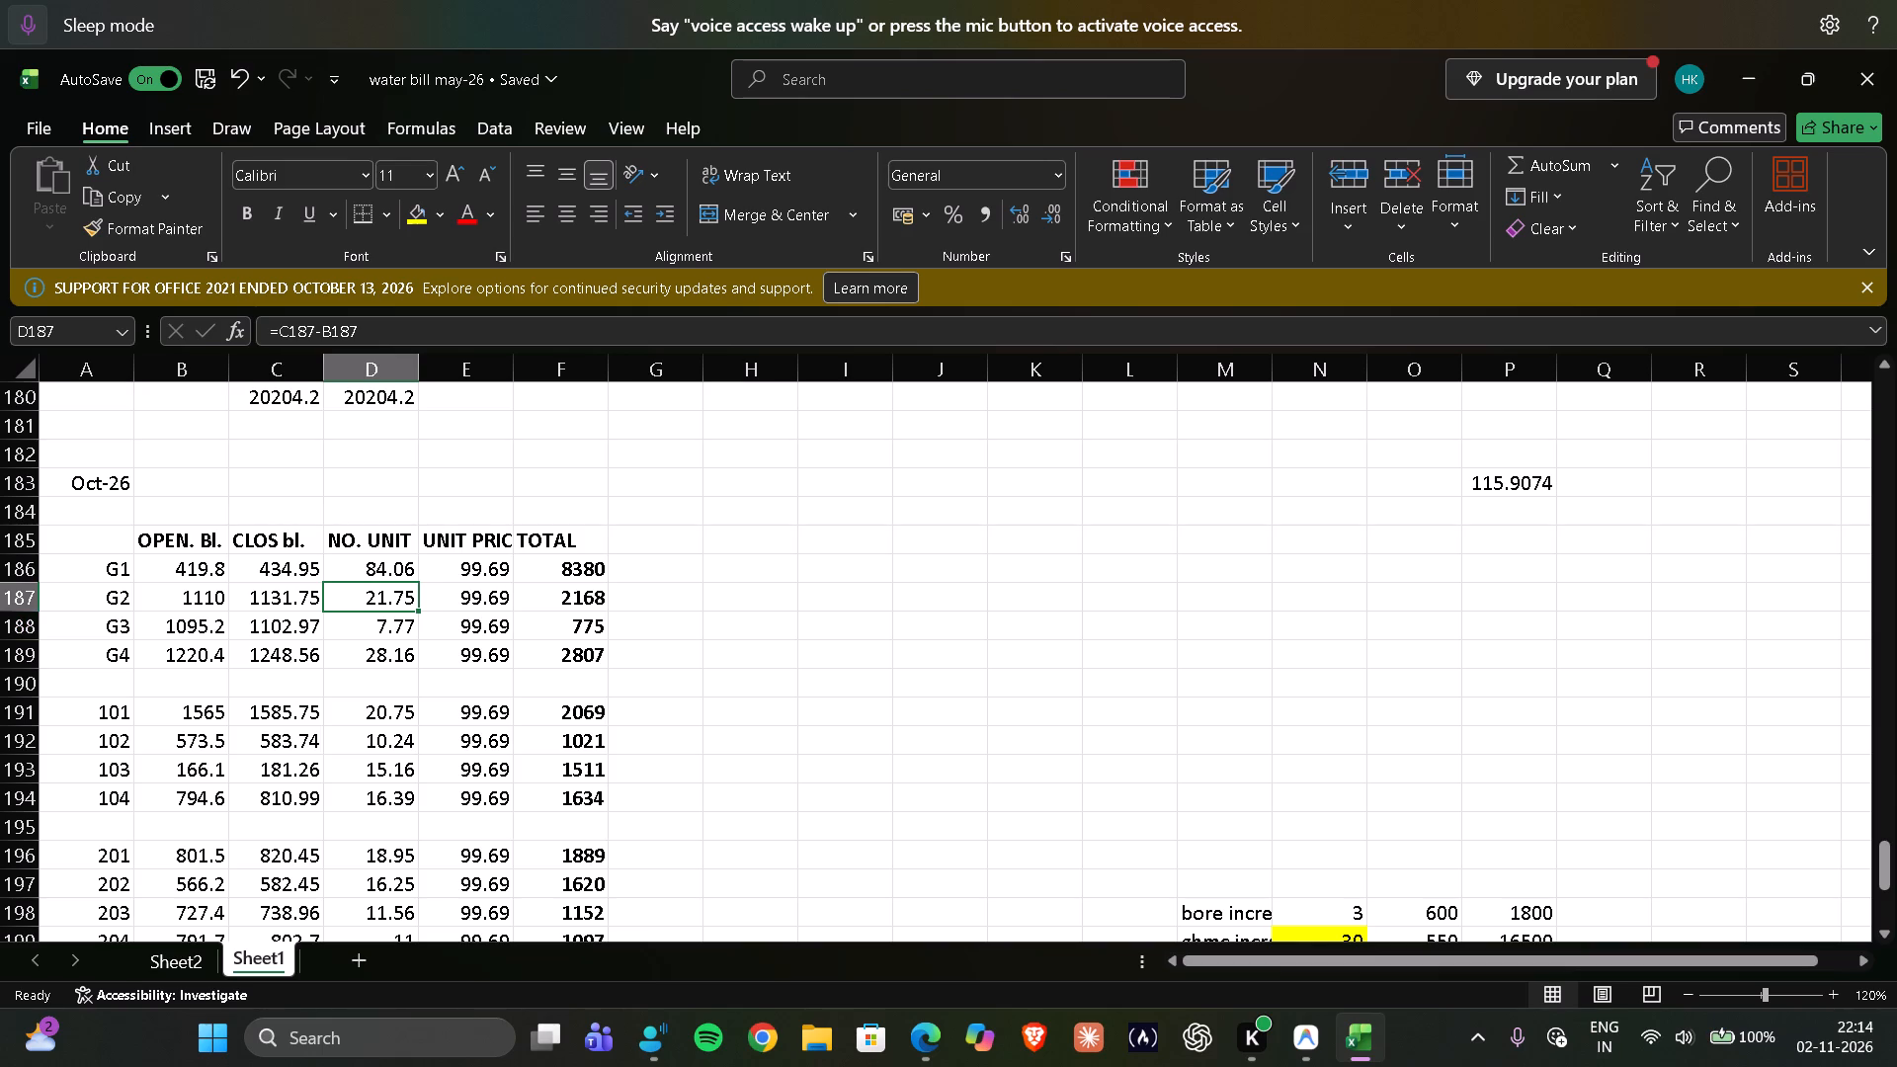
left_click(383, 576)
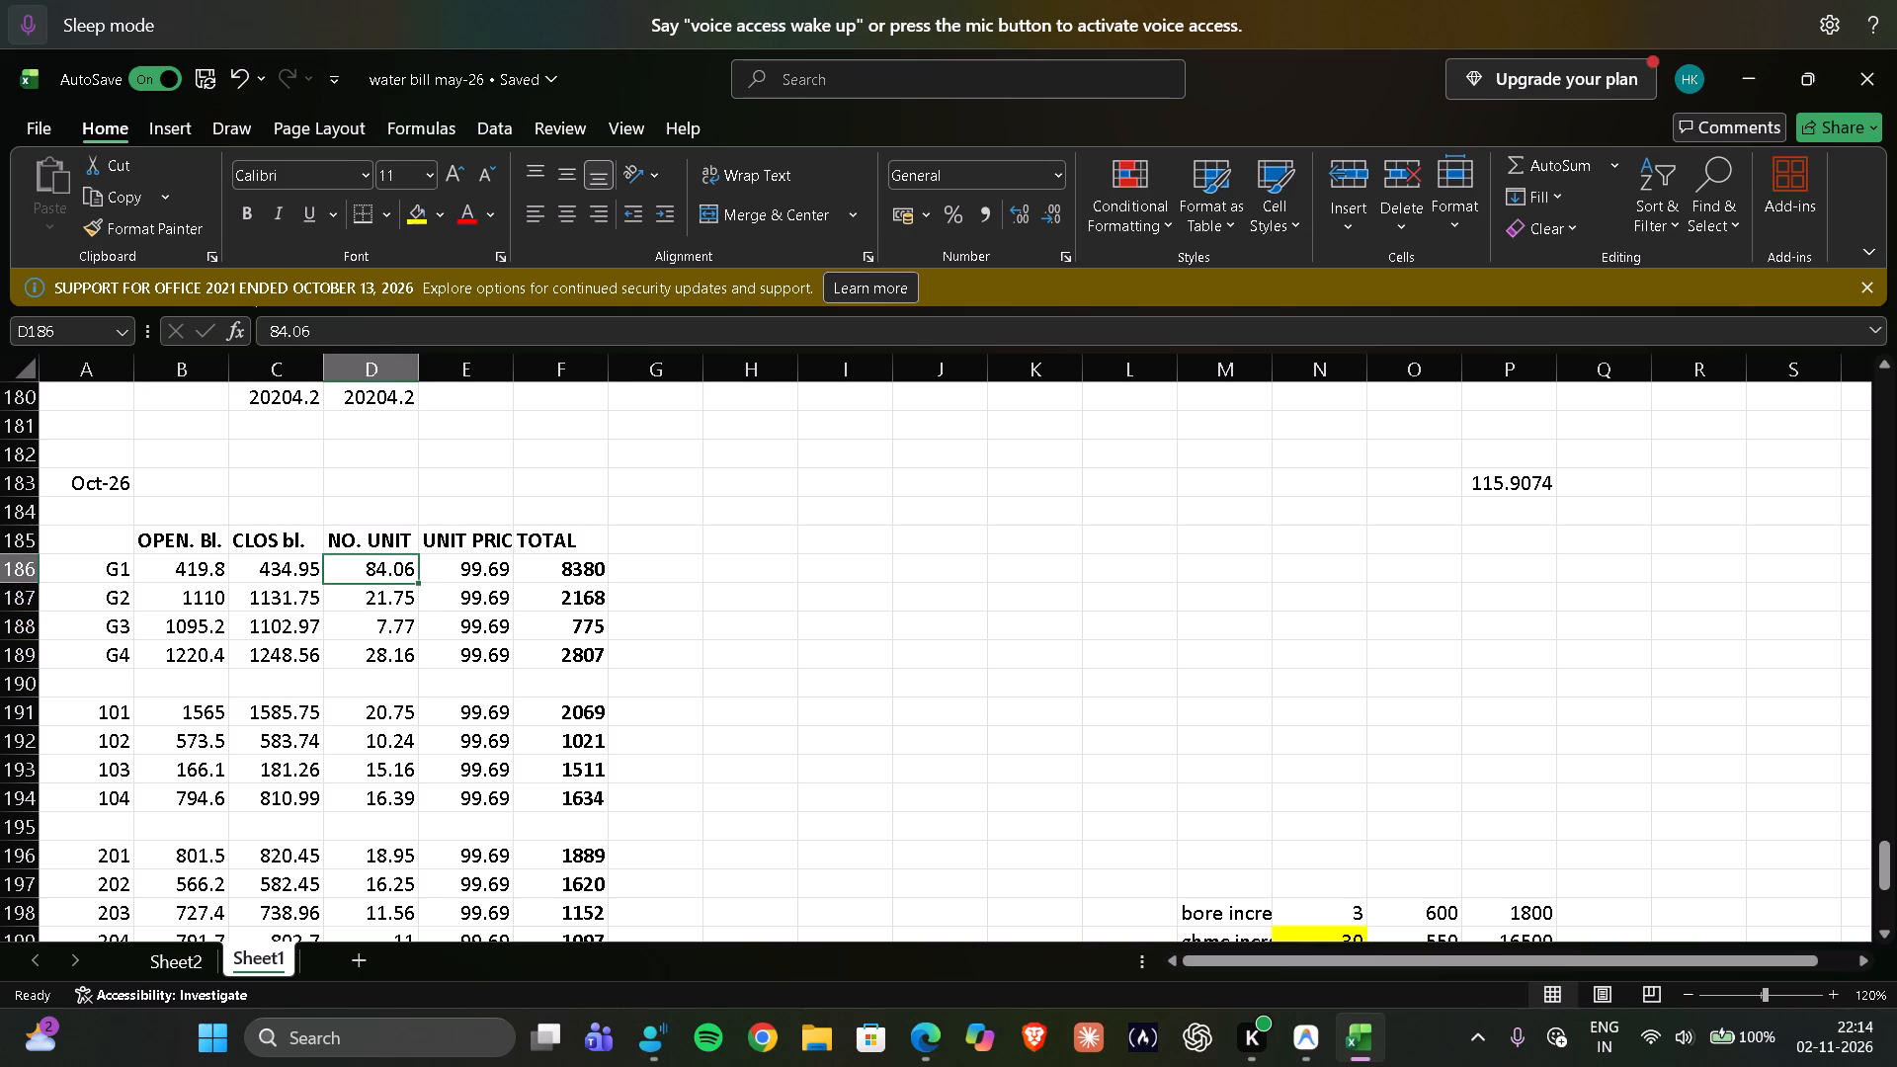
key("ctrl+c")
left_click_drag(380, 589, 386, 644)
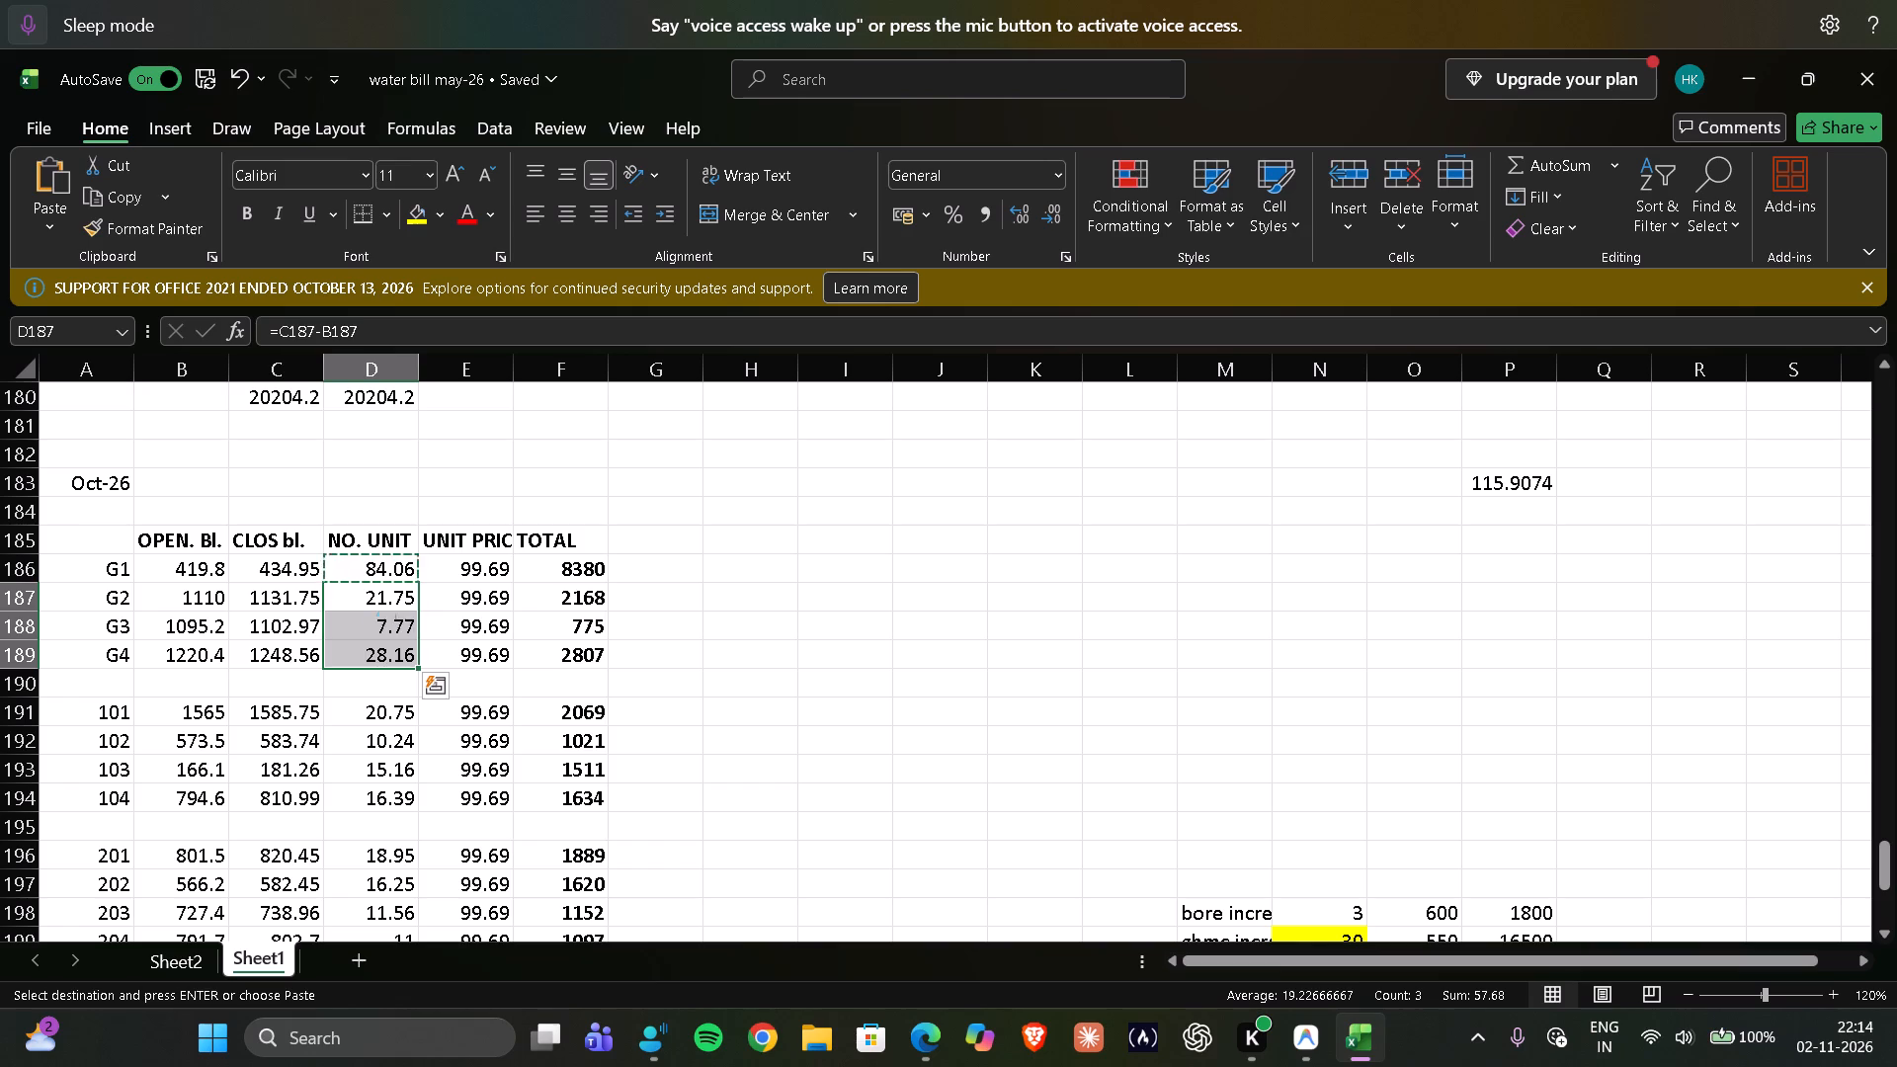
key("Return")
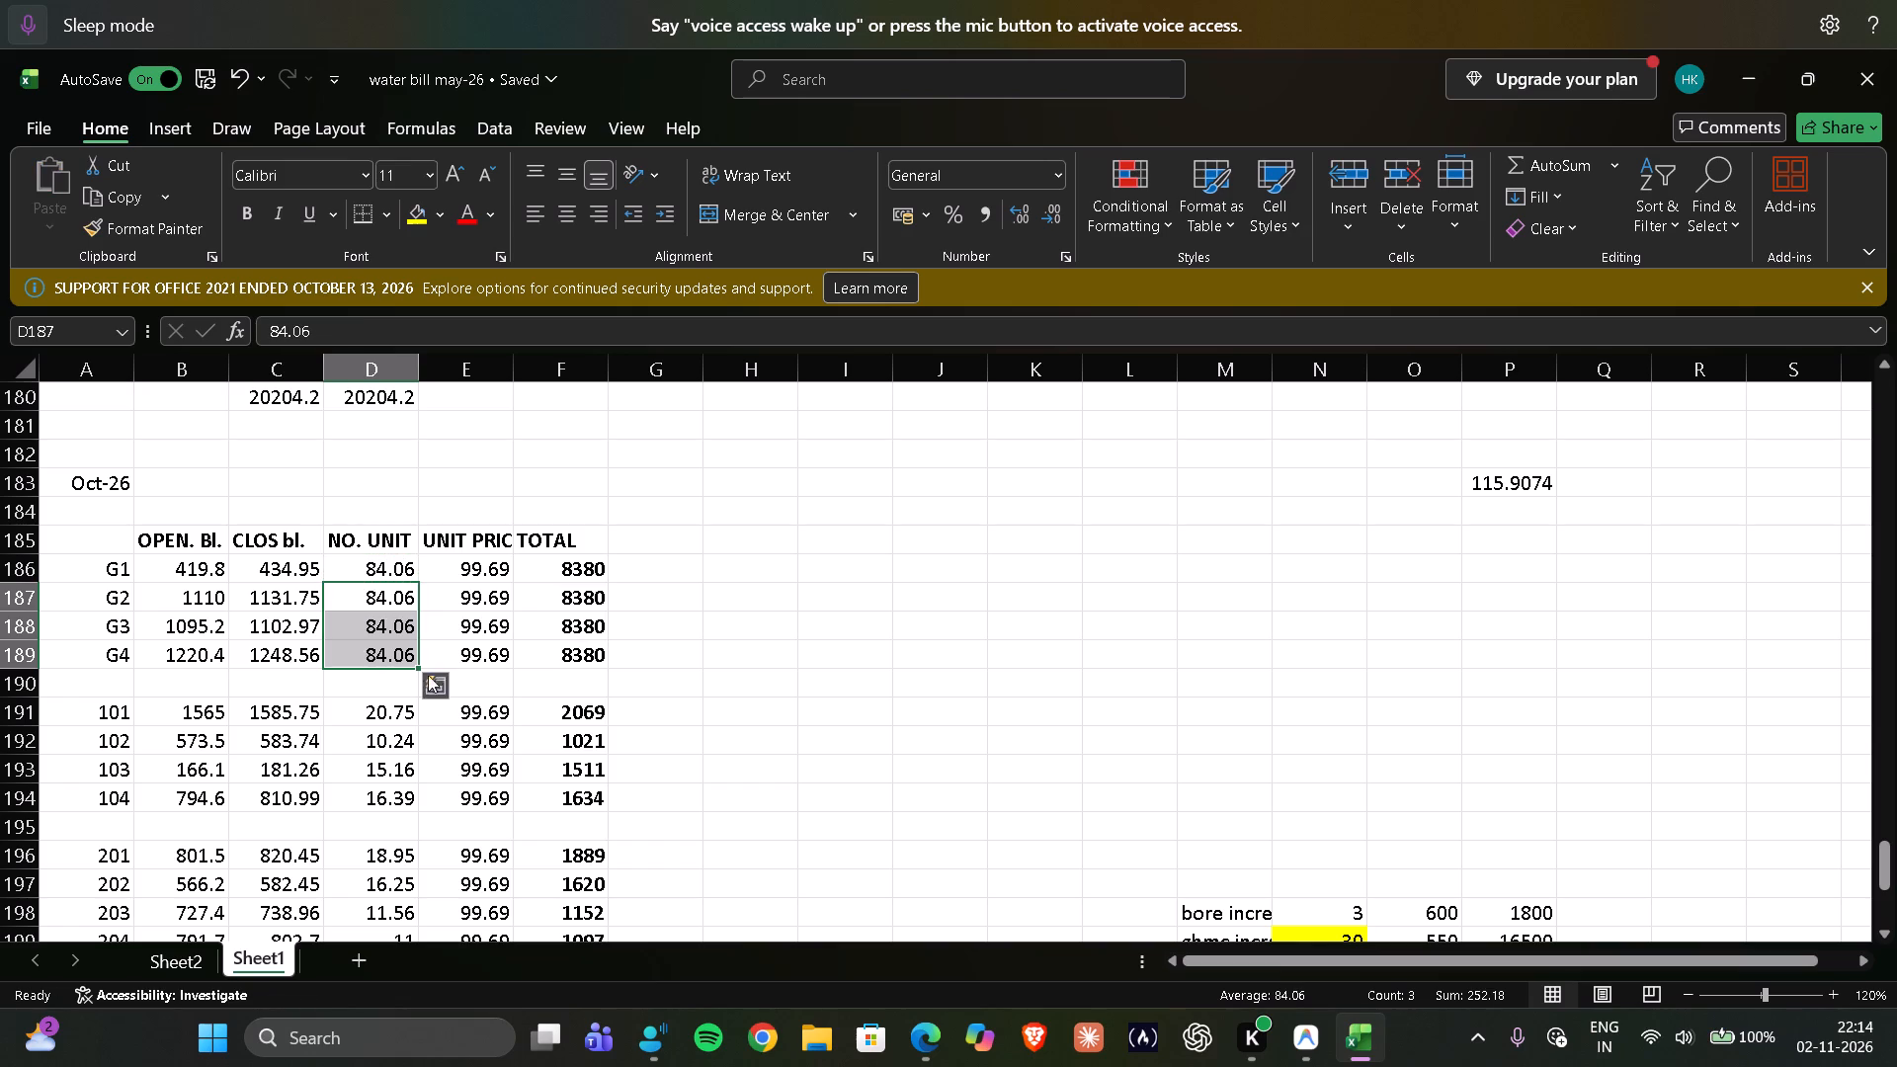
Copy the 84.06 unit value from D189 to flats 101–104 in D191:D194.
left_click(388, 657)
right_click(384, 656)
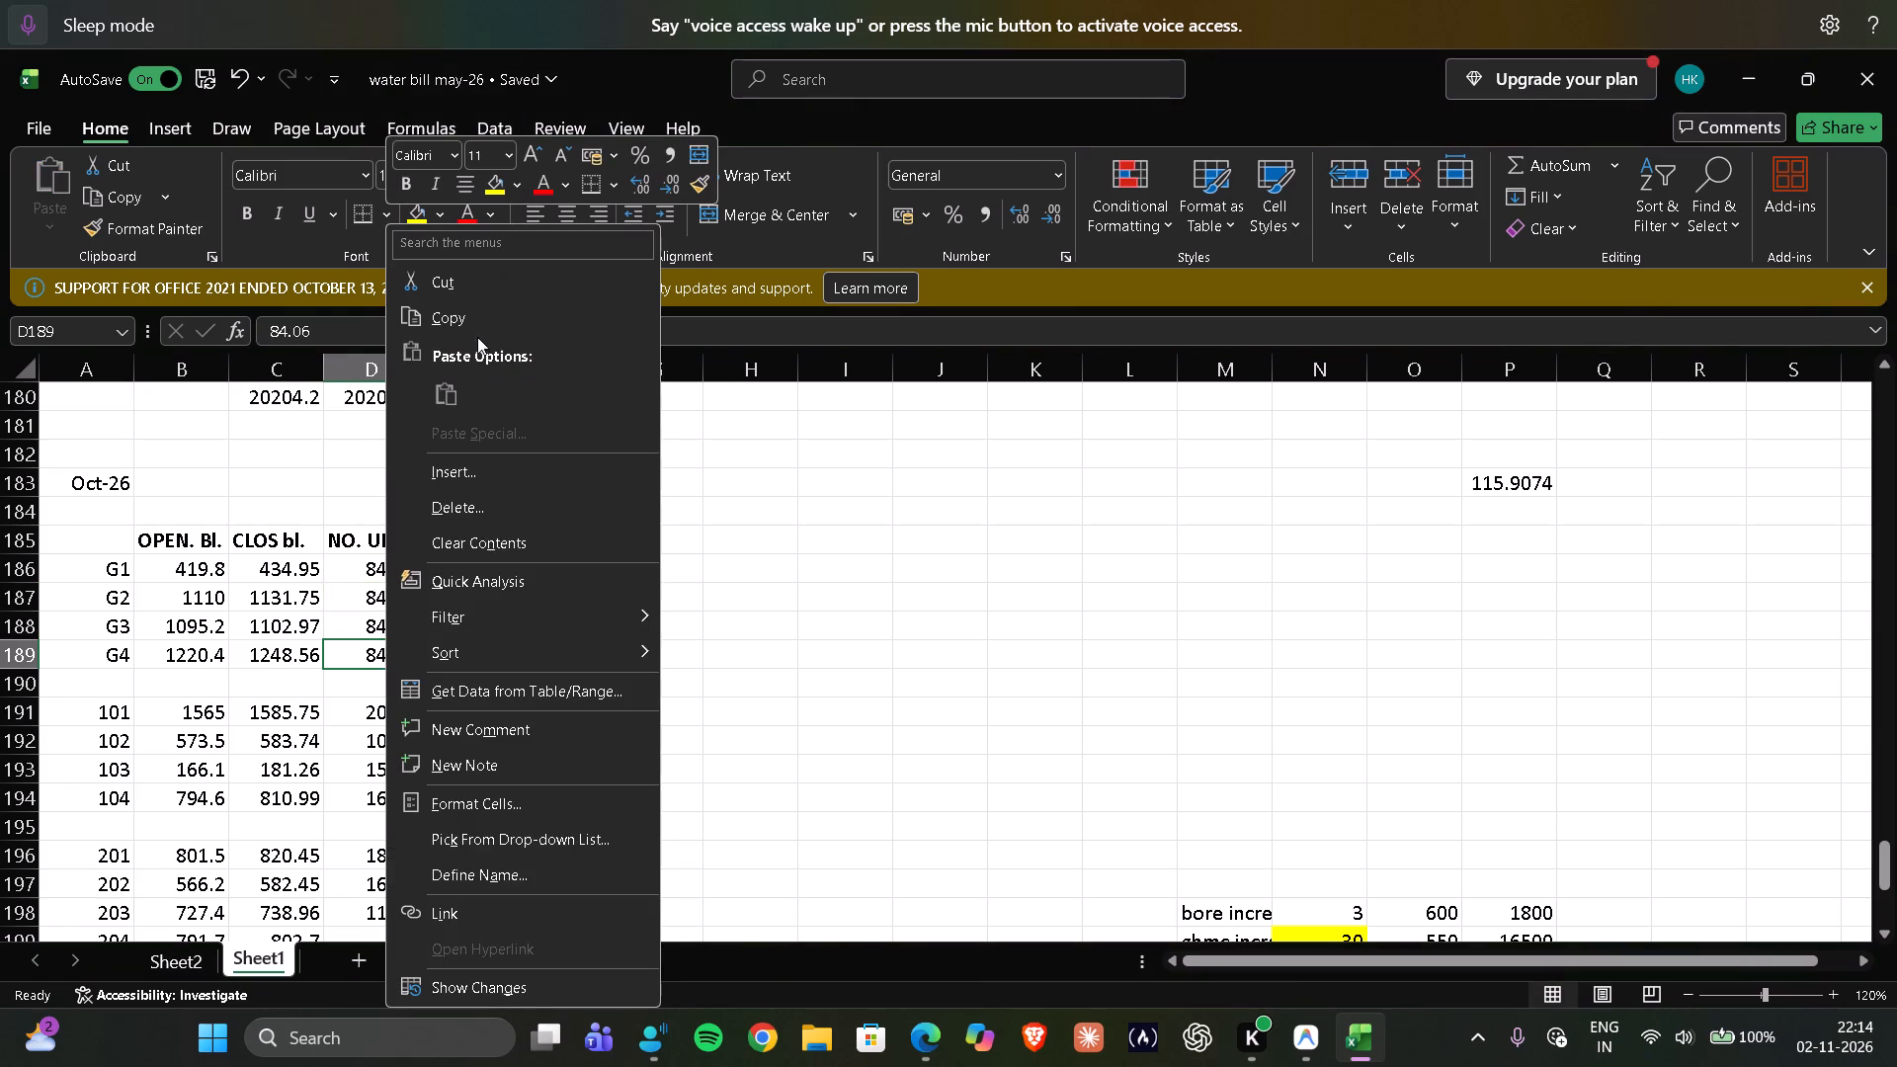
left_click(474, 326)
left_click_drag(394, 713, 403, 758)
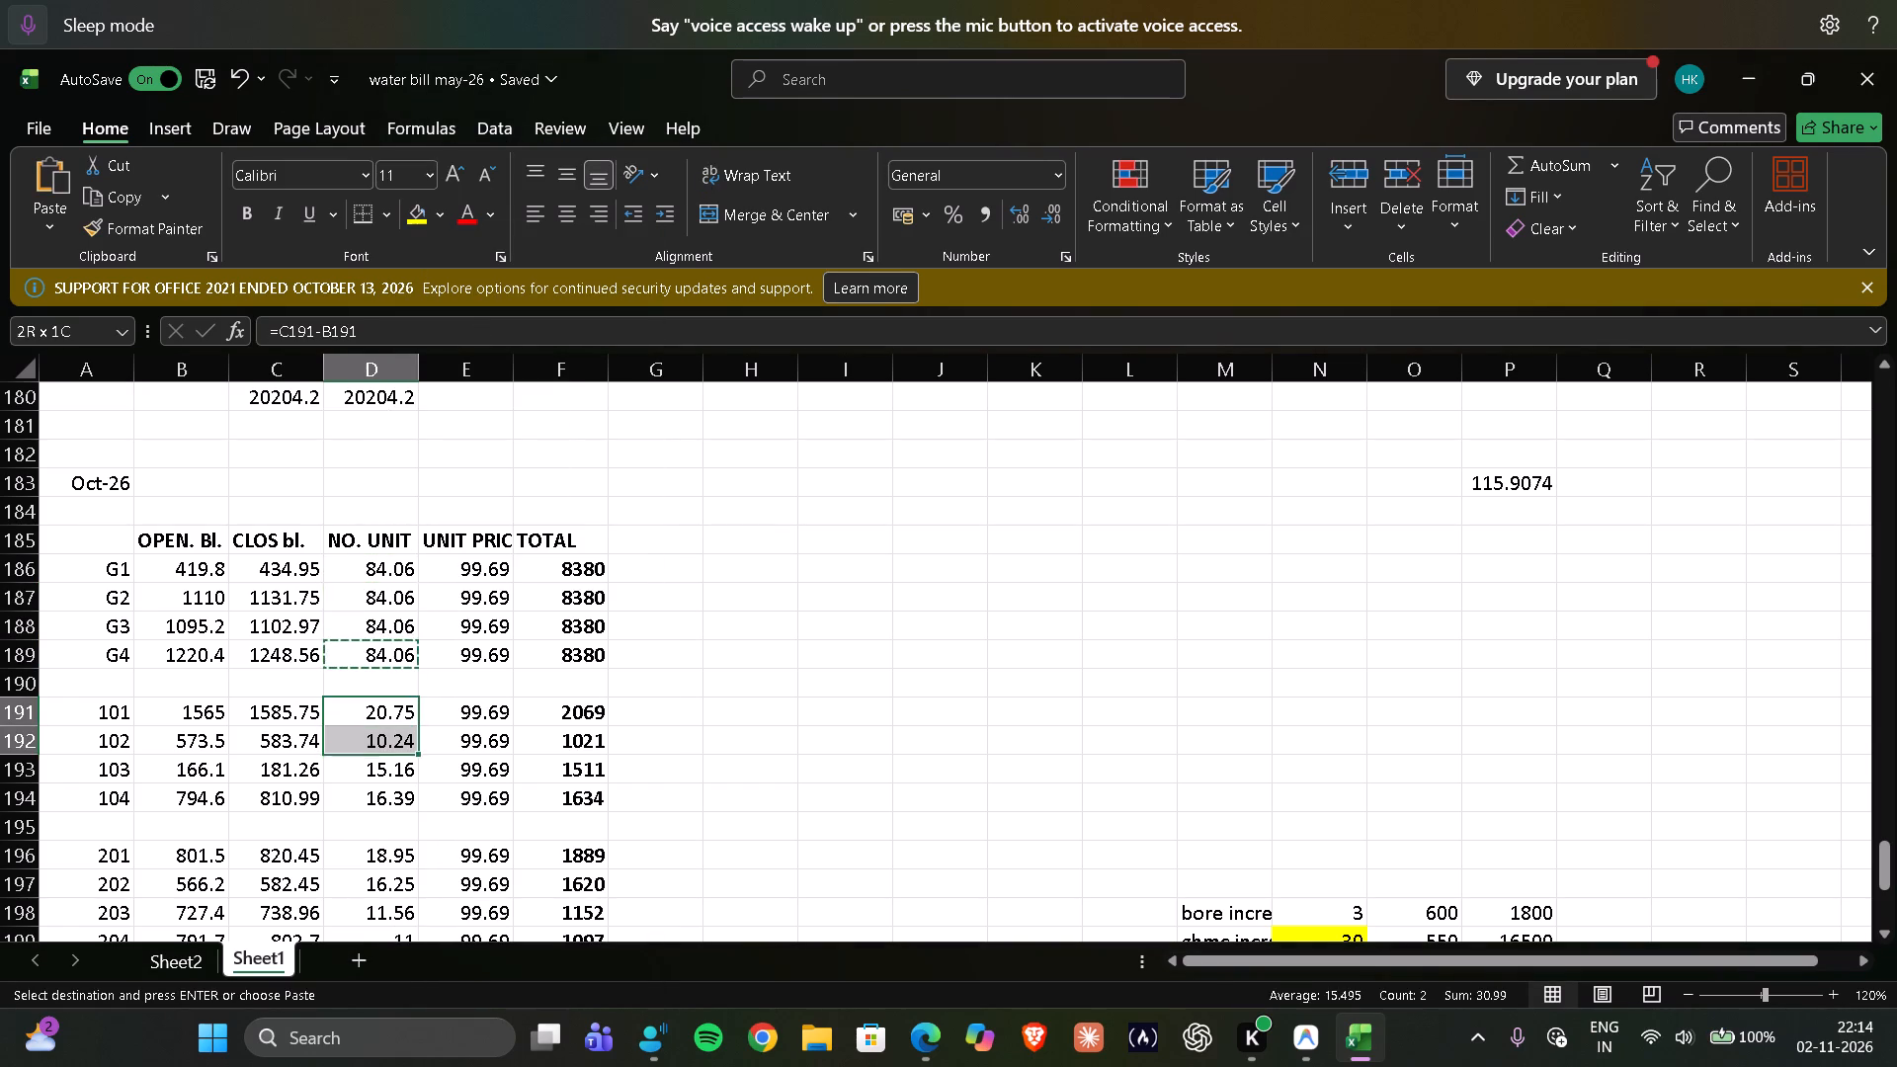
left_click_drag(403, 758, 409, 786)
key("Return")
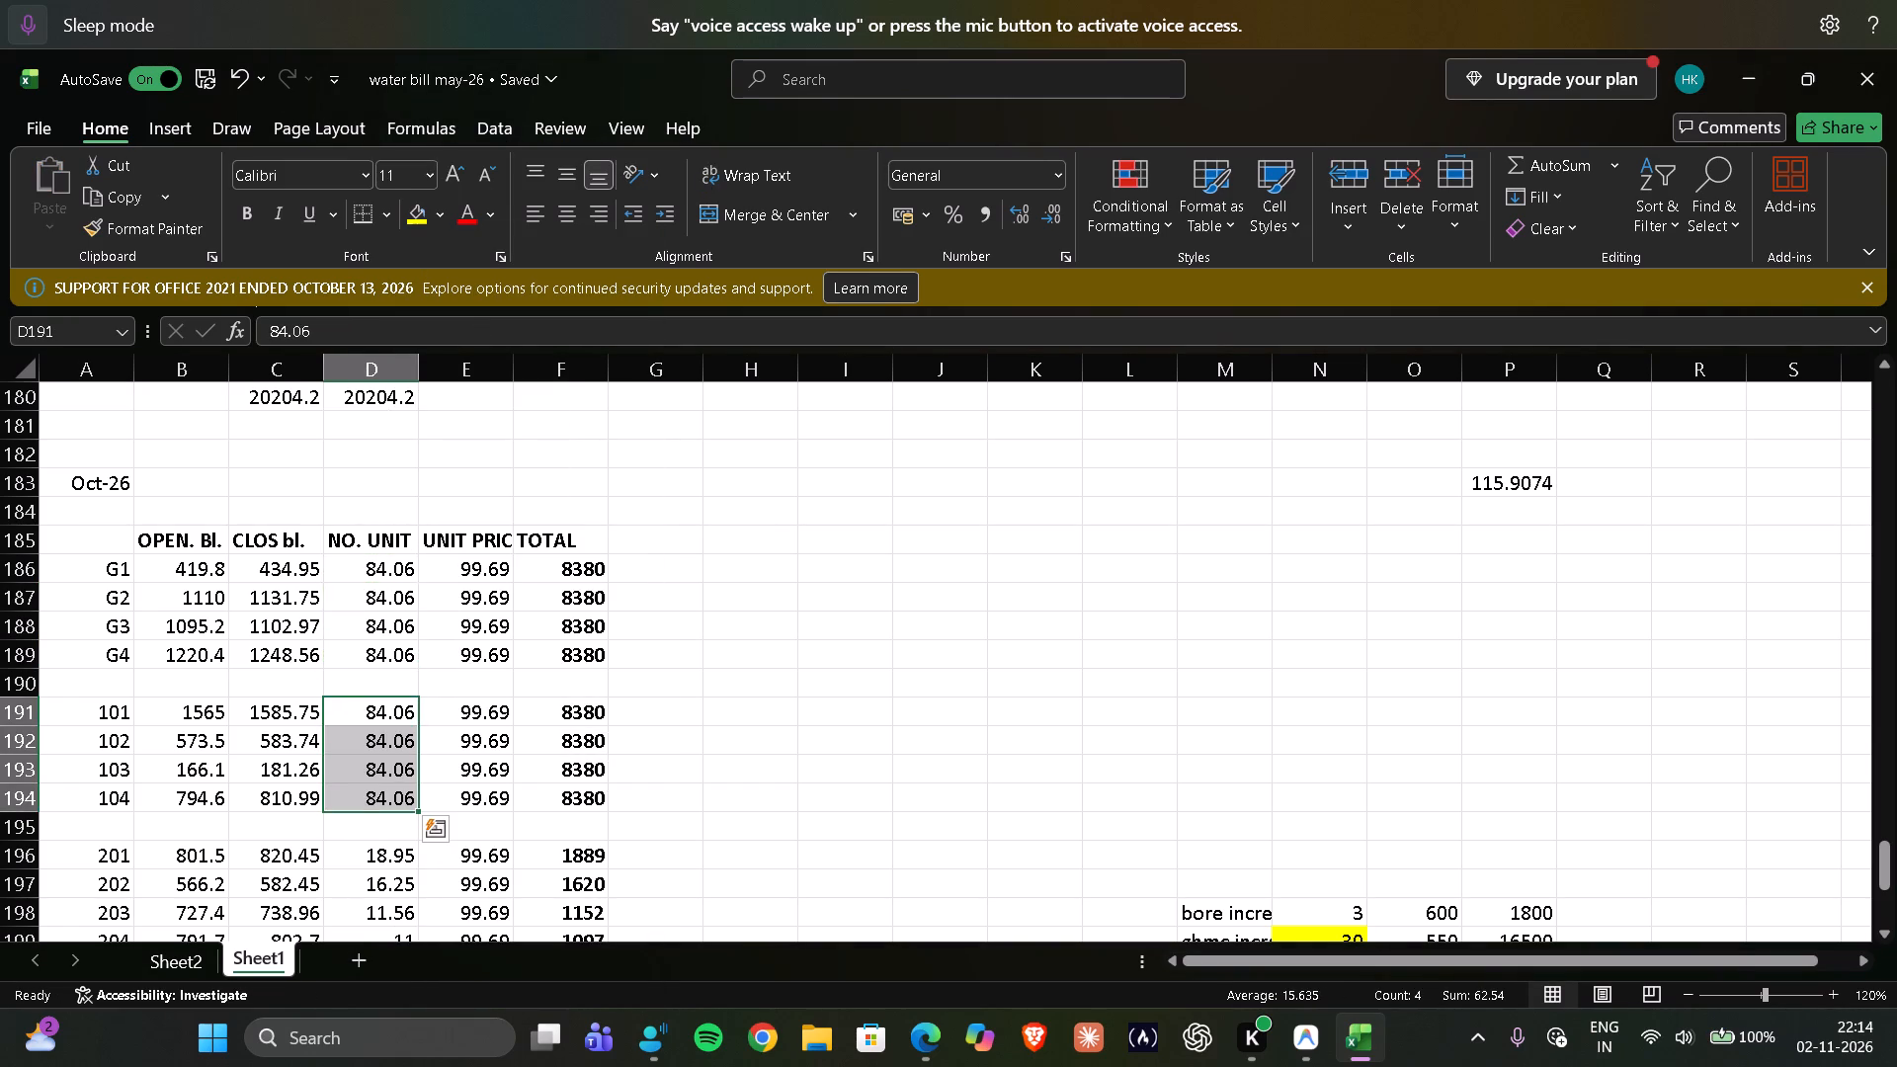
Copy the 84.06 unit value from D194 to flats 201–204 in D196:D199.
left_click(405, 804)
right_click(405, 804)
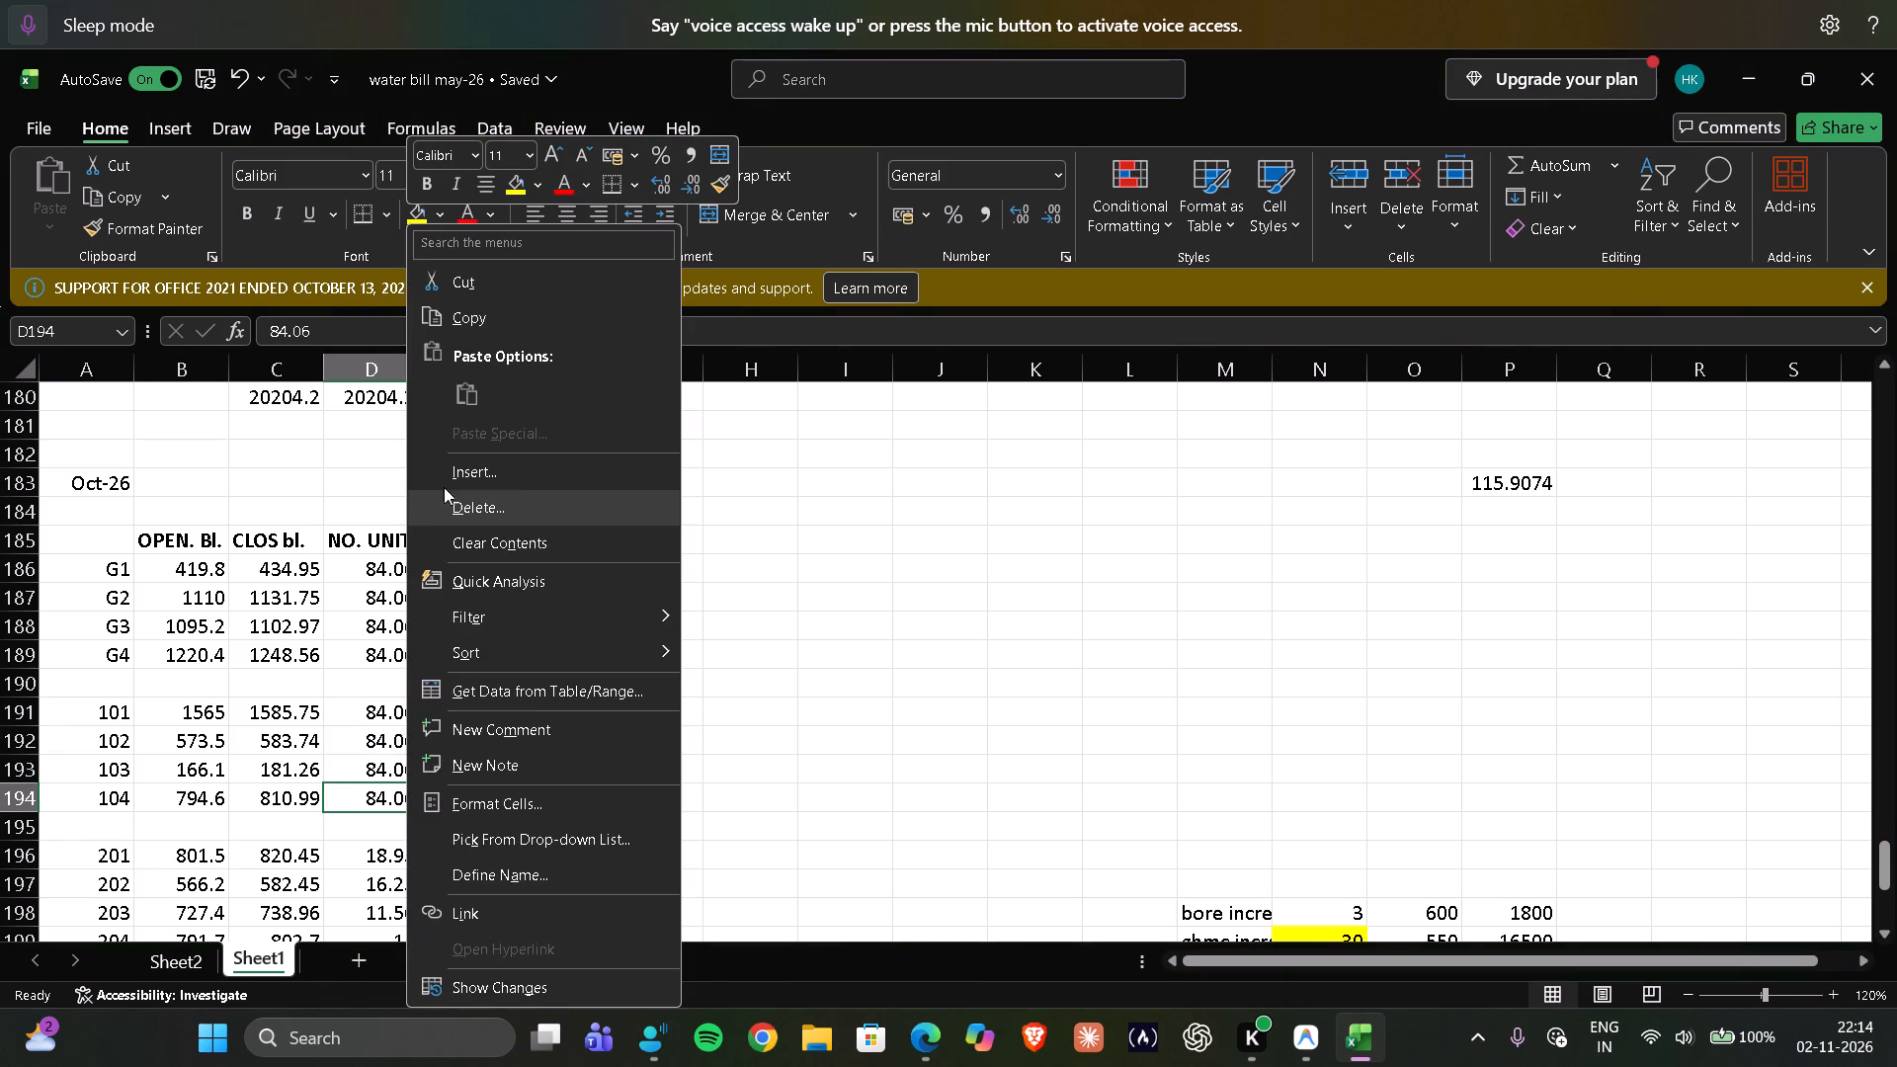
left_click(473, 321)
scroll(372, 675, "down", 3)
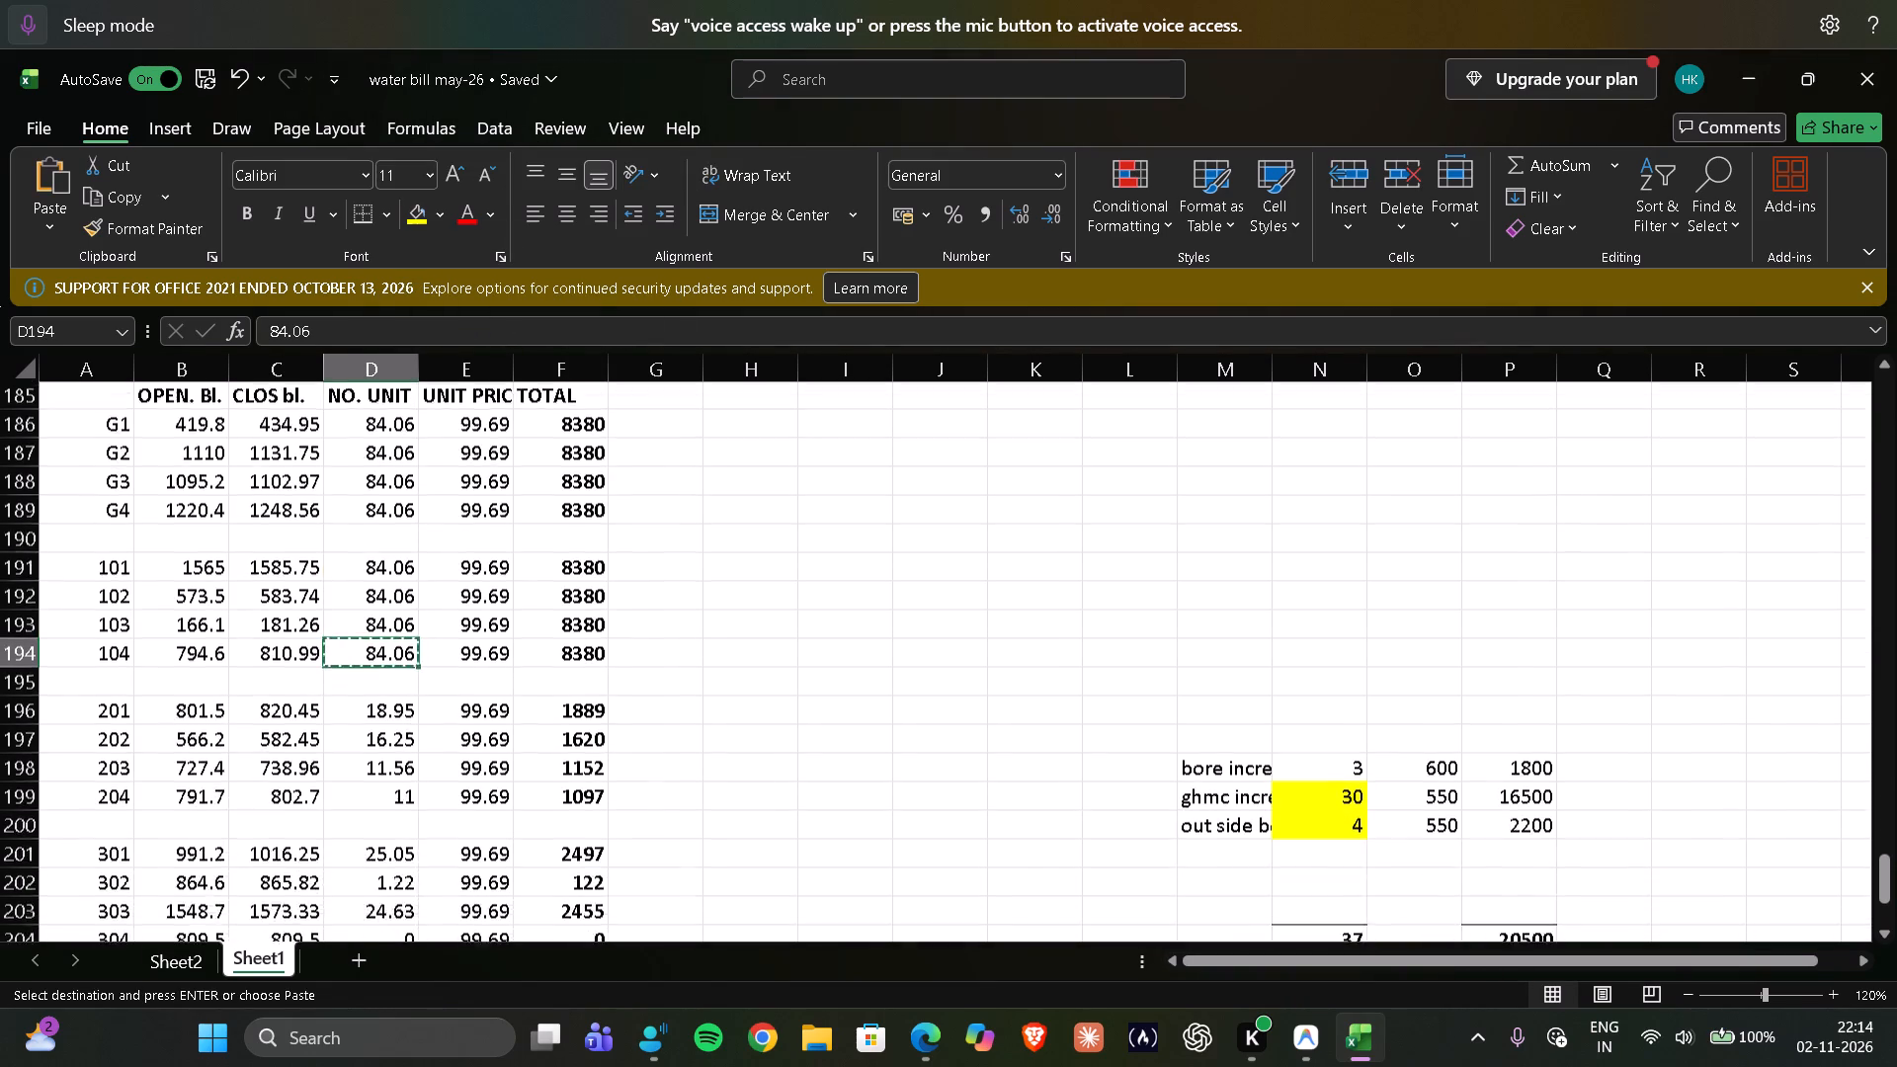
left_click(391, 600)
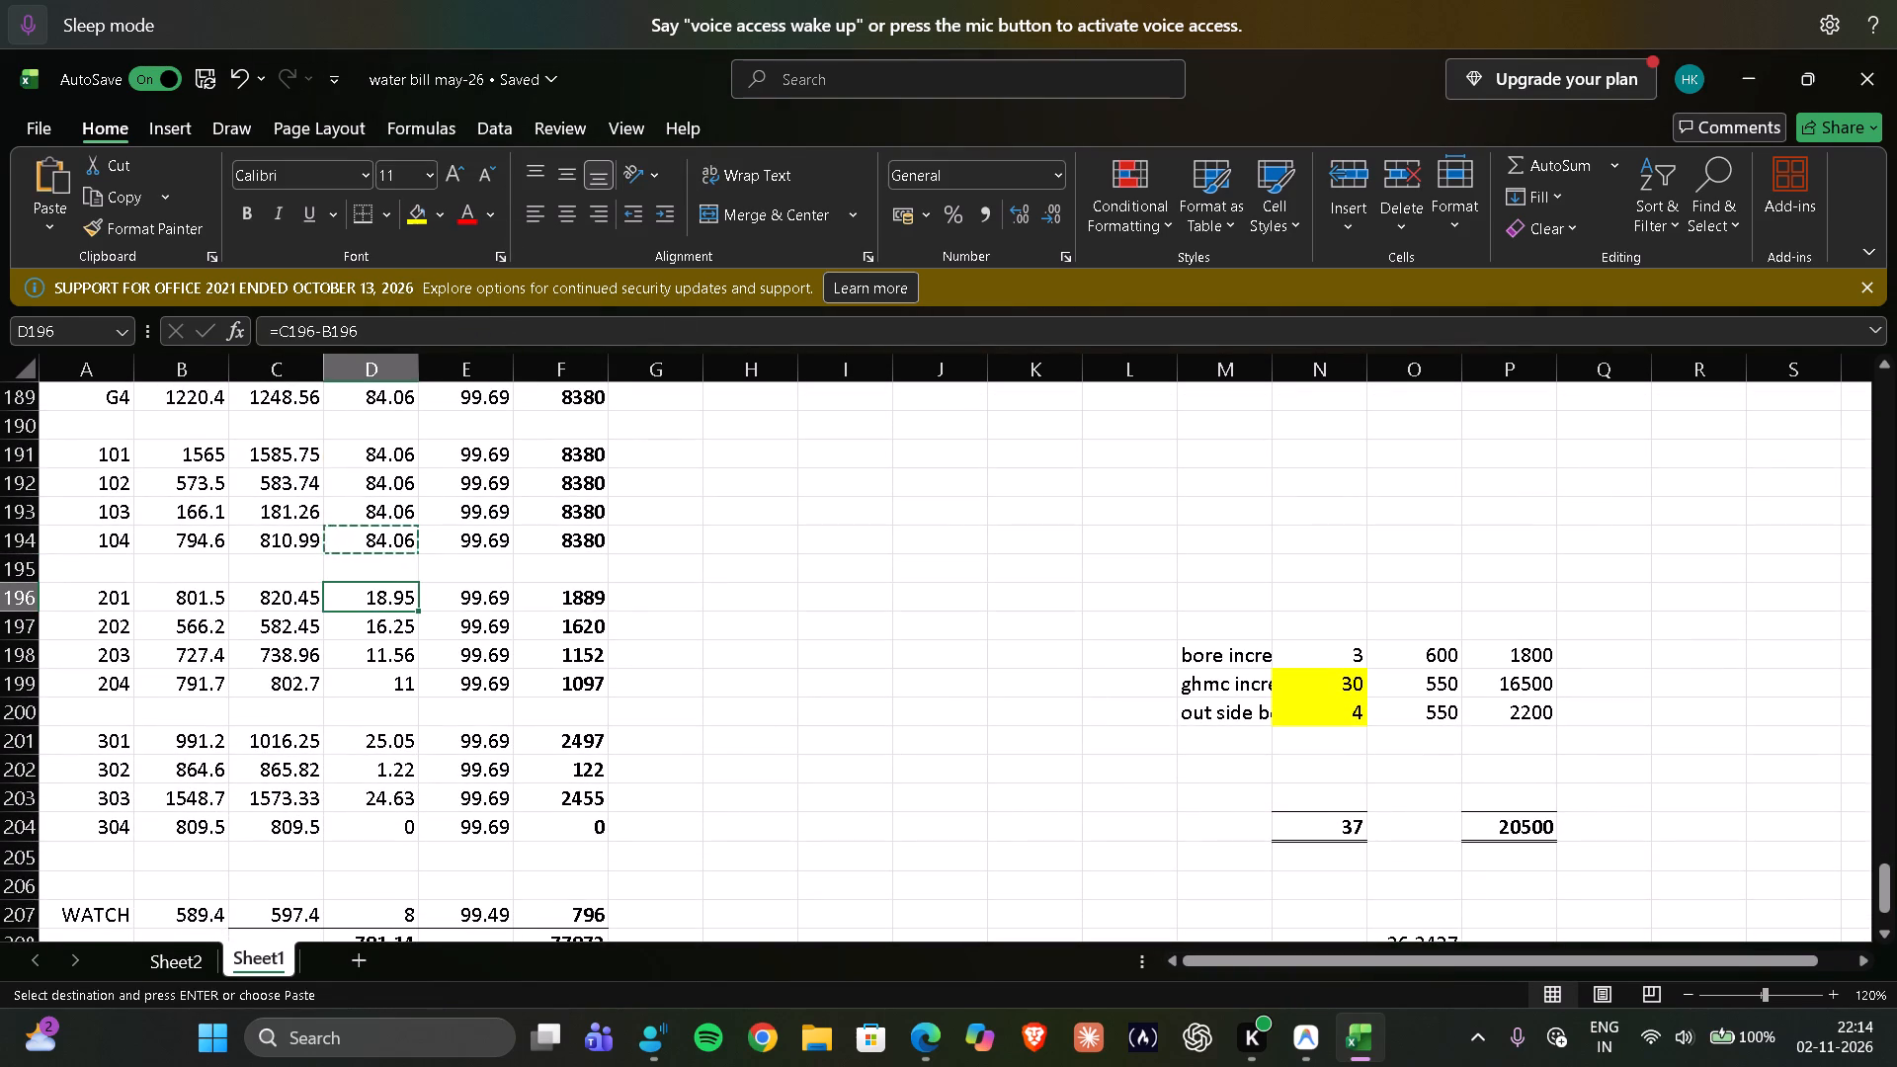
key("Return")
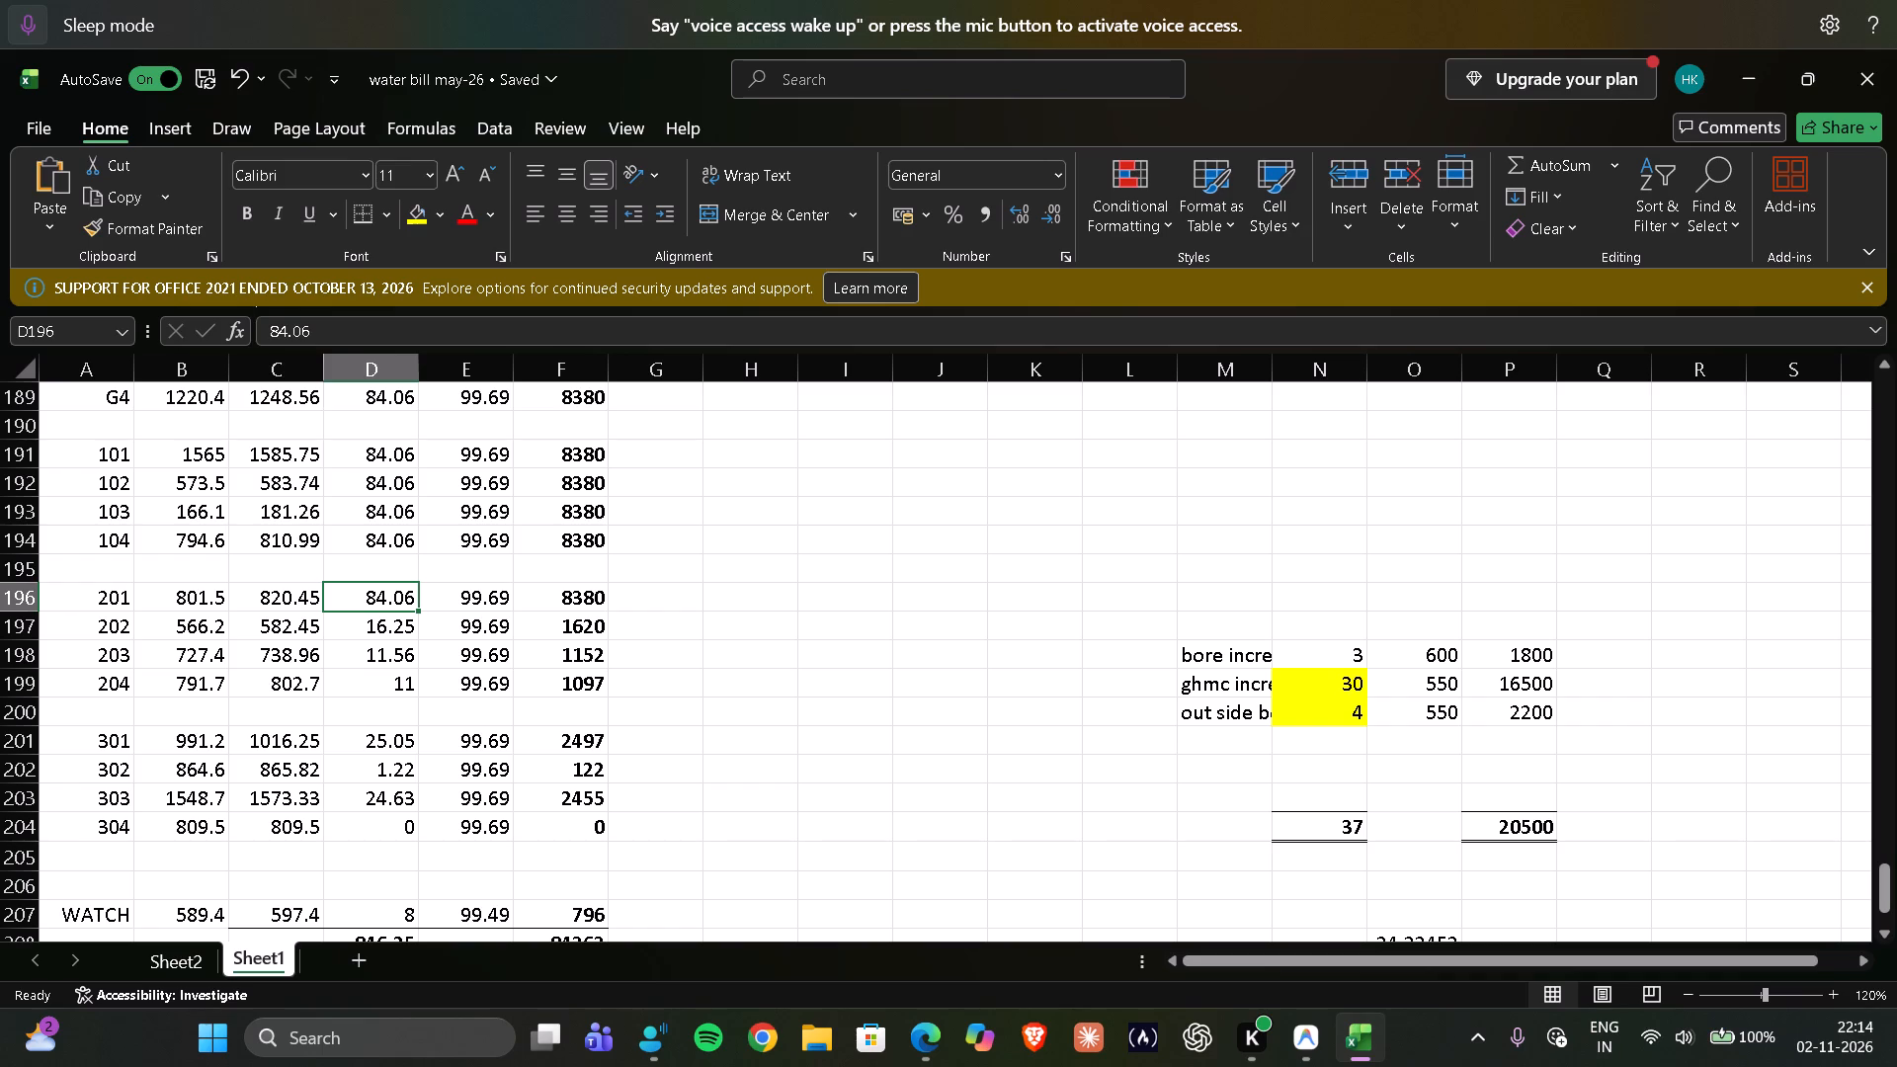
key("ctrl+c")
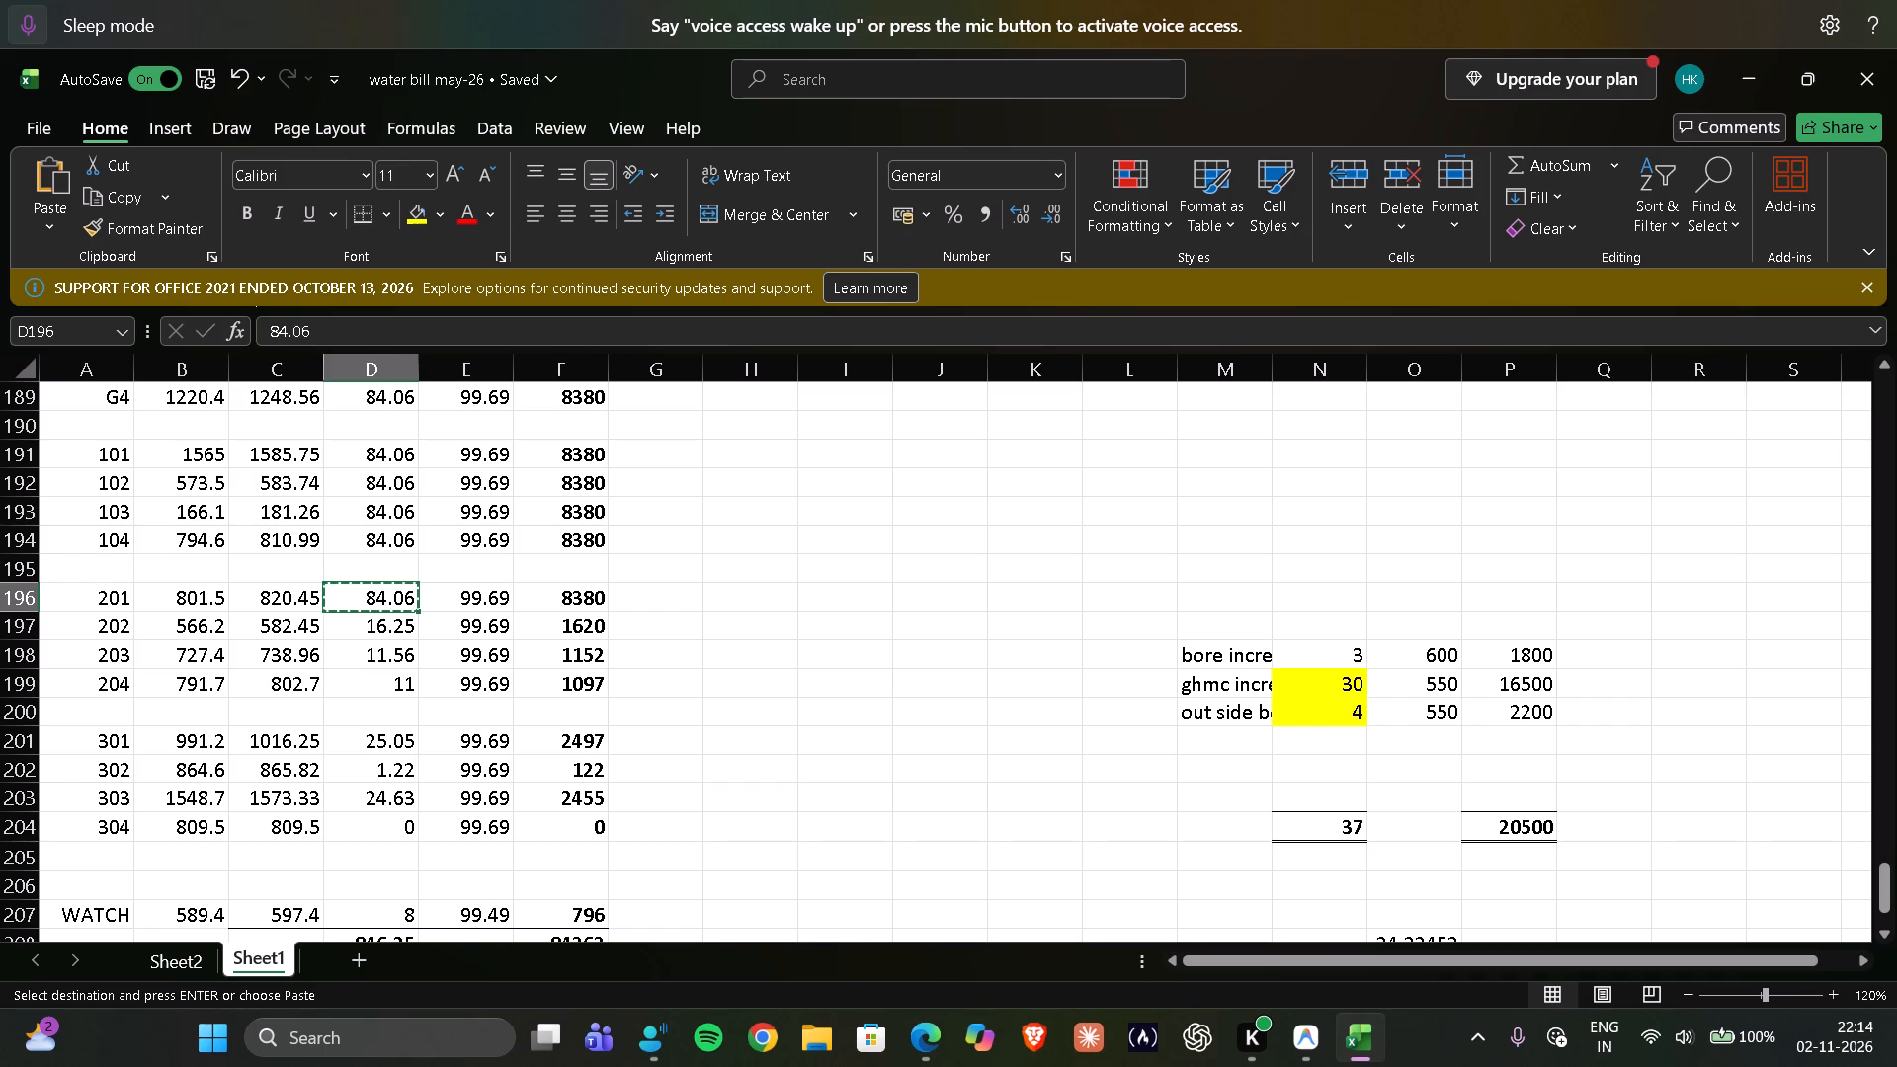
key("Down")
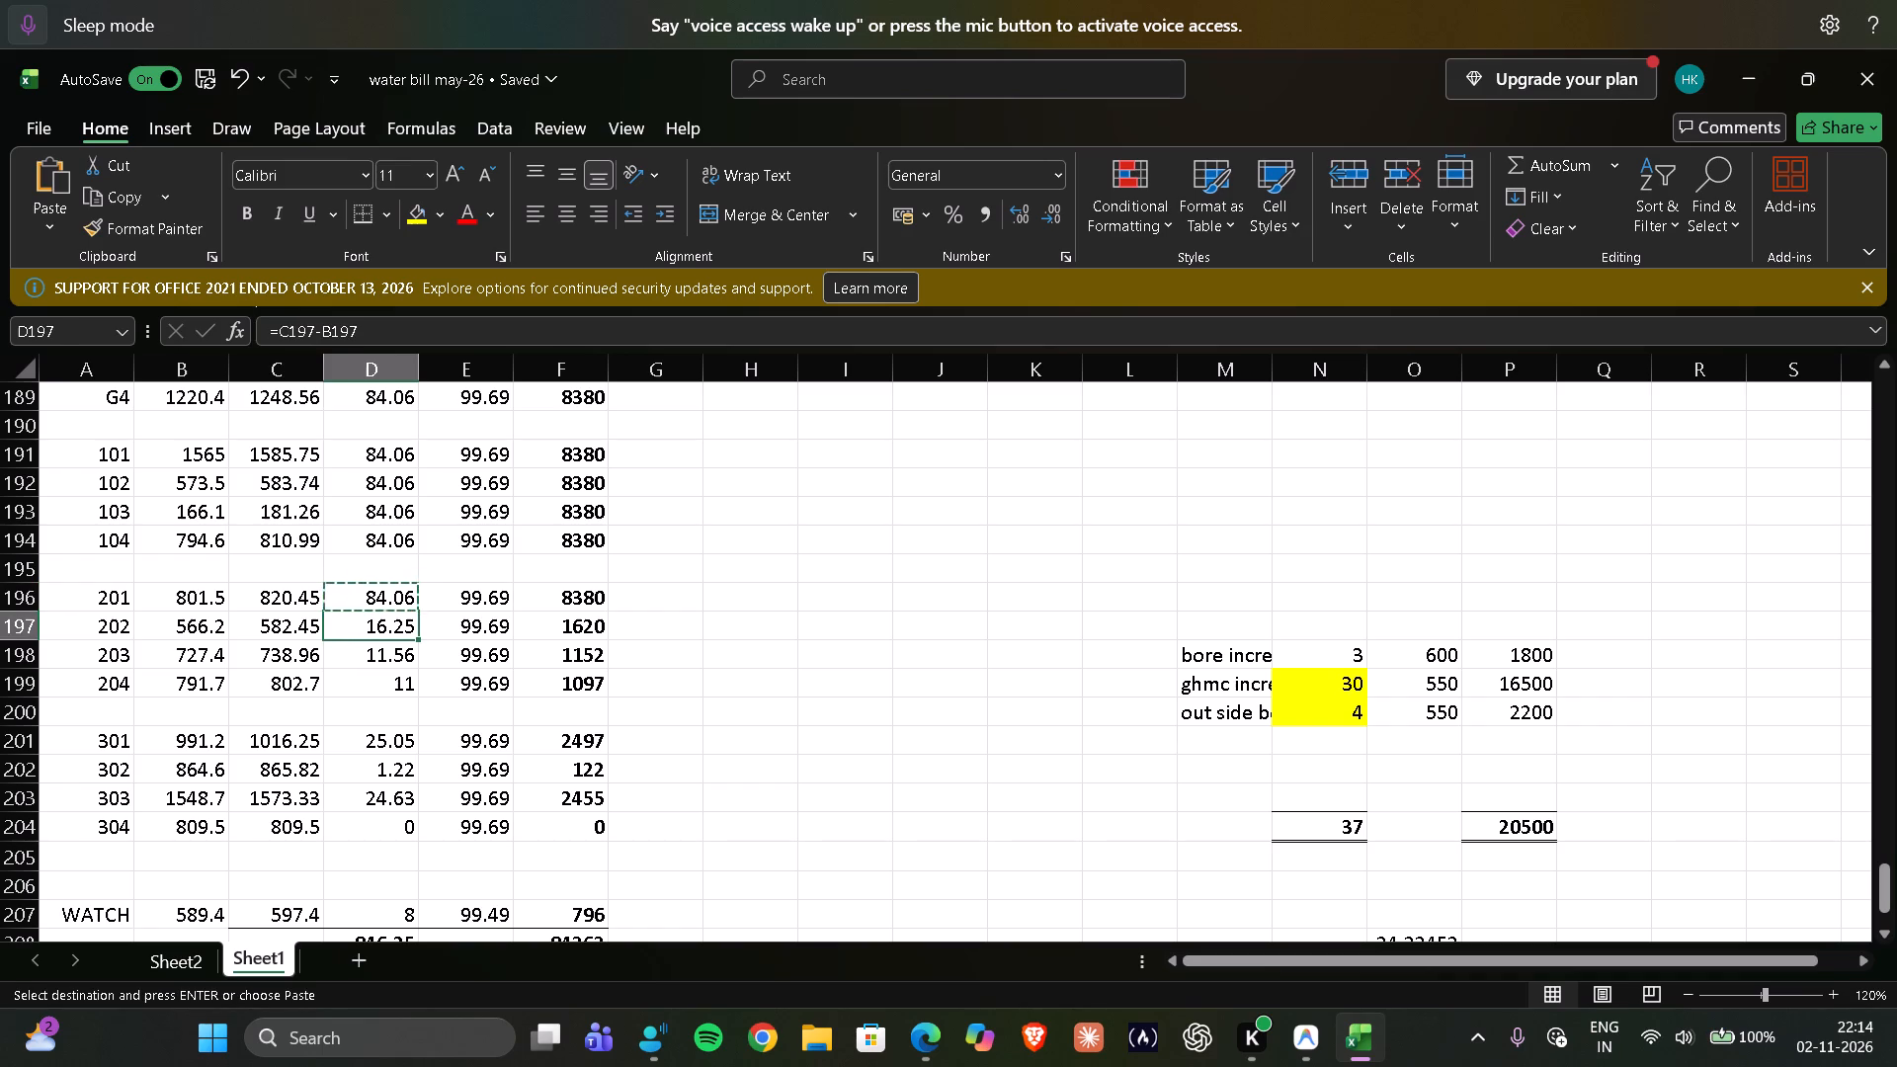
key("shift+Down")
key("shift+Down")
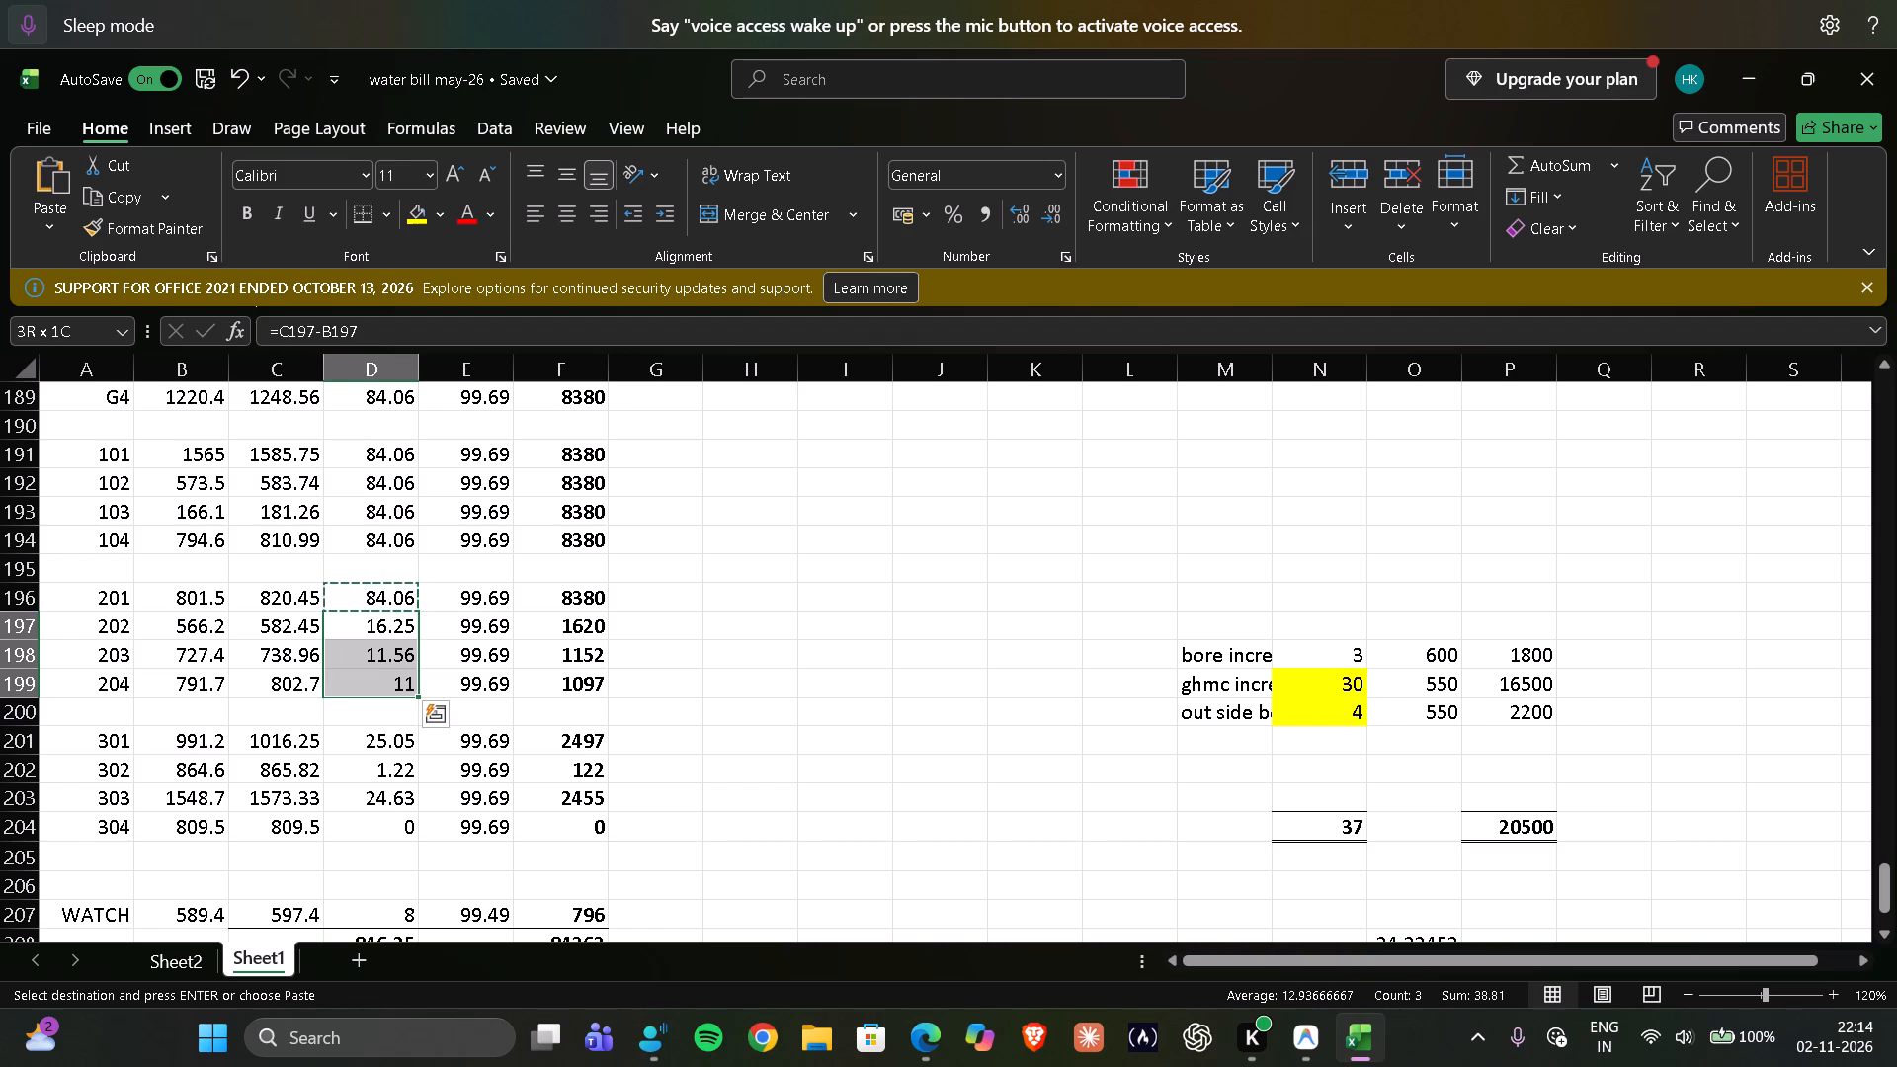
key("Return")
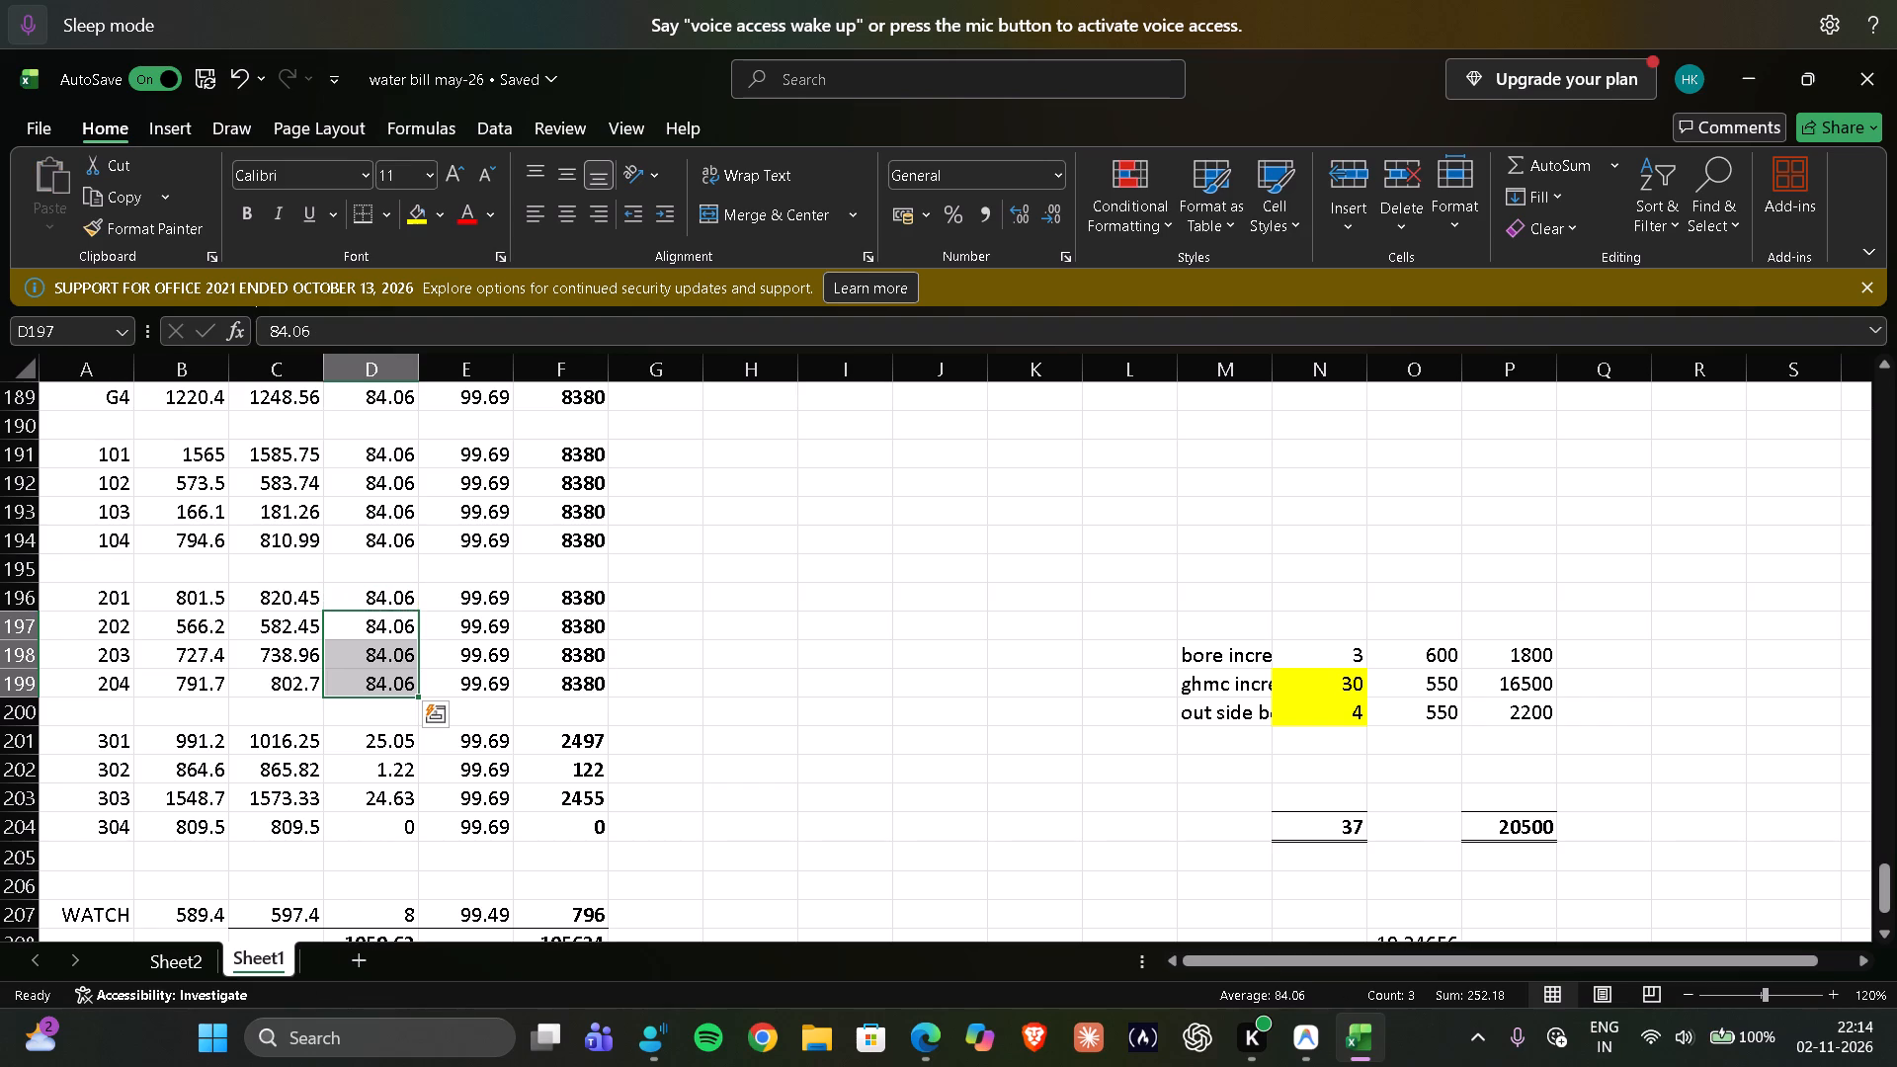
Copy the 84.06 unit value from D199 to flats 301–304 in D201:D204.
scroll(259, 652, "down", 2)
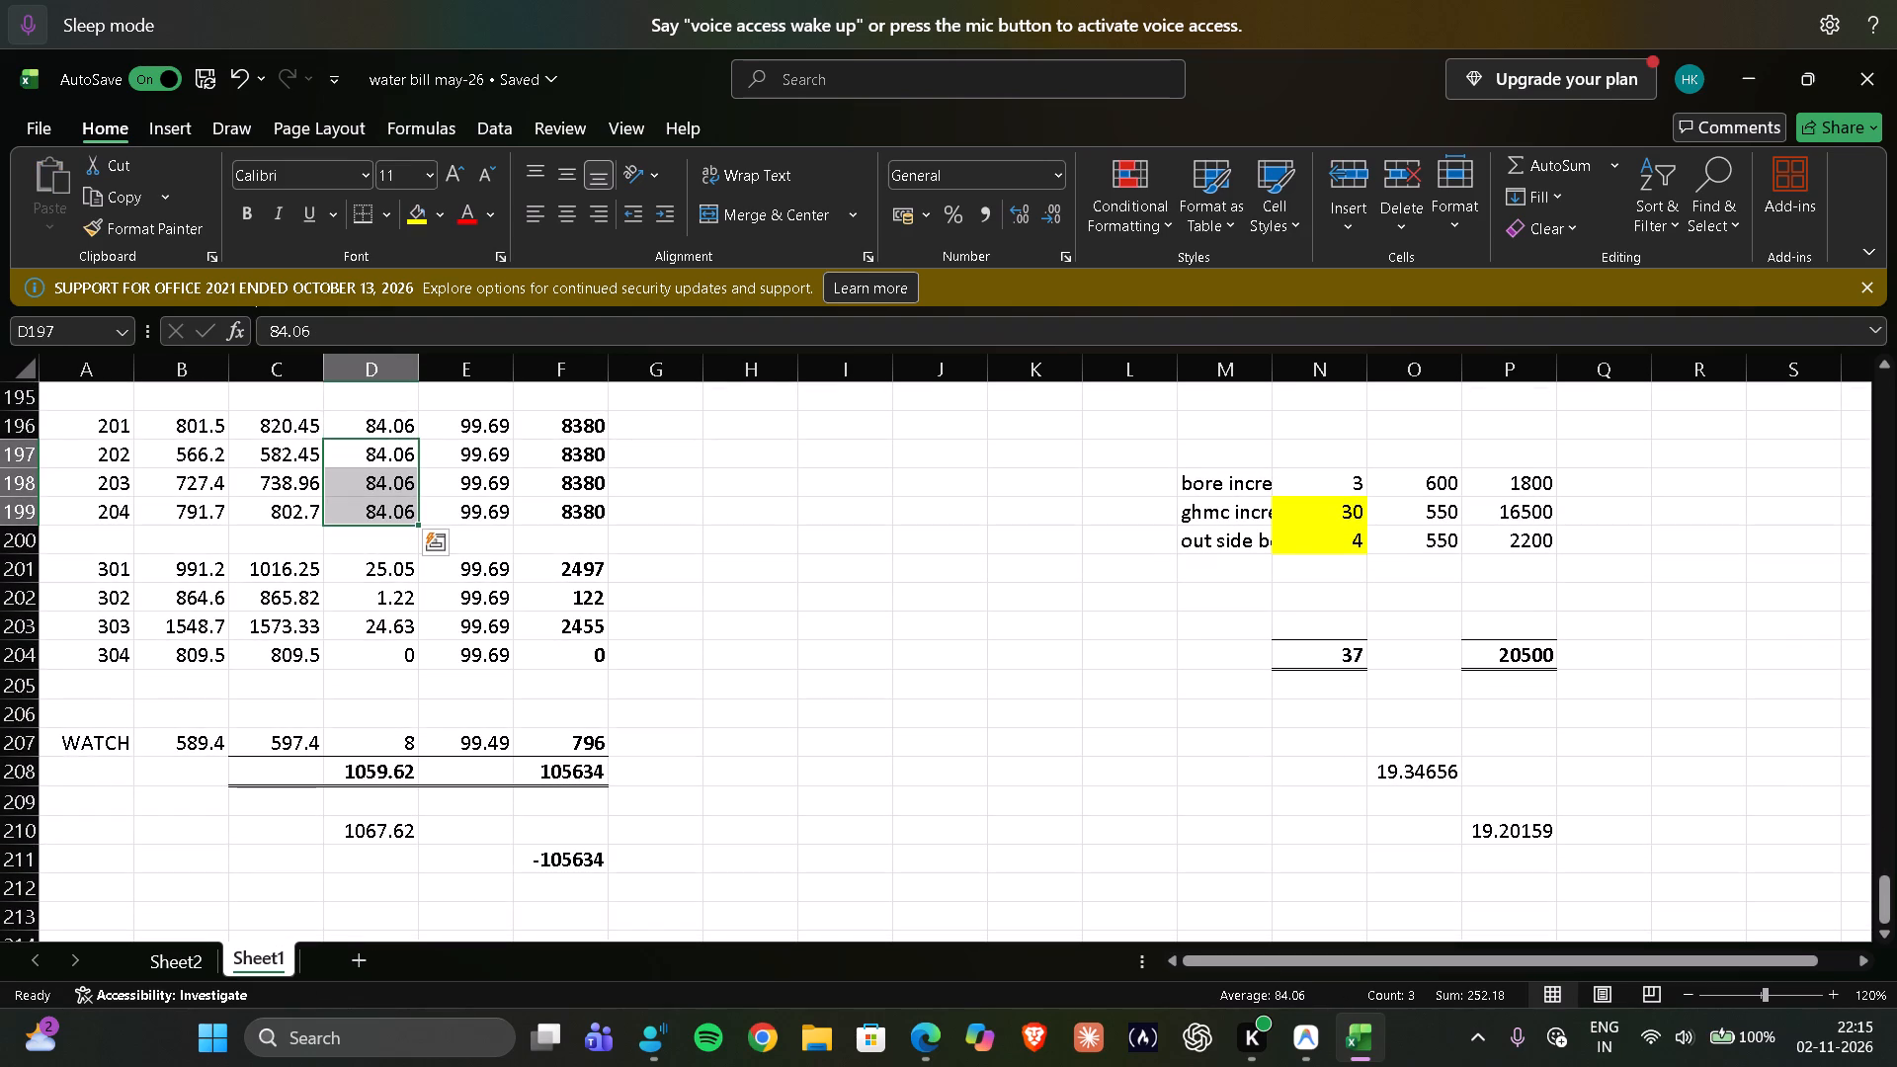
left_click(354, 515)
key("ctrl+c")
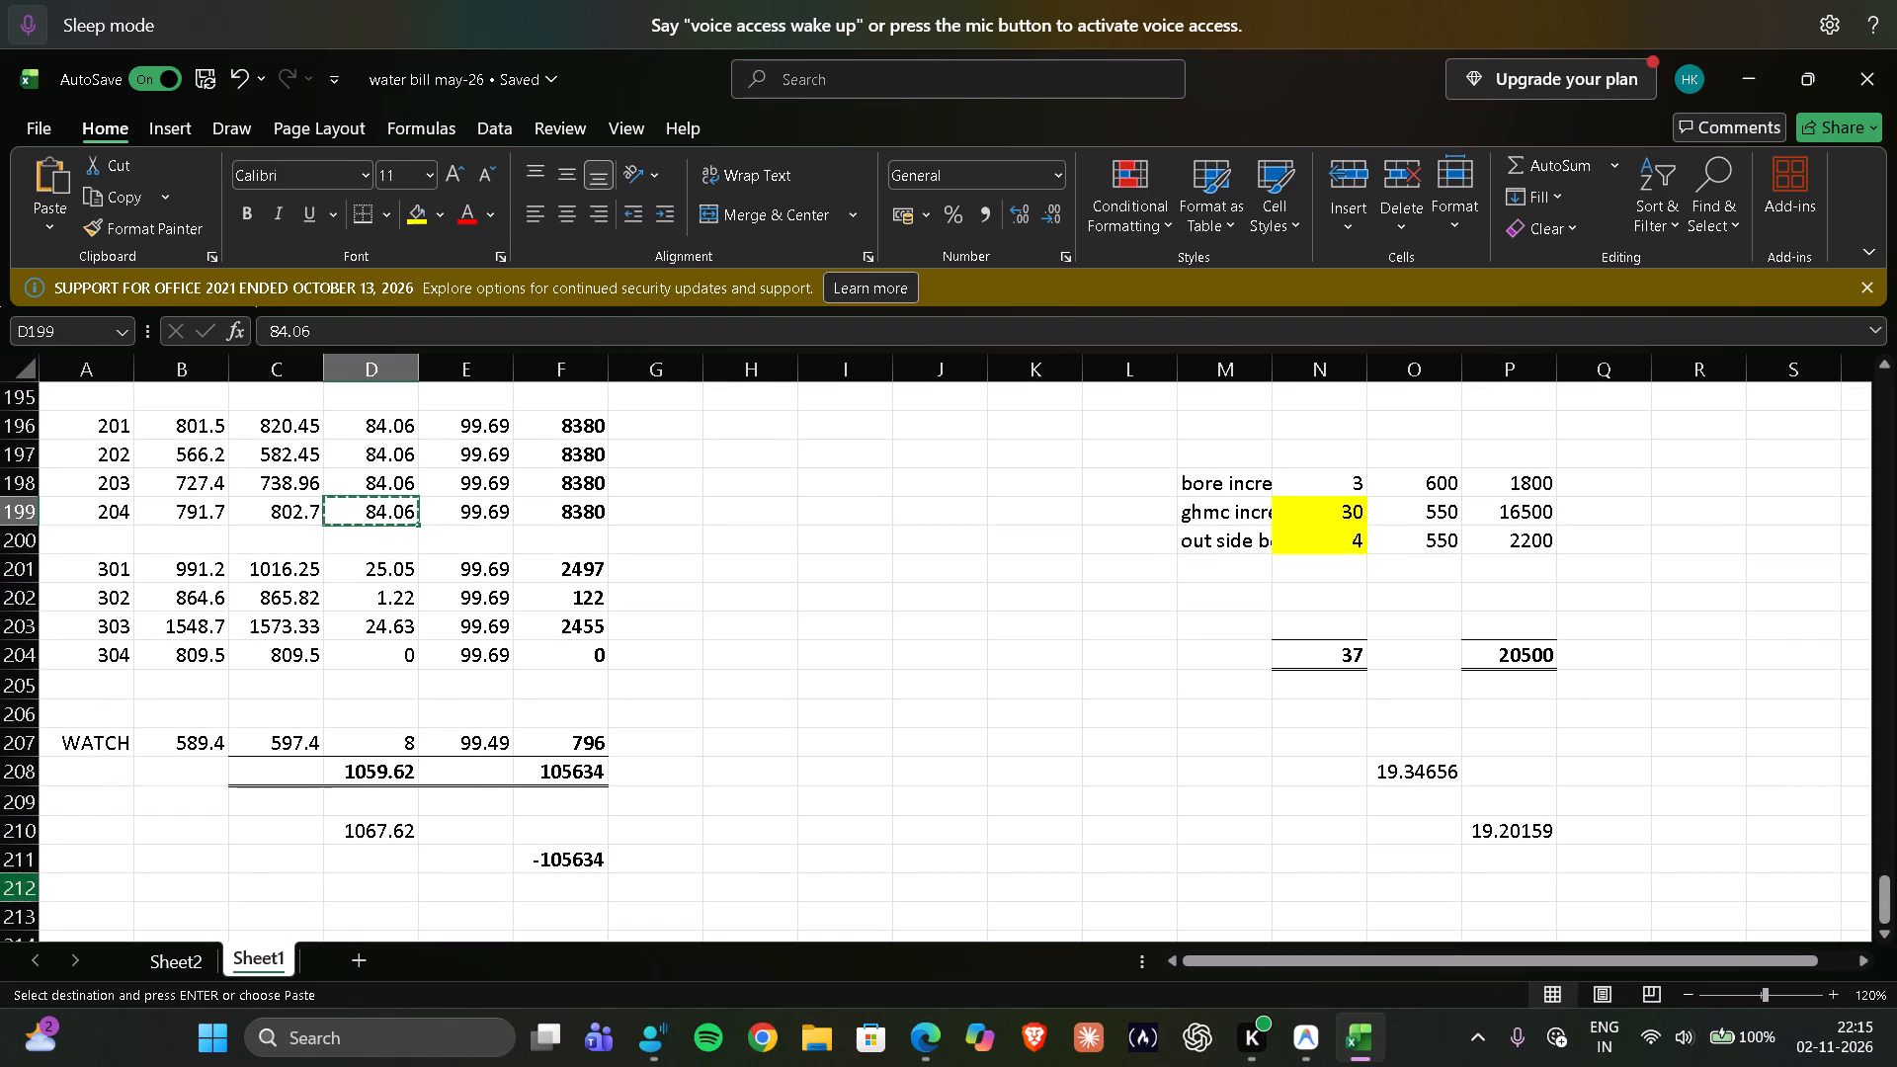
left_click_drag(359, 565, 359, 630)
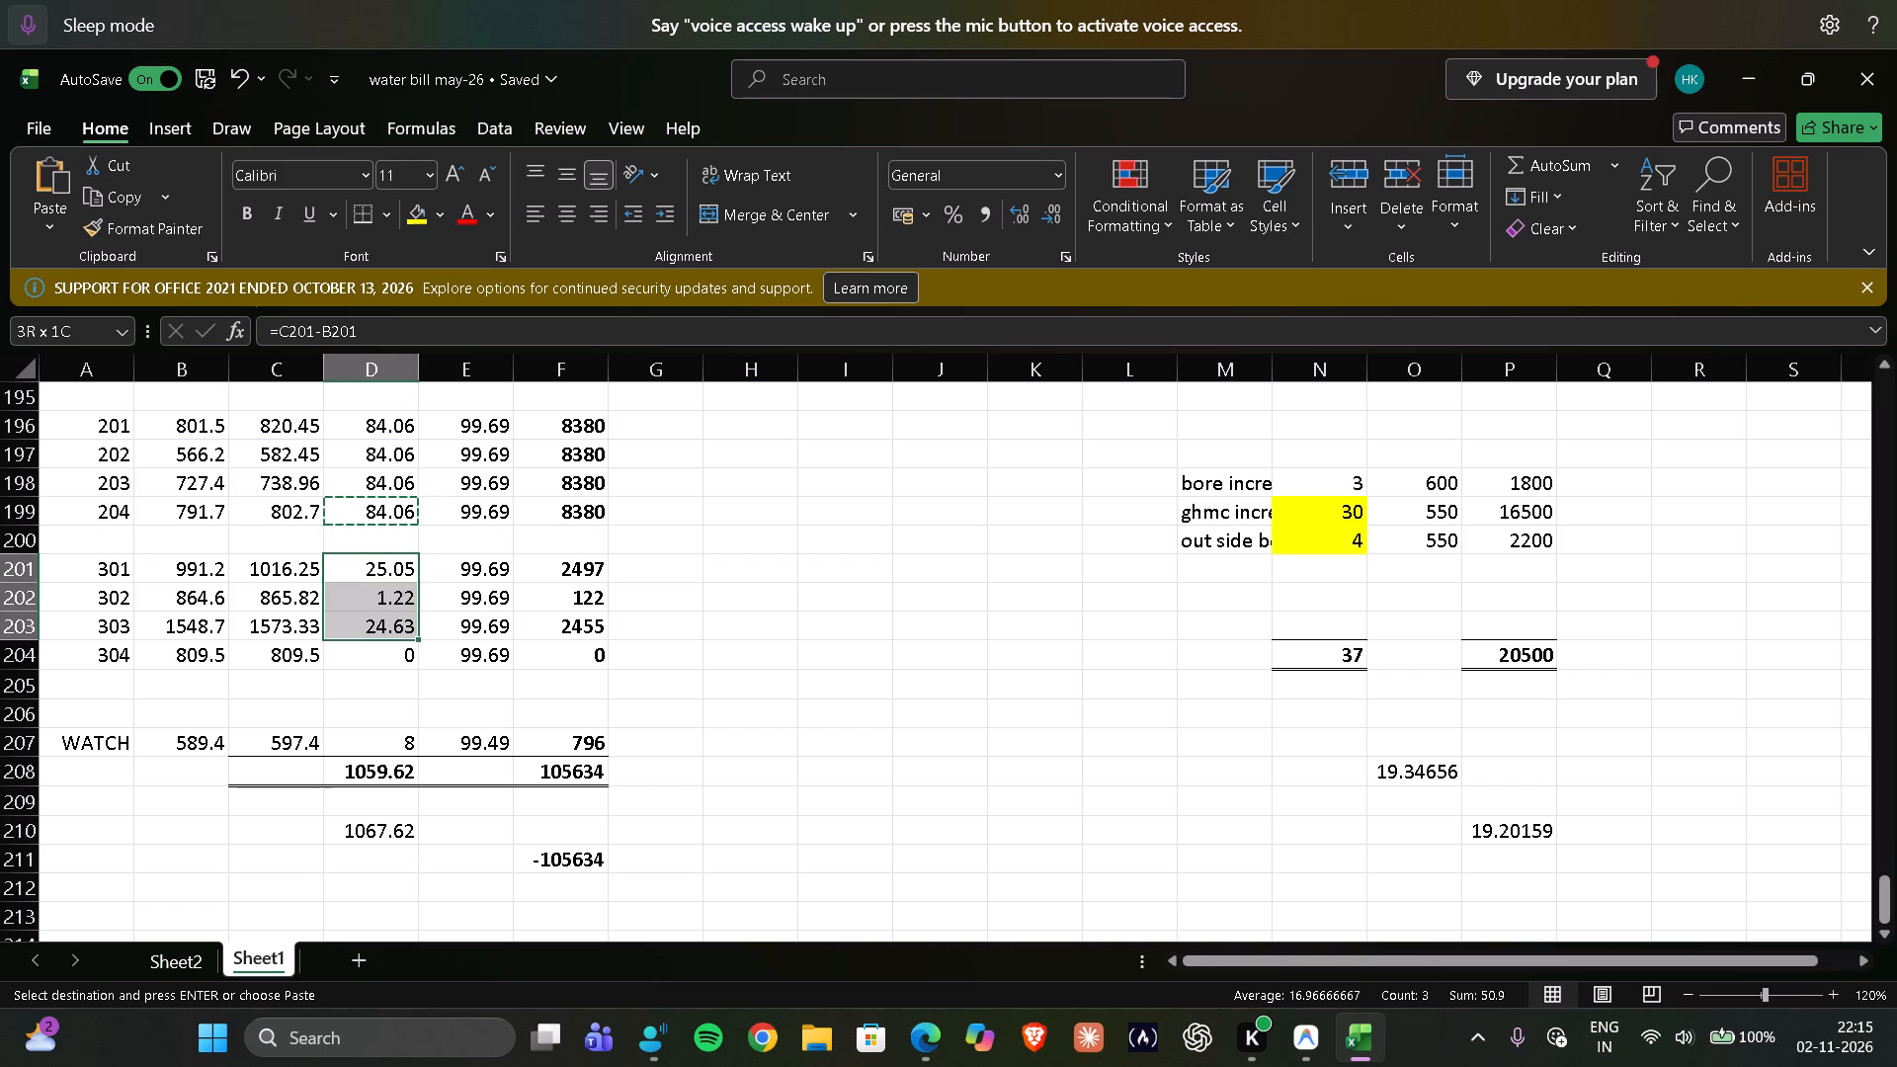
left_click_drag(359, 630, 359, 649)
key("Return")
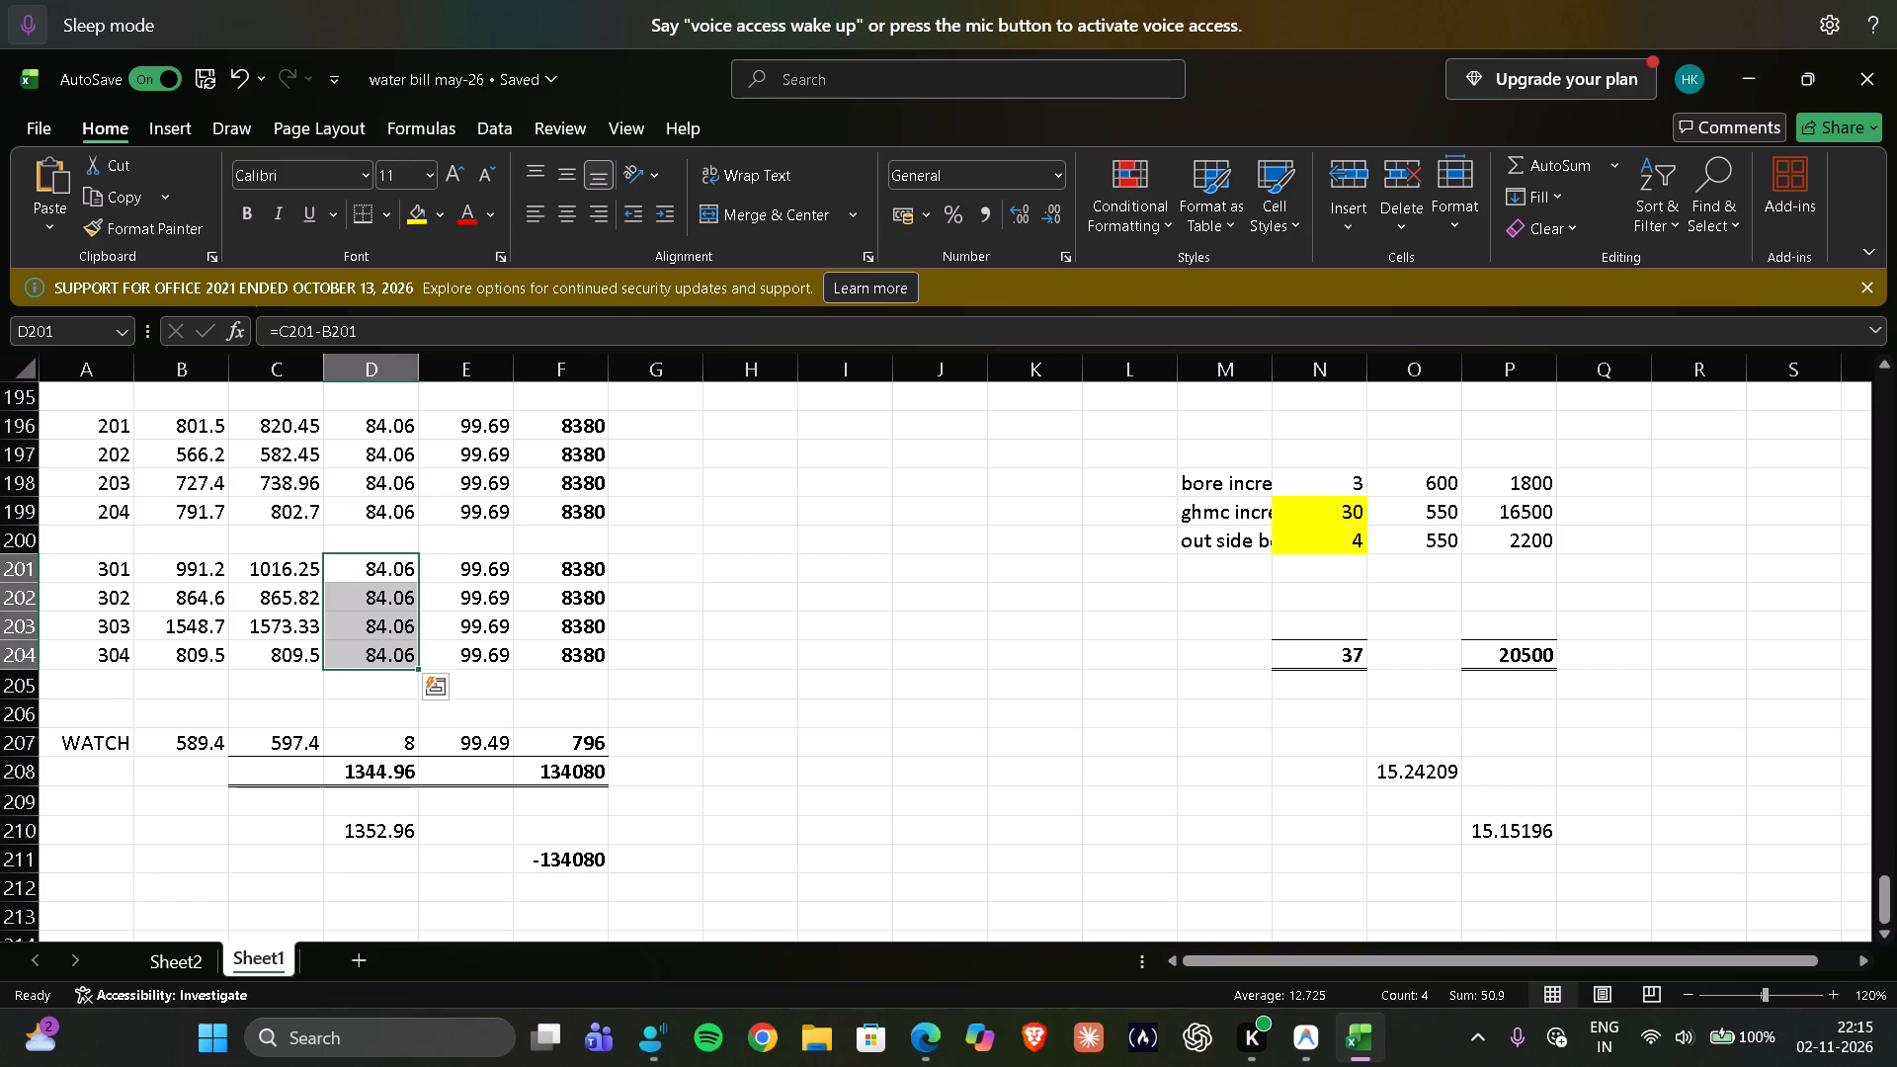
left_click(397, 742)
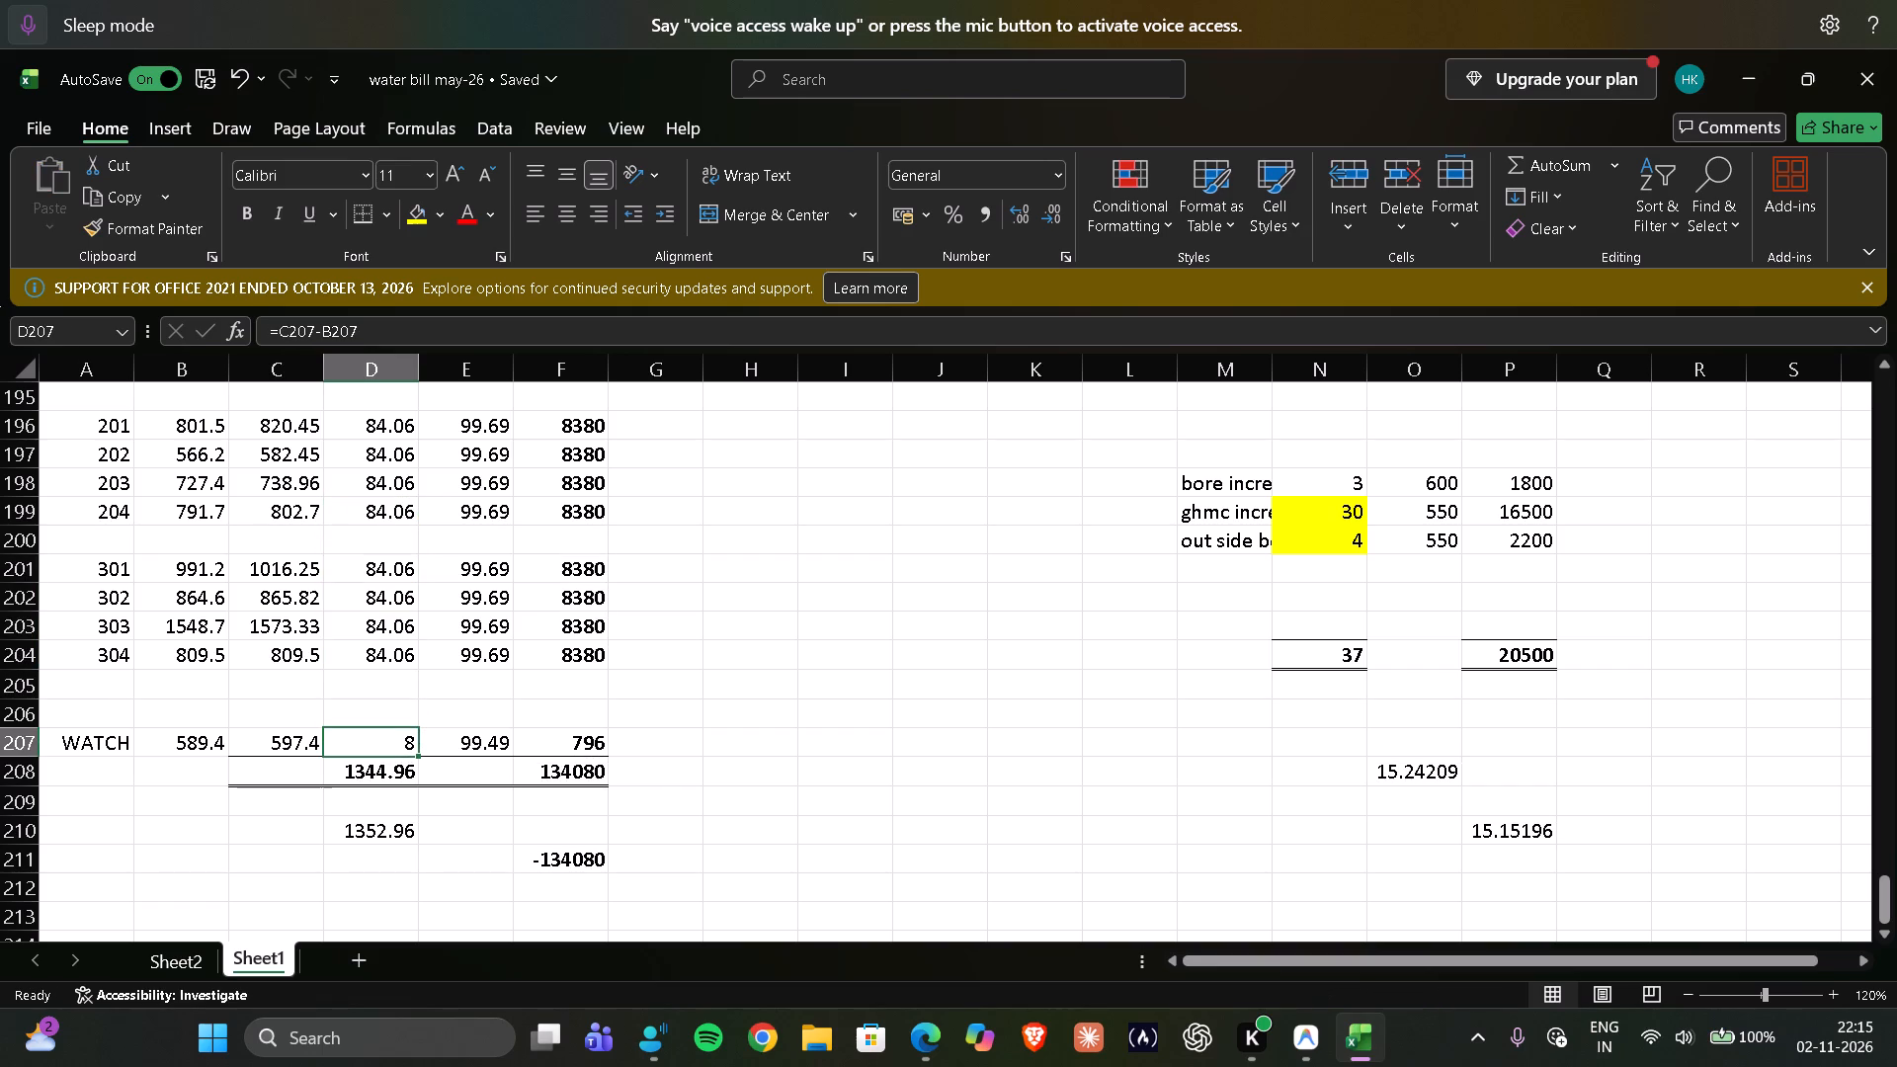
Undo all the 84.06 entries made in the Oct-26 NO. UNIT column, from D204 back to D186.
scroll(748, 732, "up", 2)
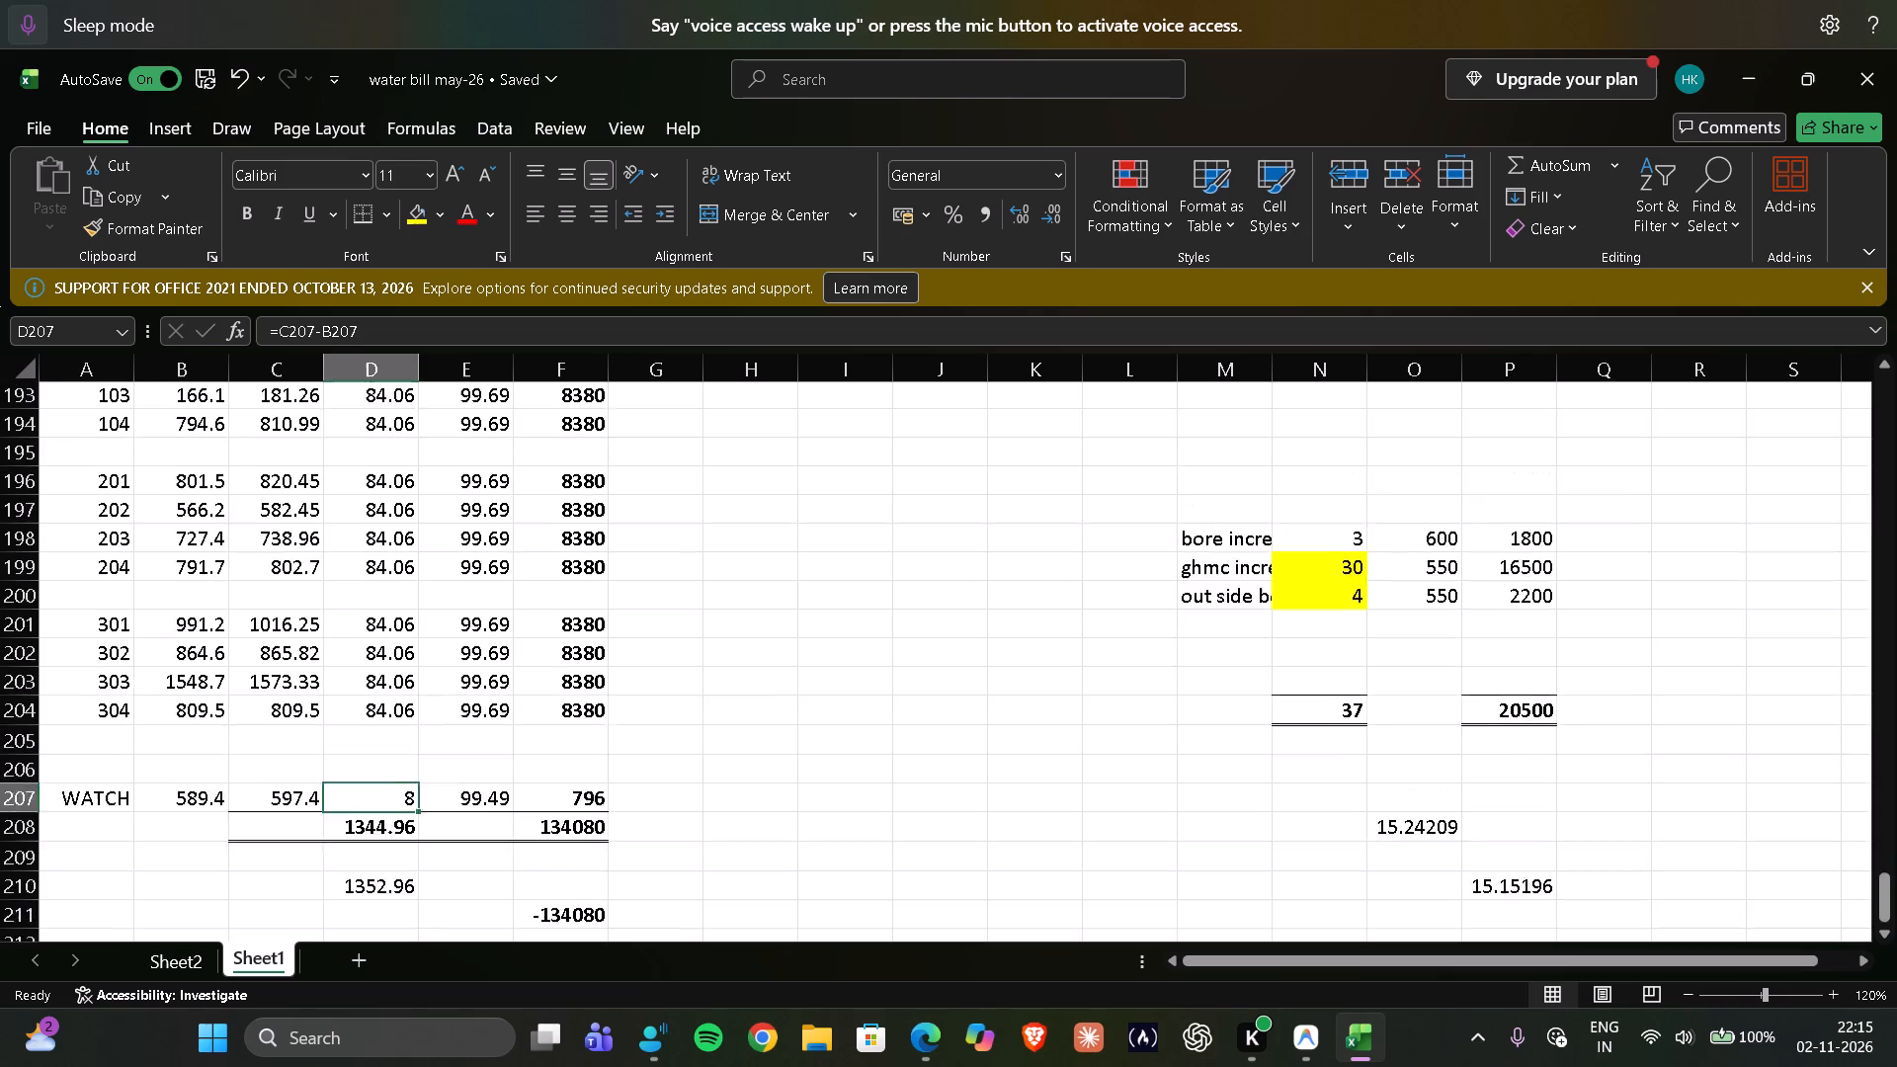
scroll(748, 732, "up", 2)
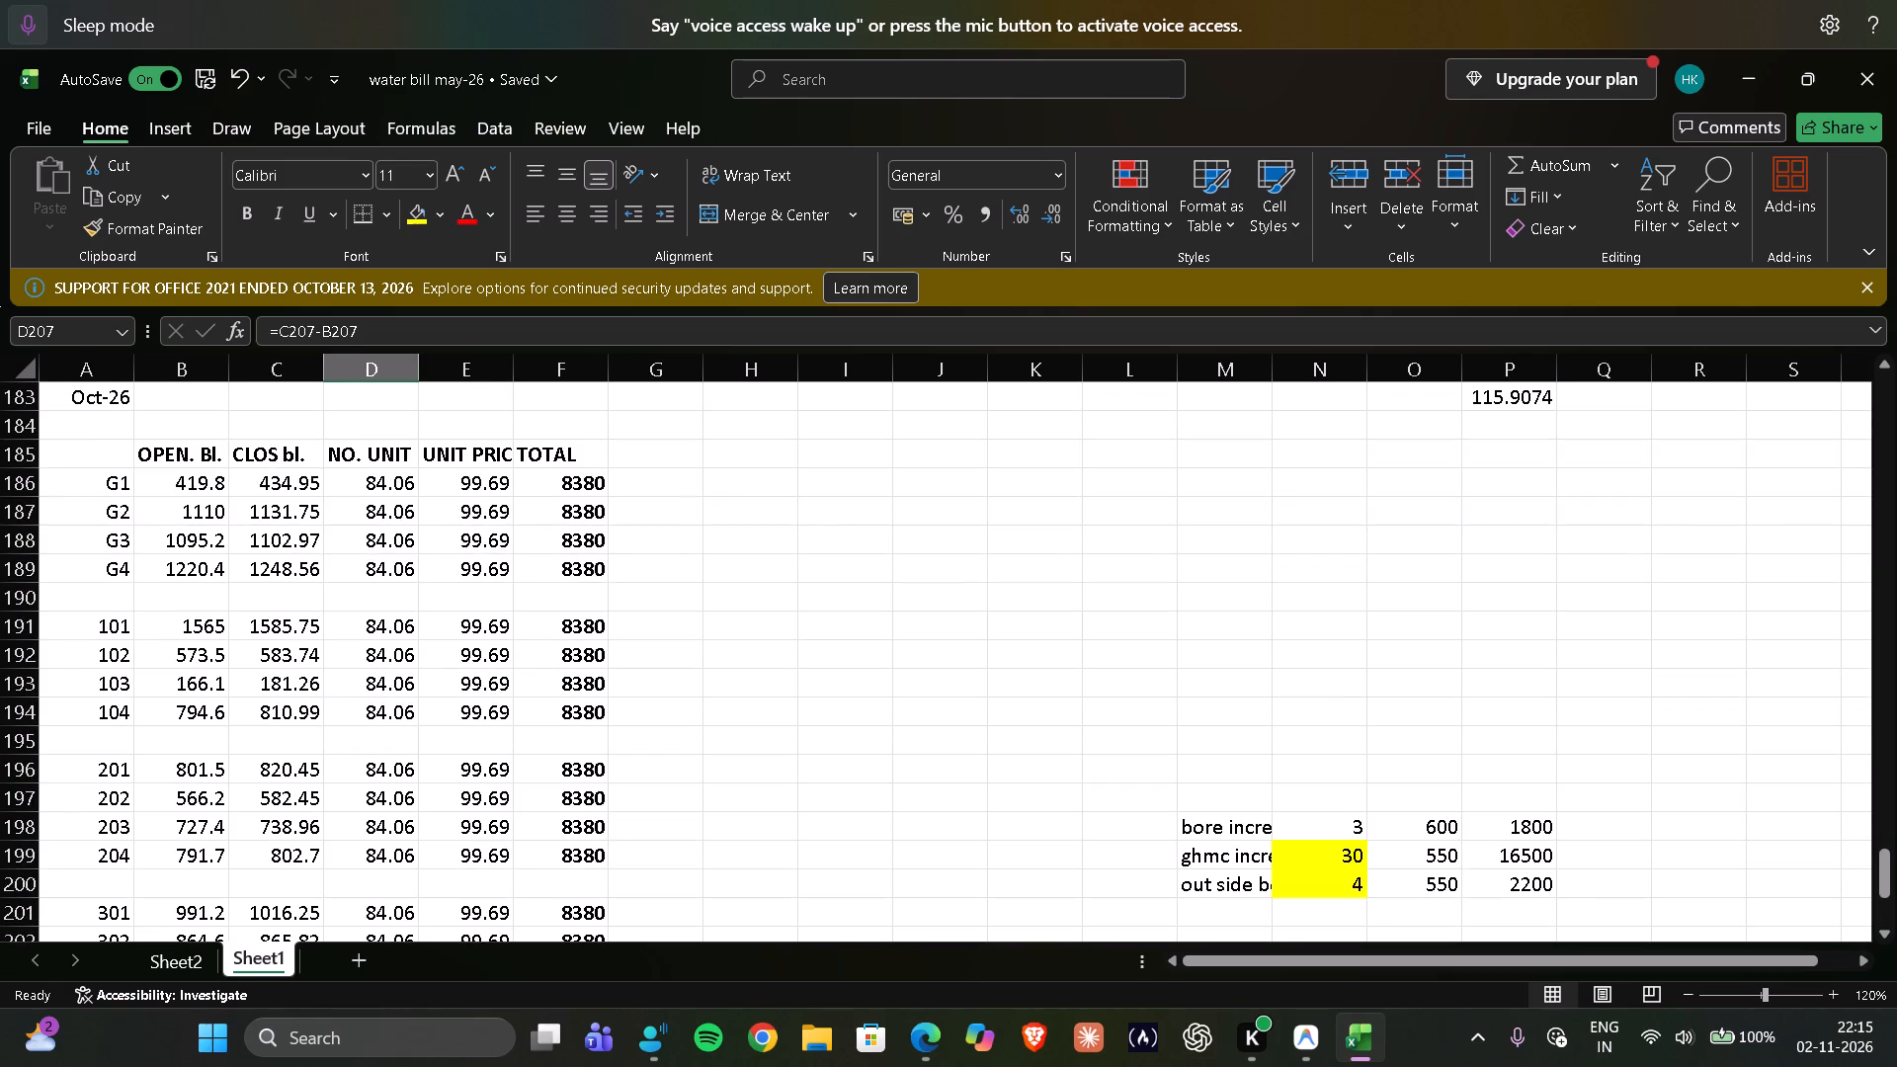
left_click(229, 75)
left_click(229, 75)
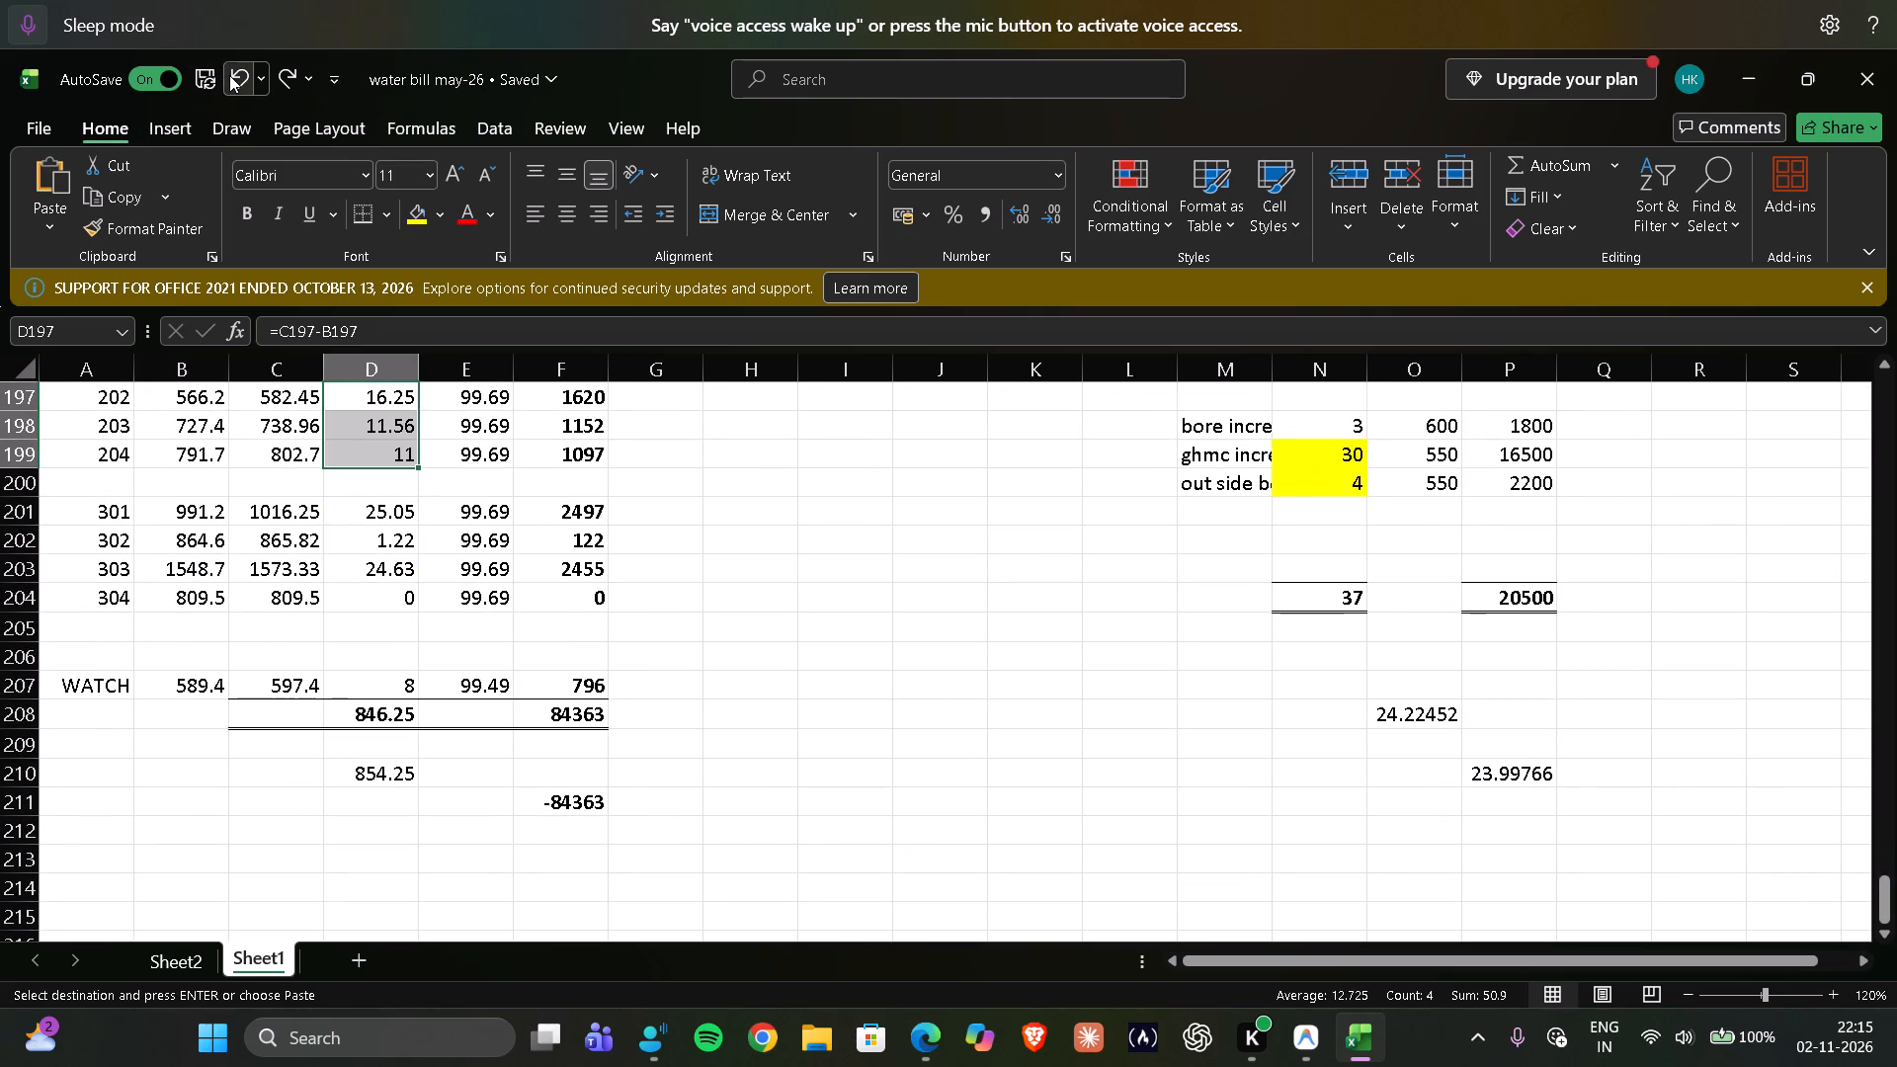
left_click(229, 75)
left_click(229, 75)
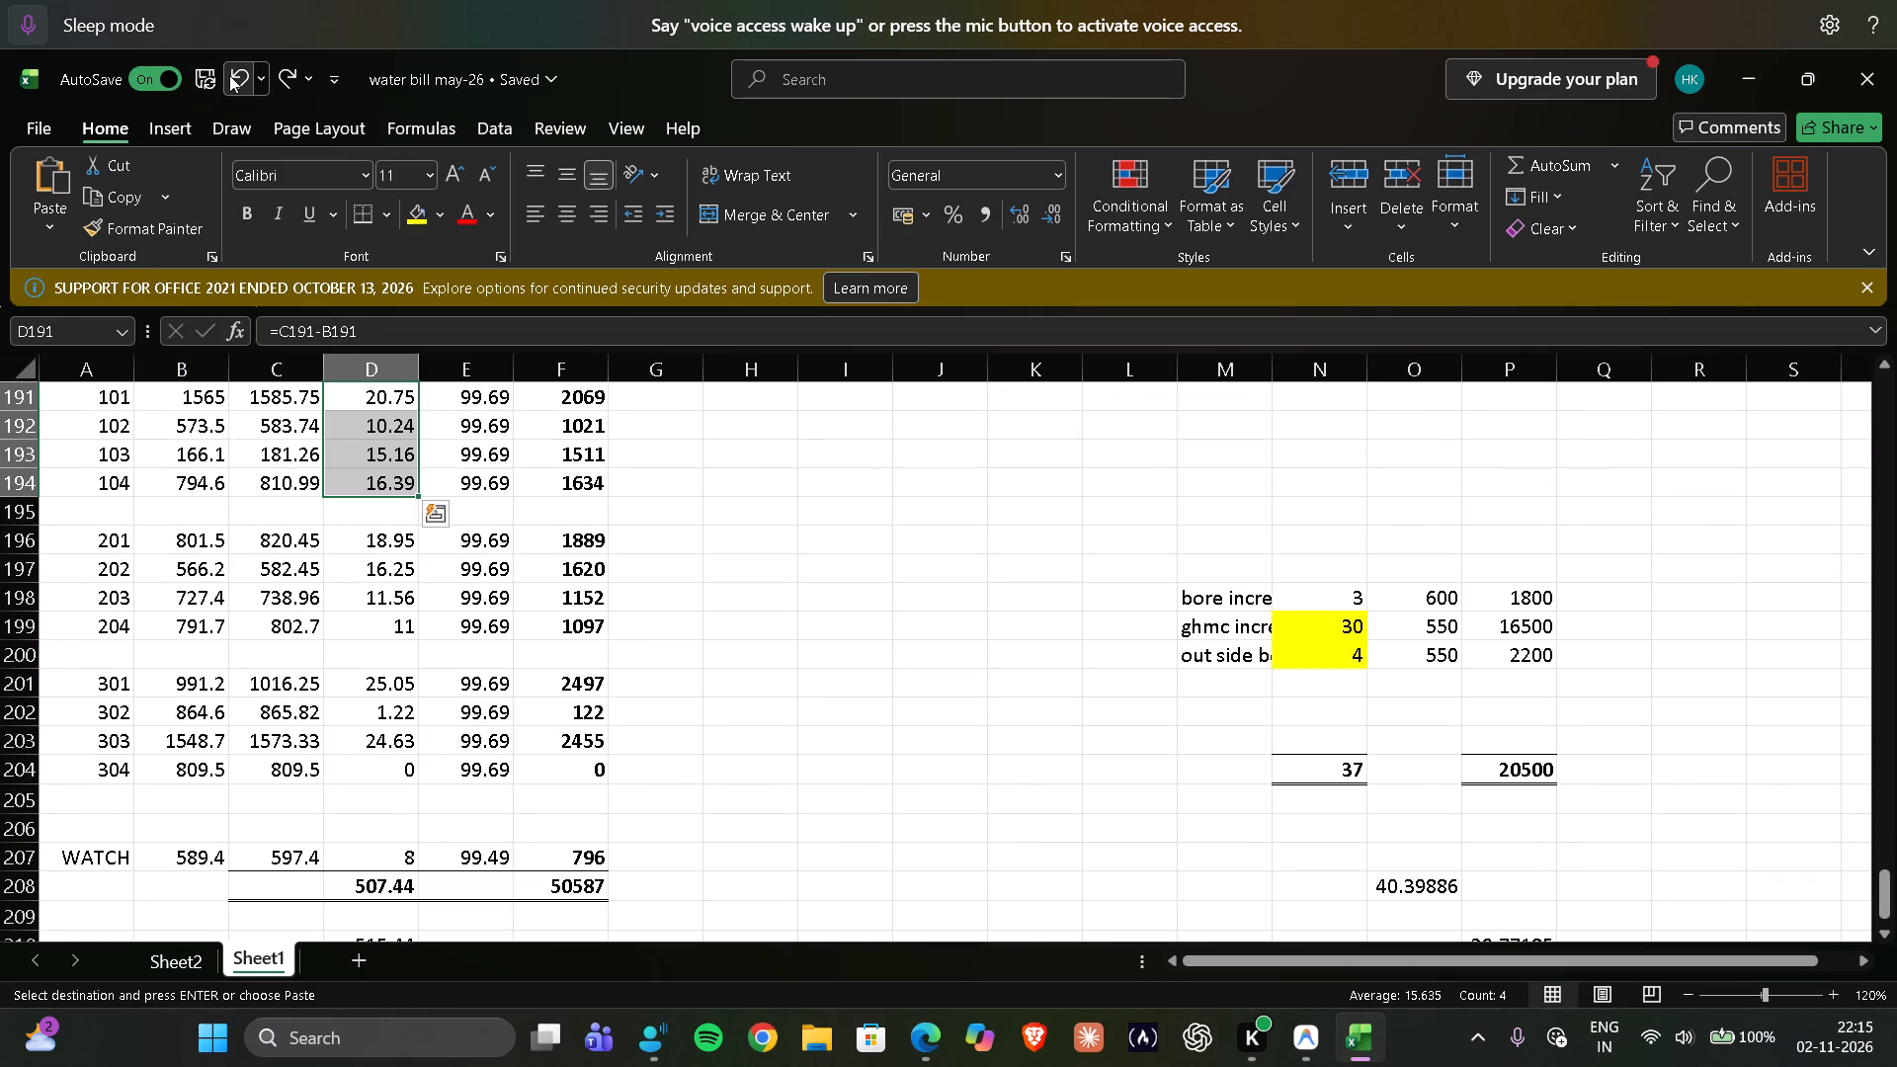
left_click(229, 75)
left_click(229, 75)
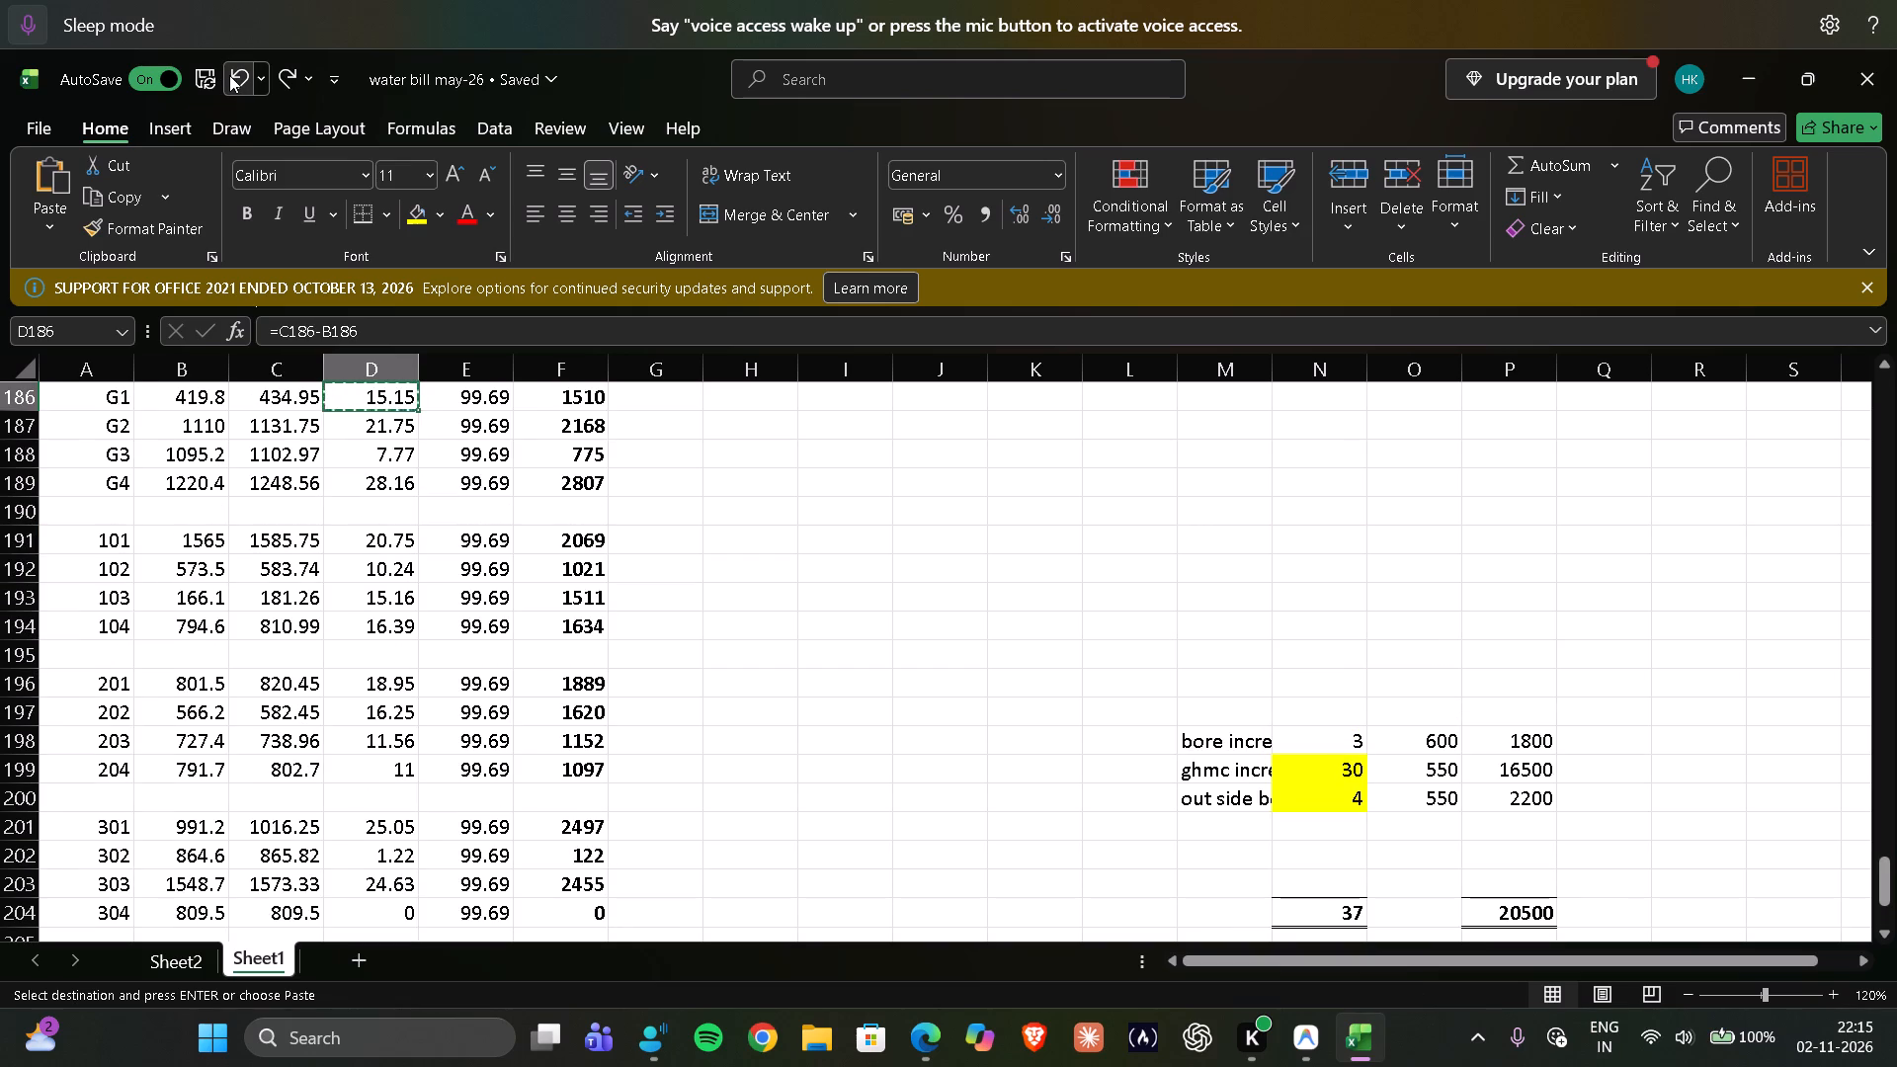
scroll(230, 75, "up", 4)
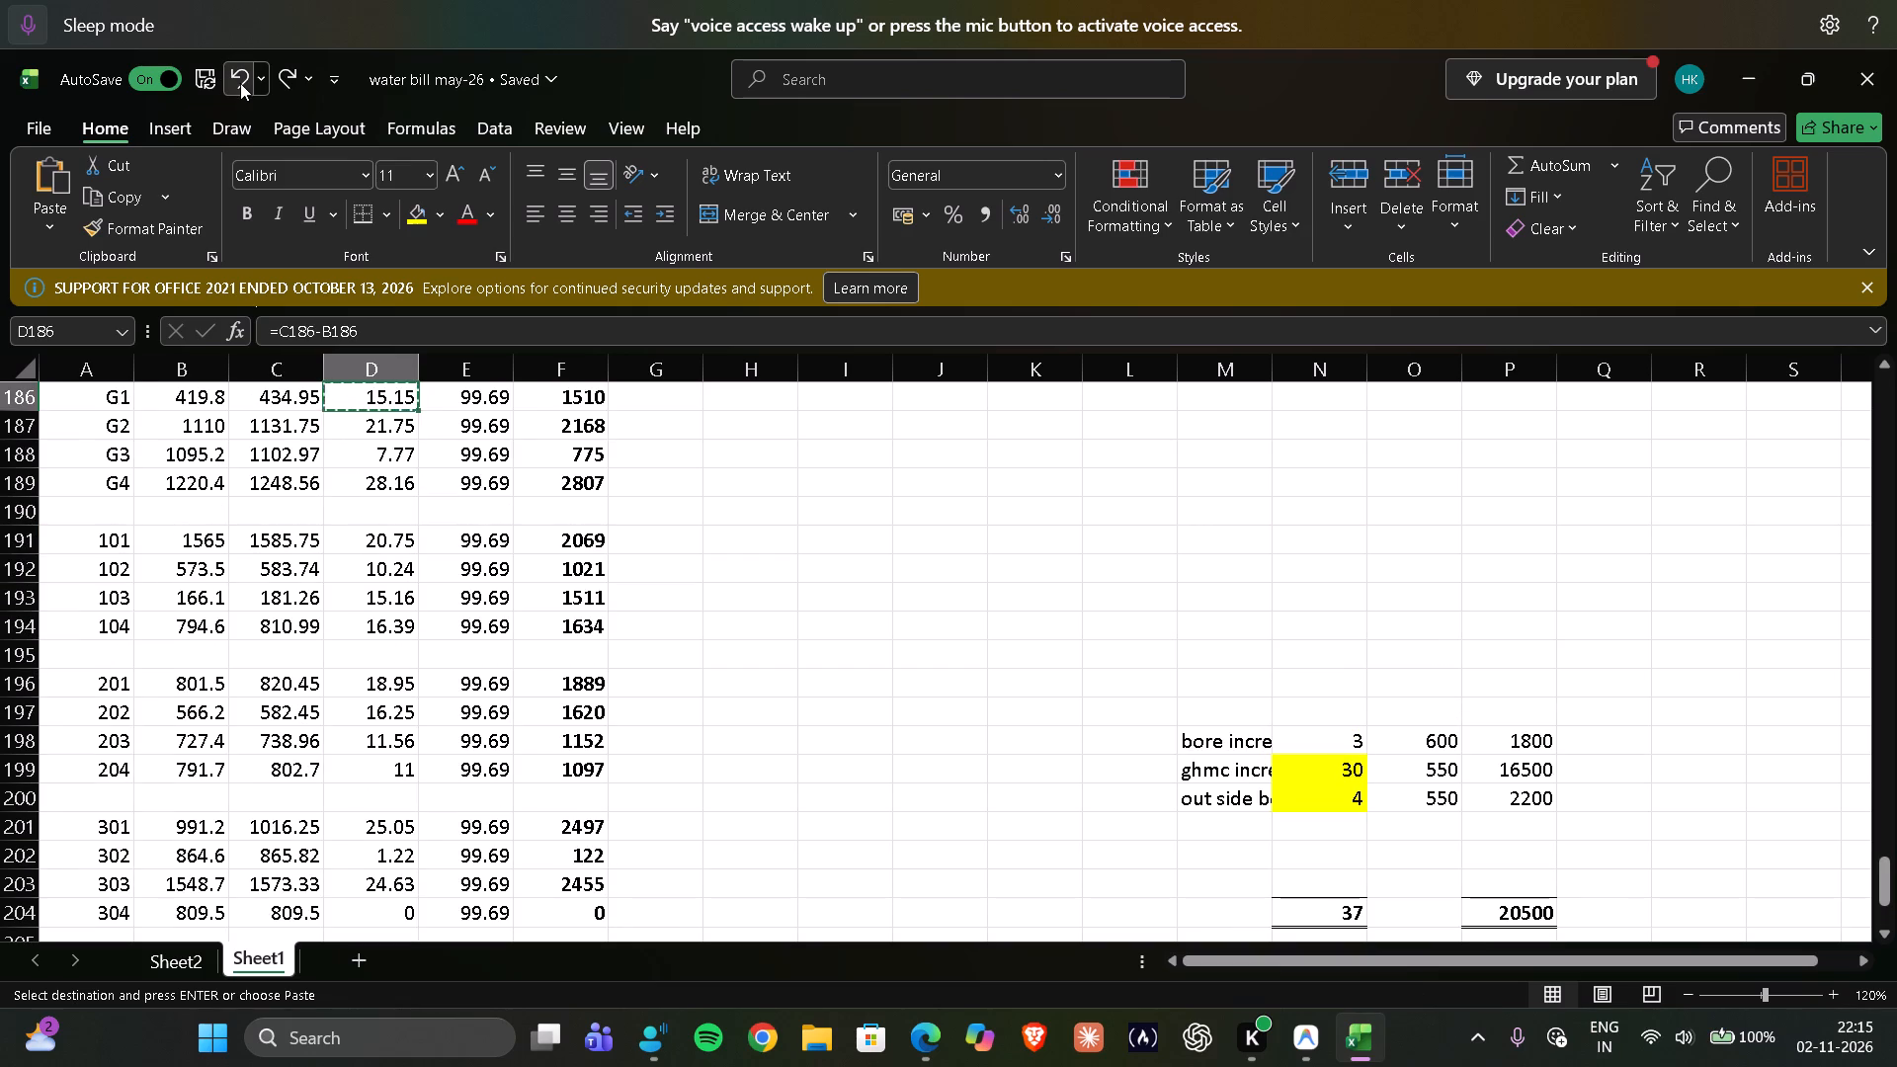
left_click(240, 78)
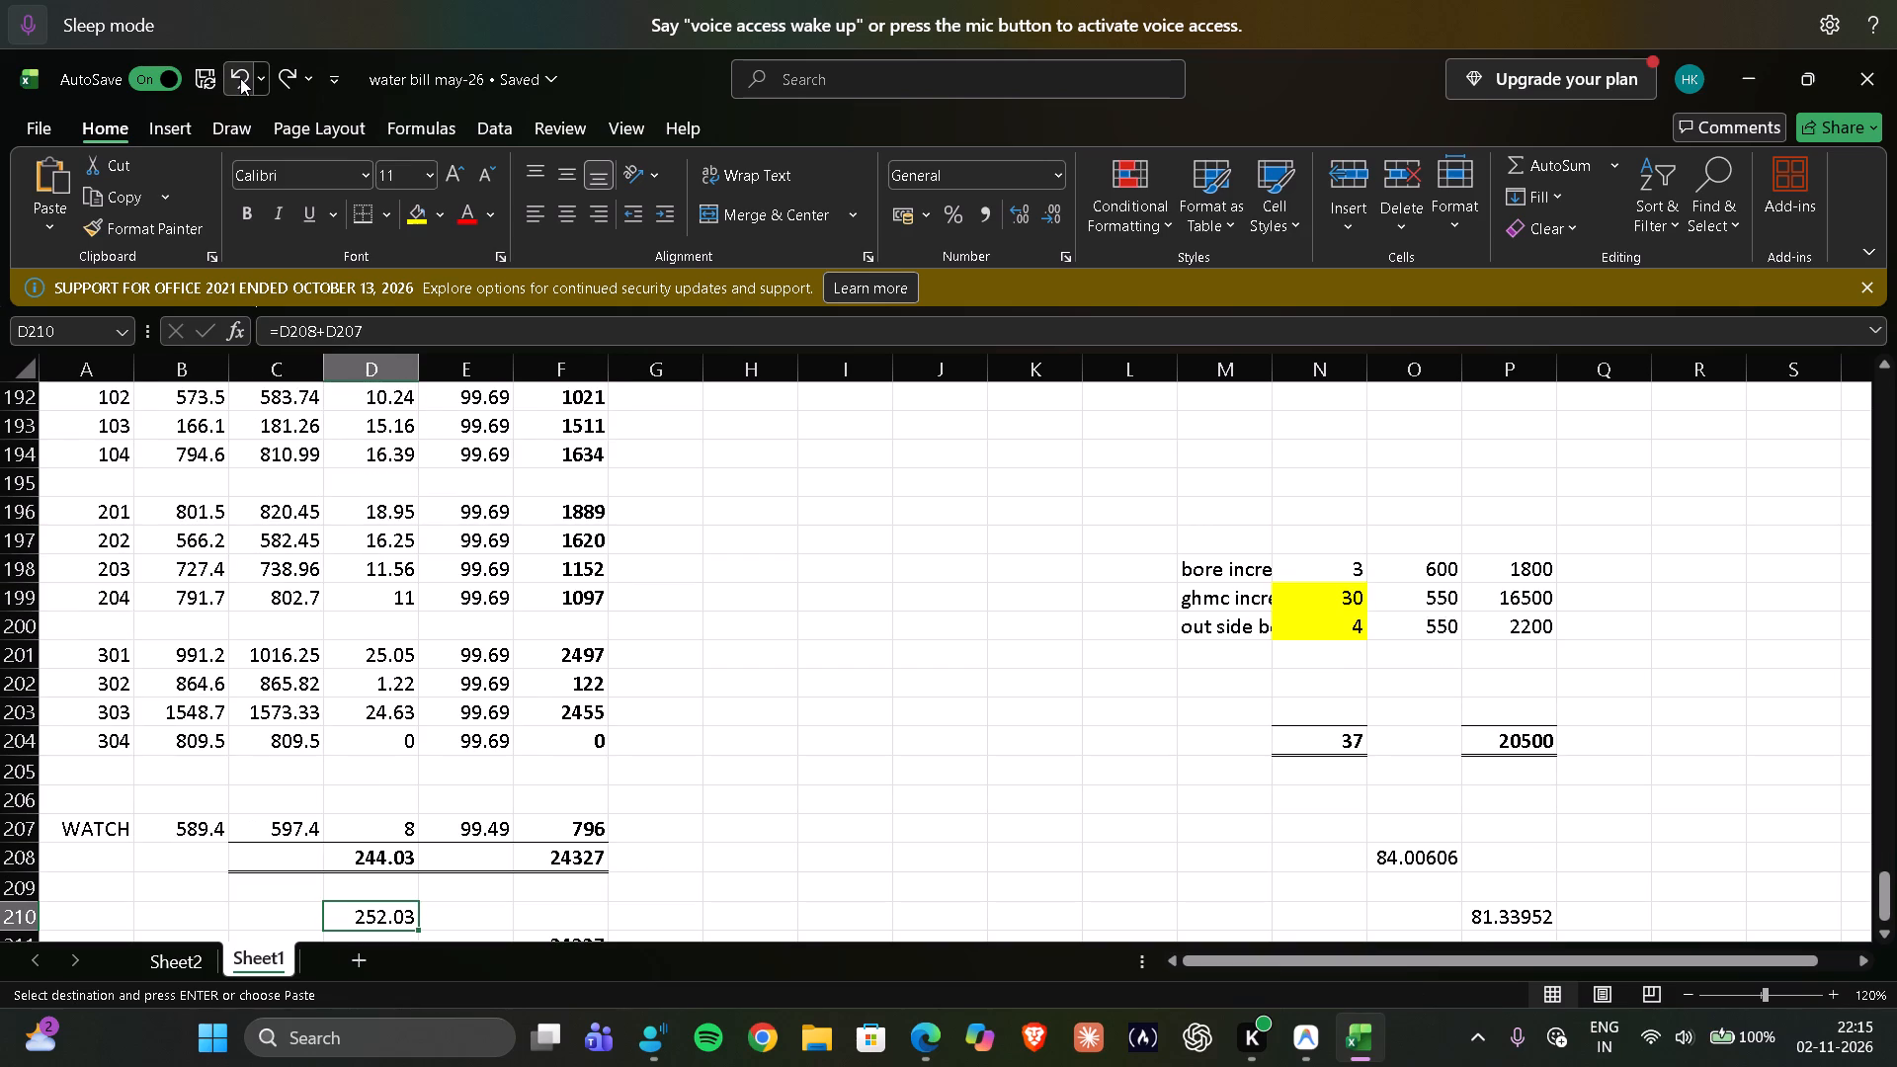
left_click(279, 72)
Set the Oct-26 unit price for G1 in E186 to 84.06.
scroll(731, 669, "up", 7)
scroll(727, 673, "down", 3)
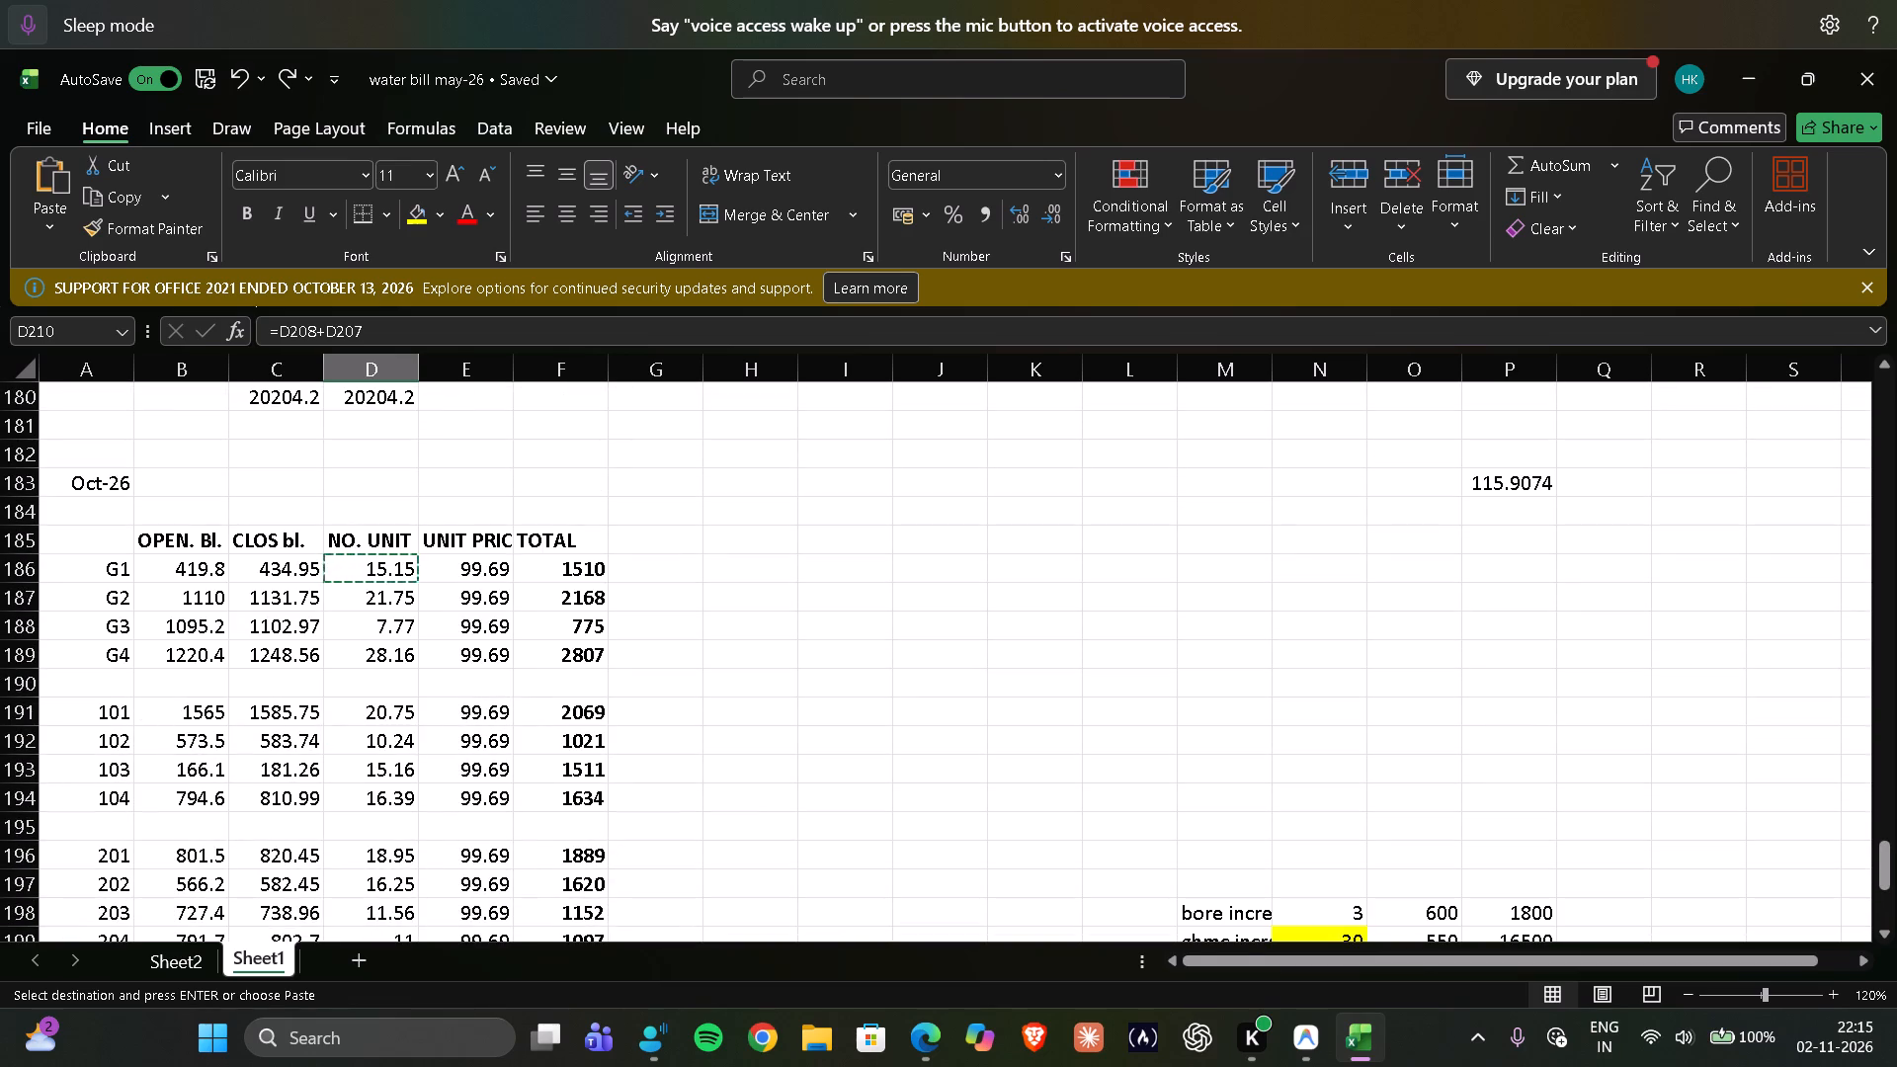
left_click(483, 557)
scroll(1117, 627, "down", 2)
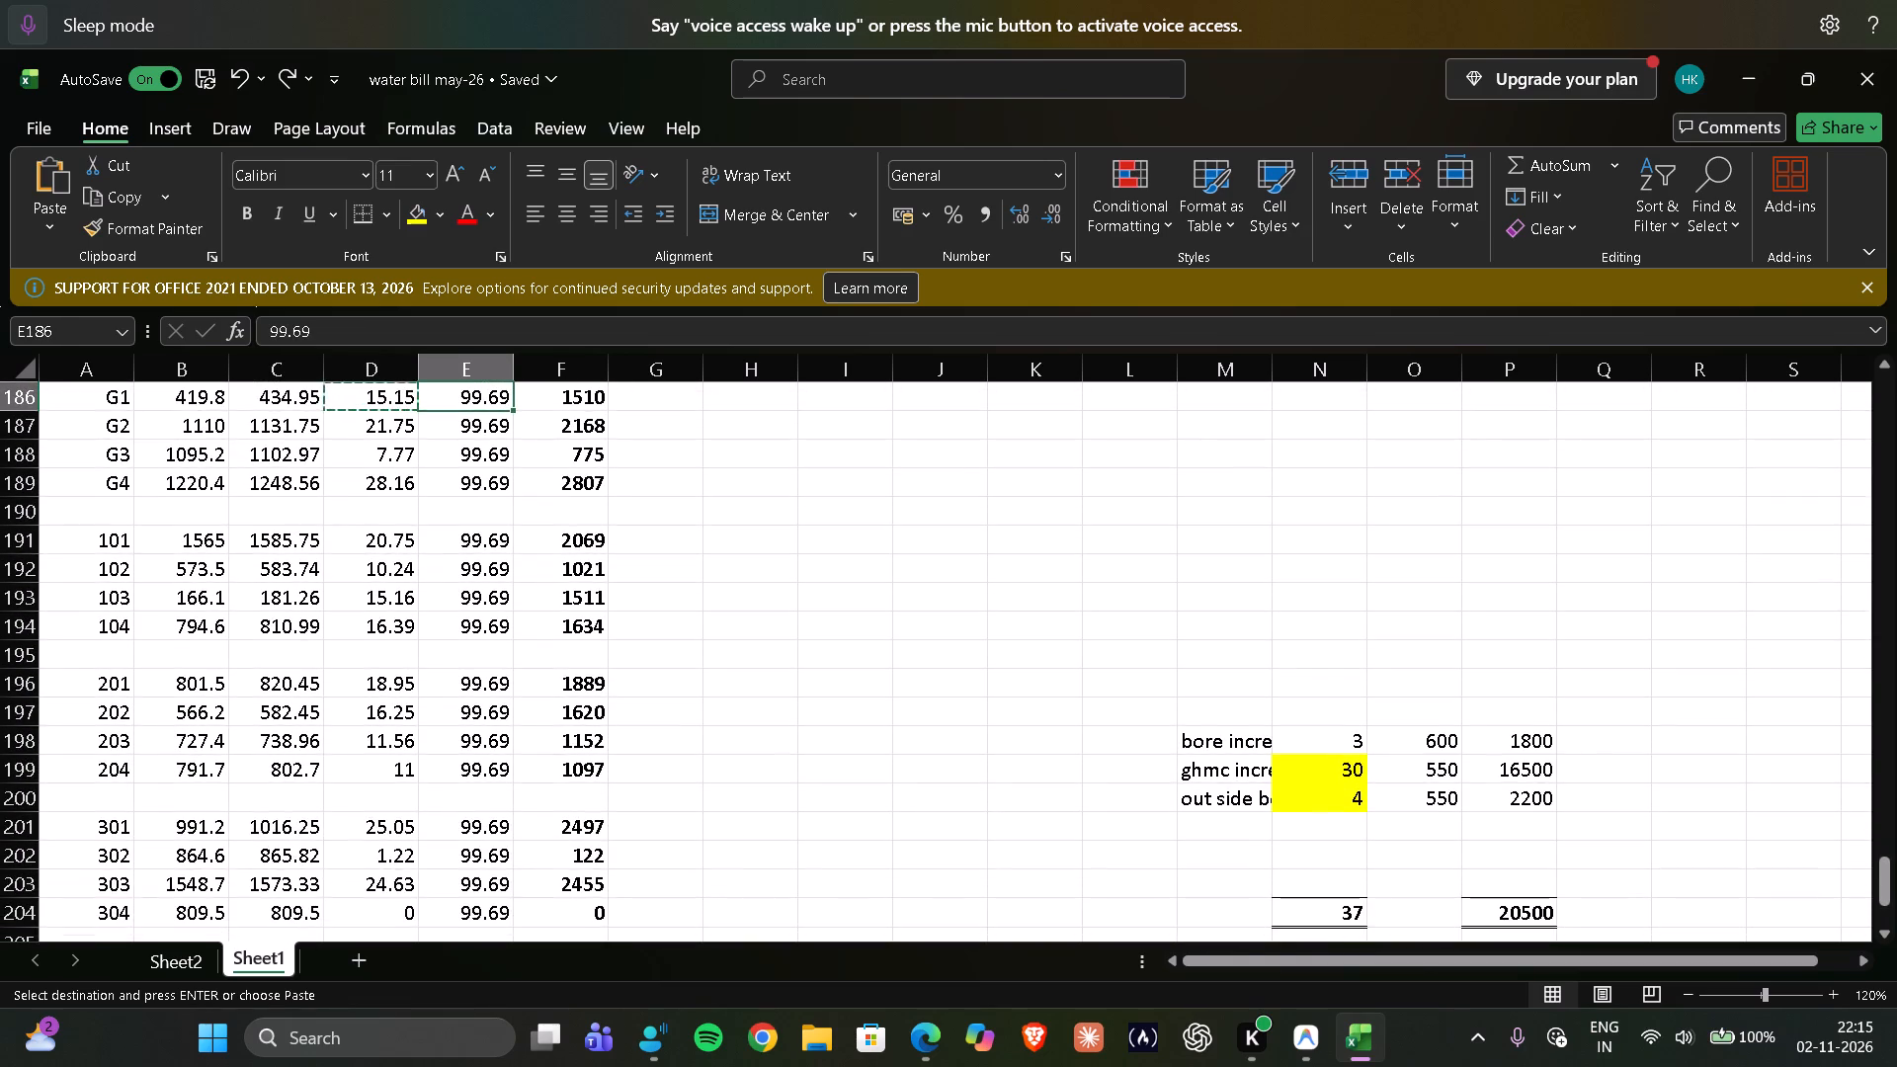
scroll(1117, 627, "down", 3)
scroll(1118, 627, "up", 4)
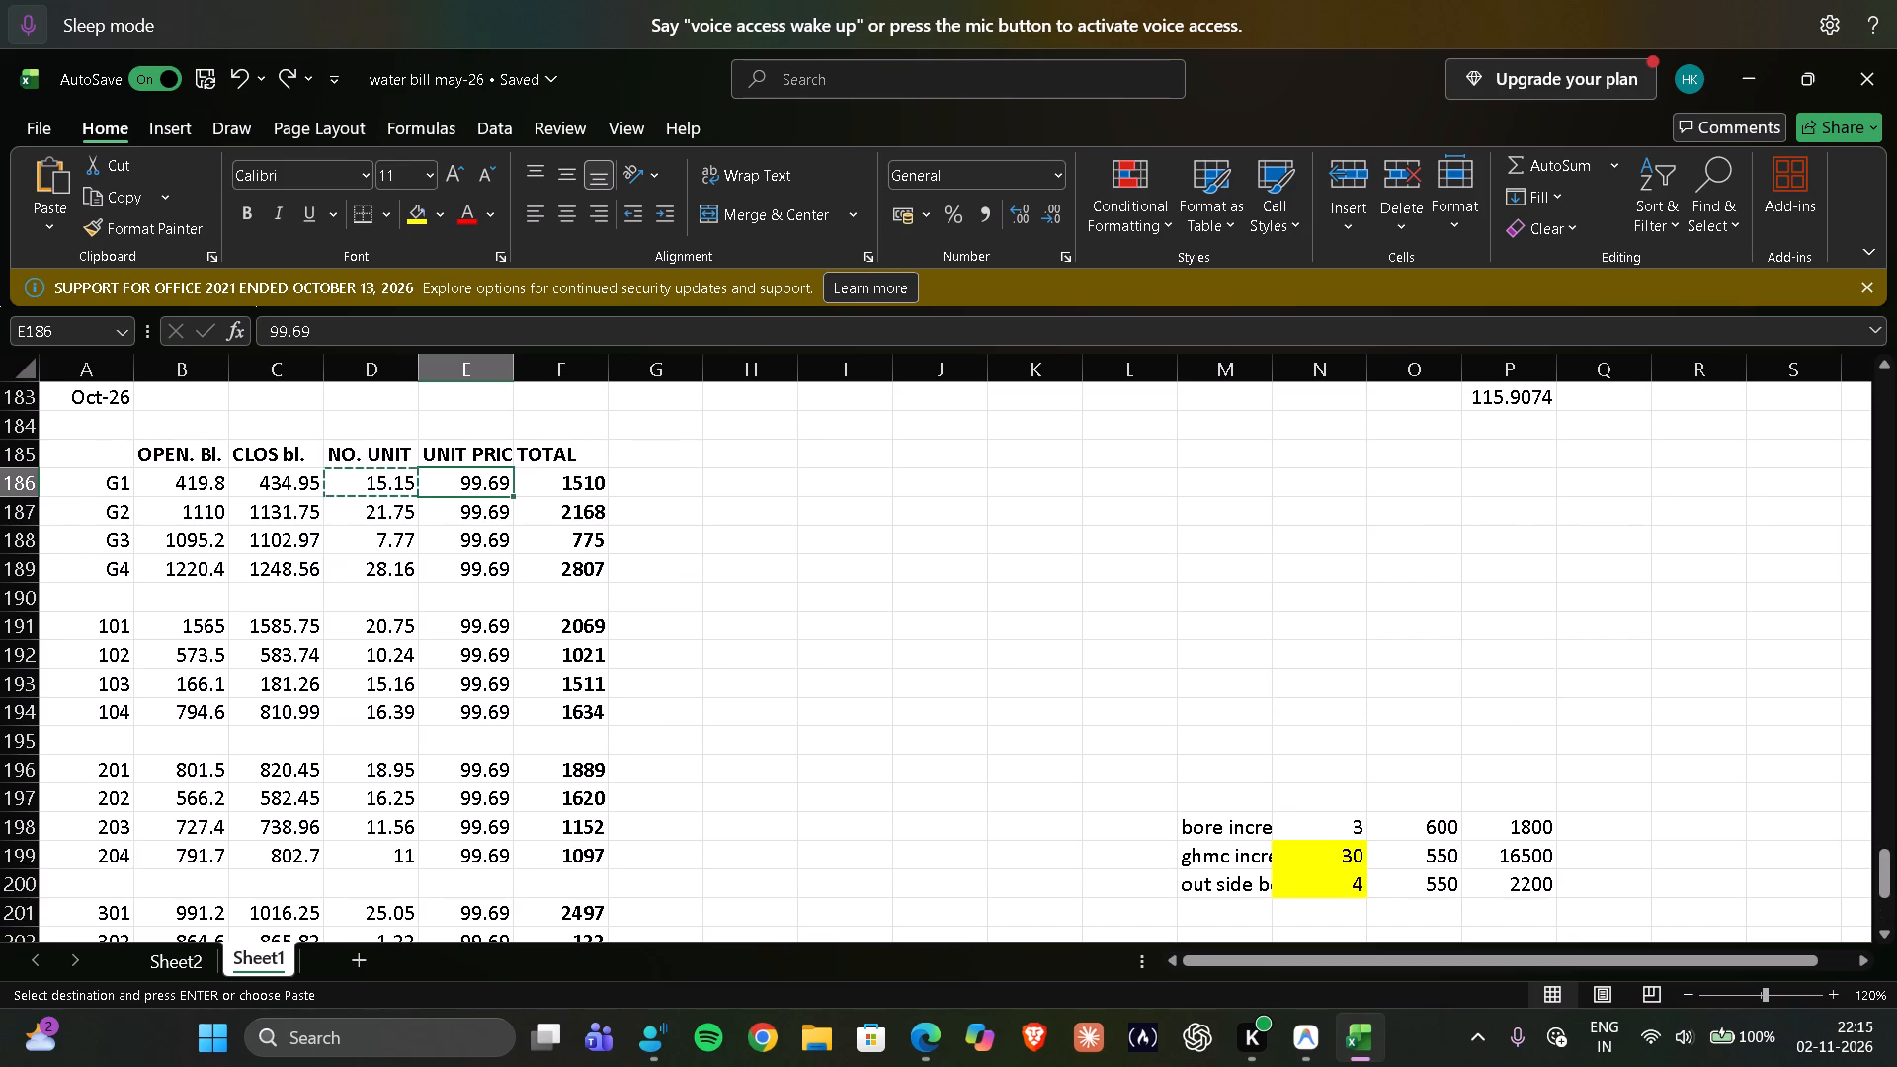
type("84.06")
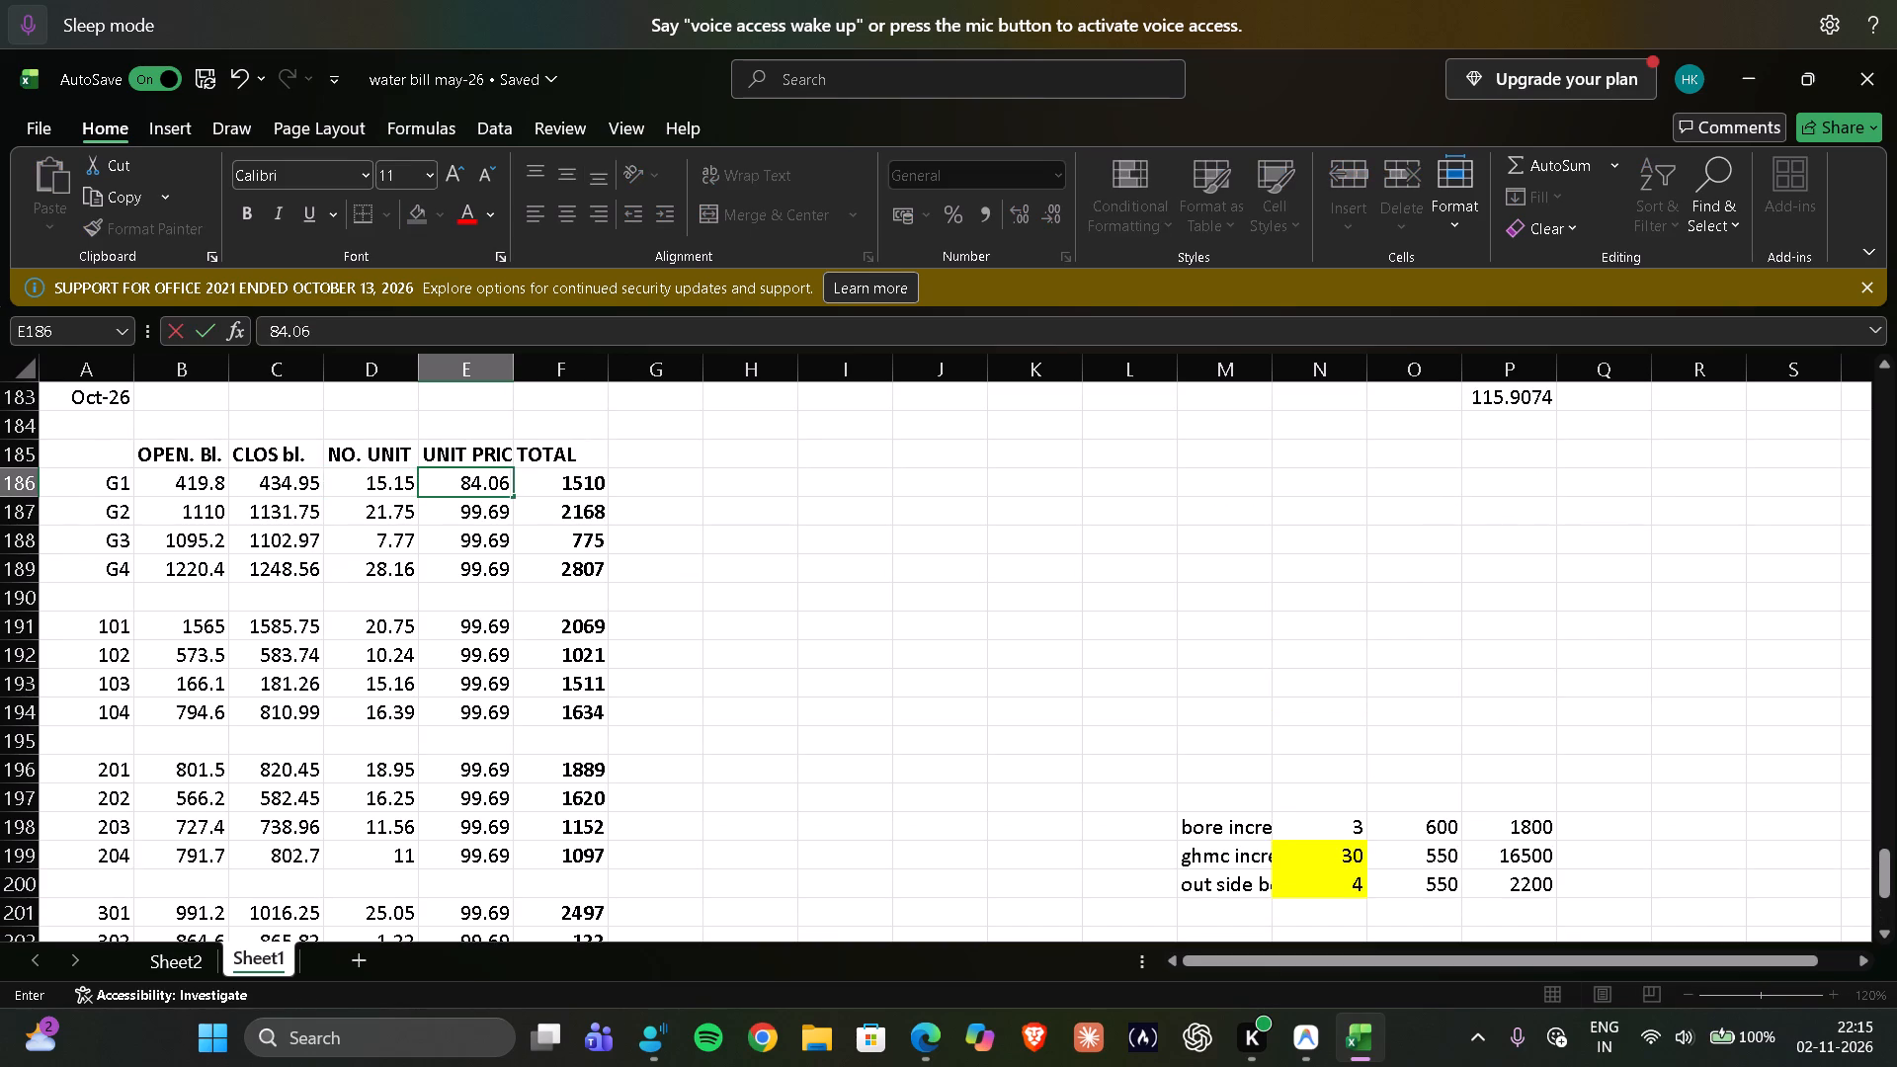
key("Return")
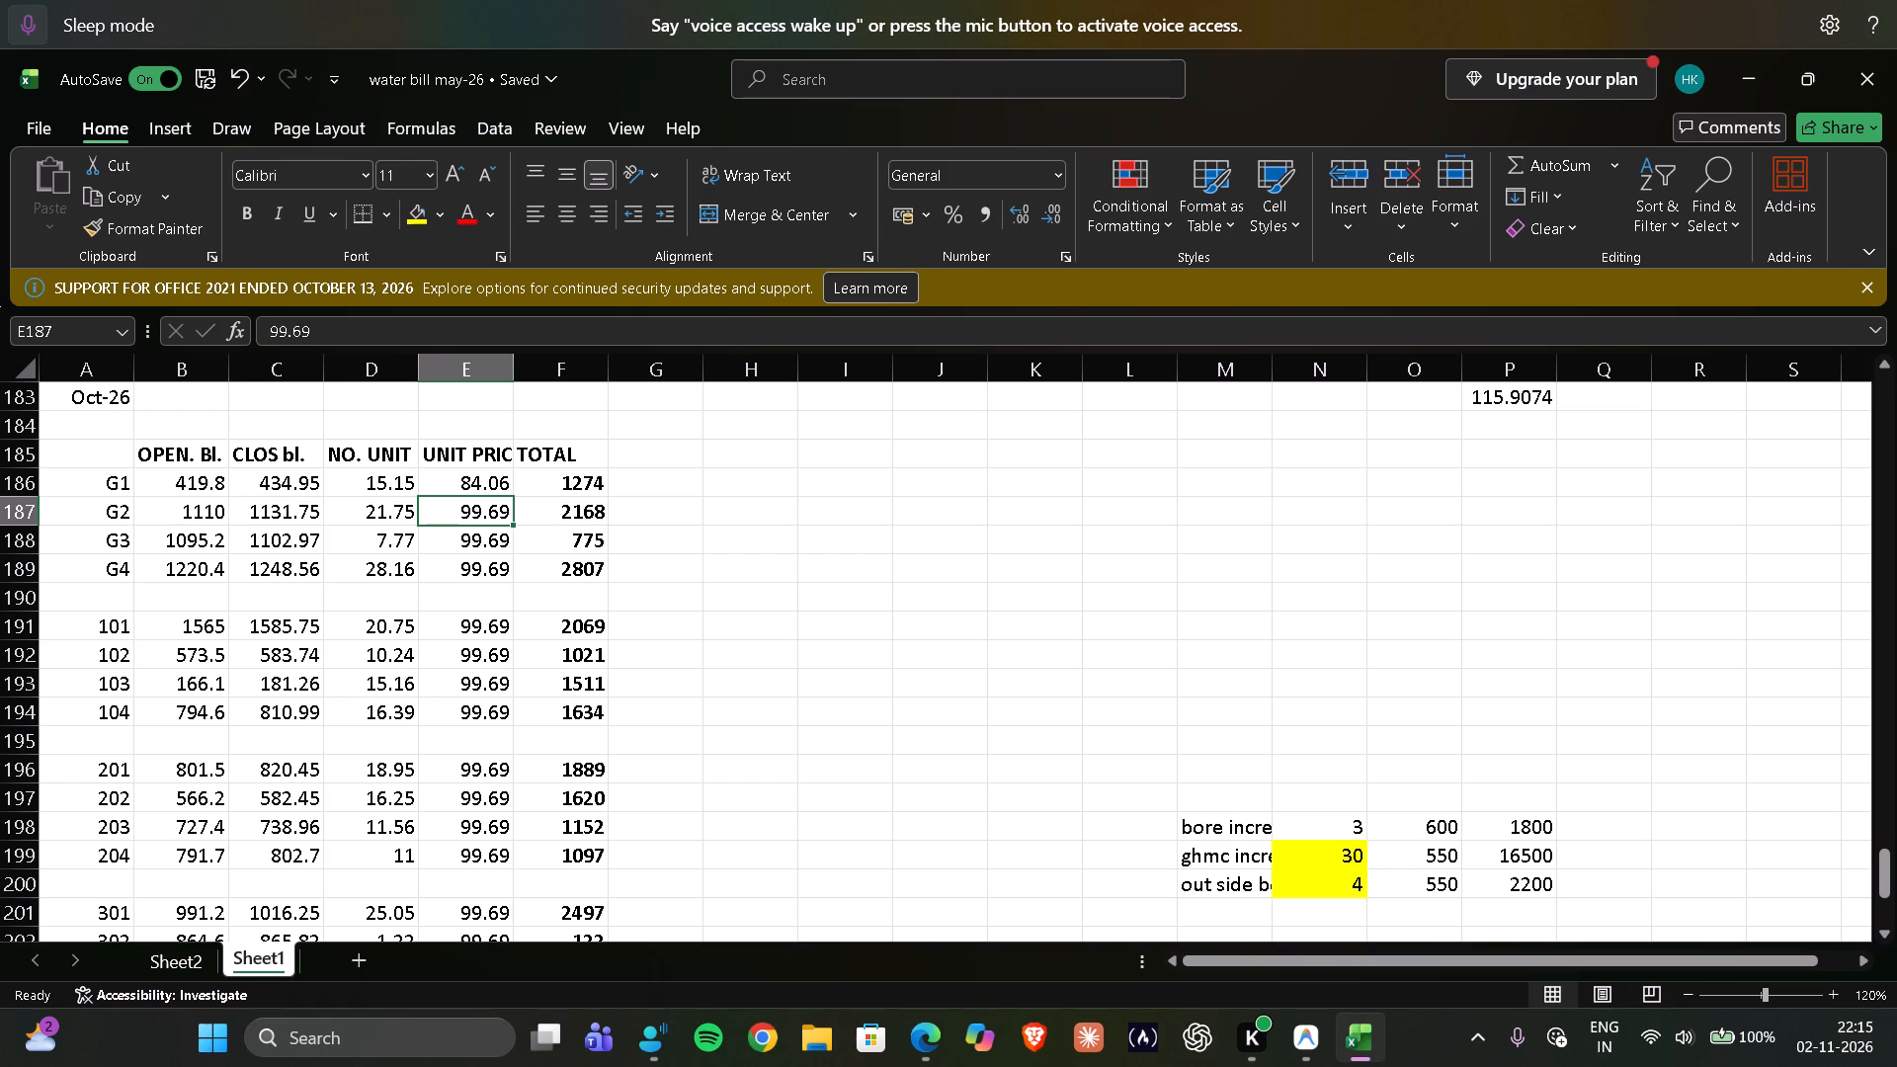
Copy the 84.06 unit price from E186 to flats G2–G4 in E187:E189.
key("Up")
key("ctrl+c")
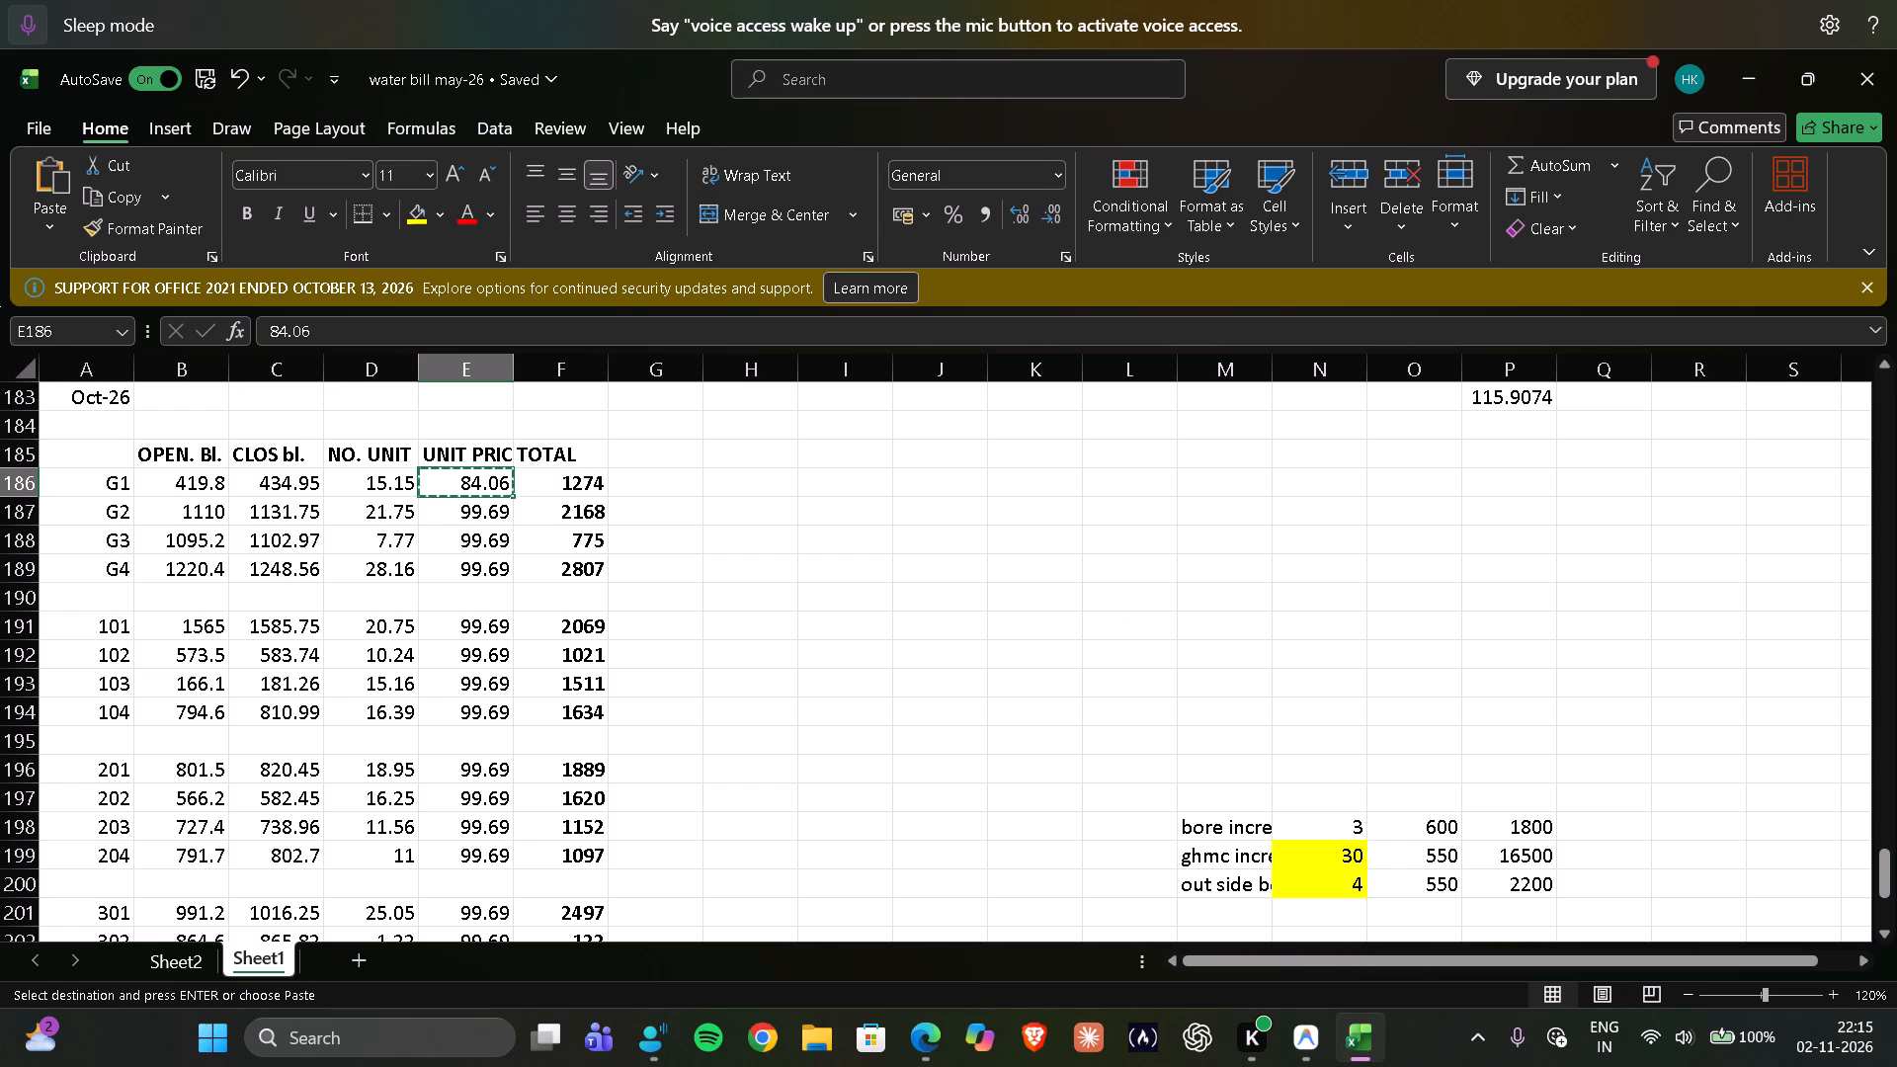
key("Down")
key("shift+Down")
key("shift+Down")
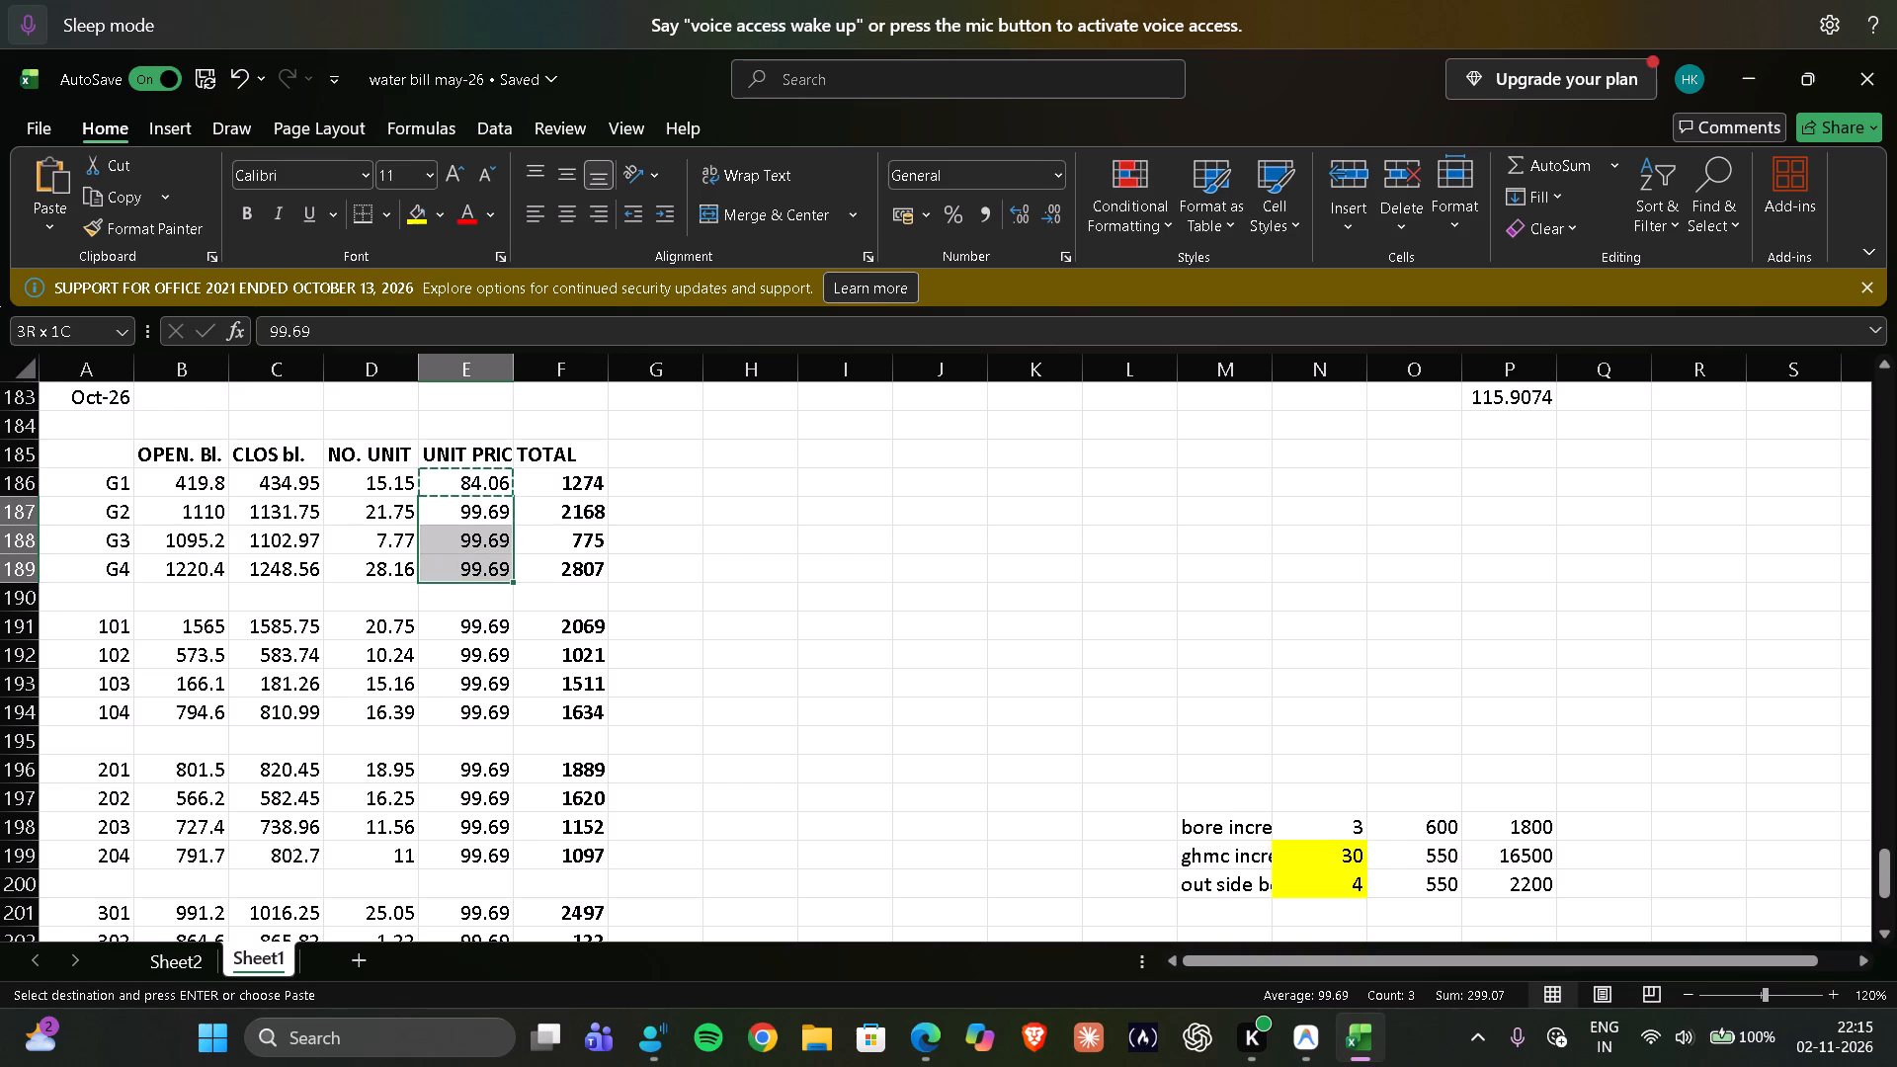
key("Return")
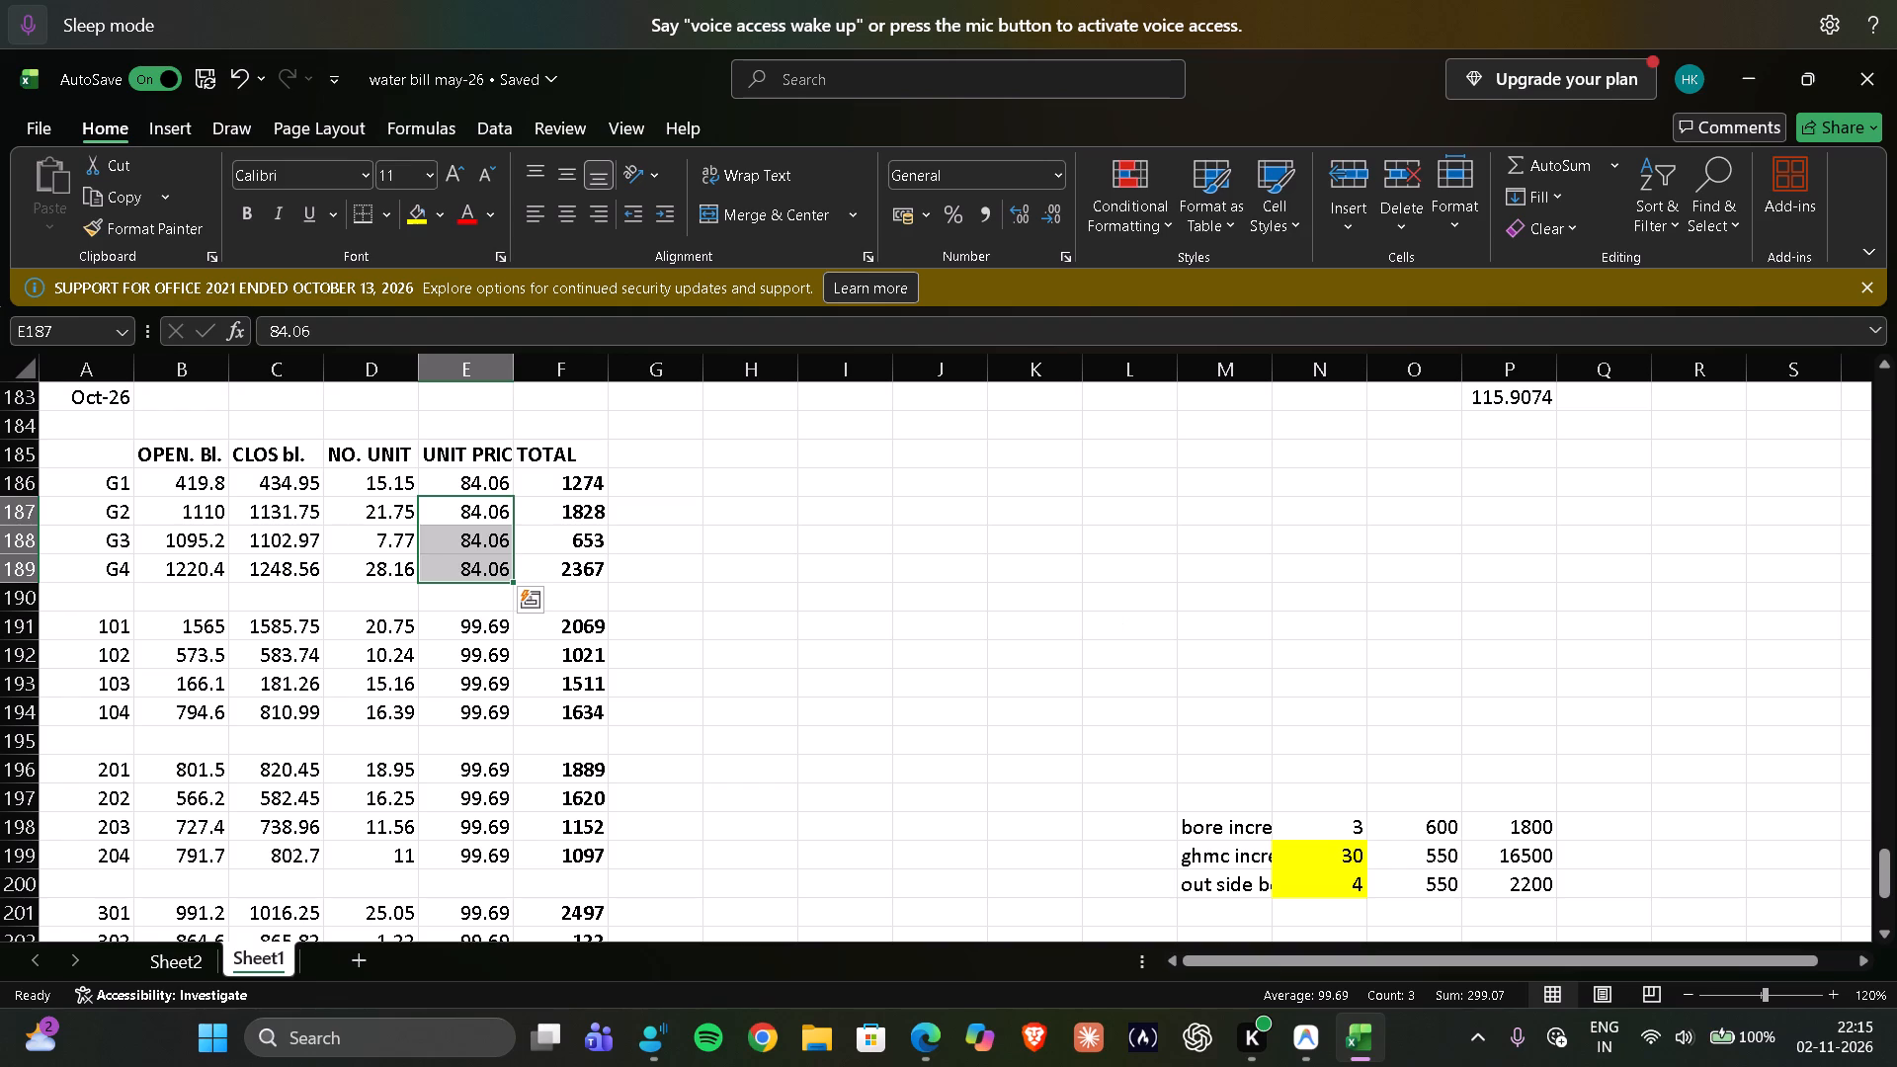
Copy the 84.06 unit price from E189 to flats 101–104 in E191:E194.
key("Down")
key("Down")
key("ctrl+c")
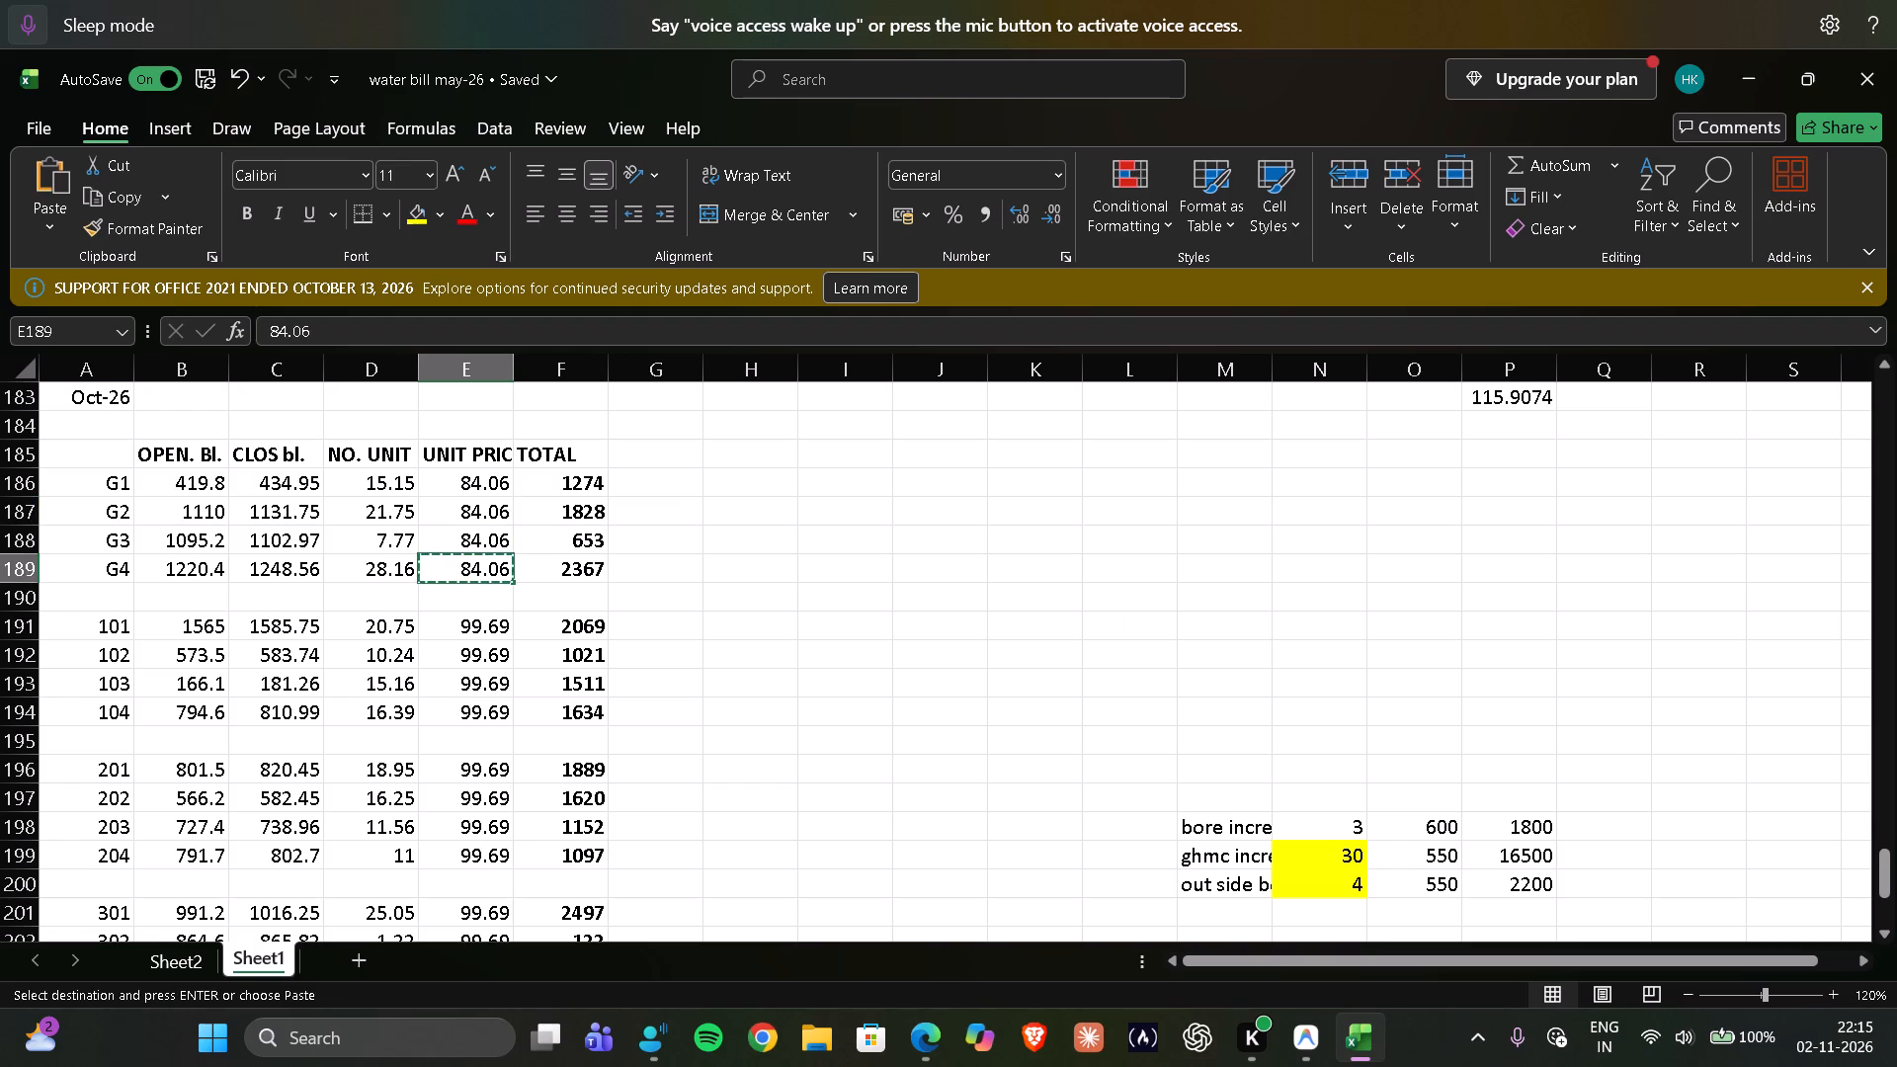
key("Down")
key("Down")
key("shift+Down")
key("shift+Down")
key("shift+Down")
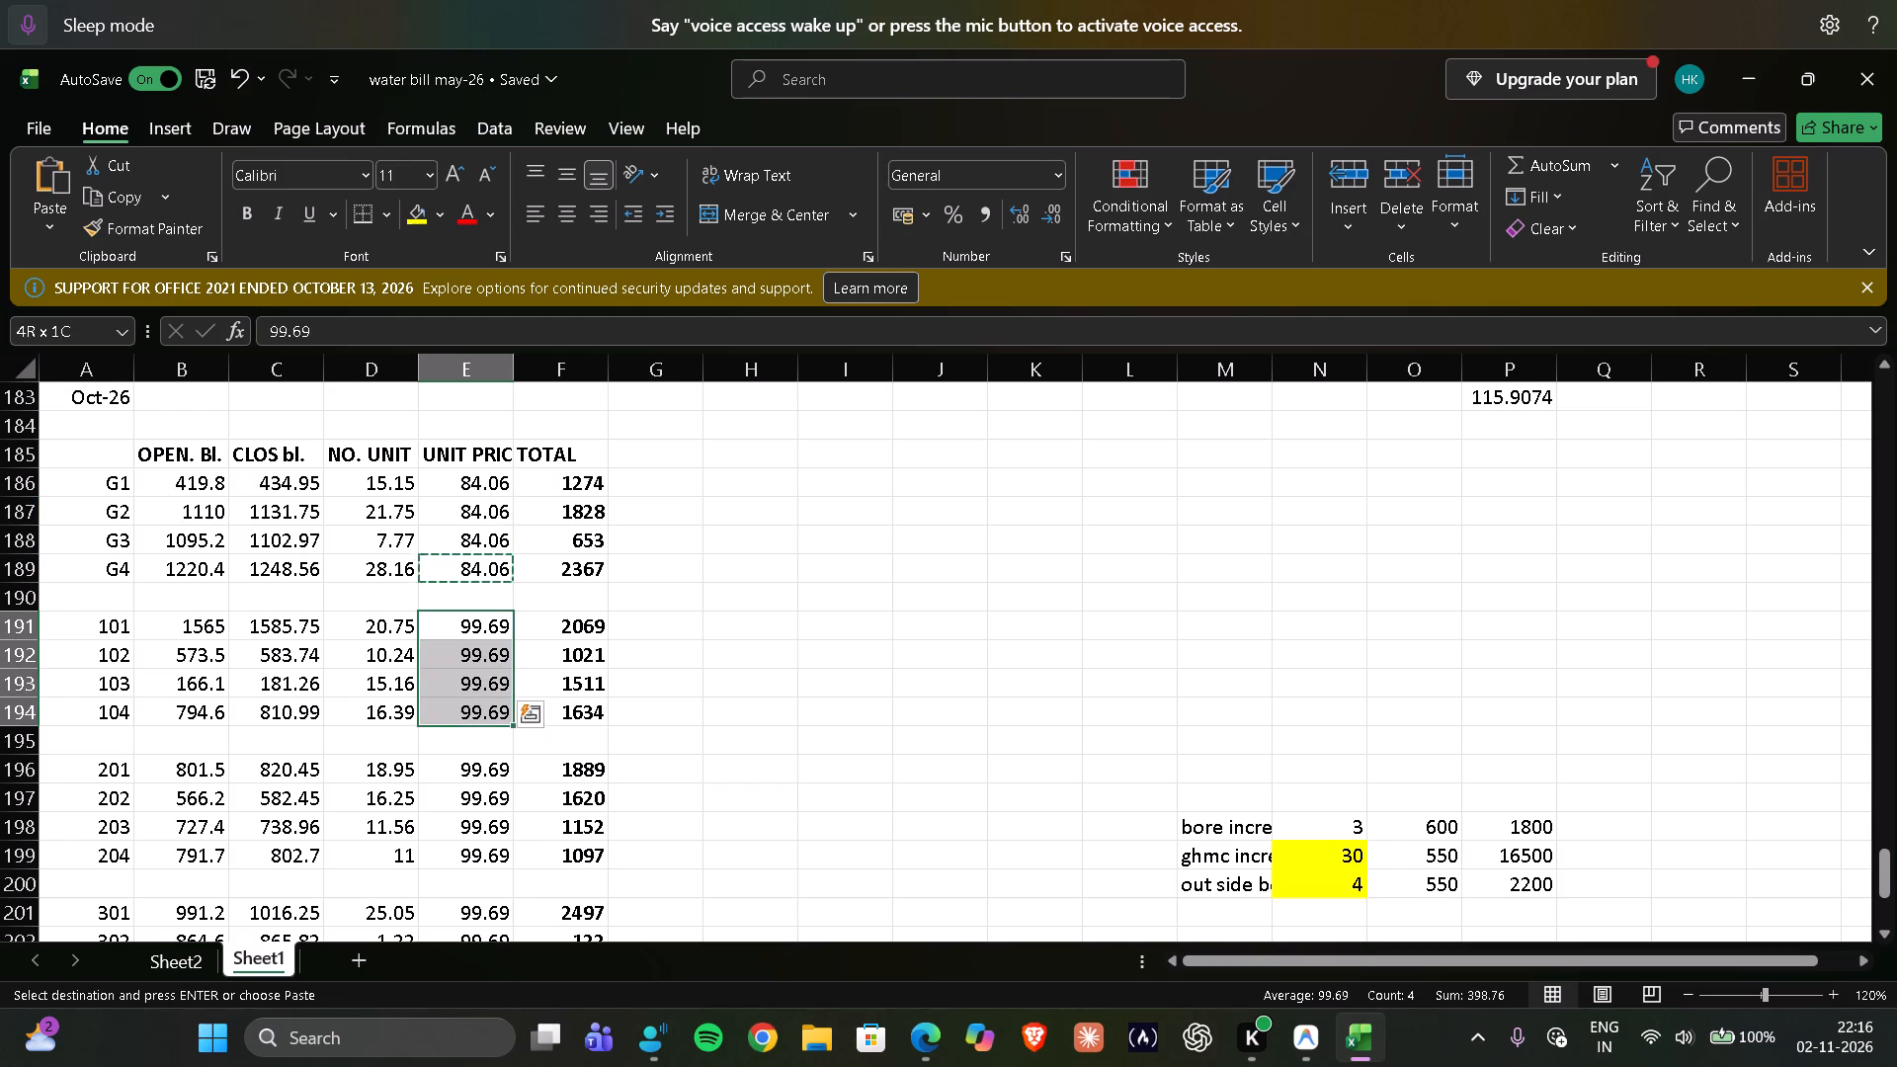
key("Return")
Copy the 84.06 unit price from E194 to flats 201–204 in E196:E199.
key("Right")
key("Right")
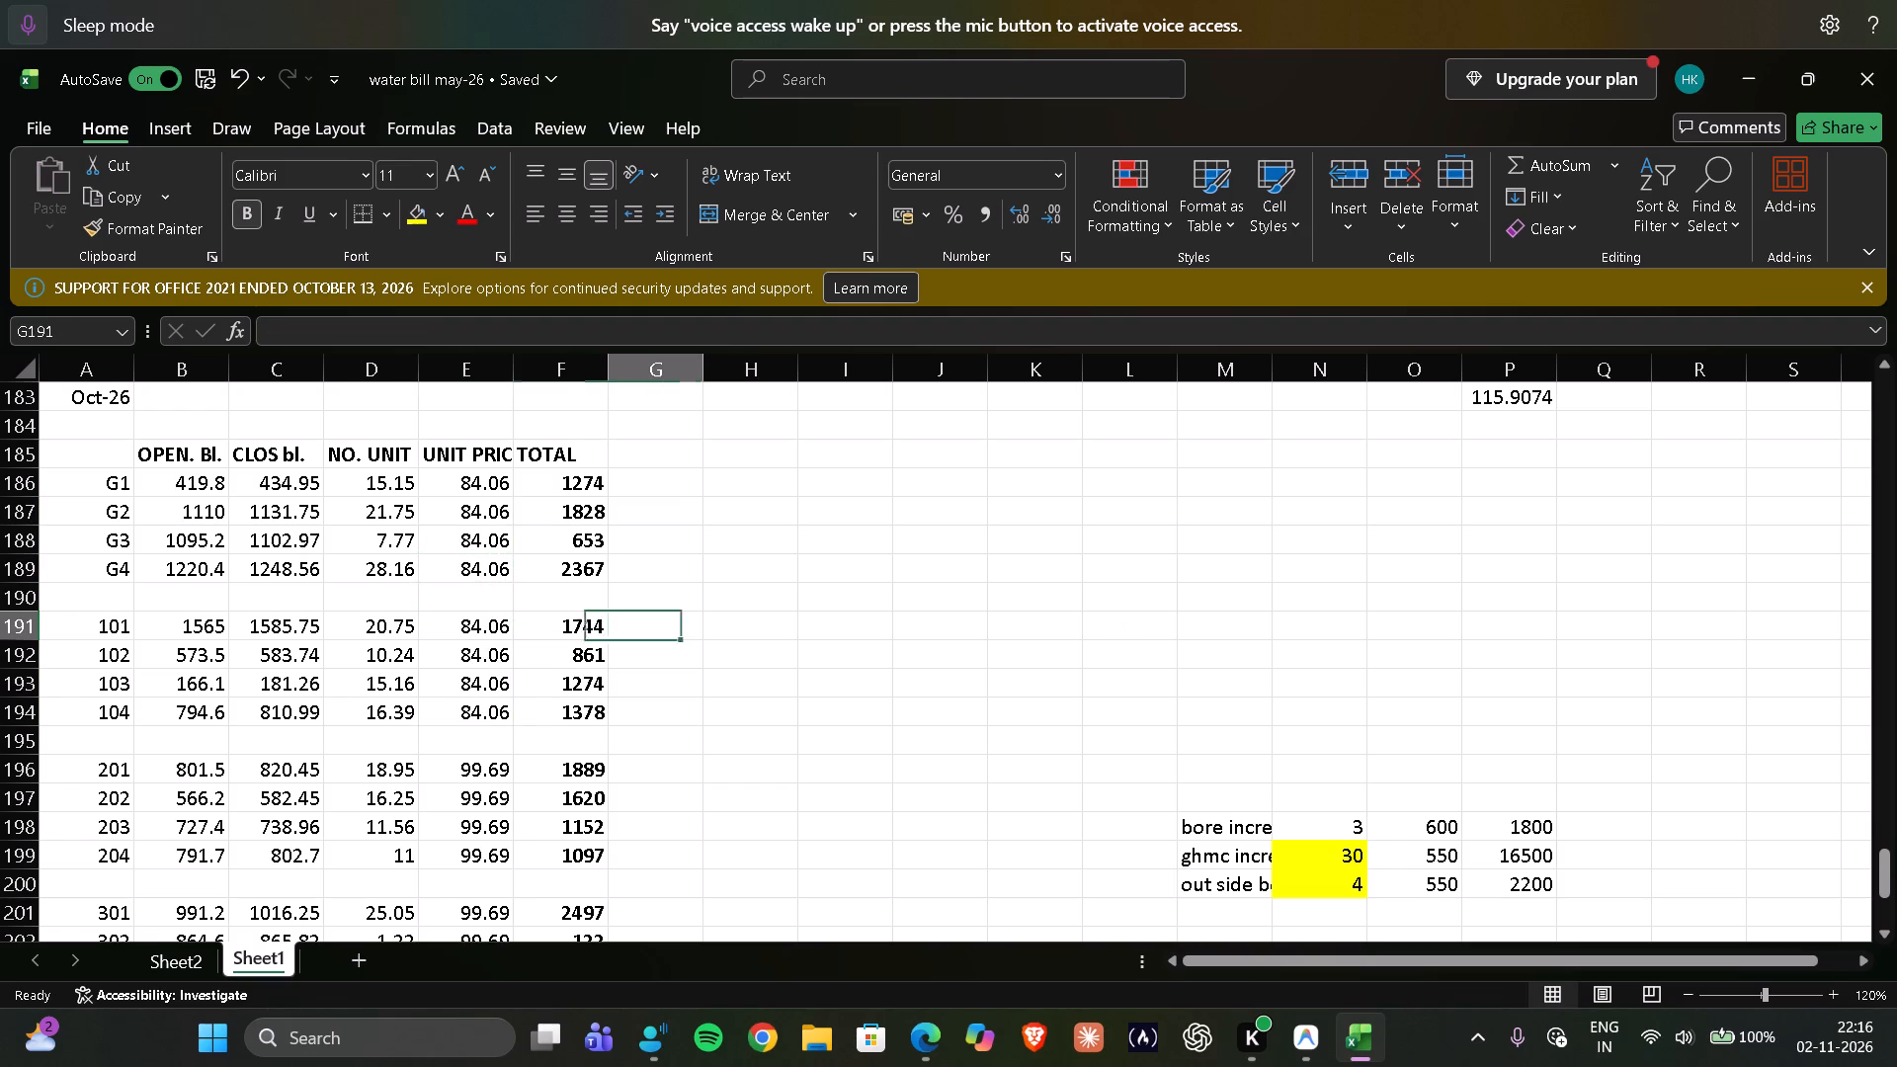
key("Down")
key("Down")
key("Down")
key("Left")
key("Left")
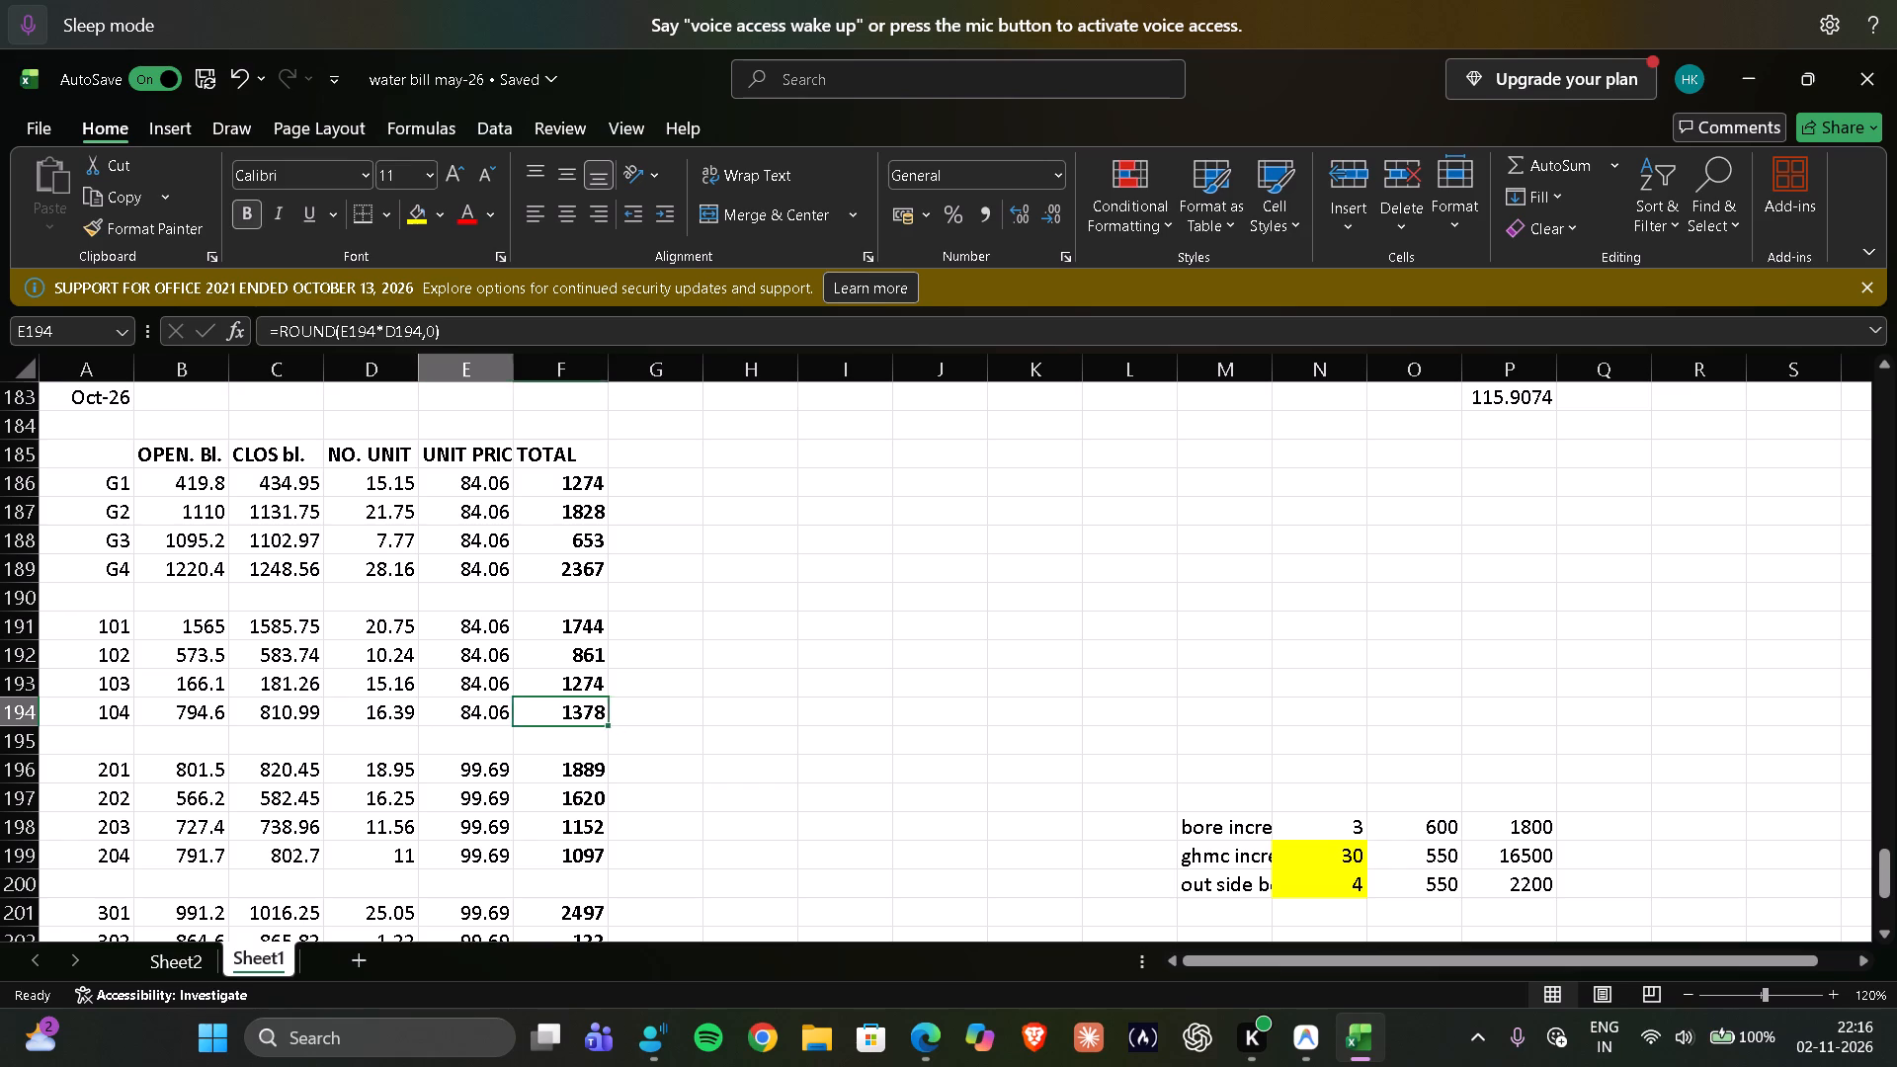
key("ctrl+space")
key("ctrl+c")
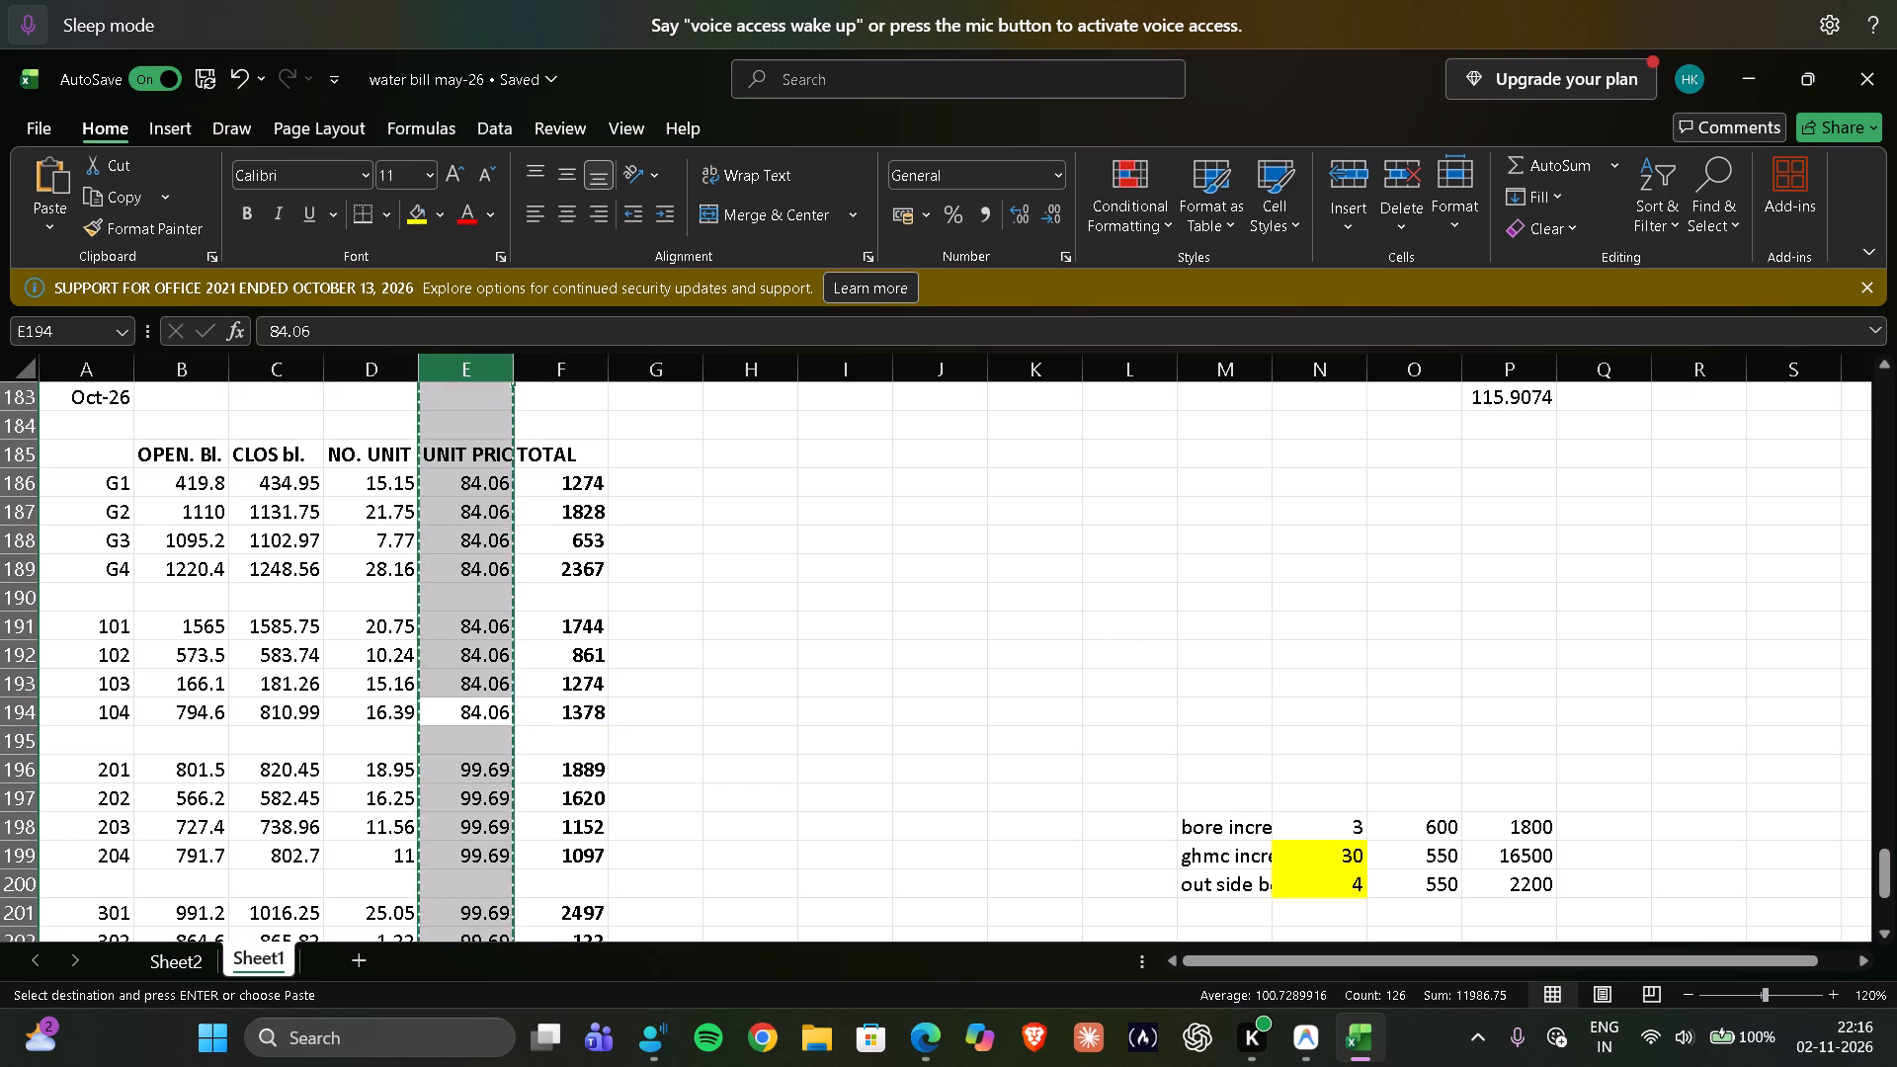
left_click(504, 719)
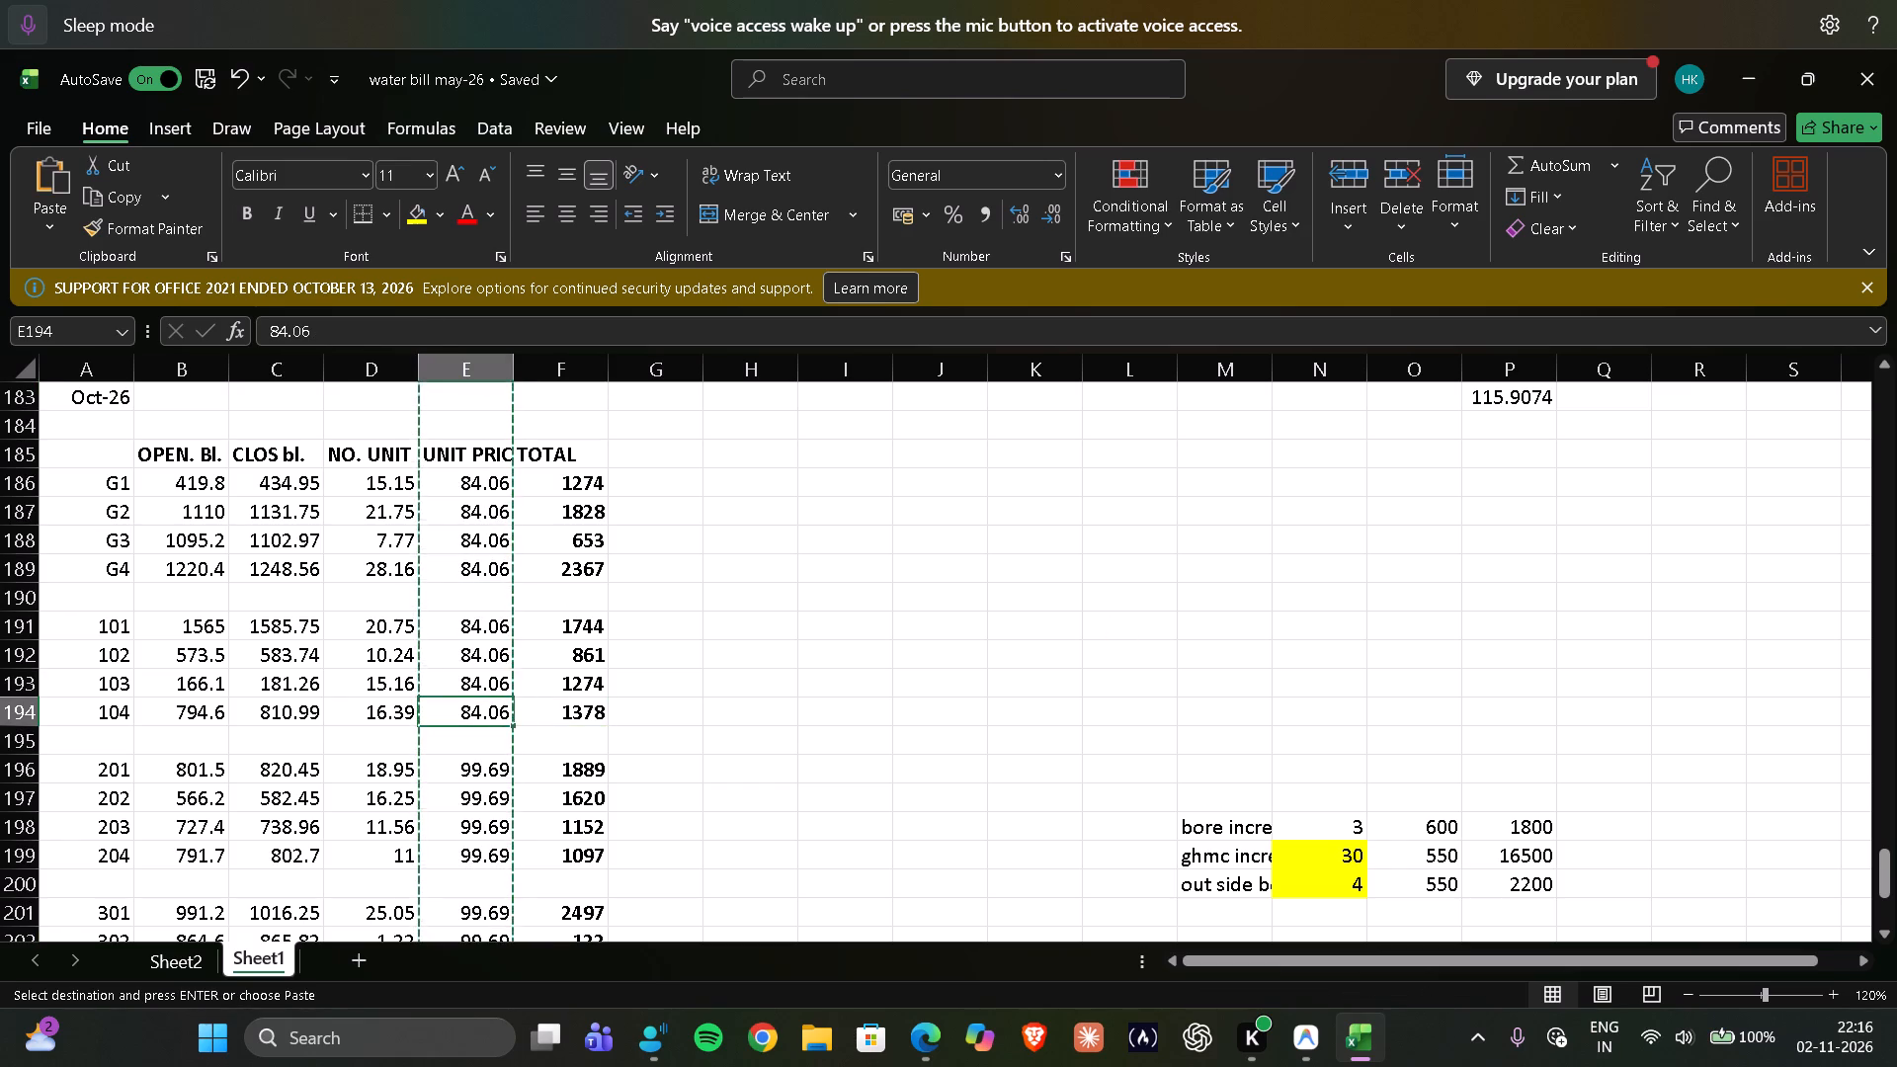
key("ctrl+c")
scroll(501, 721, "down", 2)
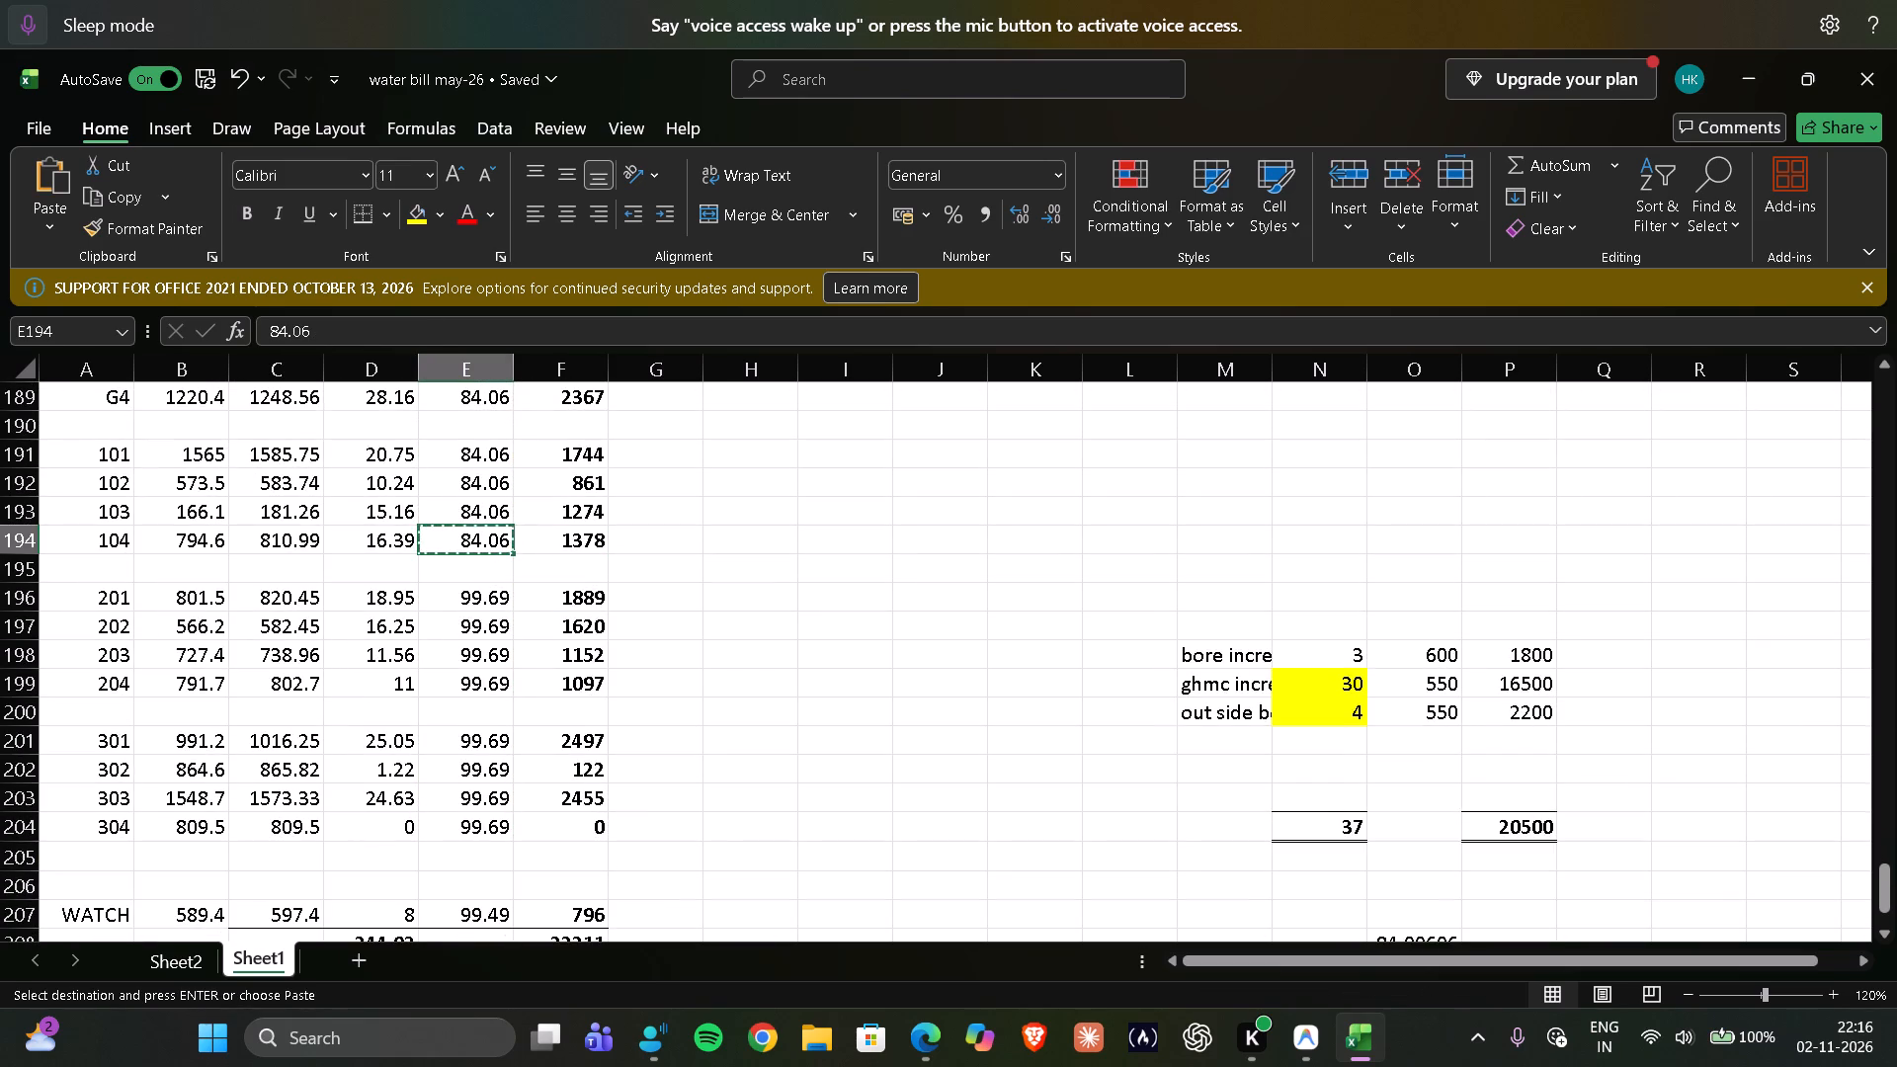
left_click_drag(484, 595, 484, 680)
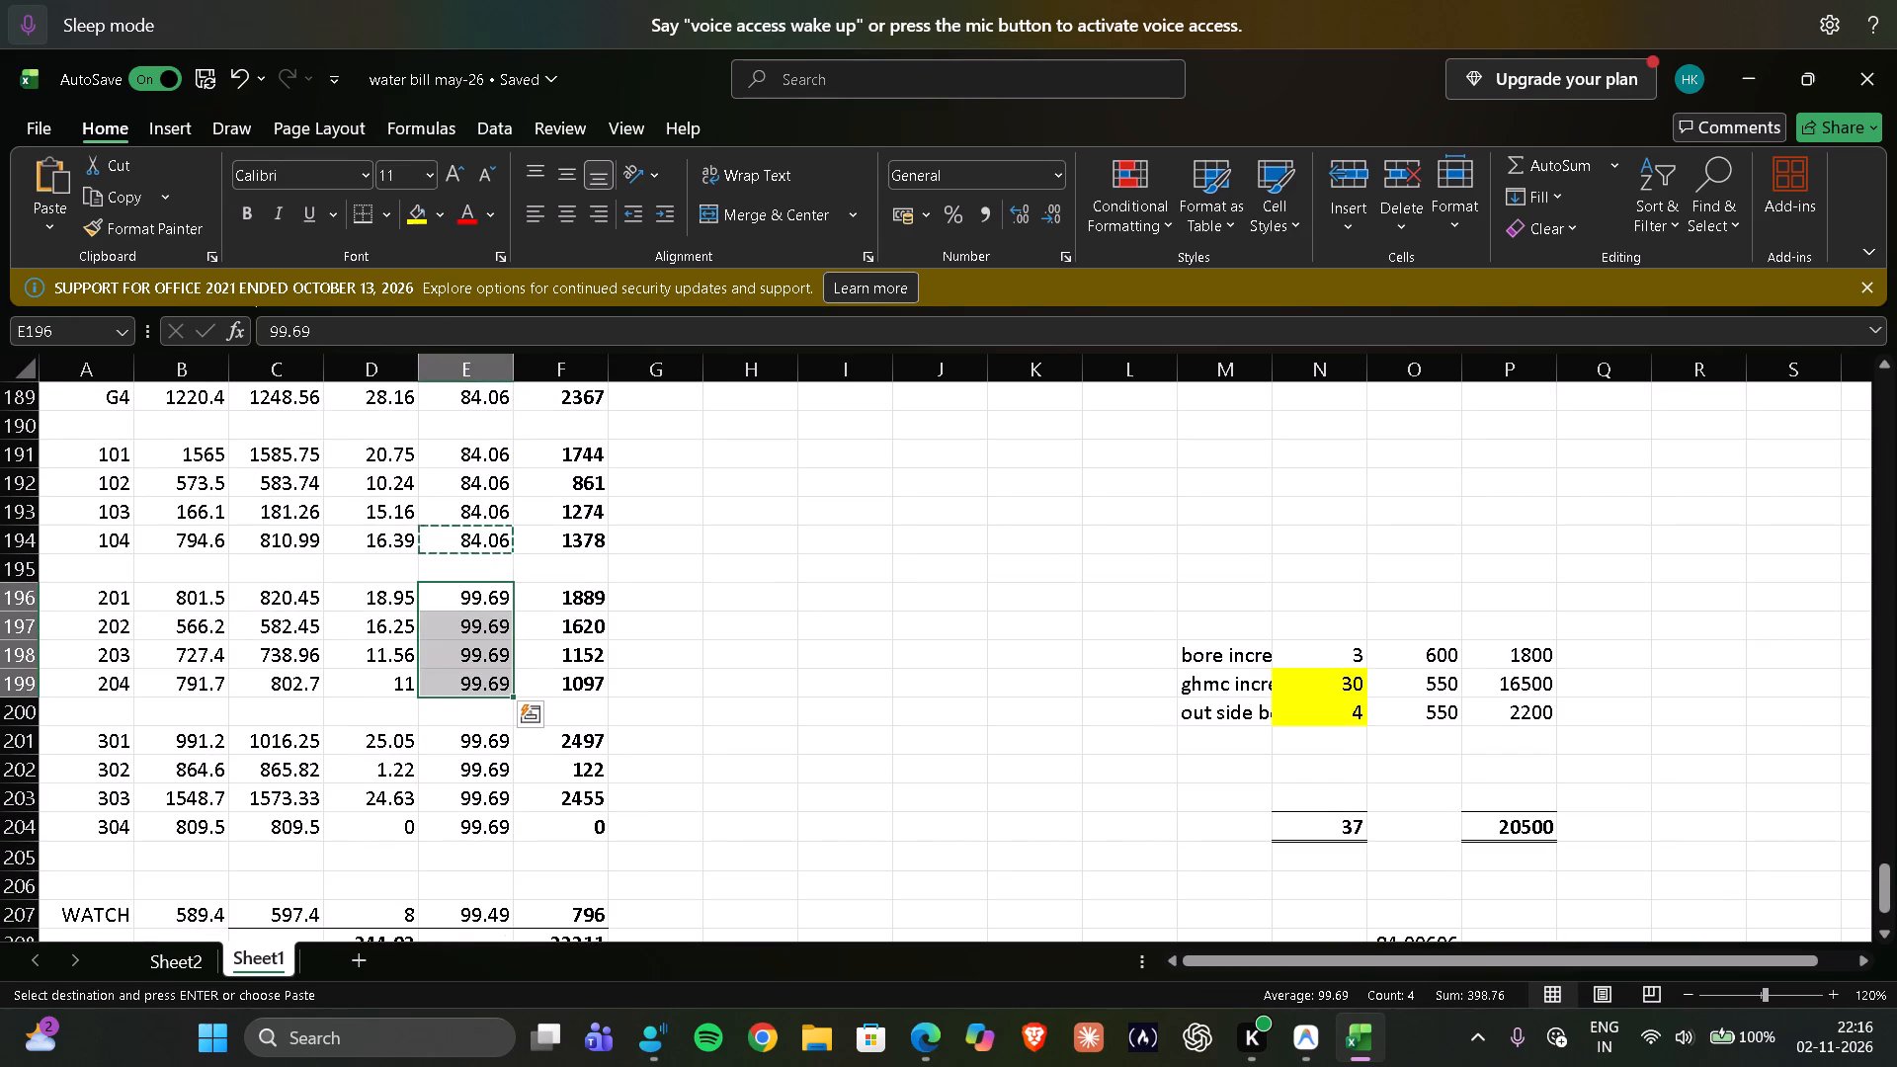
key("Return")
Copy the 84.06 unit price from E199 to flats 301–304 in E201:E204.
left_click(448, 675)
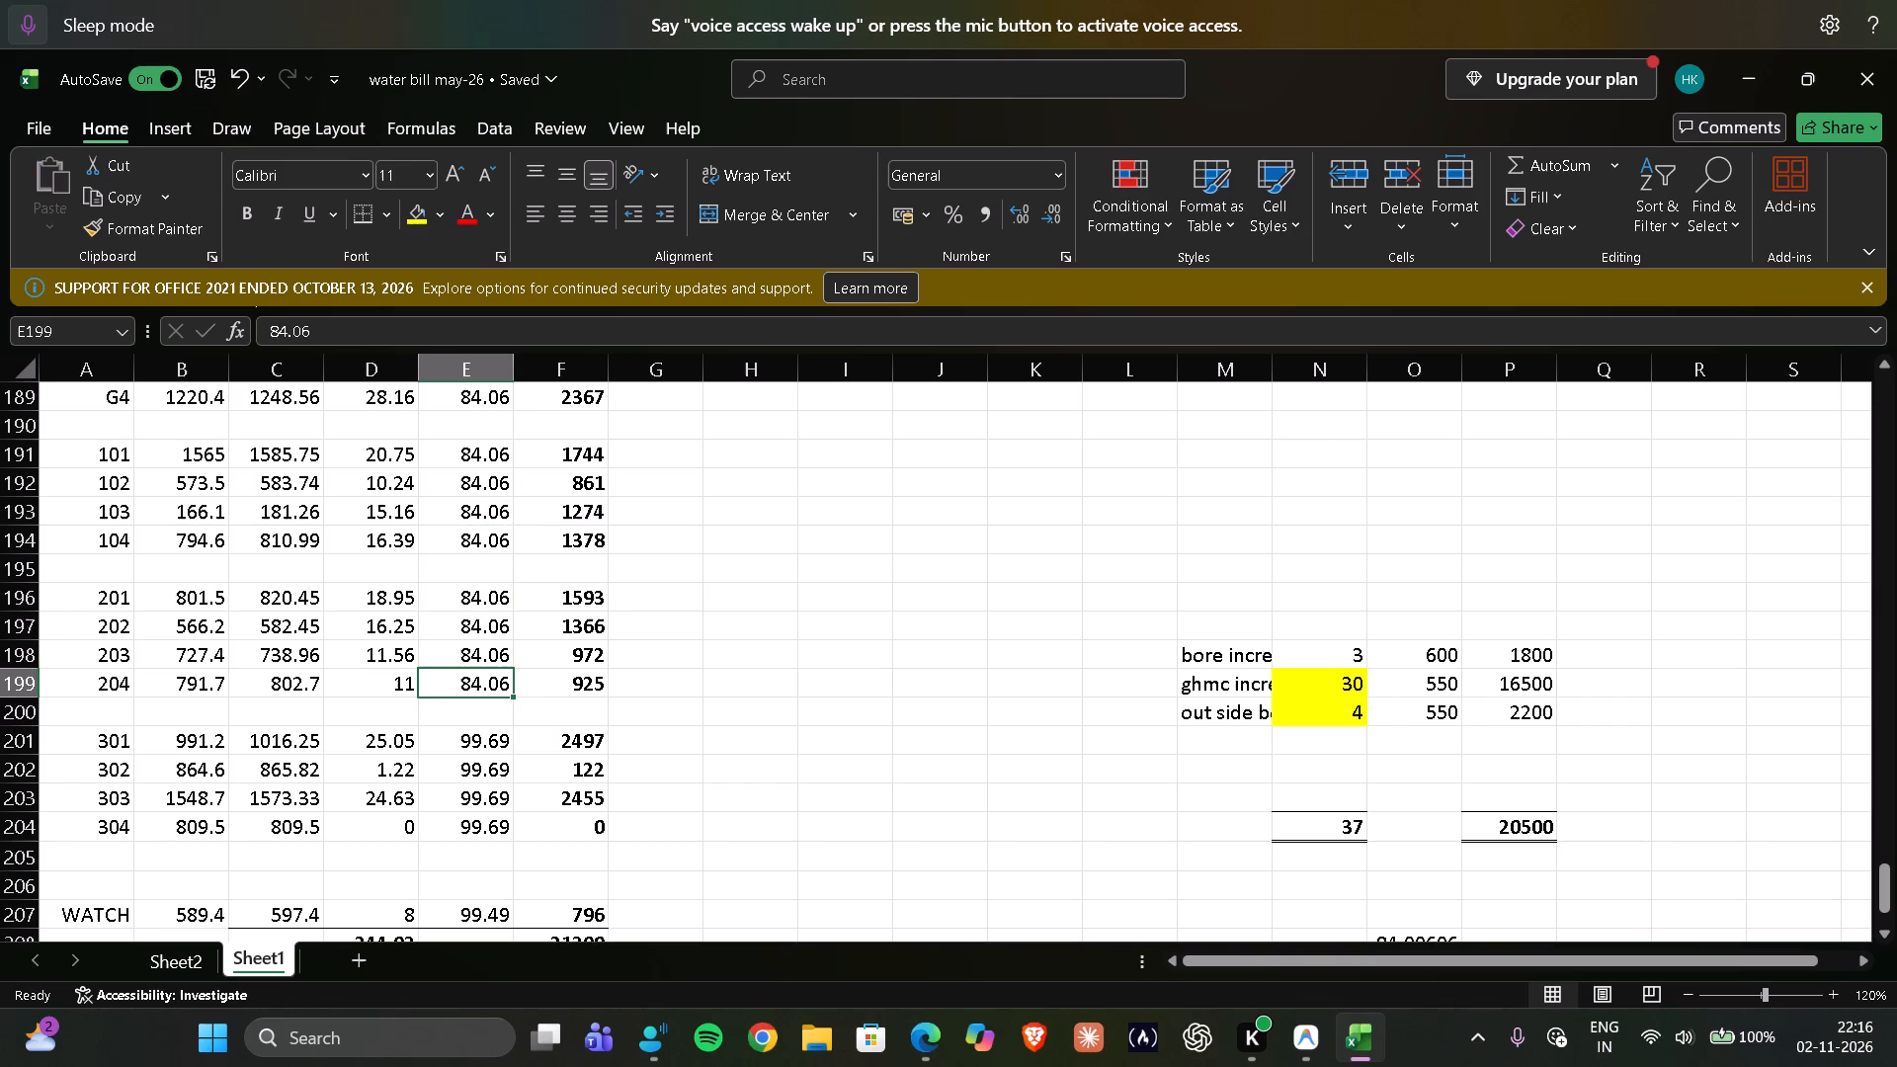
key("ctrl+c")
scroll(432, 693, "down", 1)
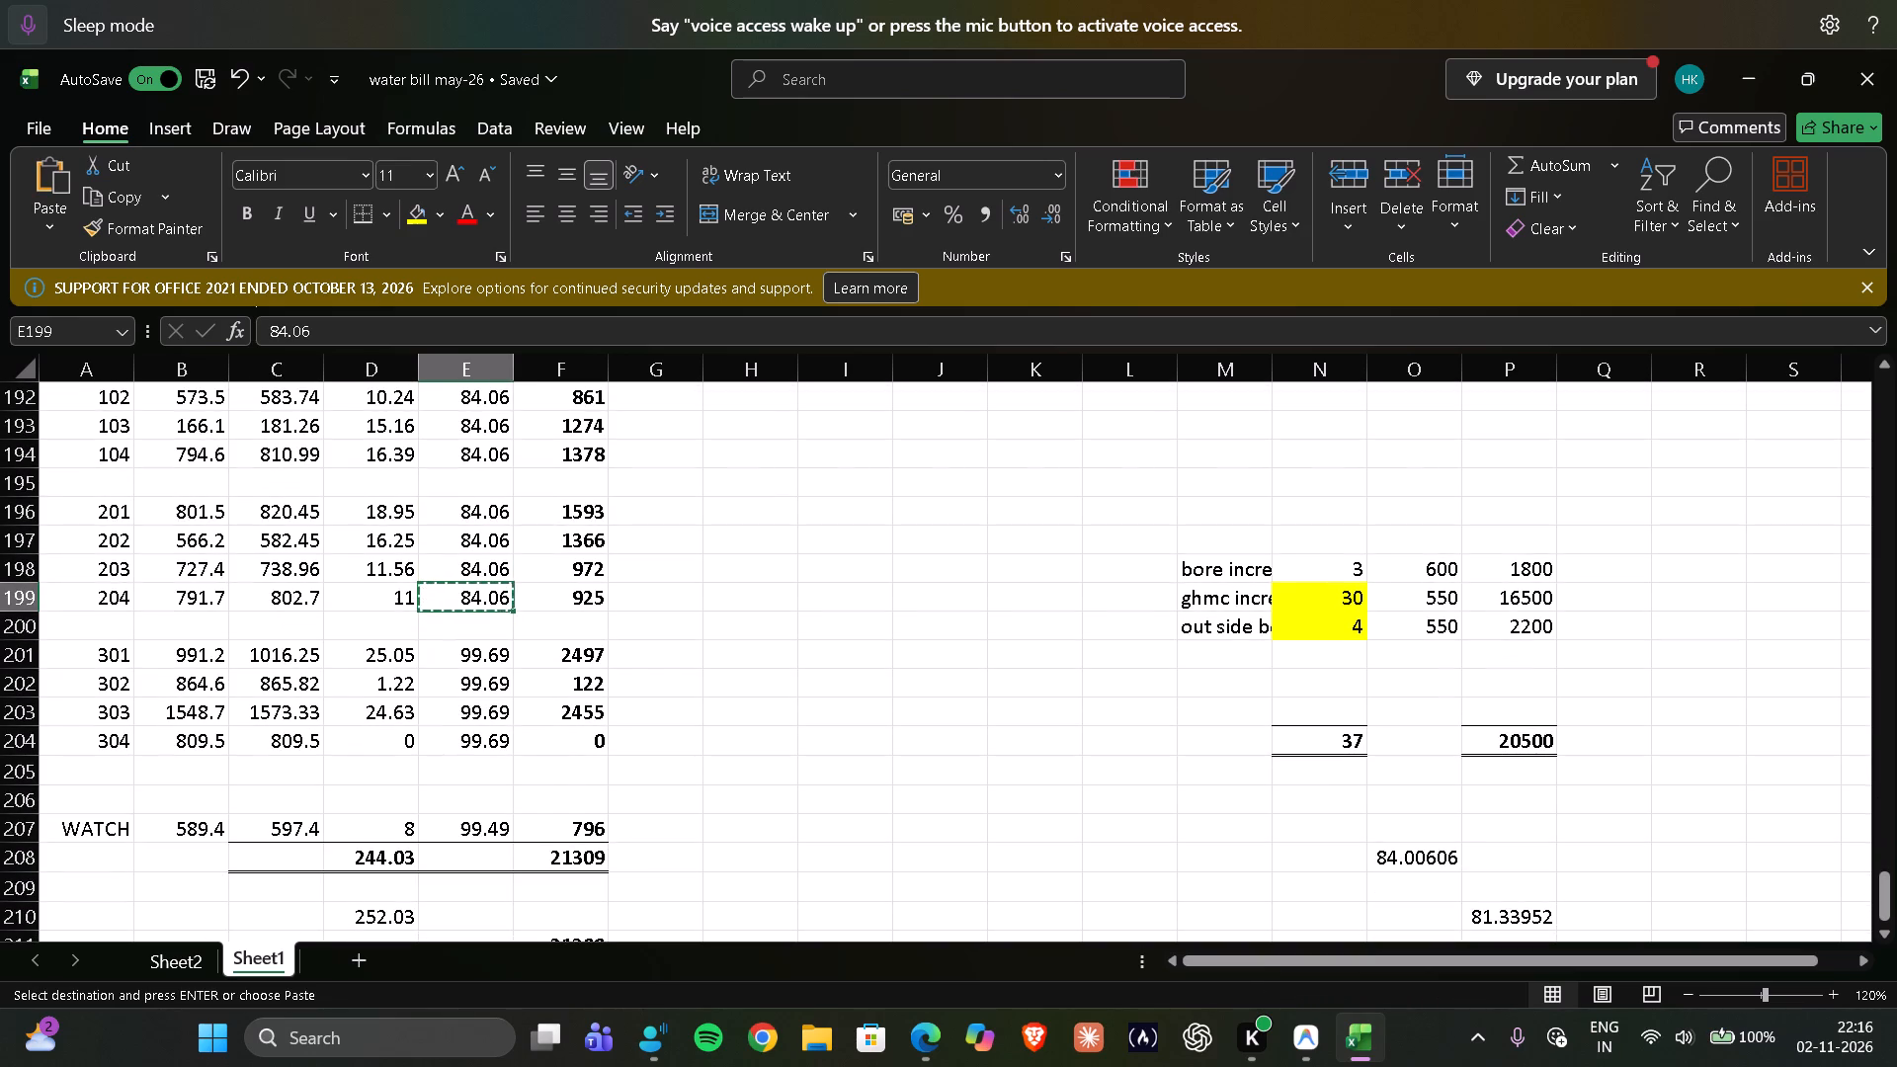
left_click_drag(471, 650, 470, 731)
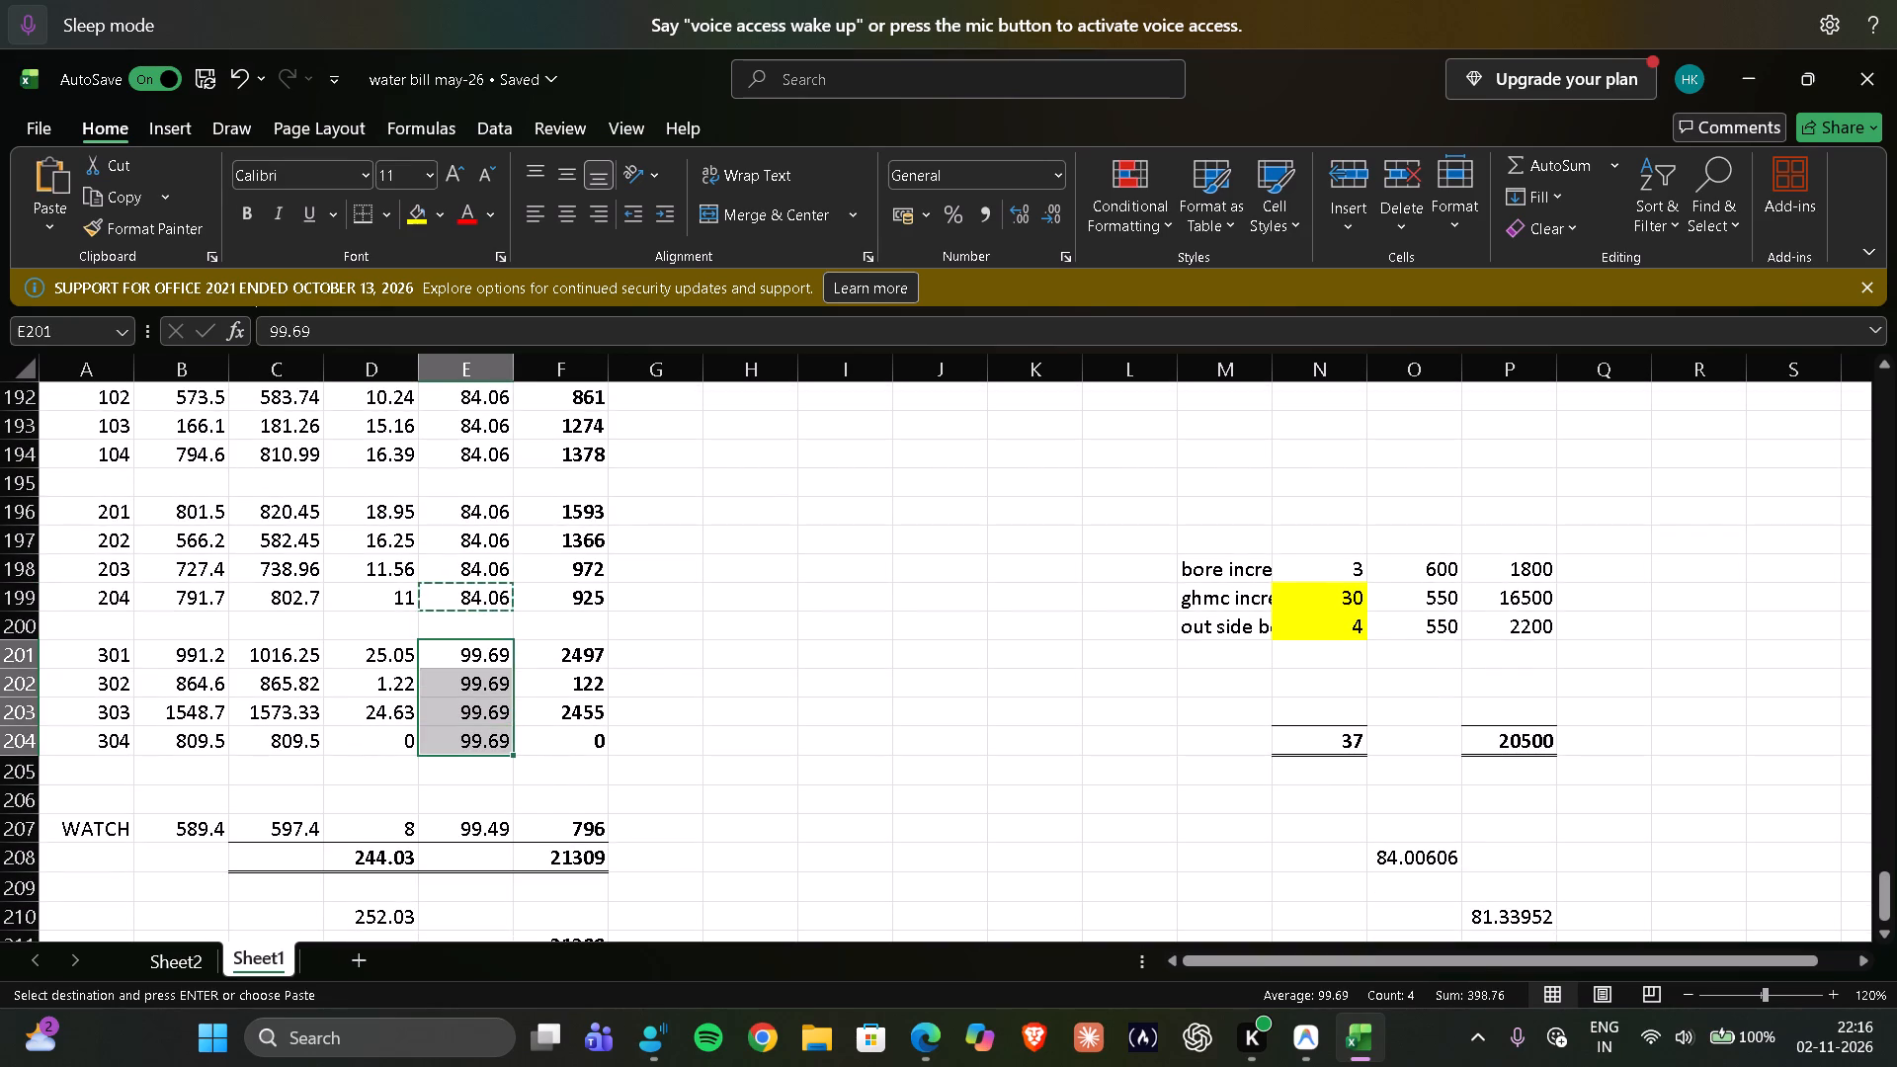
key("Return")
Copy the 84.06 unit price from E204 to the WATCH row in E207.
left_click(464, 743)
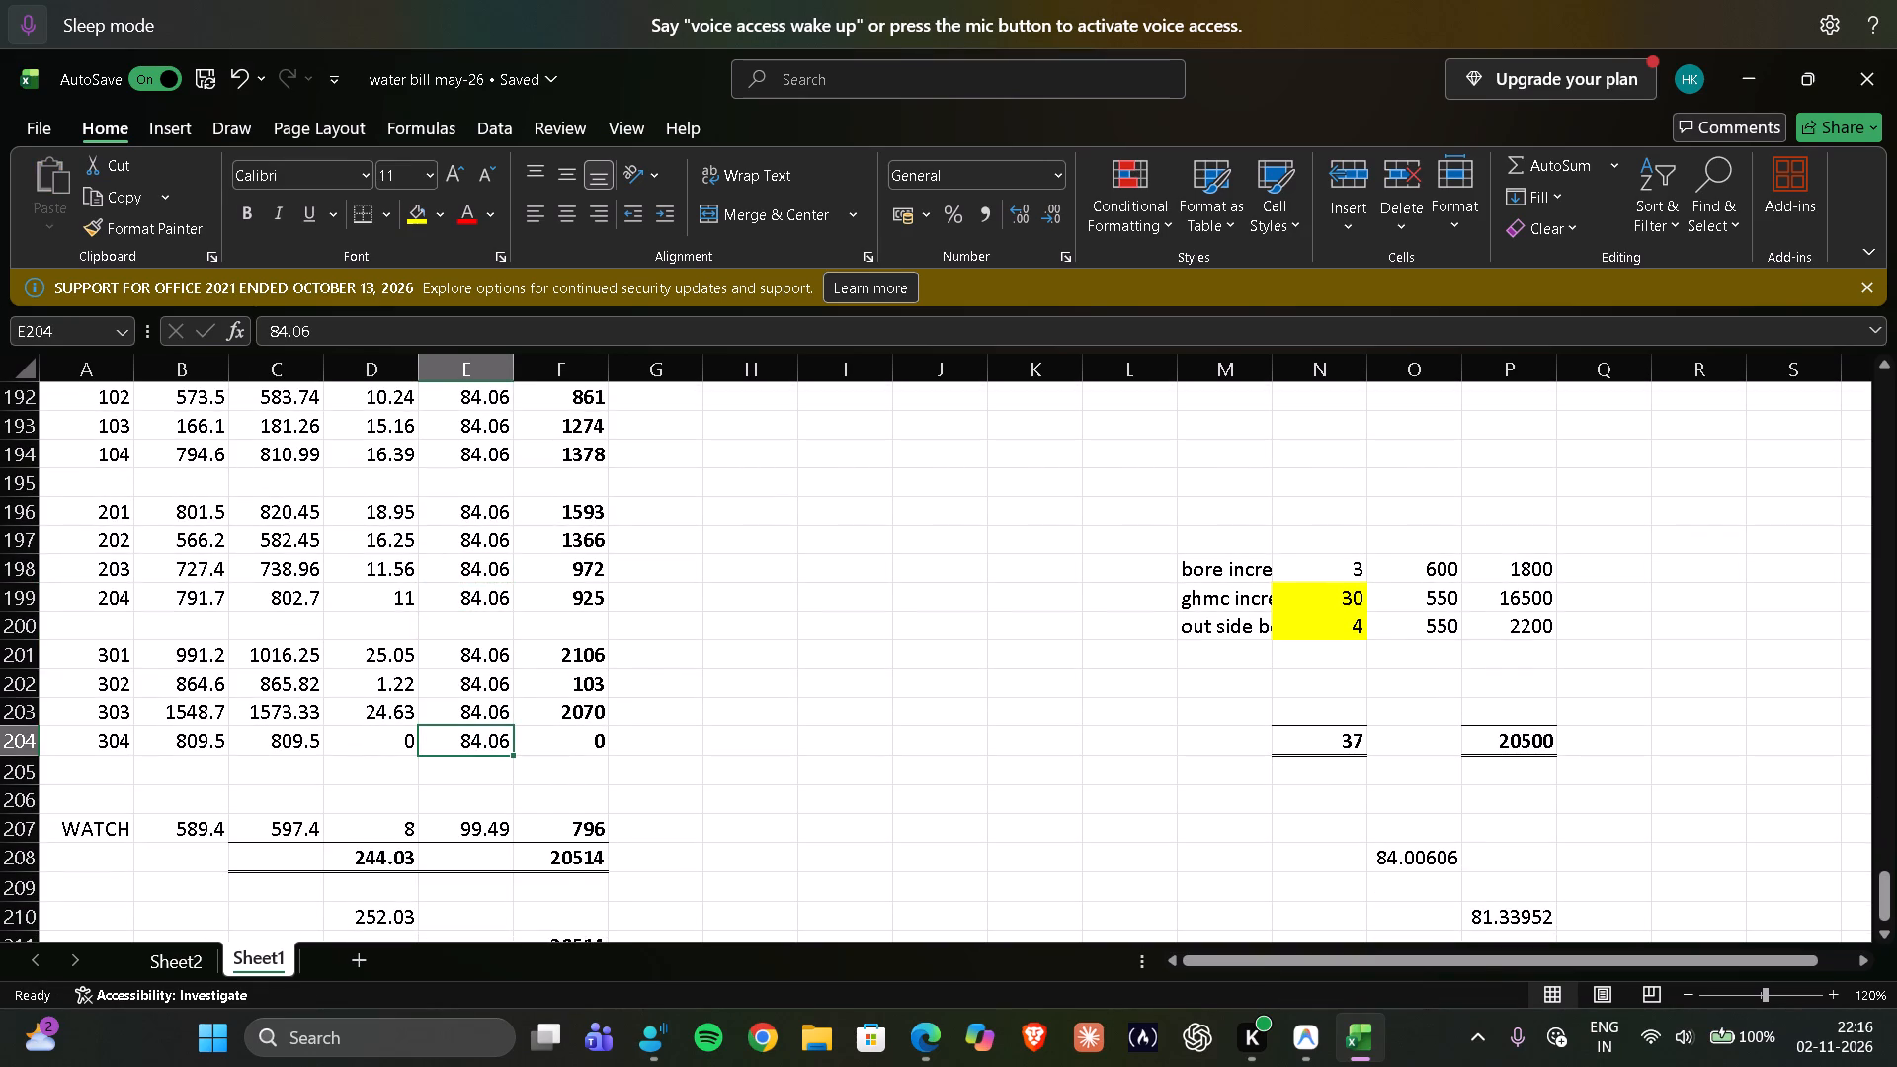
key("ctrl+c")
left_click(482, 824)
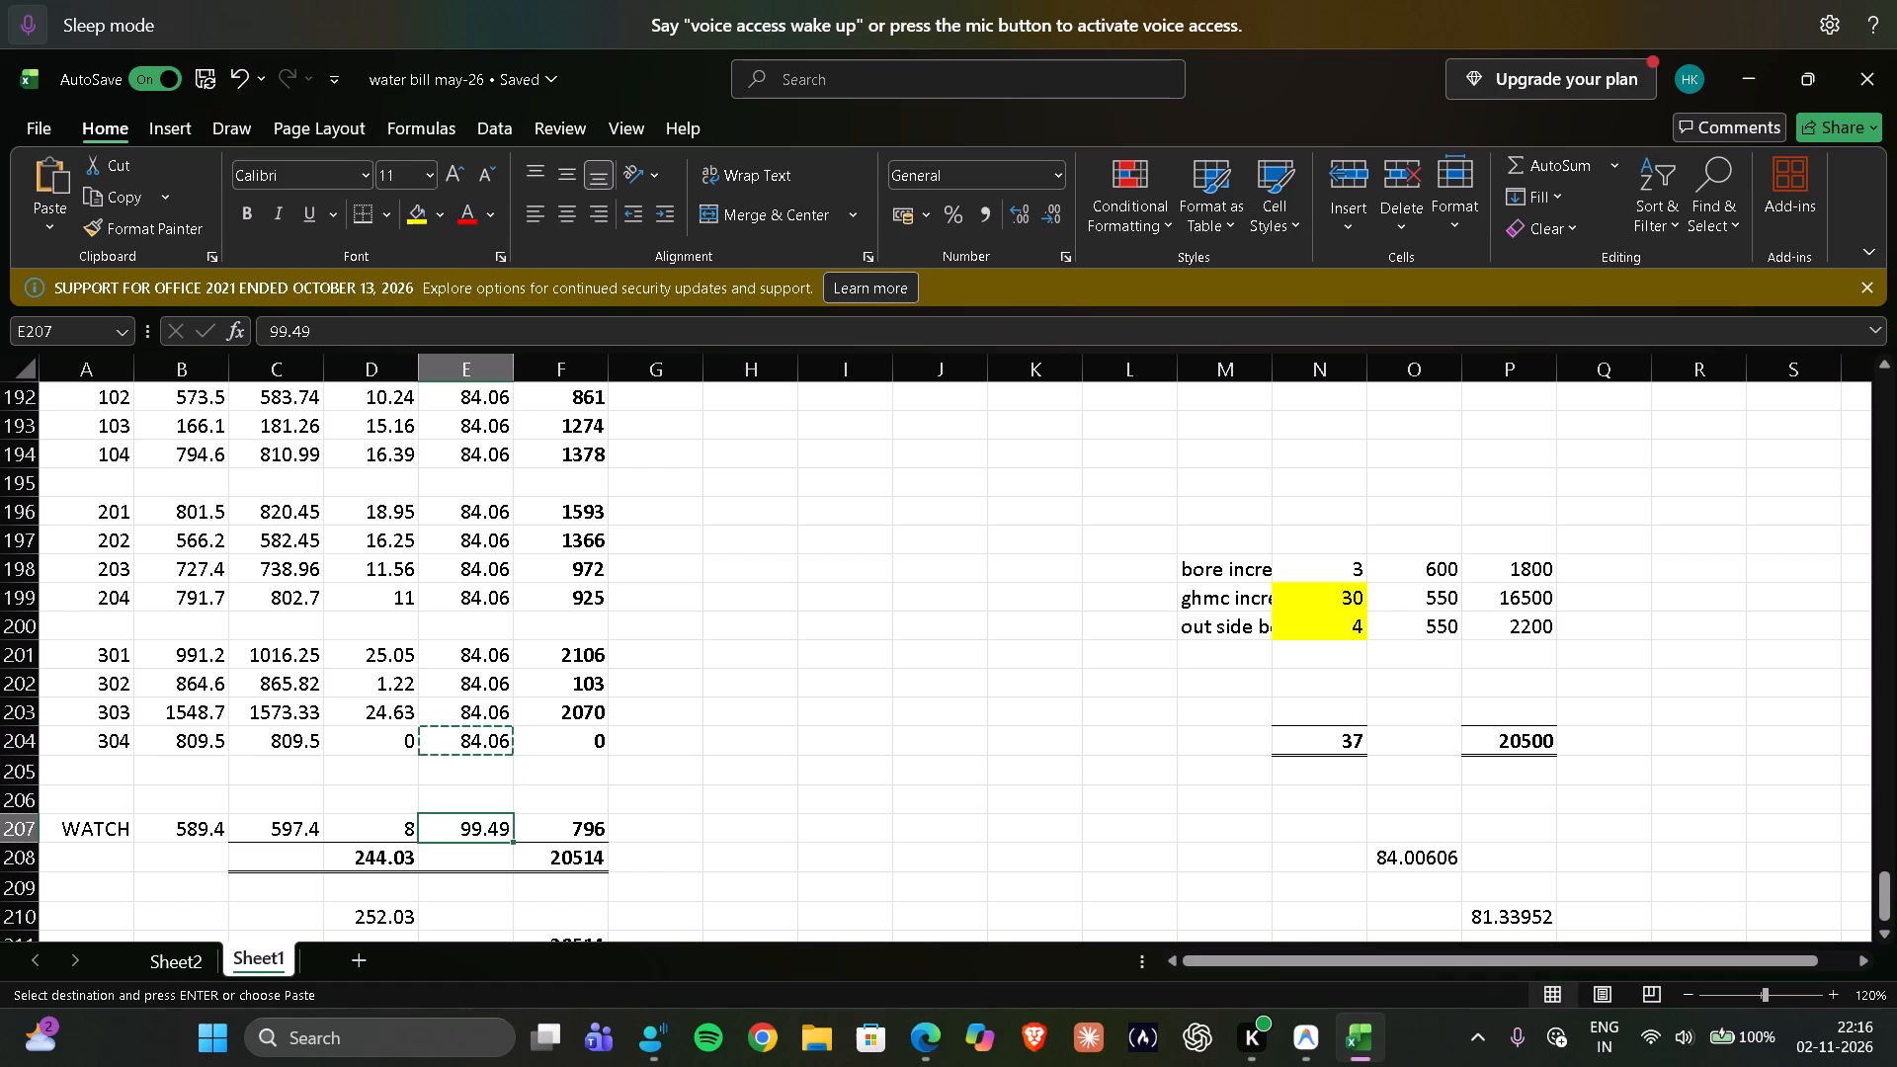
key("Return")
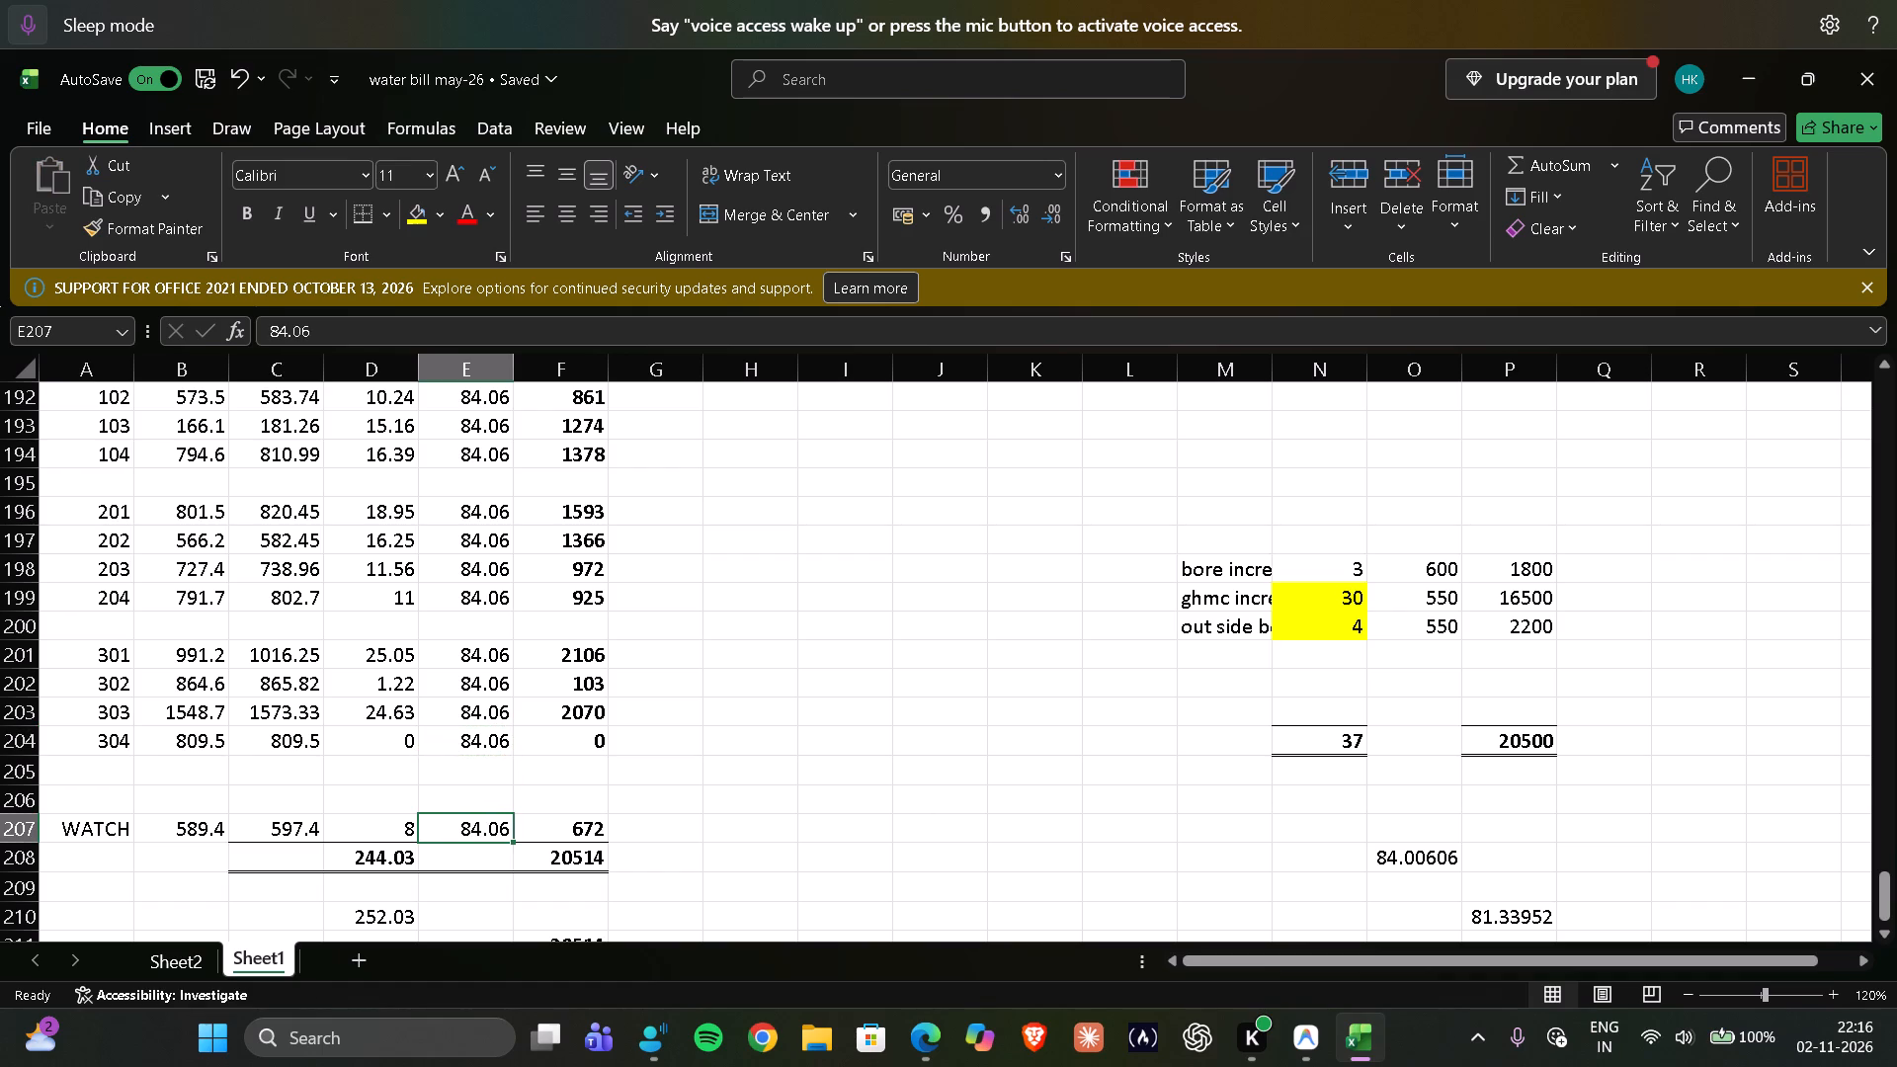
Save the water bill workbook.
key("ctrl+s")
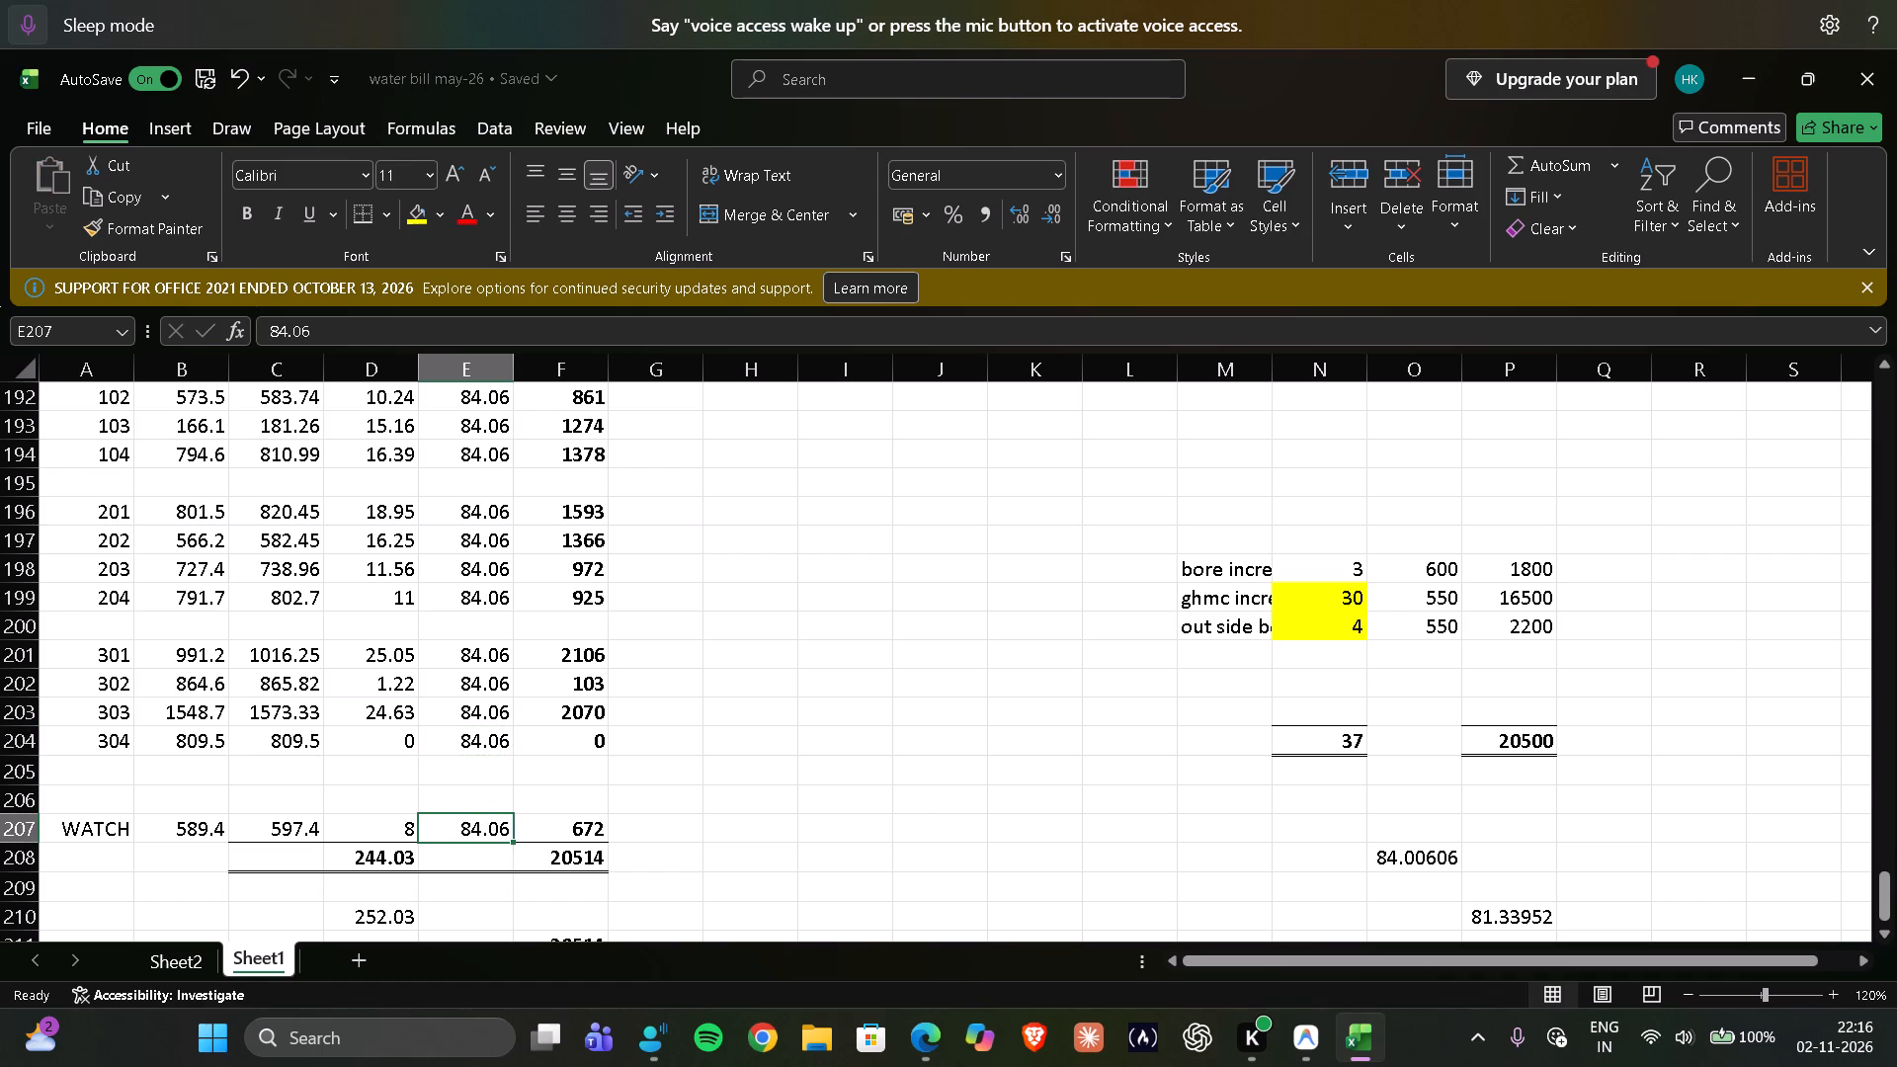
Replace every 84.06 unit price with 84.05 in the Oct-26 range E186:E207 using Find and Replace.
scroll(1785, 808, "down", 3)
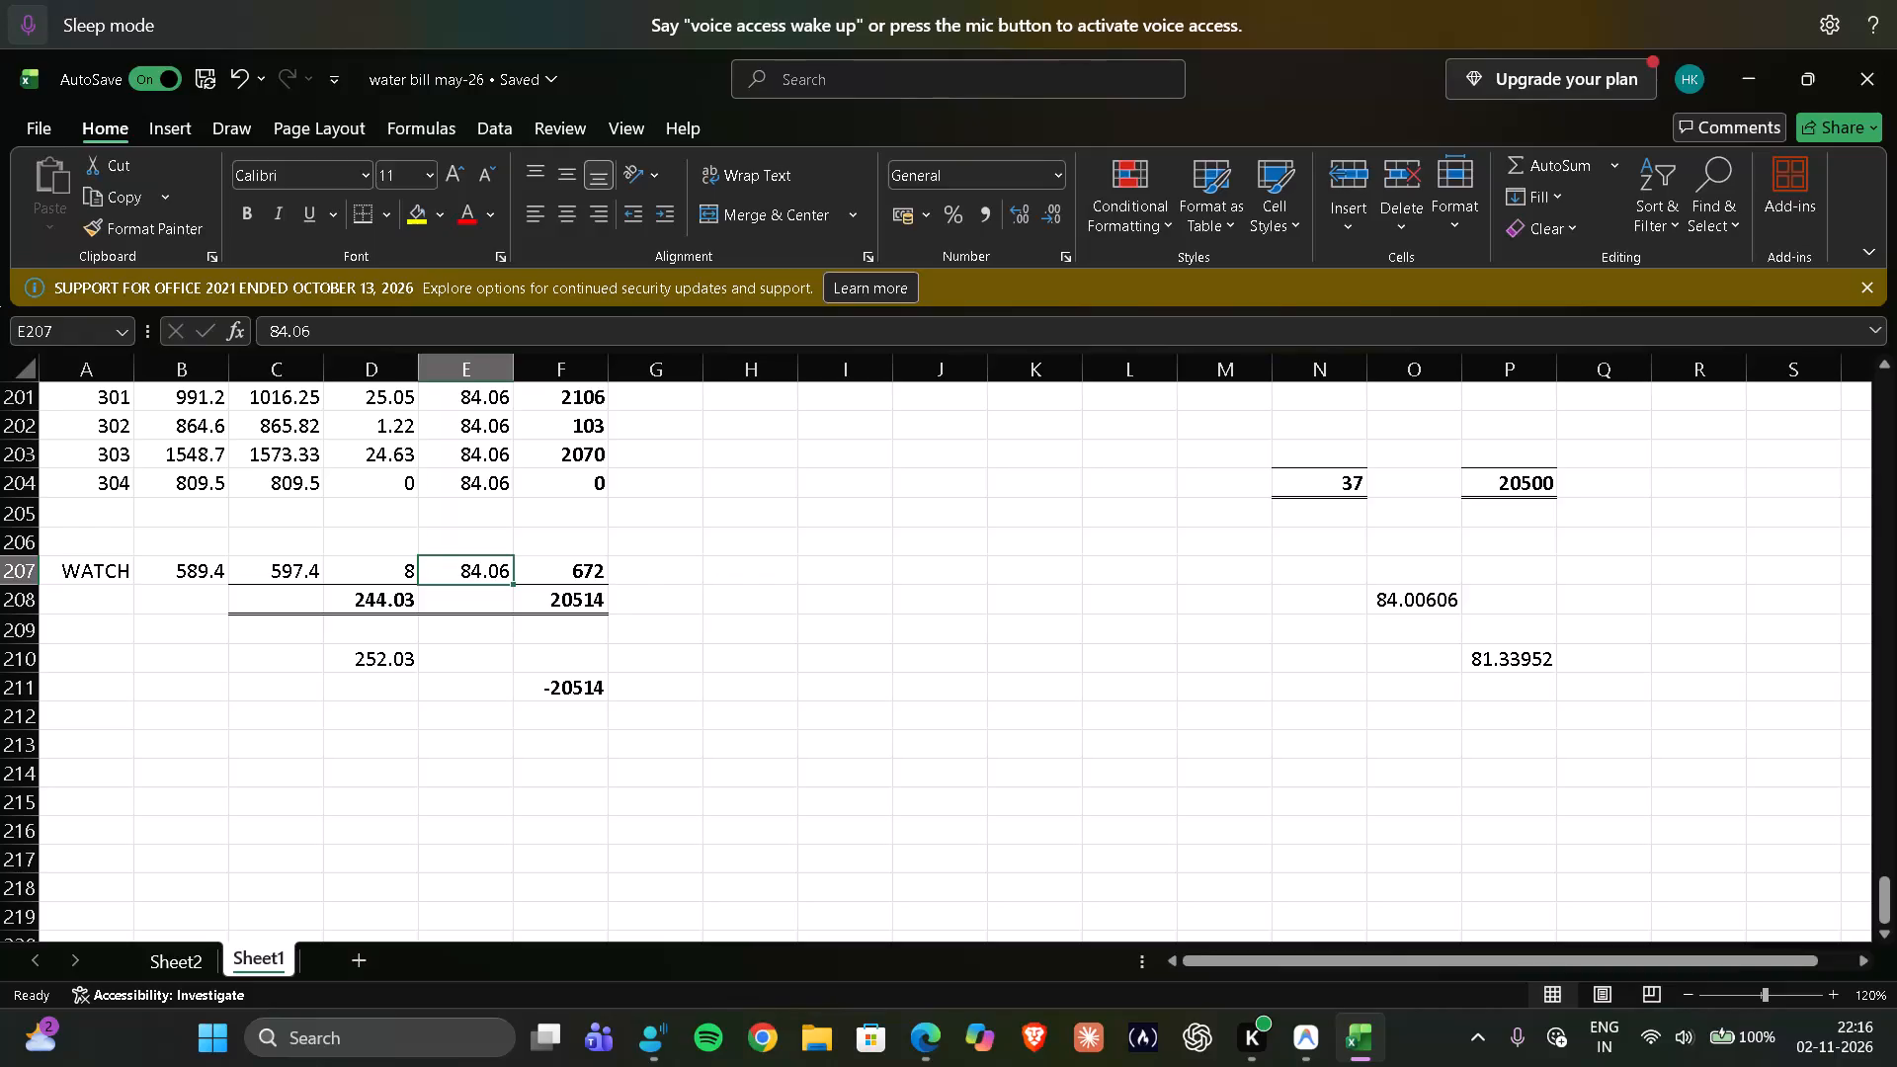
scroll(972, 712, "up", 3)
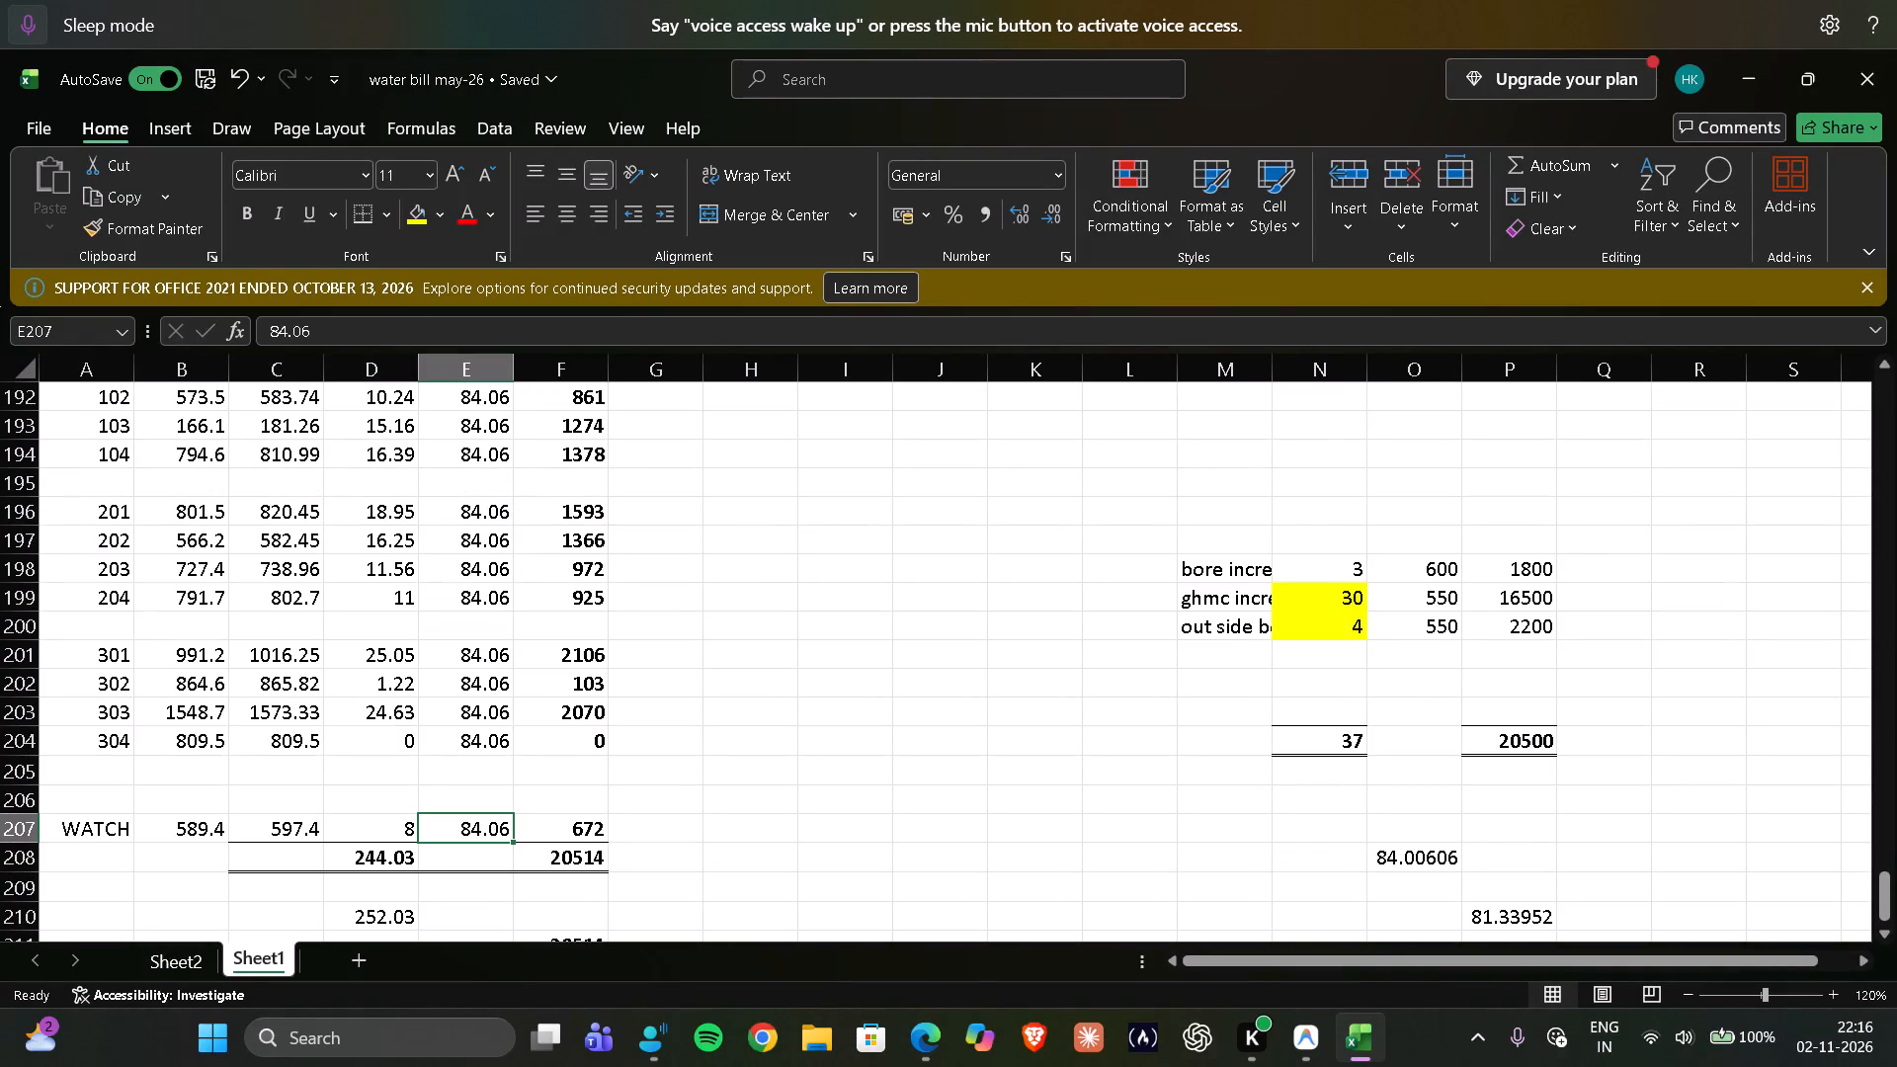
scroll(777, 770, "up", 2)
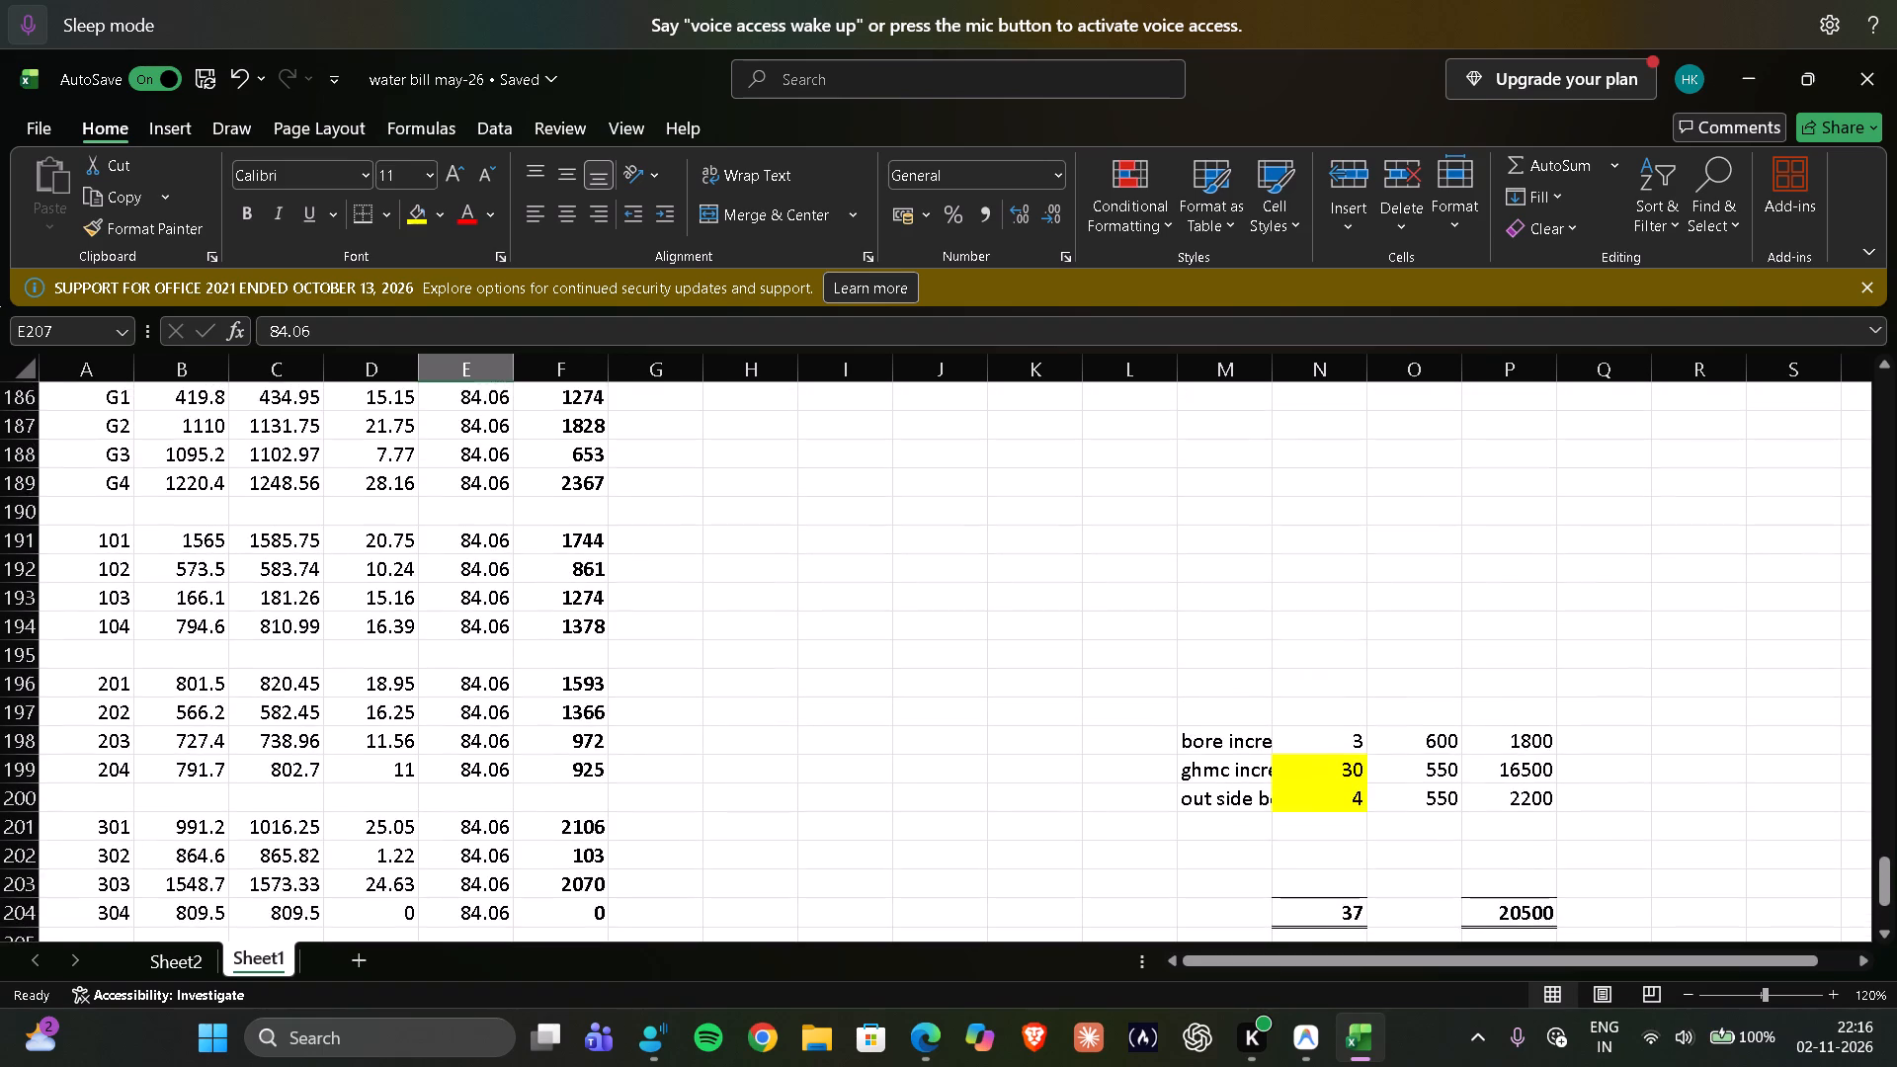
scroll(520, 504, "up", 3)
left_click(464, 654)
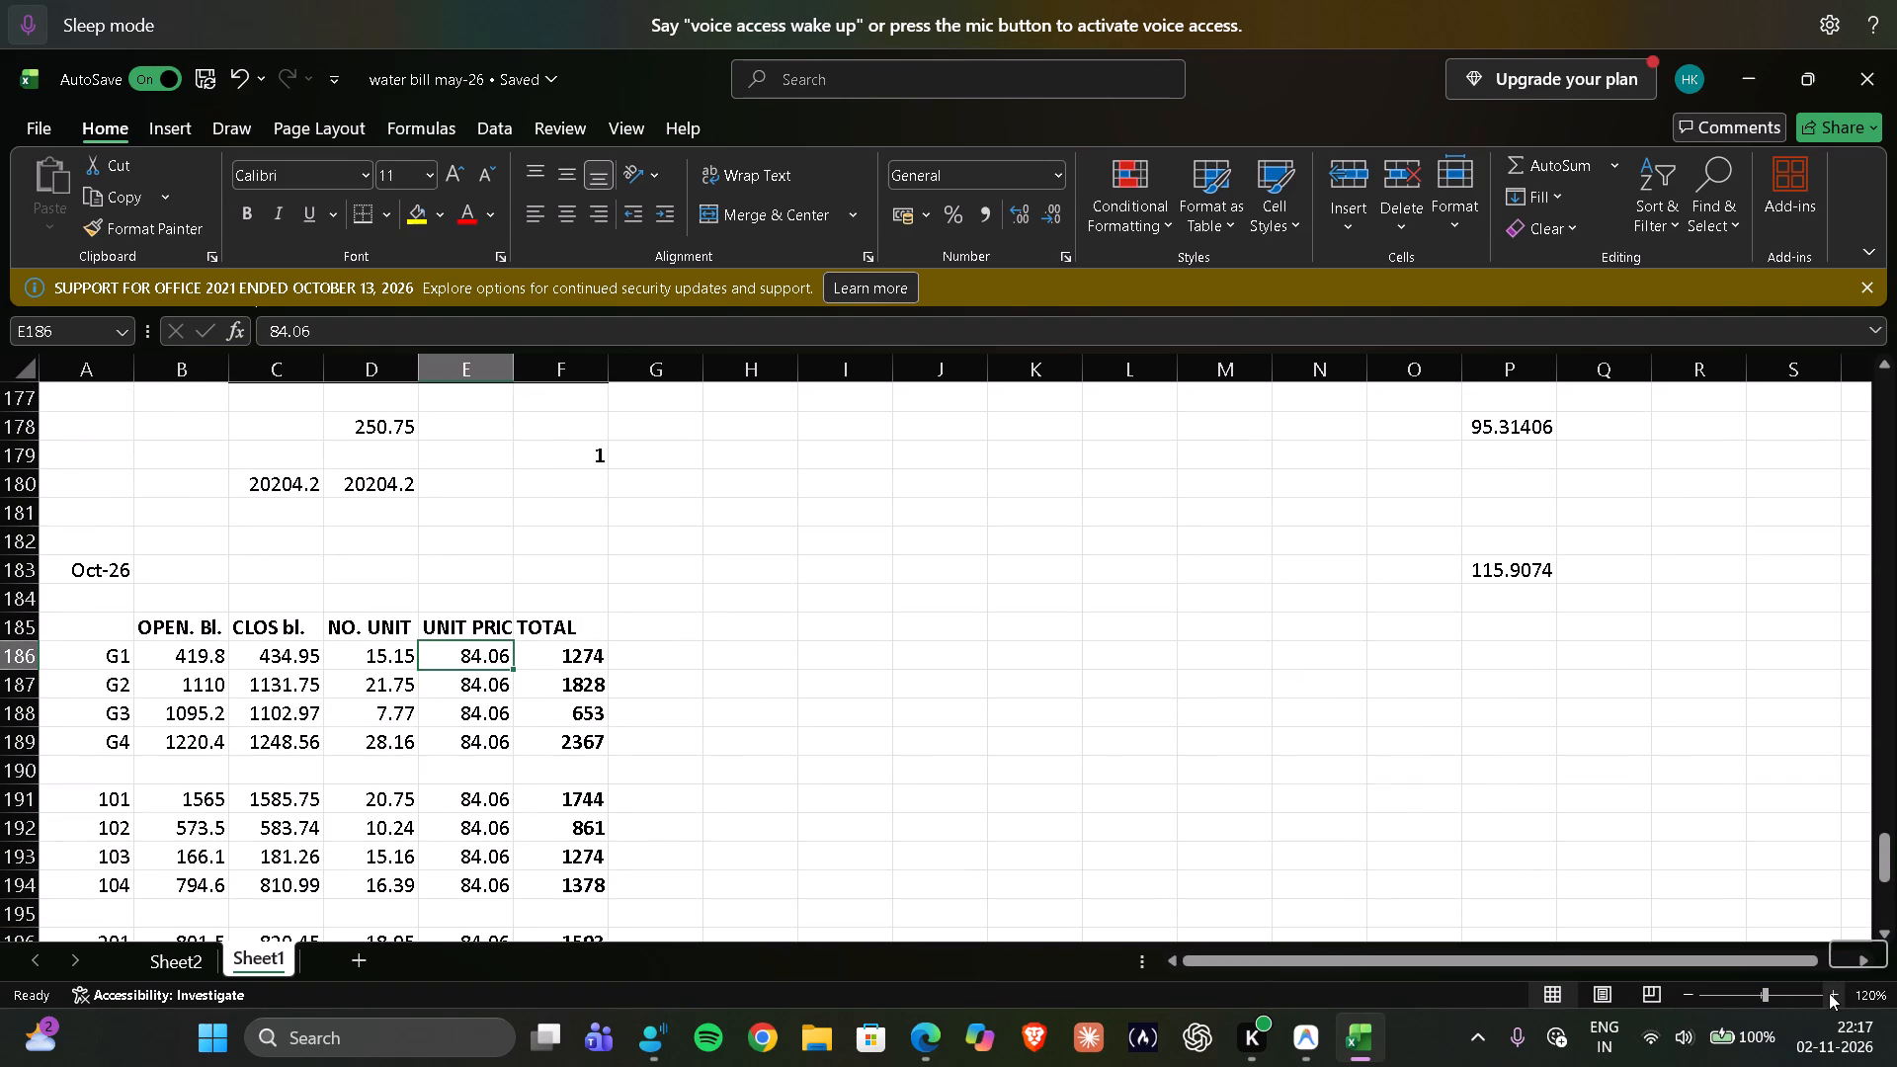
key("shift+Down")
key("shift+Down")
key("shift+Down")
key("shift+Down")
key("shift+Down")
key("shift+Down")
key("shift+Down")
key("shift+Down")
key("shift+Down")
key("shift+Down")
key("shift+Down")
key("shift+Down")
key("shift+Down")
key("shift+Down")
key("shift+Down")
key("shift+Down")
key("shift+Down")
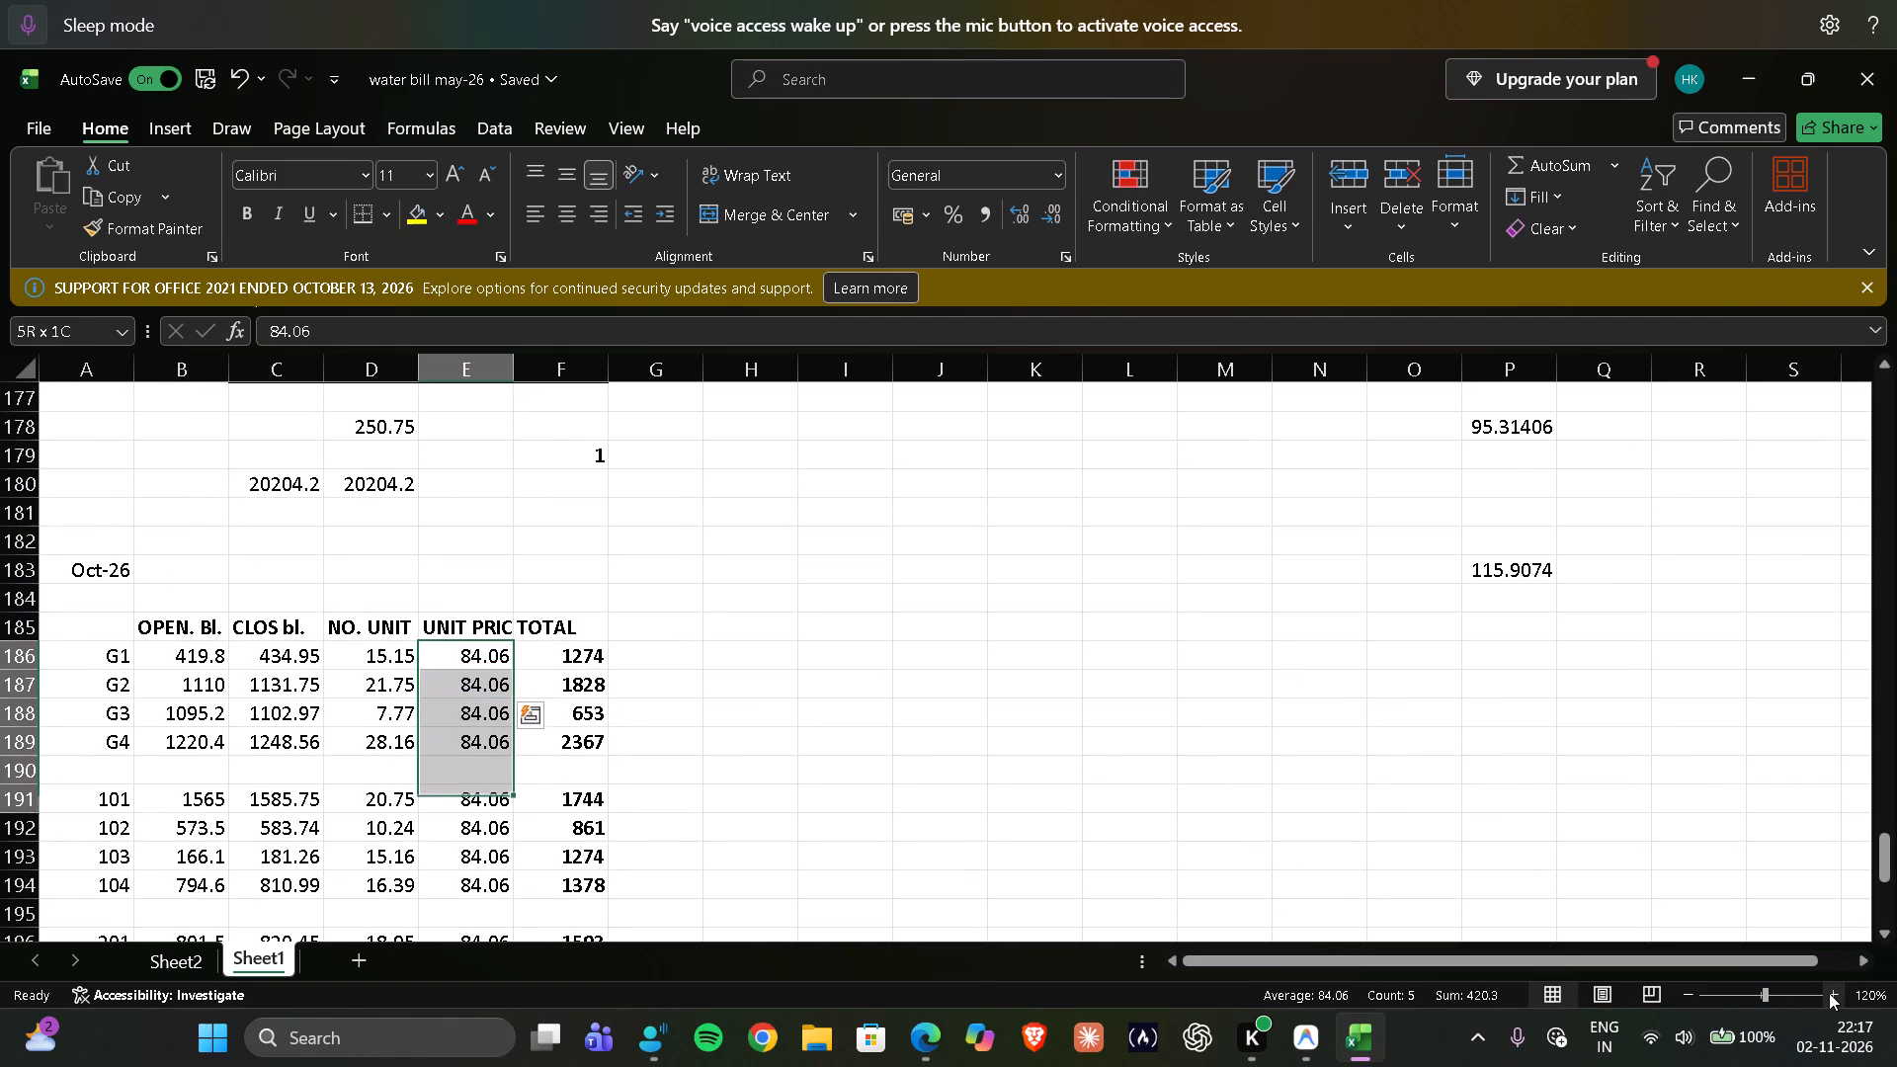
key("shift+Down")
key("shift+Down")
key("shift+Down")
key("shift+Down")
key("shift+Down")
key("shift+Down")
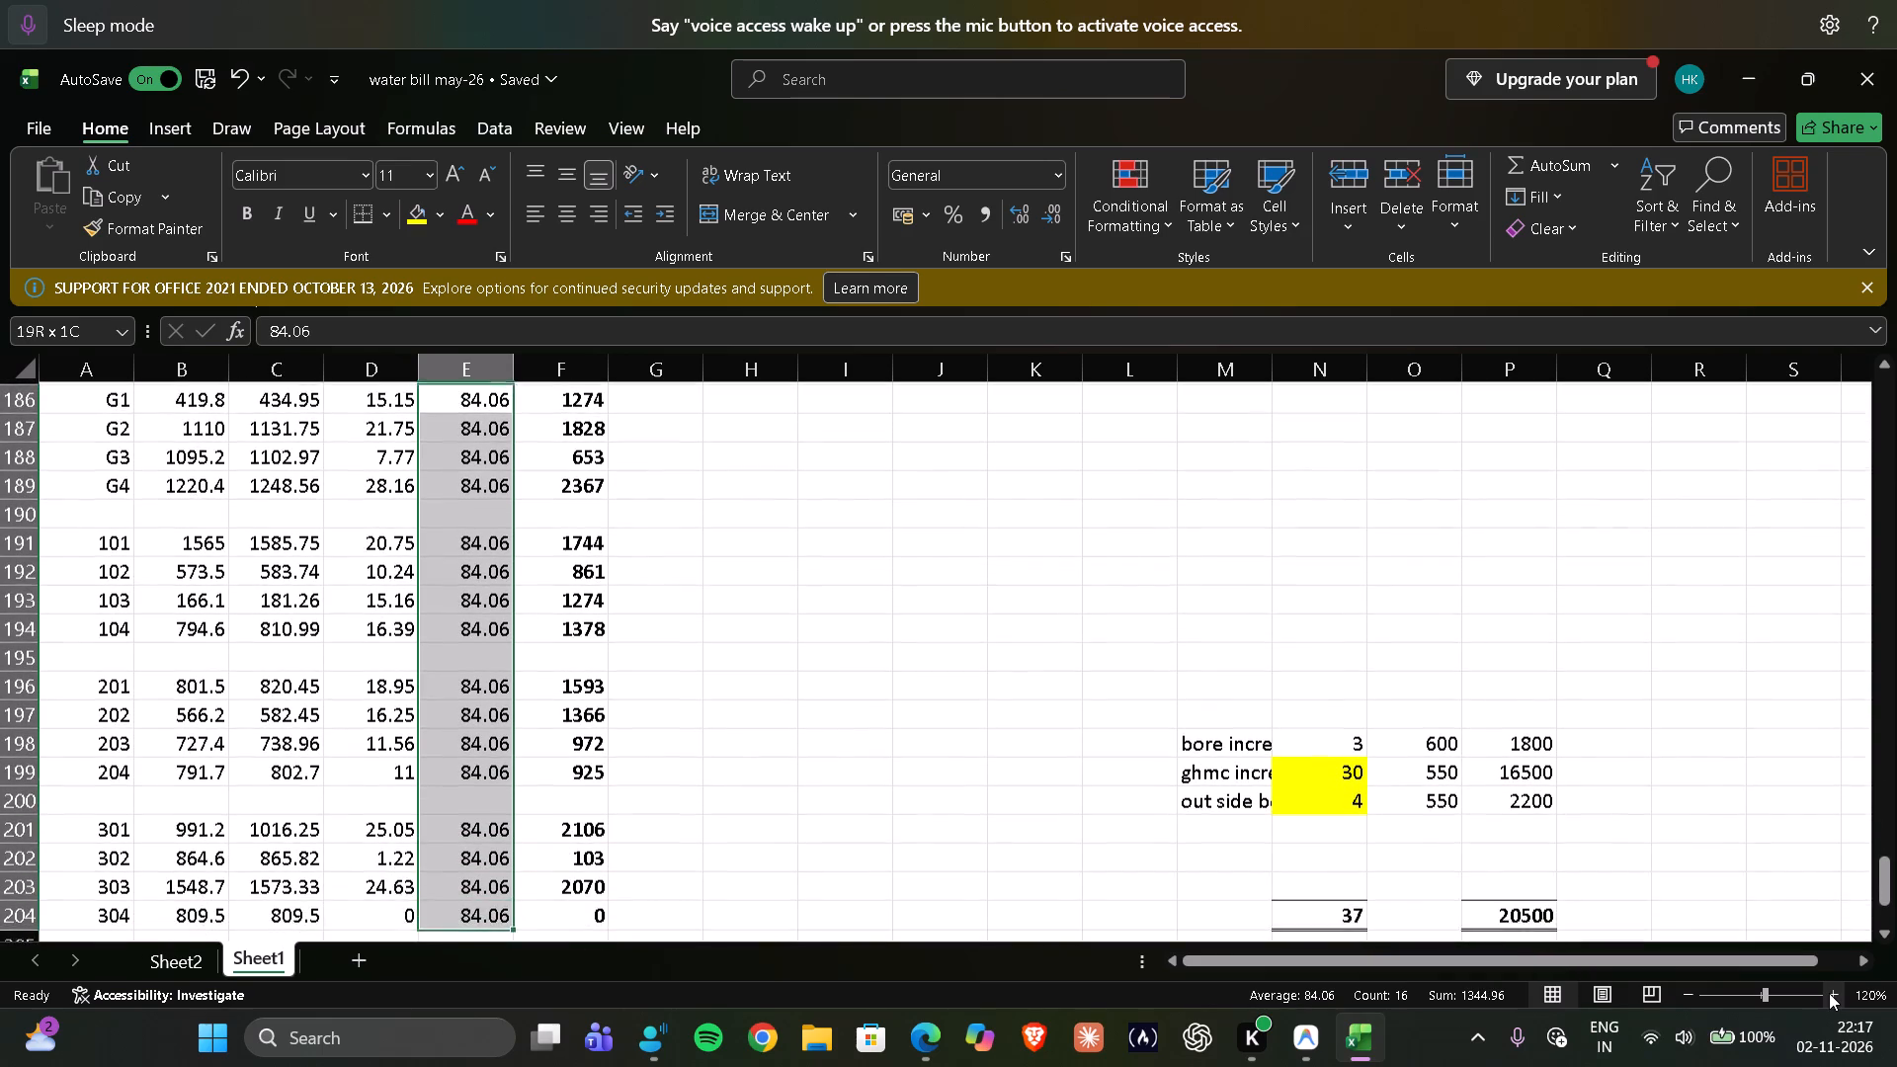
key("shift+Down")
key("shift+Down")
key("shift+Down")
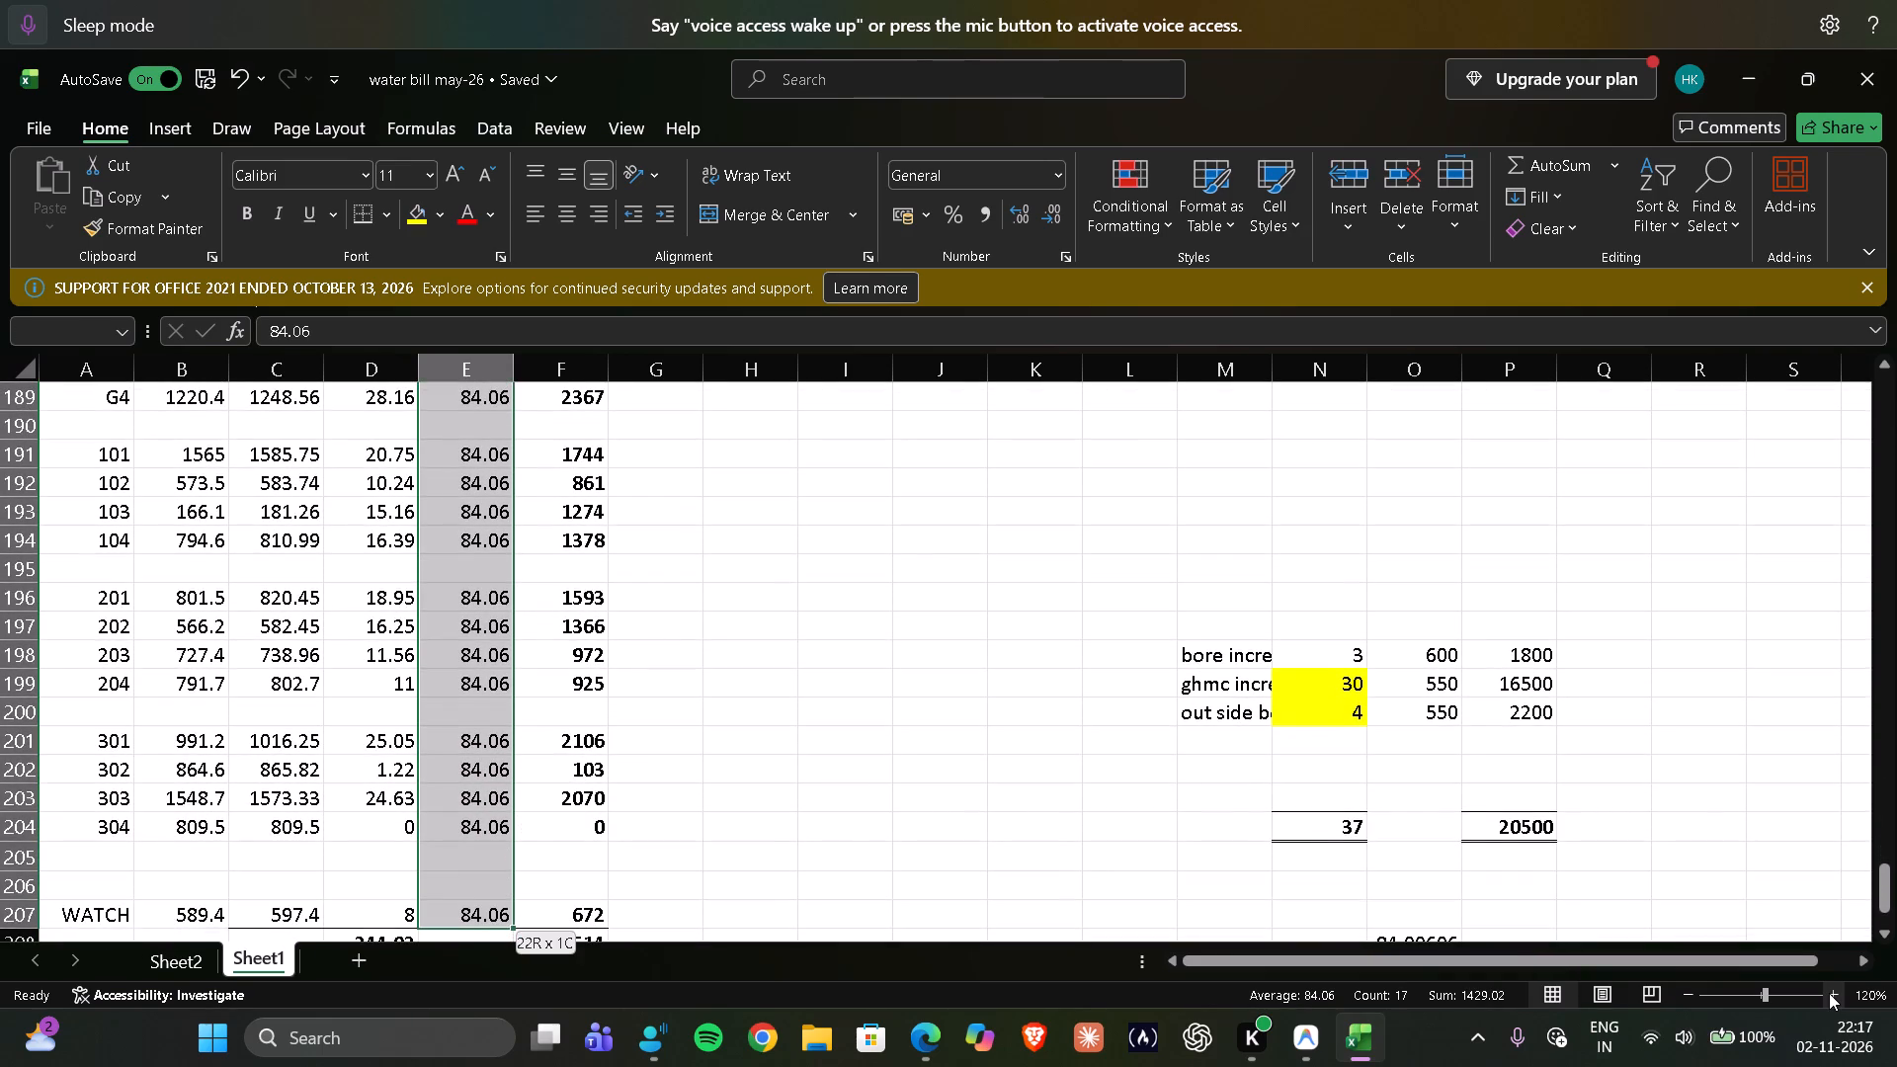
key("ctrl+h")
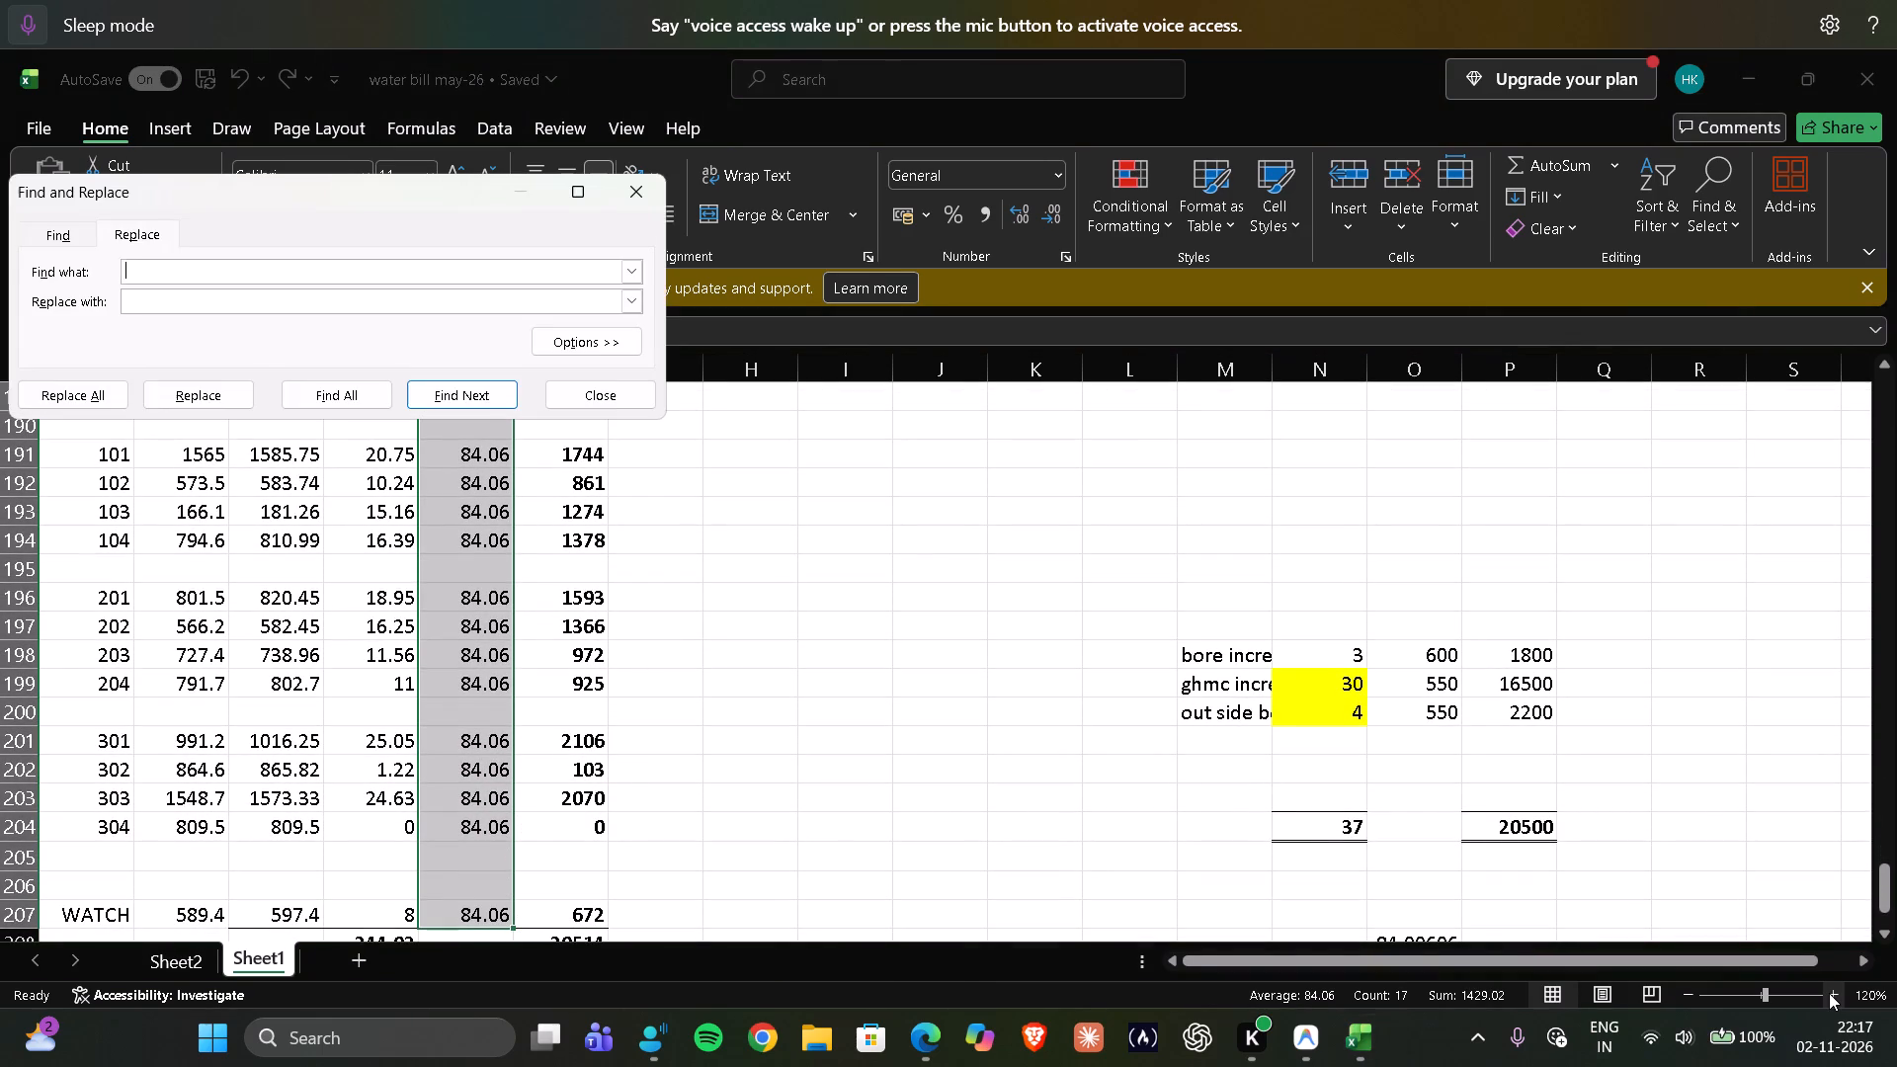
type("84.06")
key("Tab")
type("84")
type(".05")
left_click(49, 394)
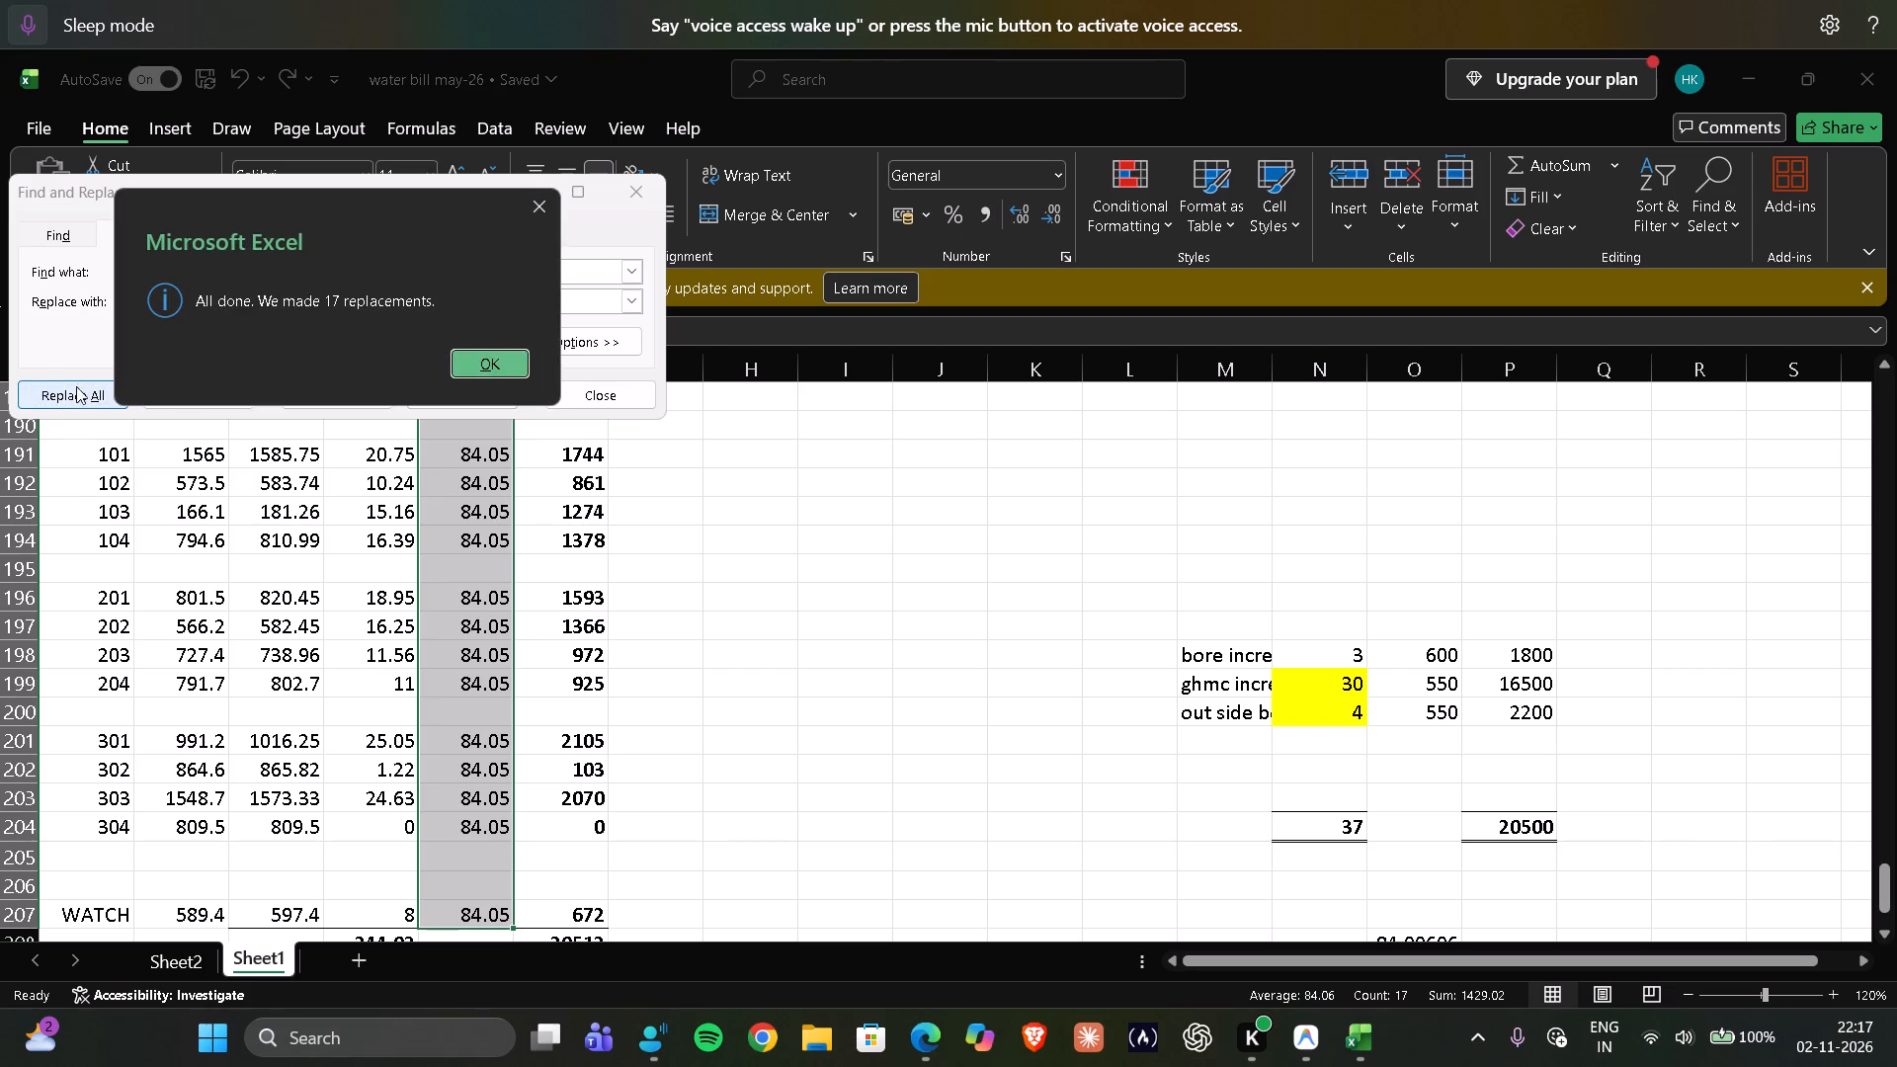
left_click(484, 361)
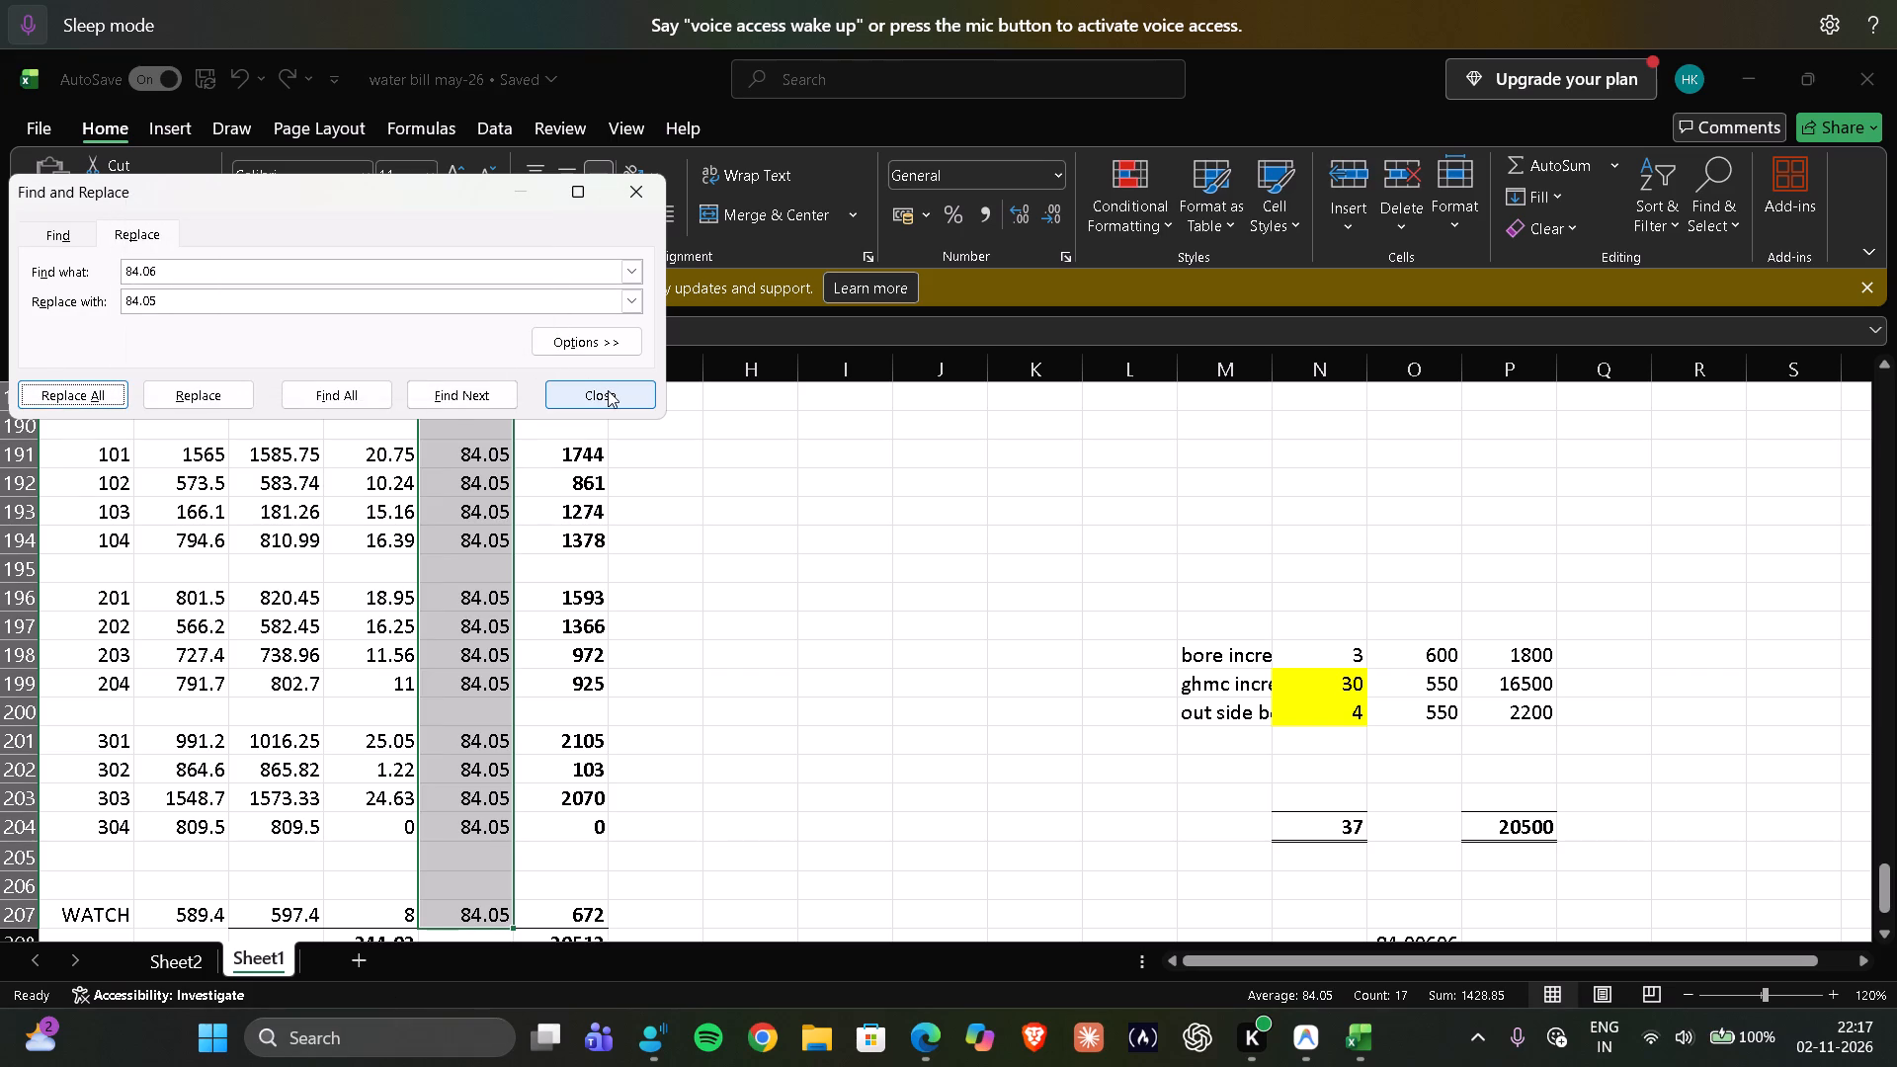
left_click(608, 390)
Replace every 84.05 unit price with 84 in the Oct-26 range E186:E207 using Find and Replace.
scroll(833, 636, "down", 3)
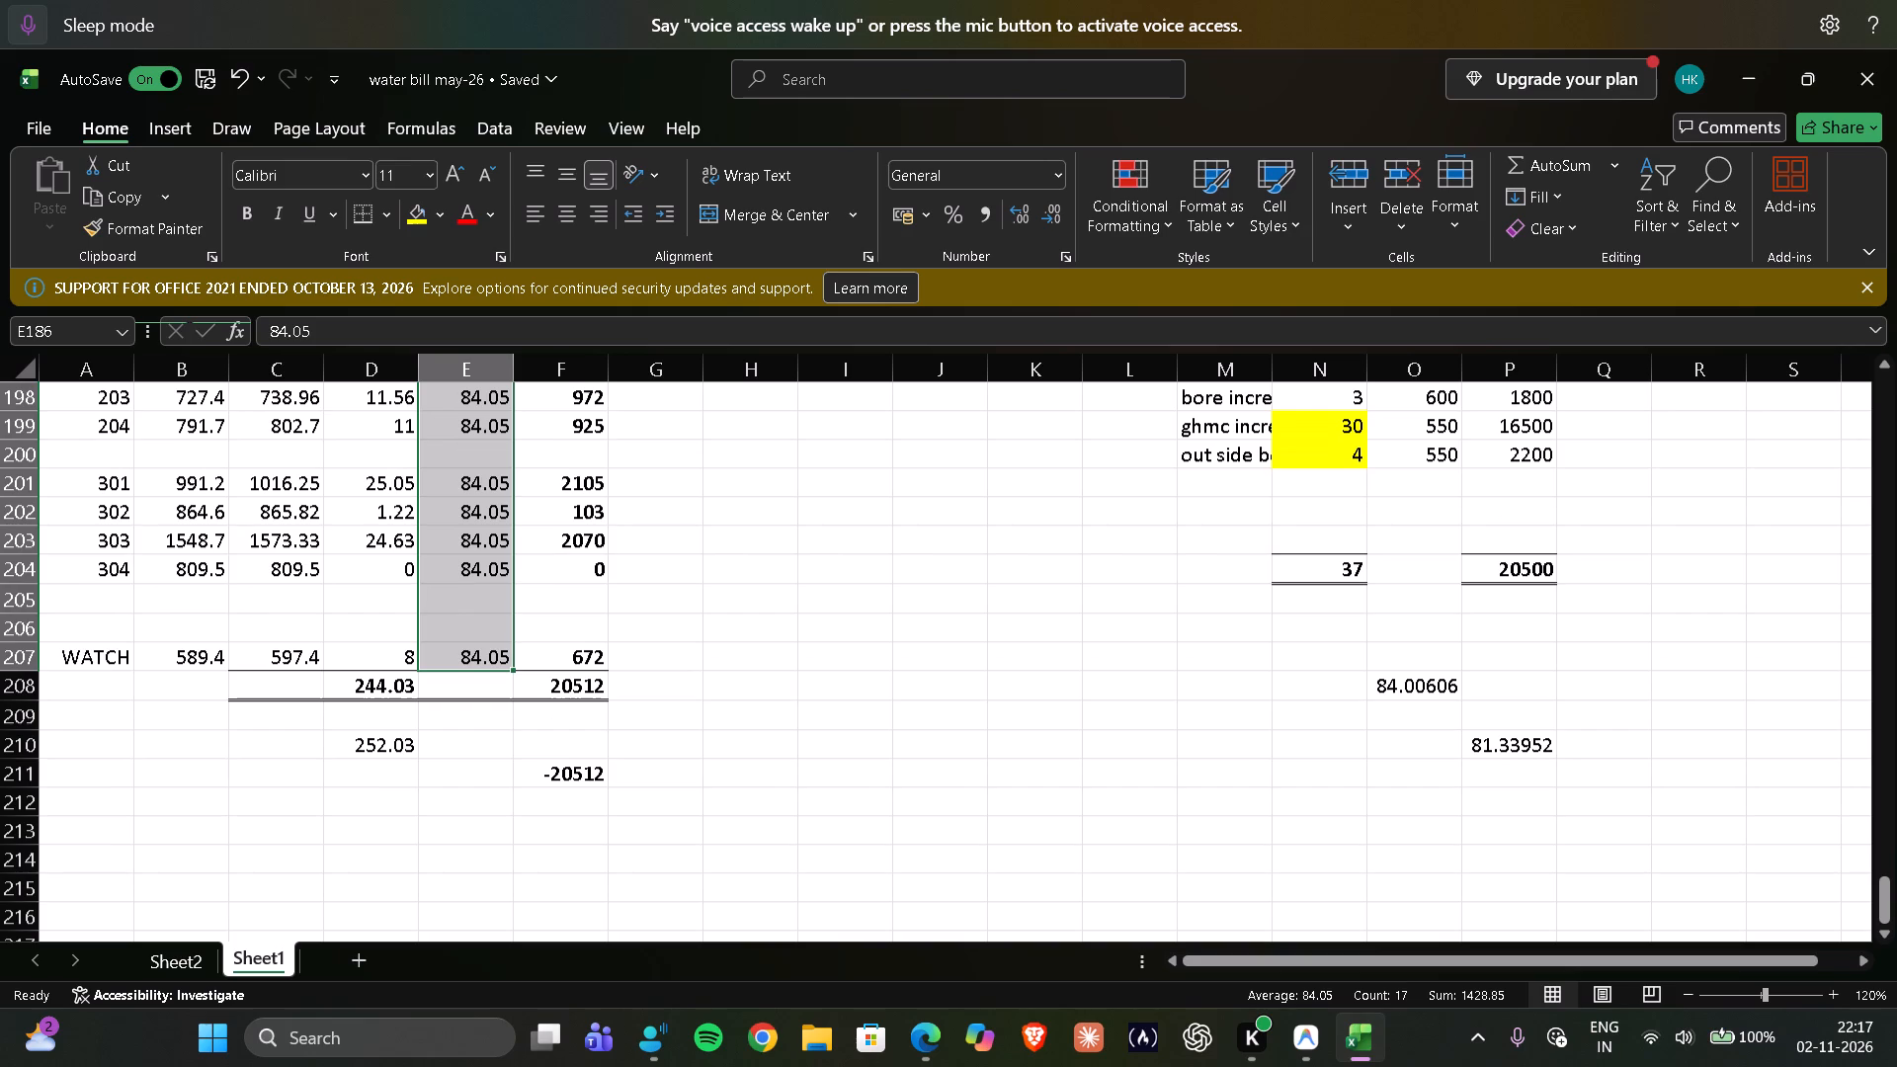
scroll(836, 635, "up", 1)
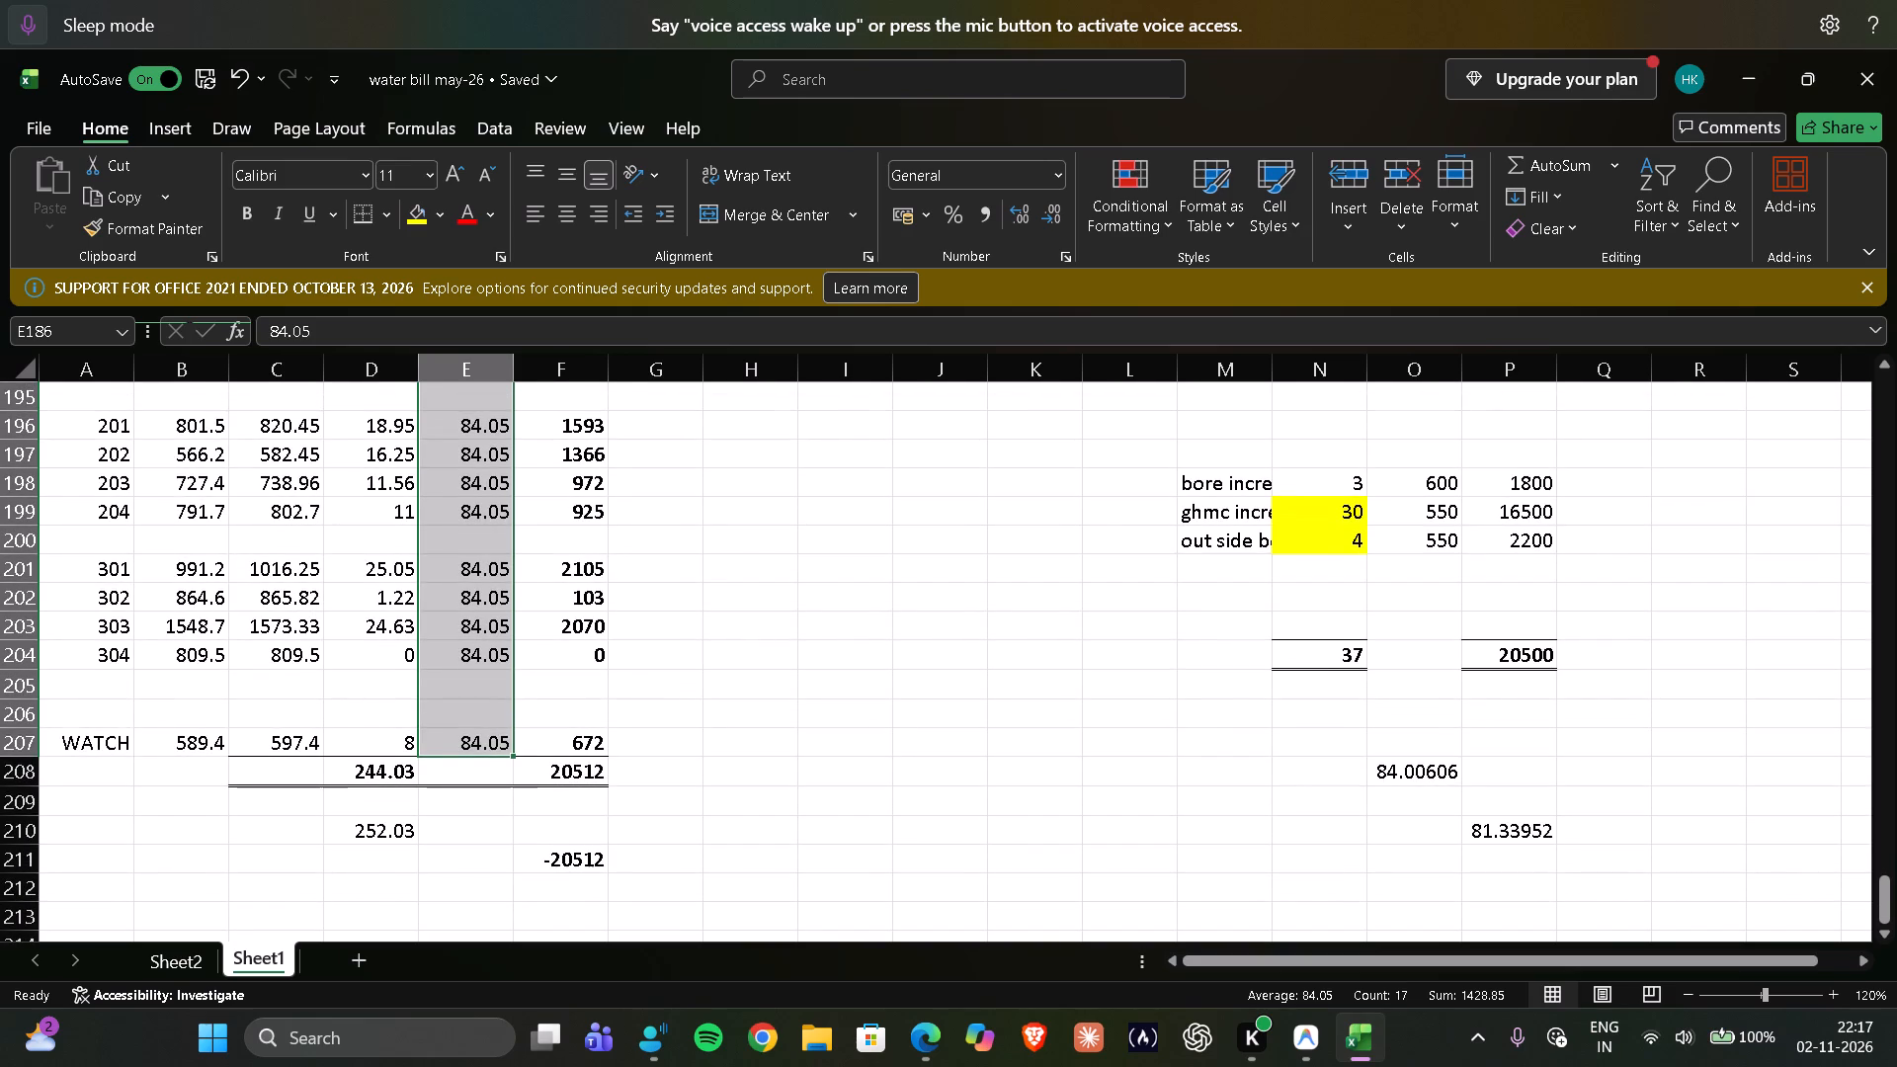
scroll(837, 635, "up", 4)
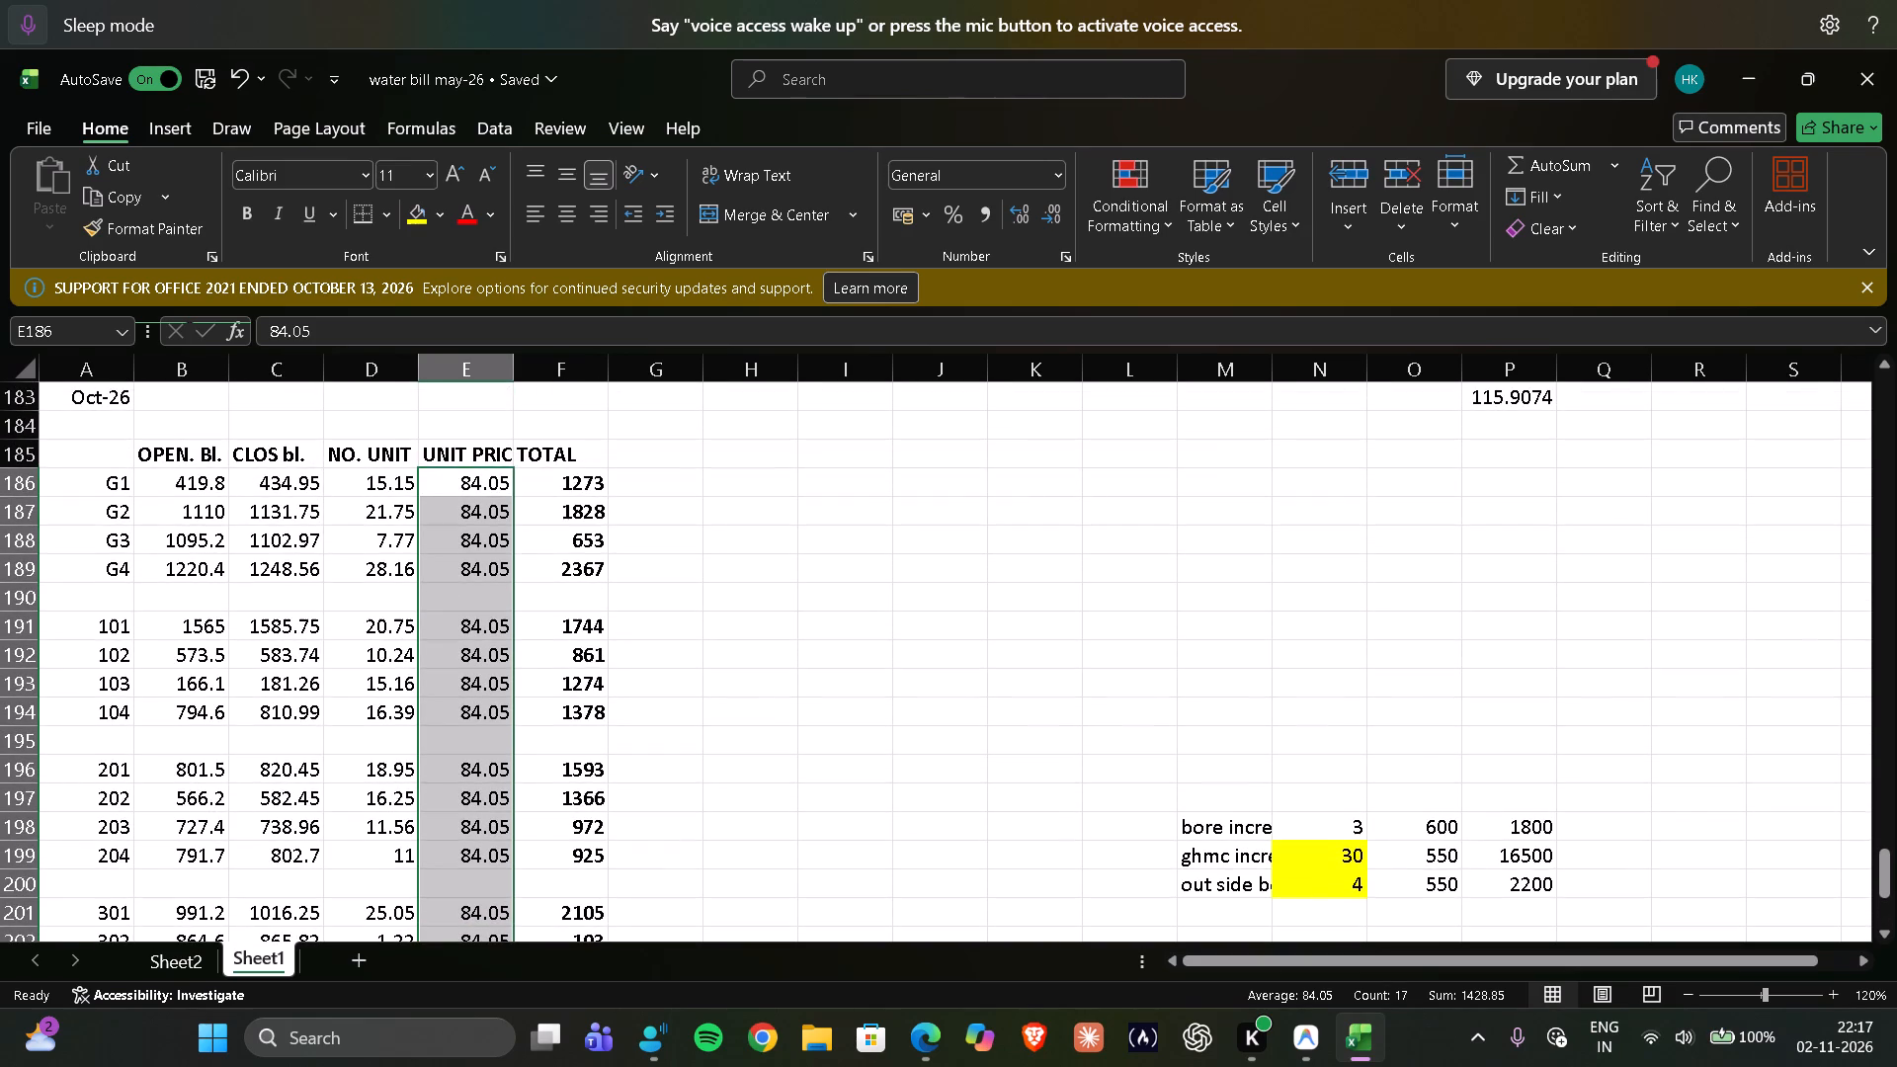
scroll(837, 635, "down", 2)
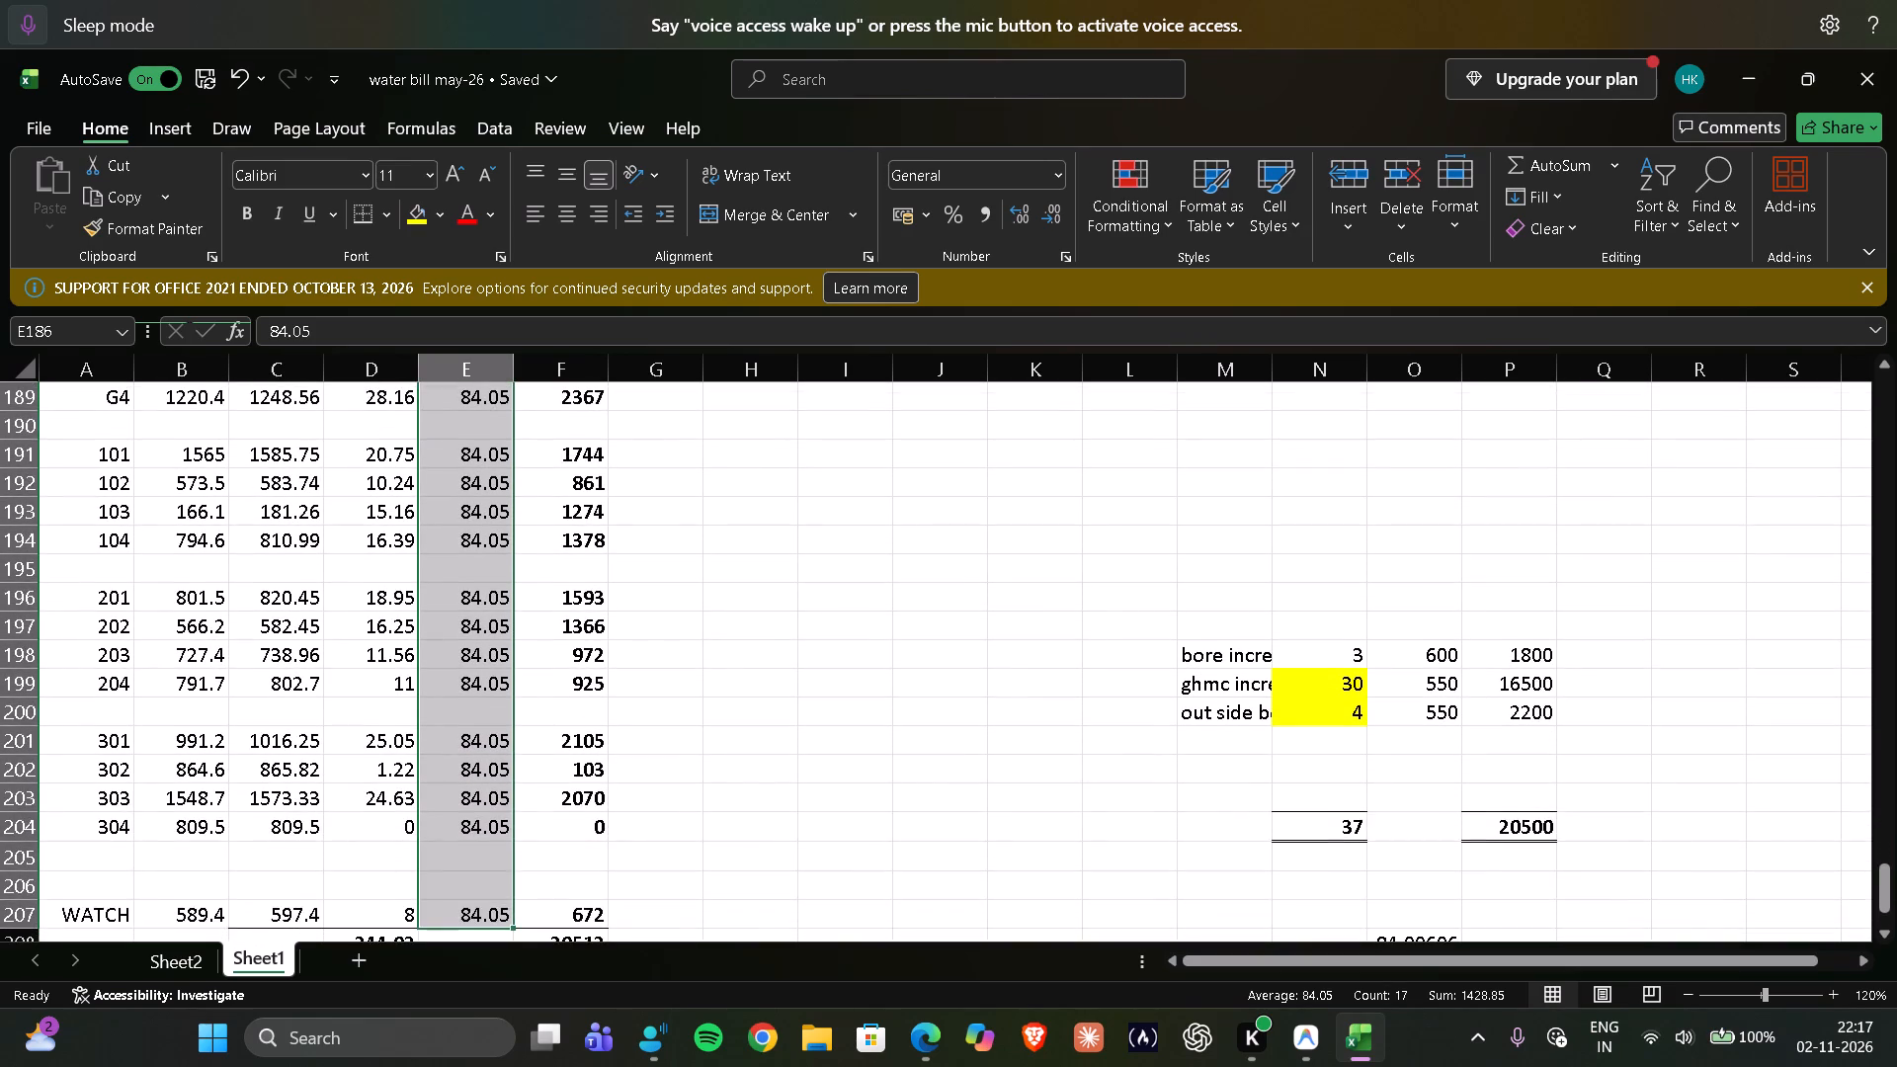
scroll(837, 635, "down", 1)
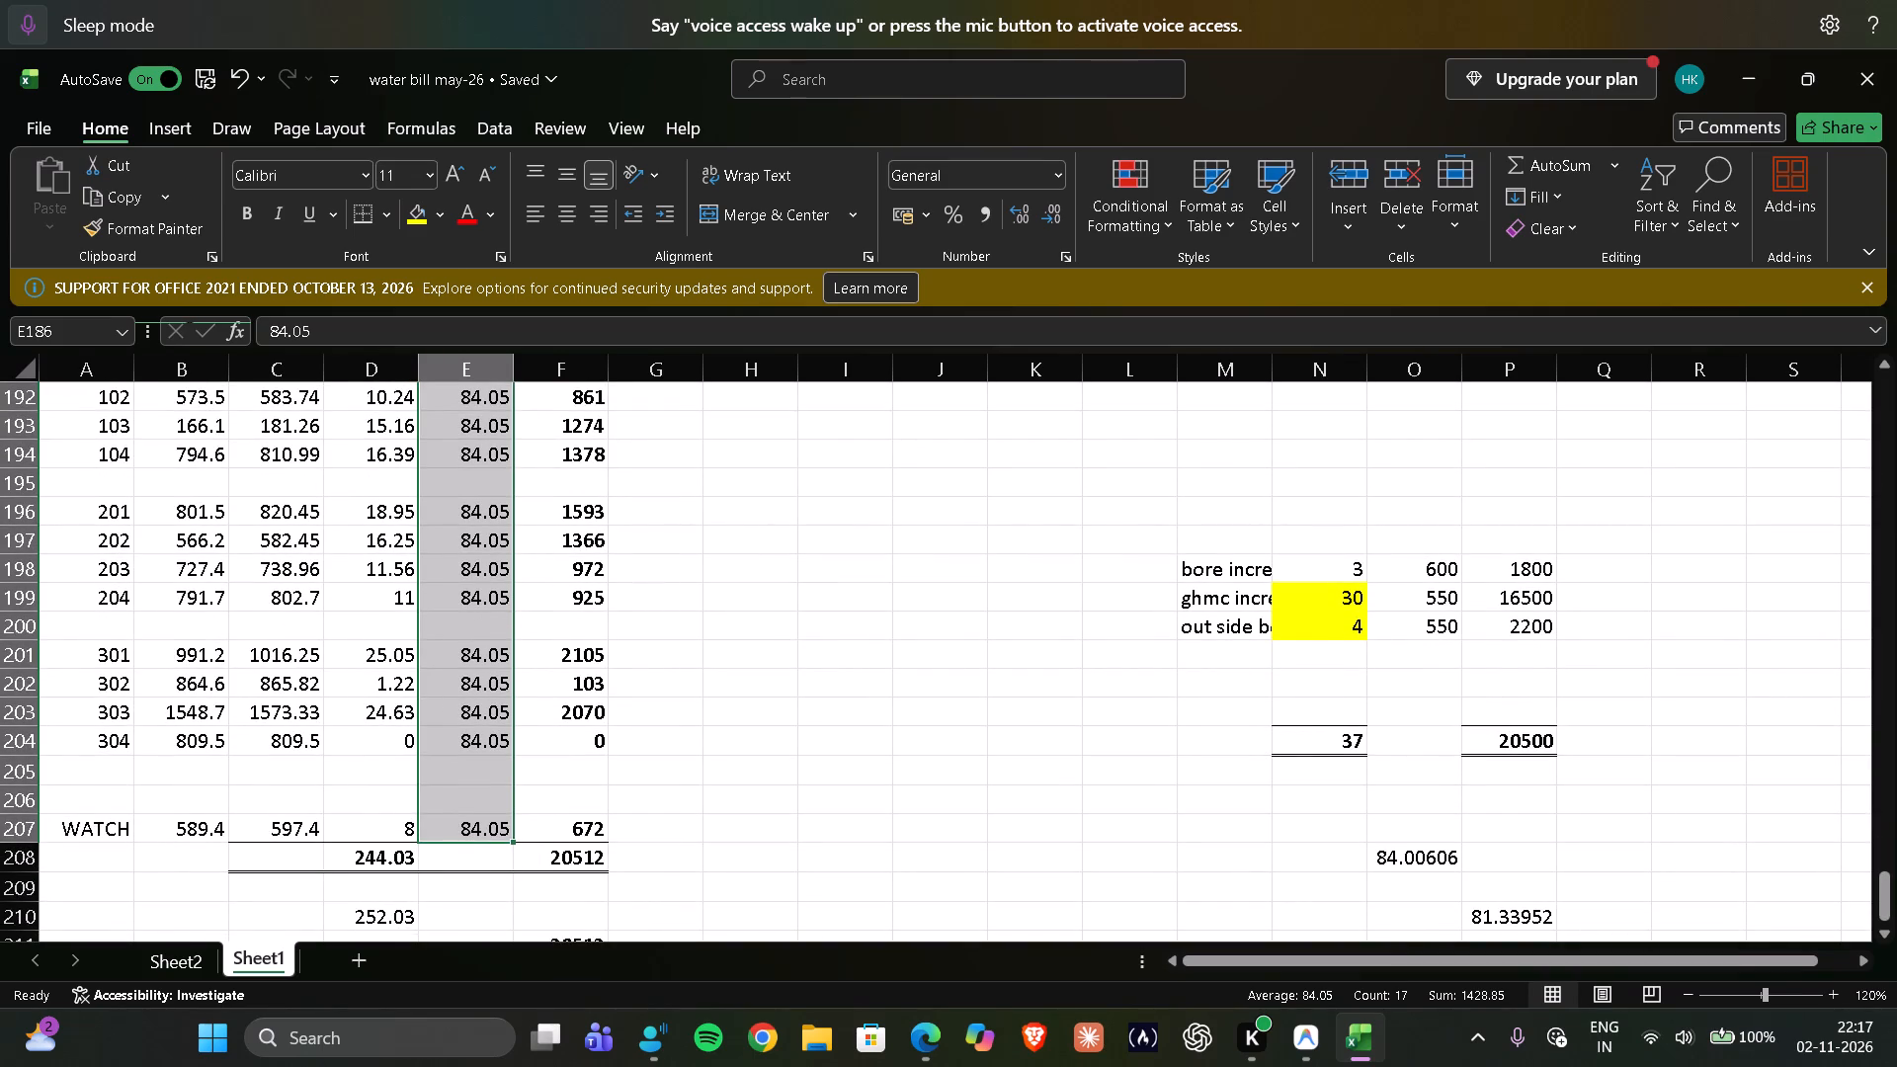
scroll(566, 632, "up", 3)
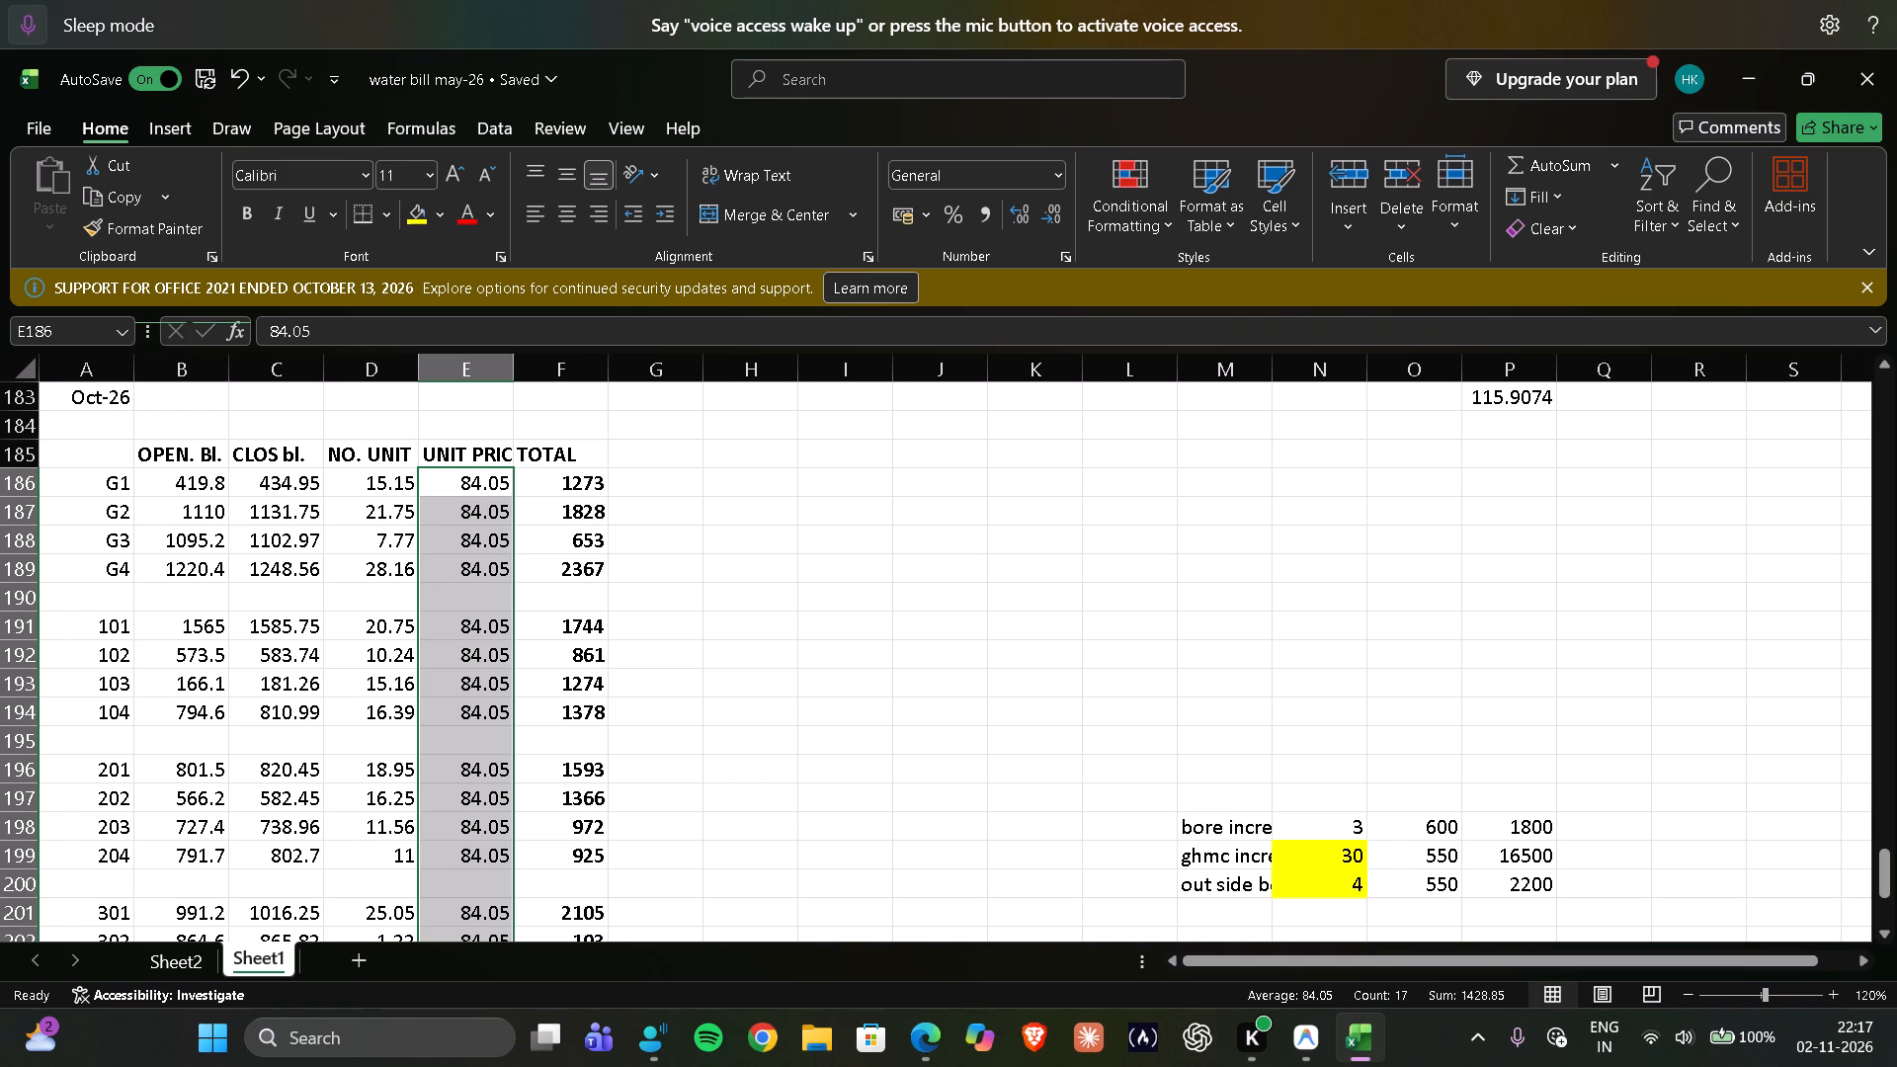
key("ctrl+h")
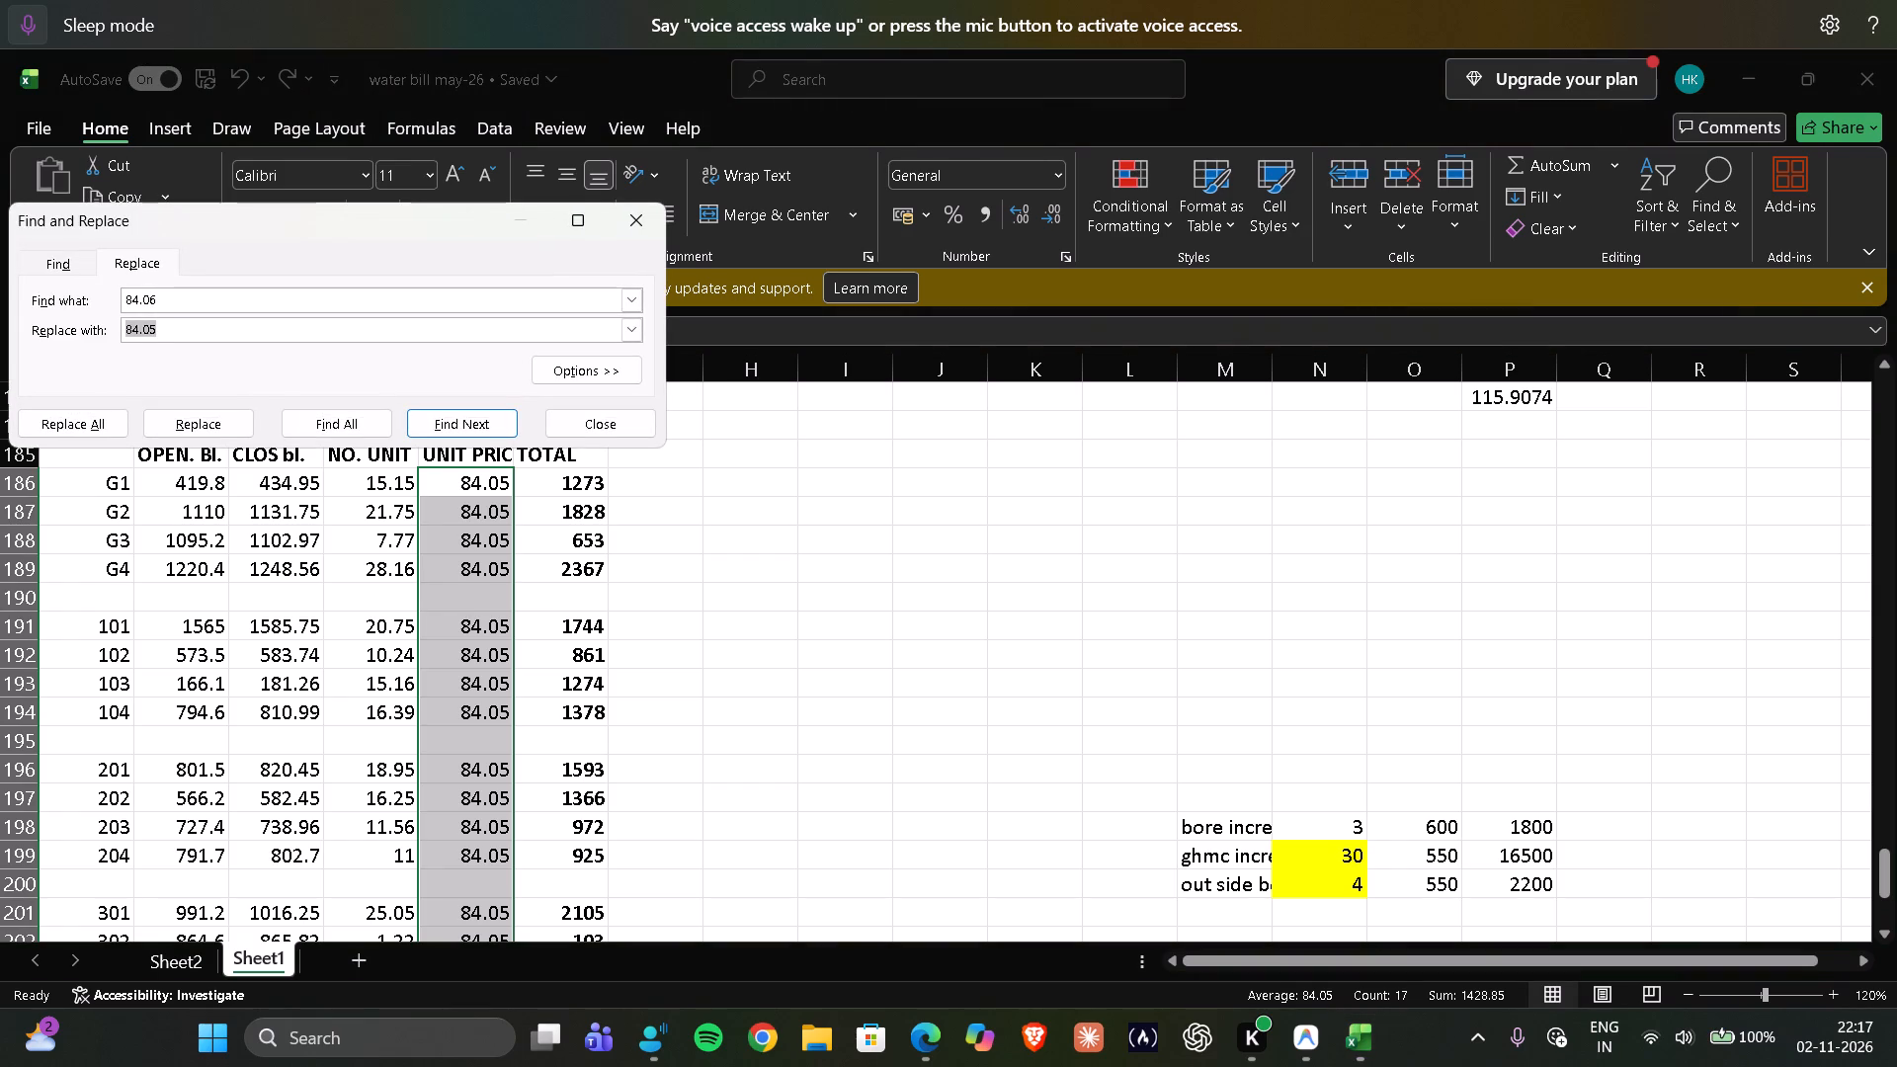
key("ctrl+x")
left_click_drag(181, 304, 36, 303)
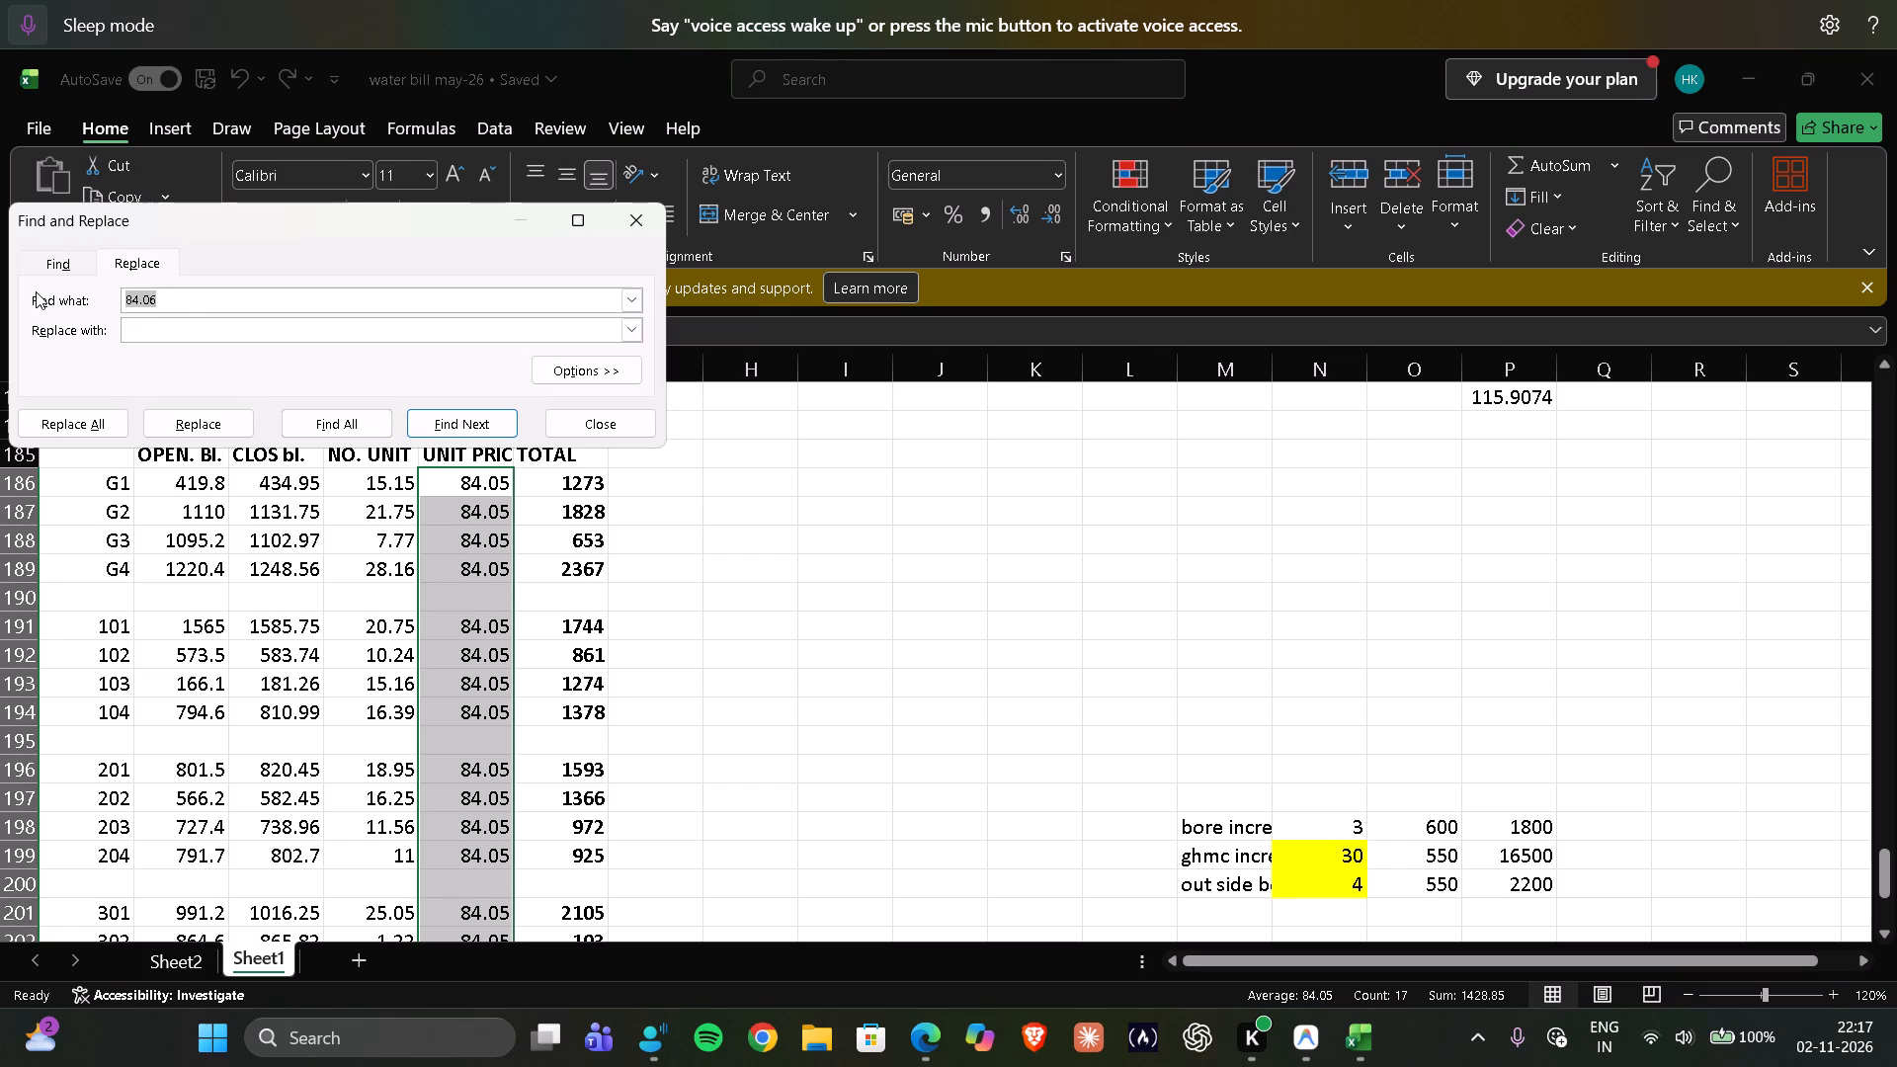
key("ctrl+v")
left_click(131, 330)
type("84")
left_click(104, 416)
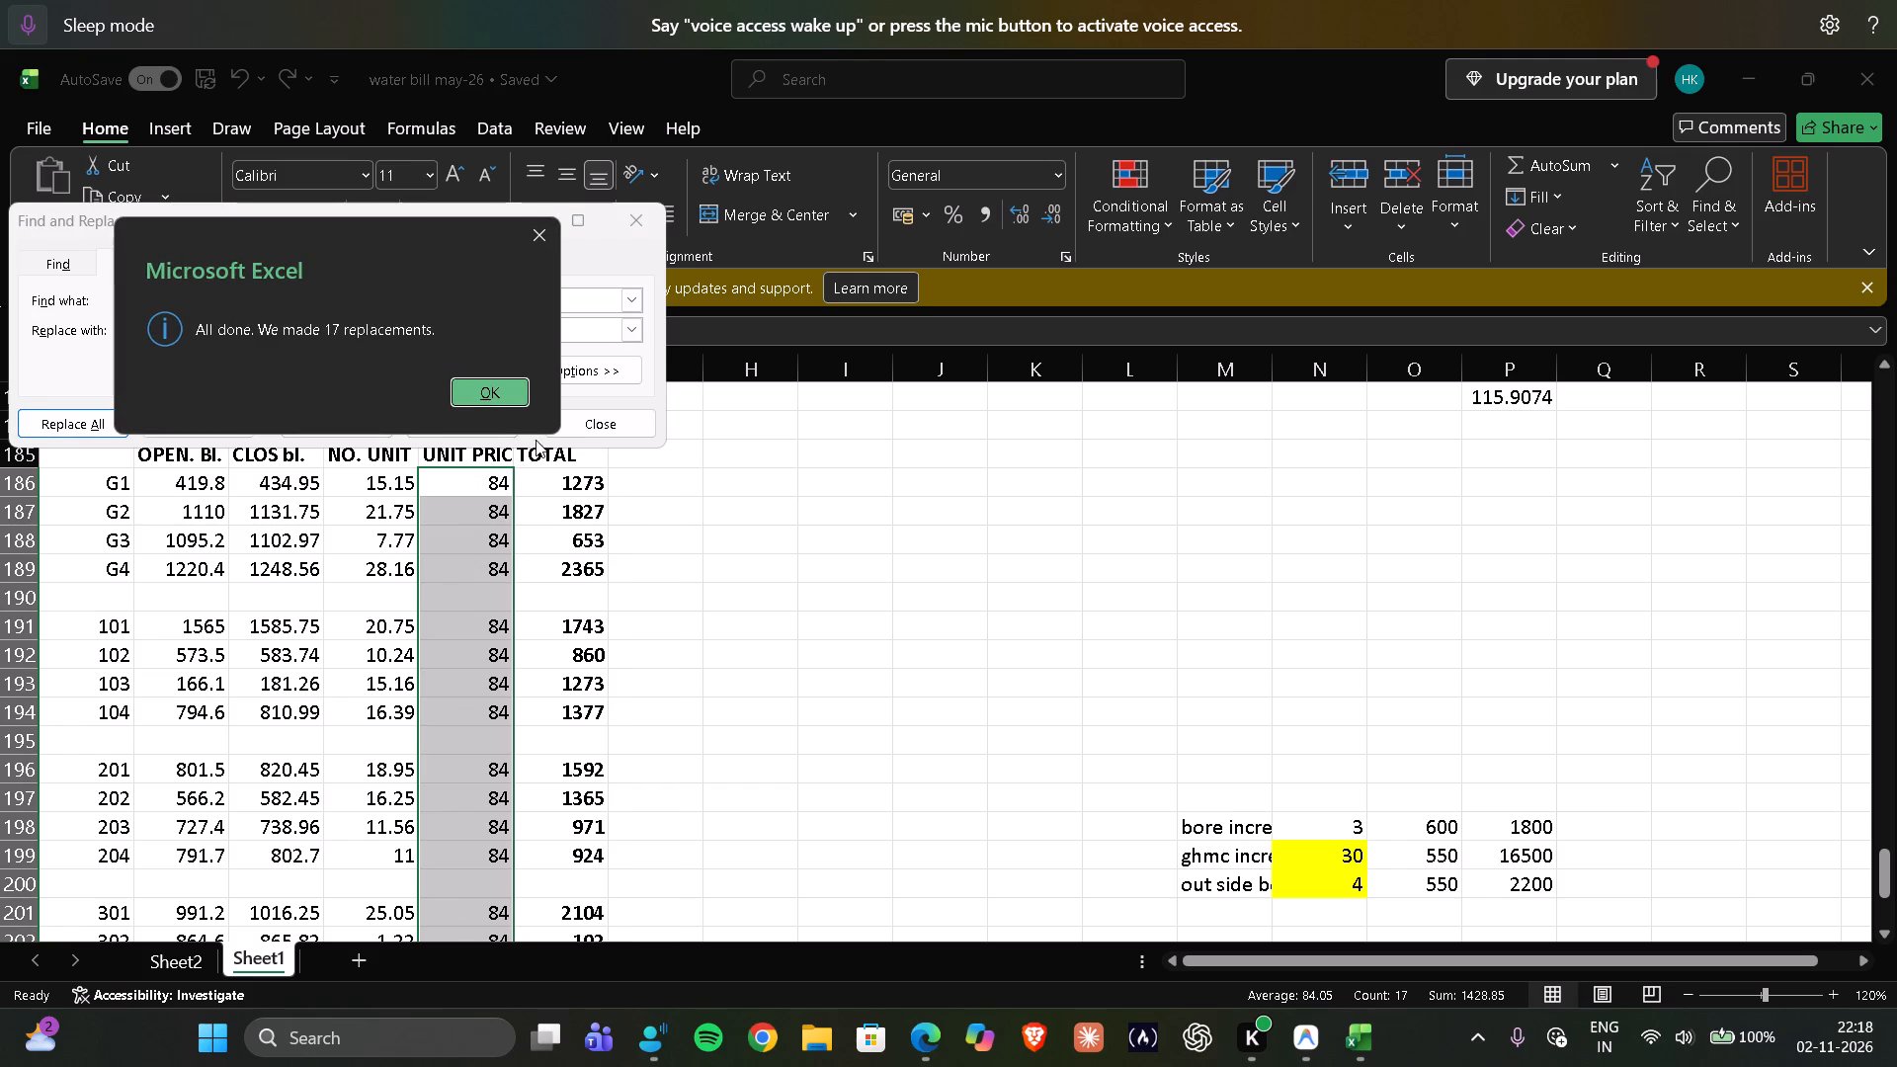
left_click(484, 396)
left_click(629, 427)
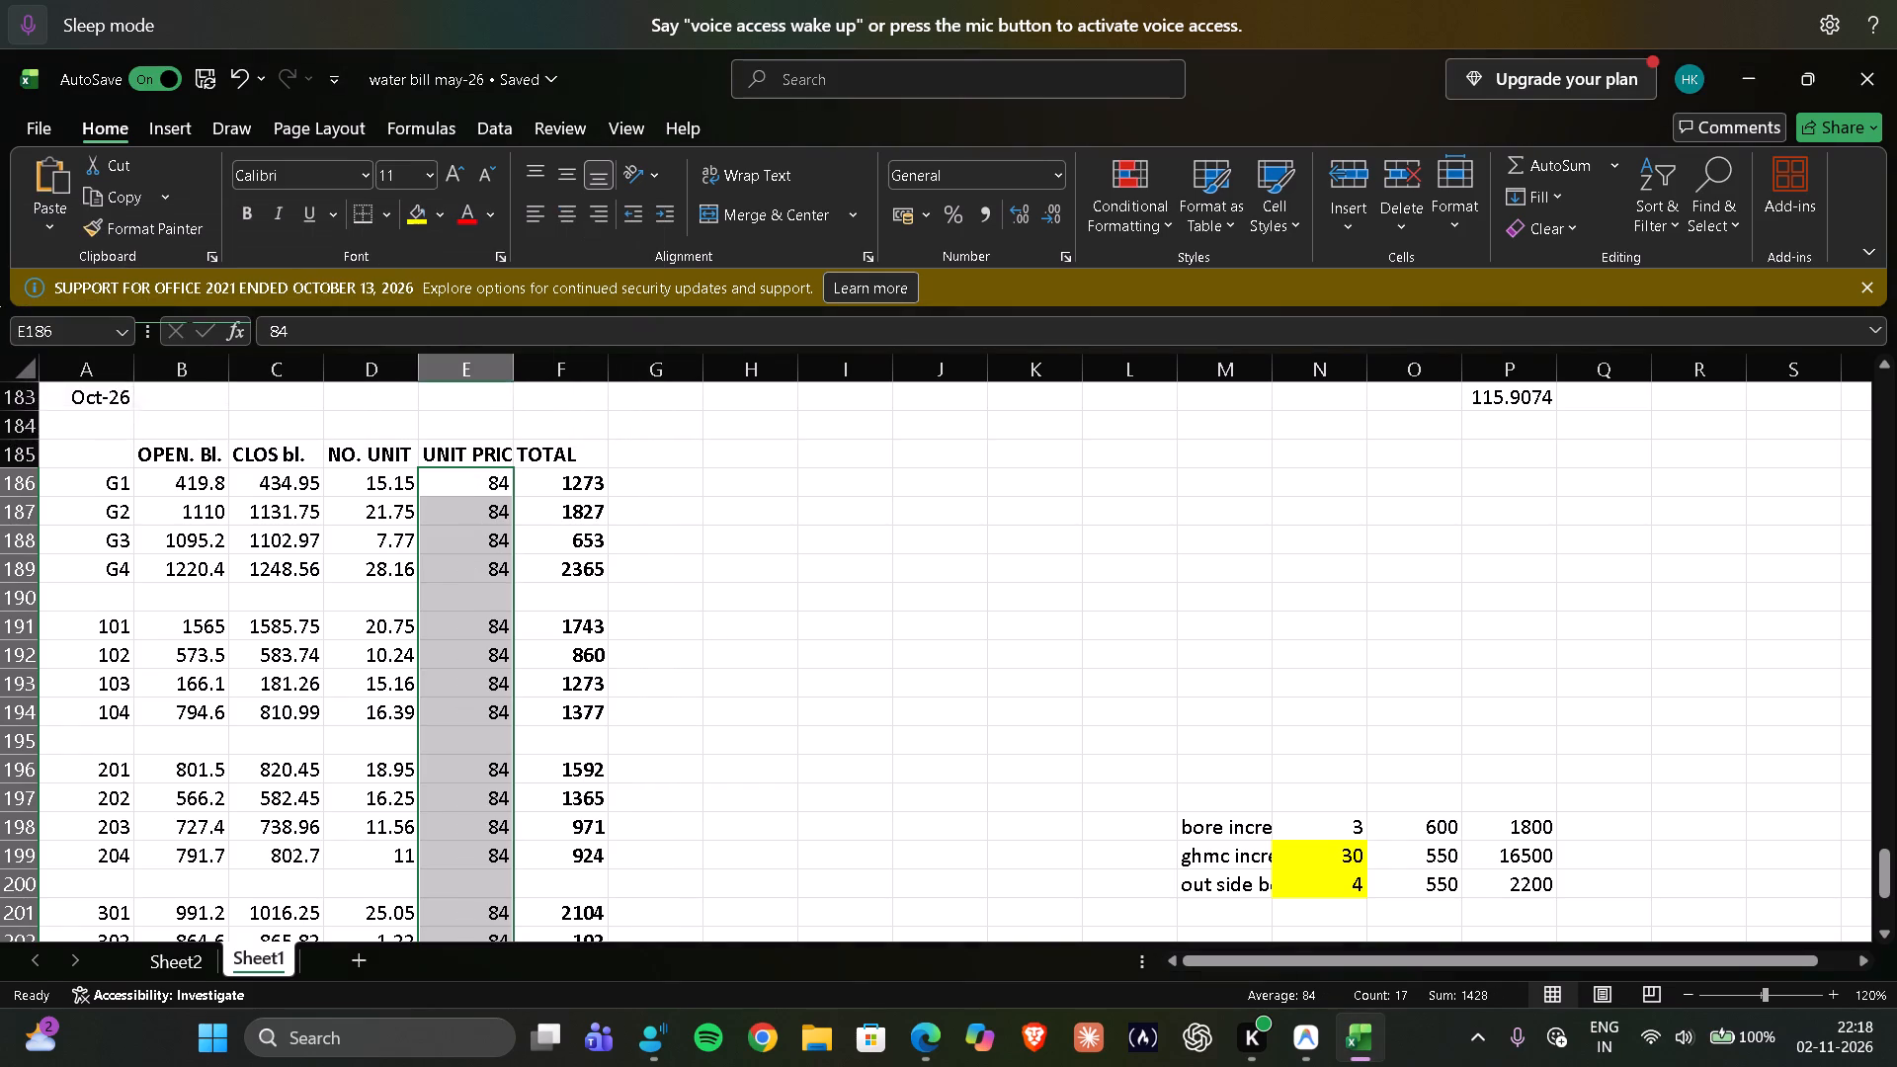
Examine the cell references of the difference formula in F211 and find the Oct-26 charges total in column P.
scroll(792, 485, "down", 4)
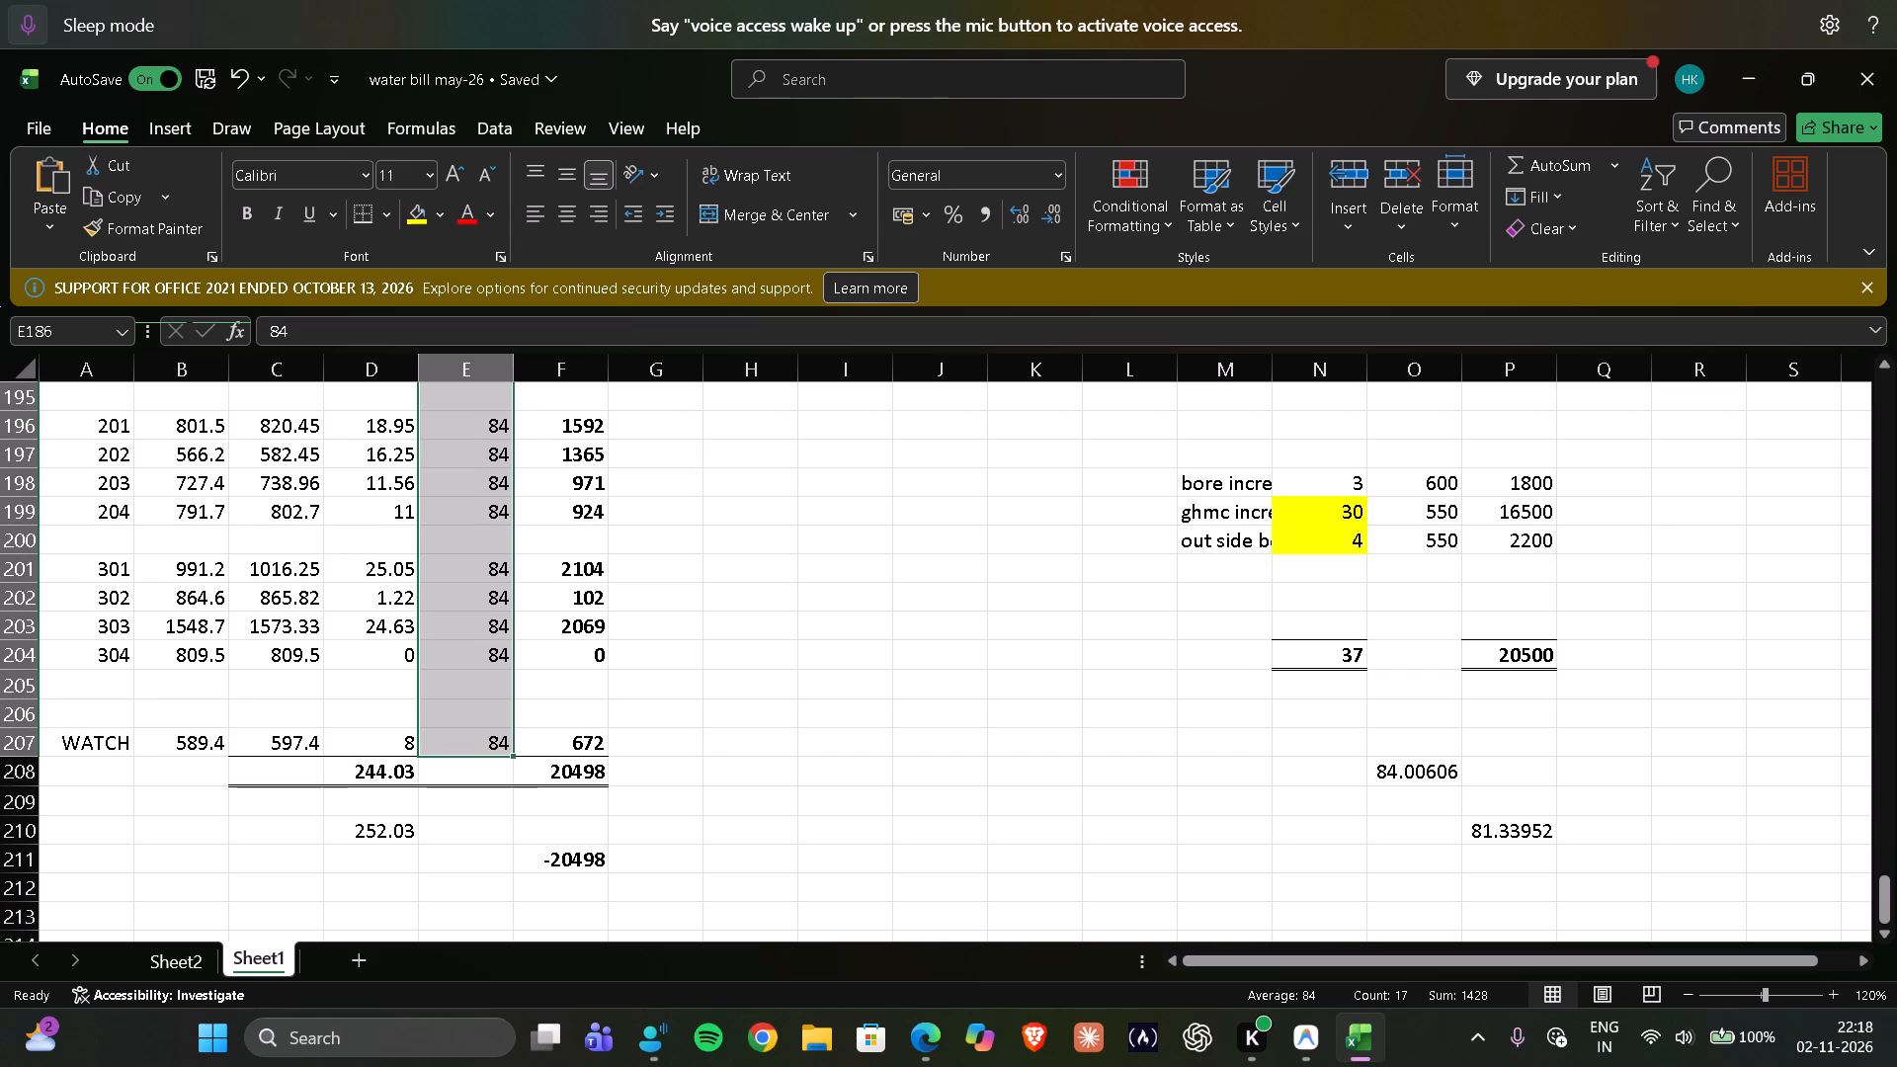
scroll(769, 660, "down", 2)
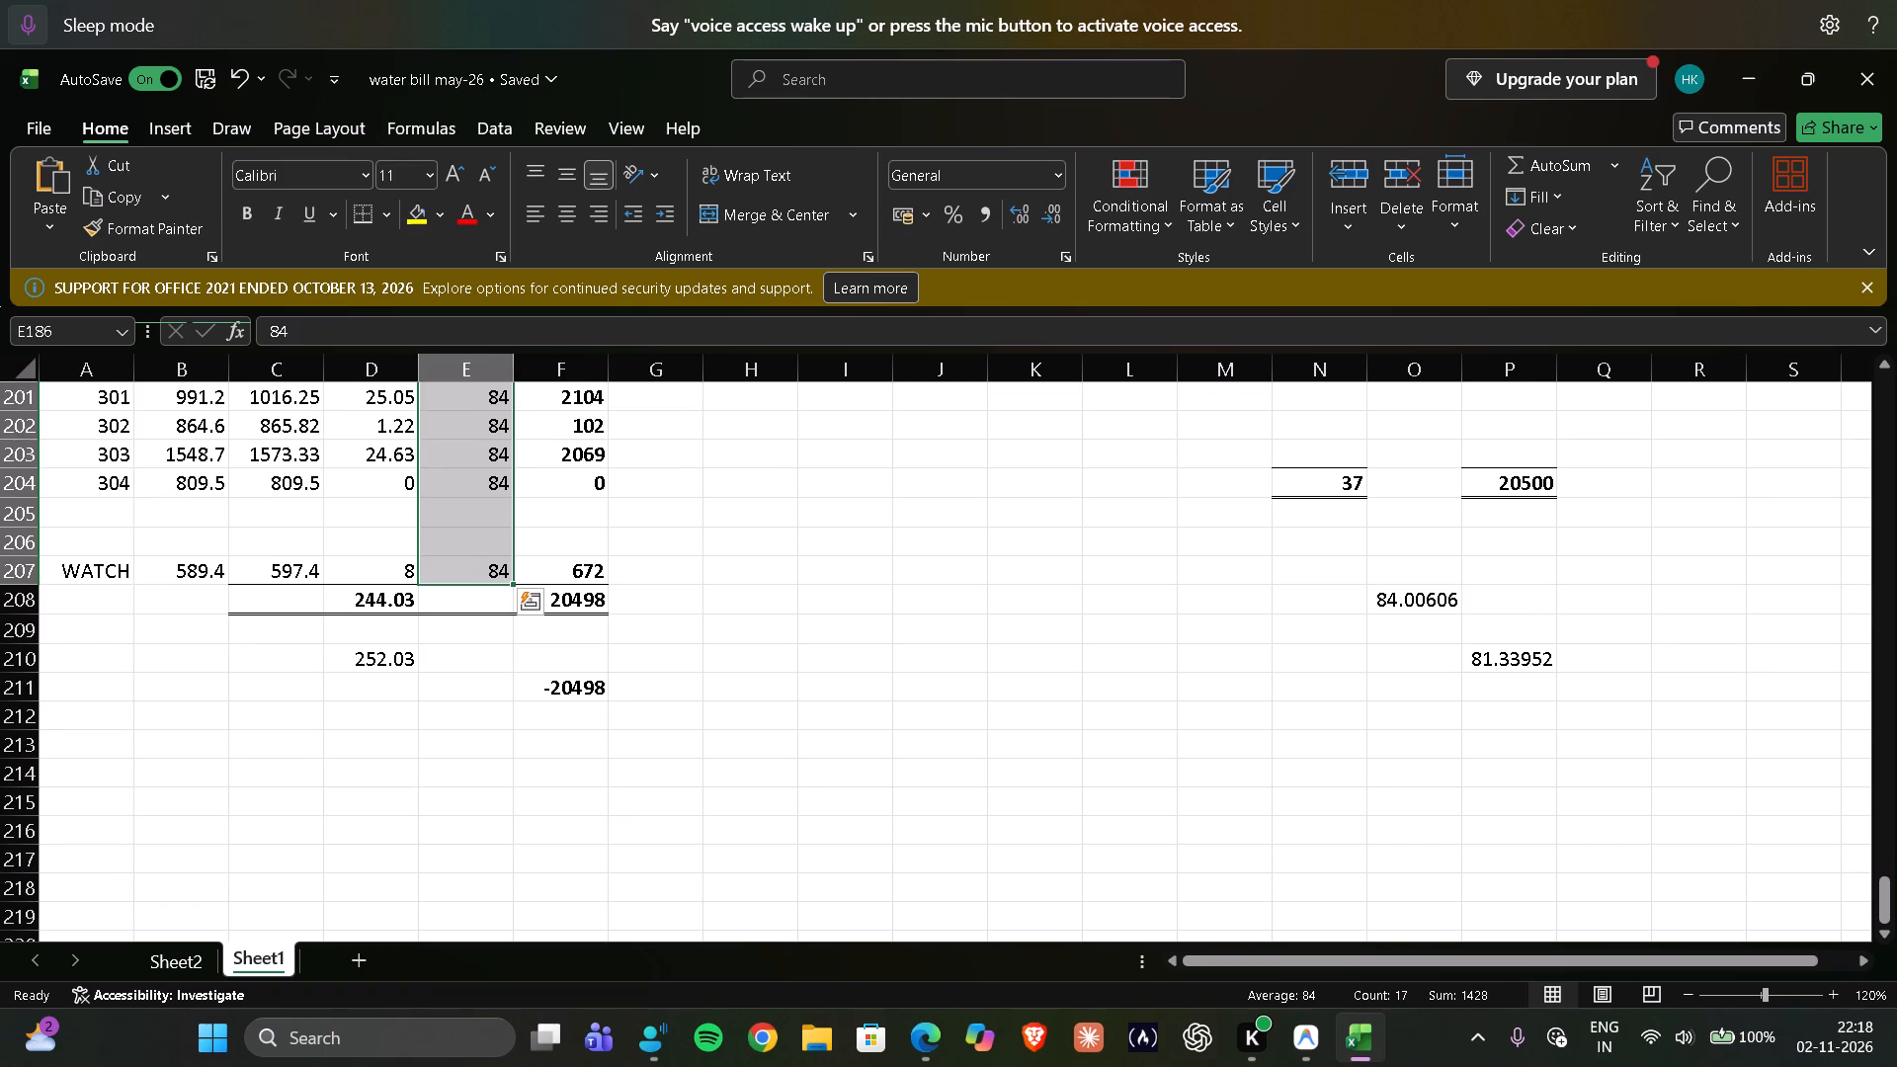
left_click(548, 692)
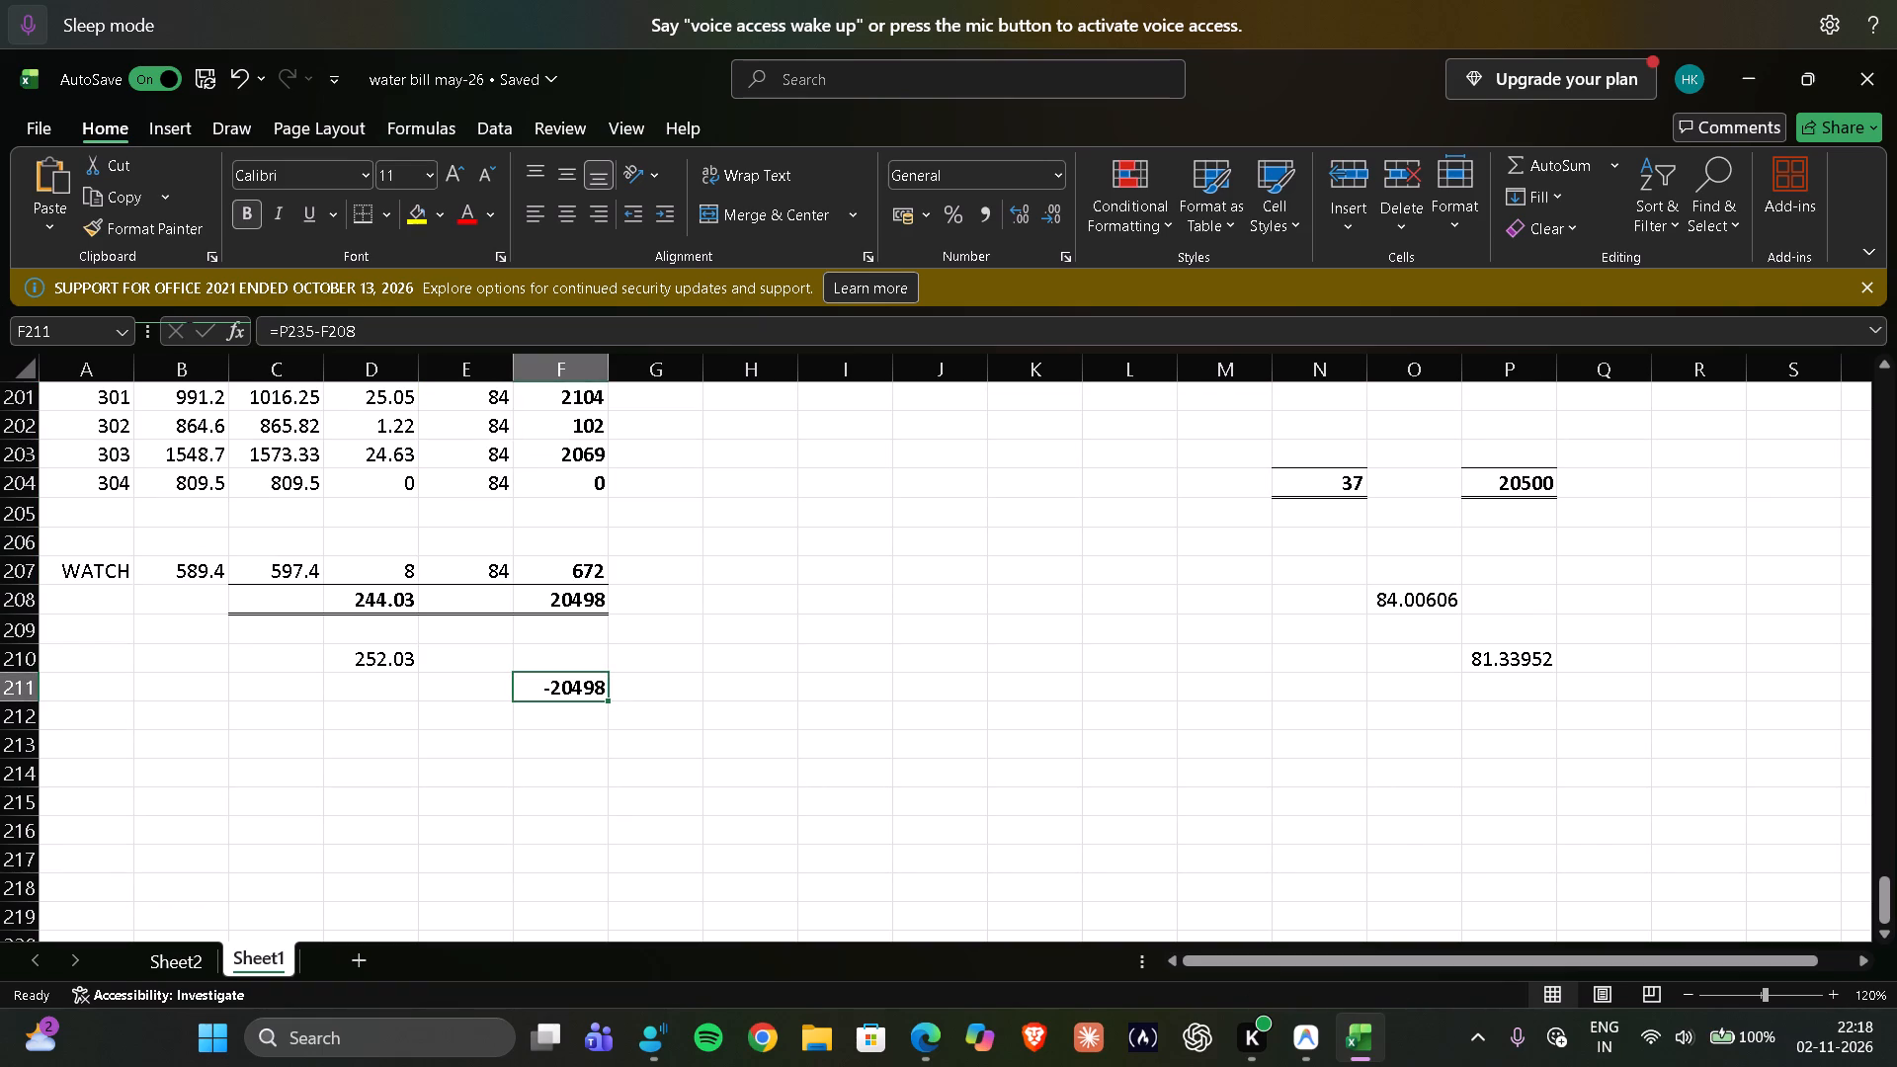
key("F2")
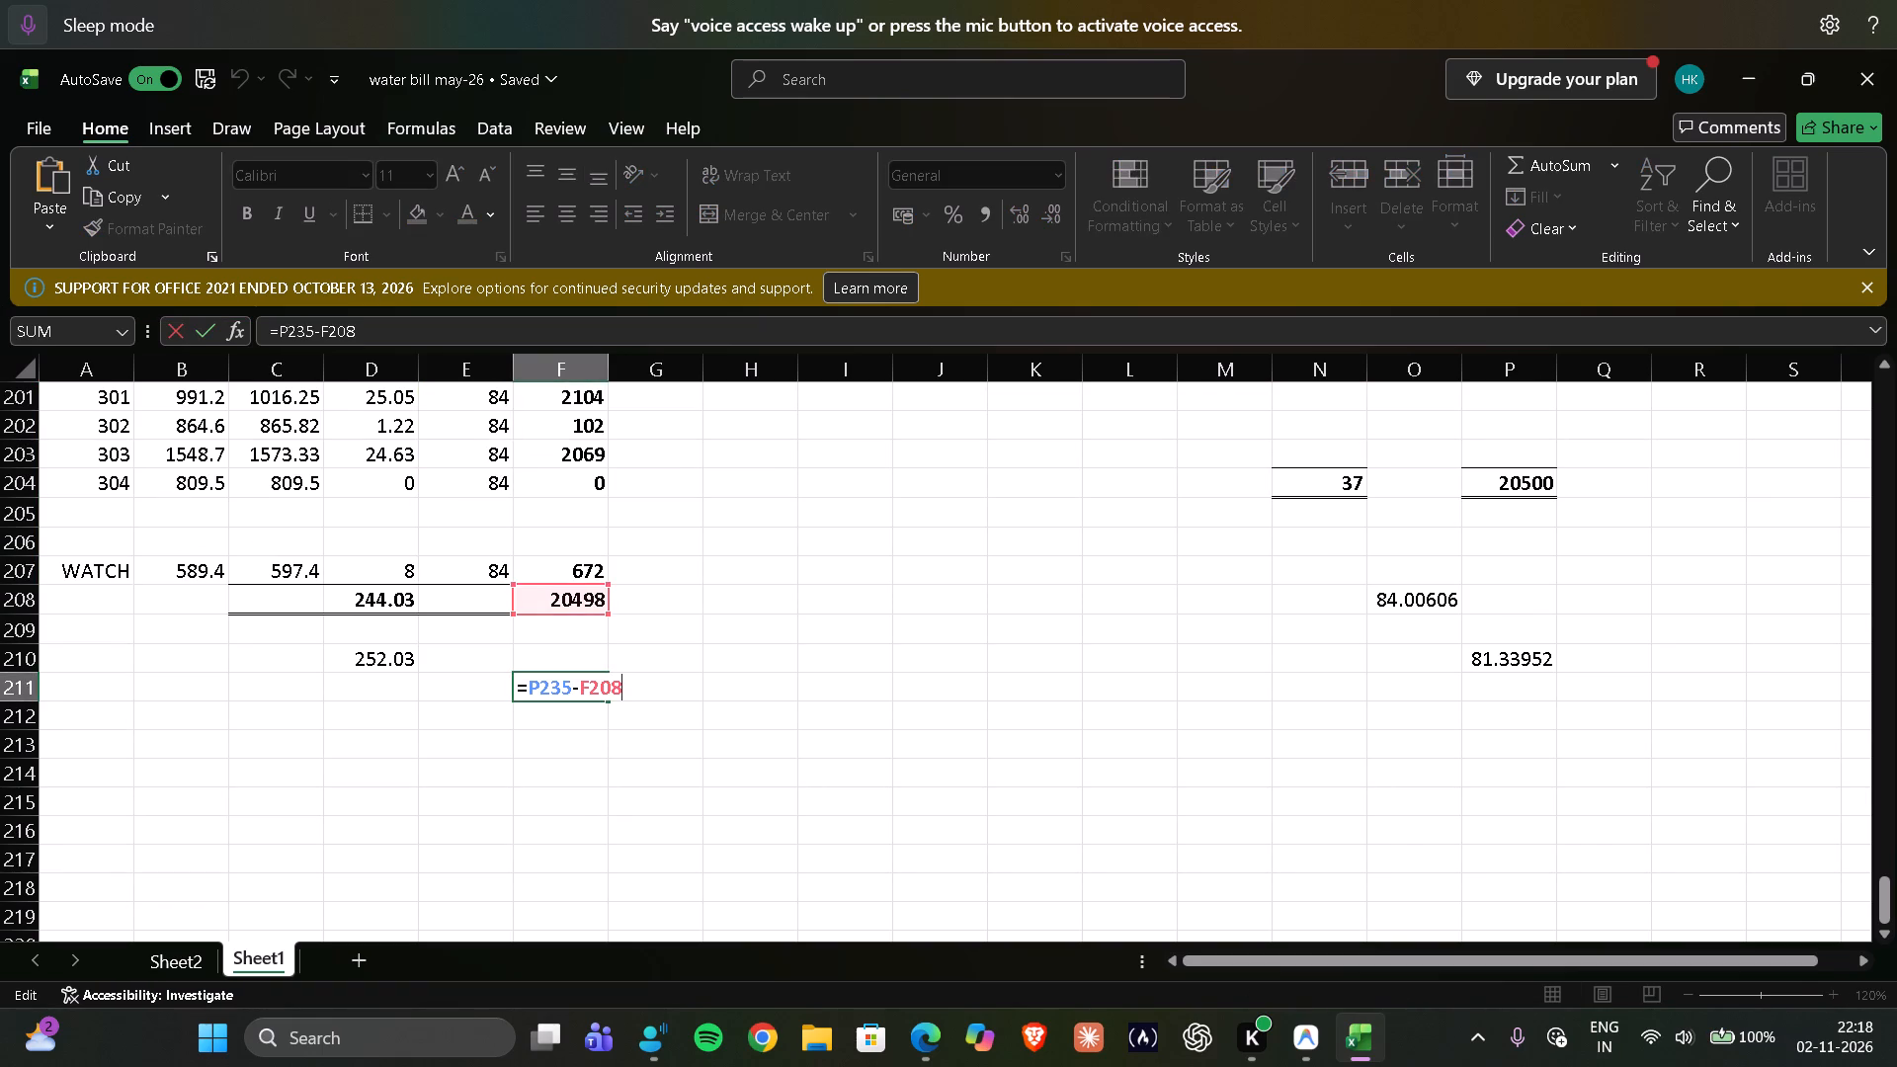
scroll(917, 661, "up", 1)
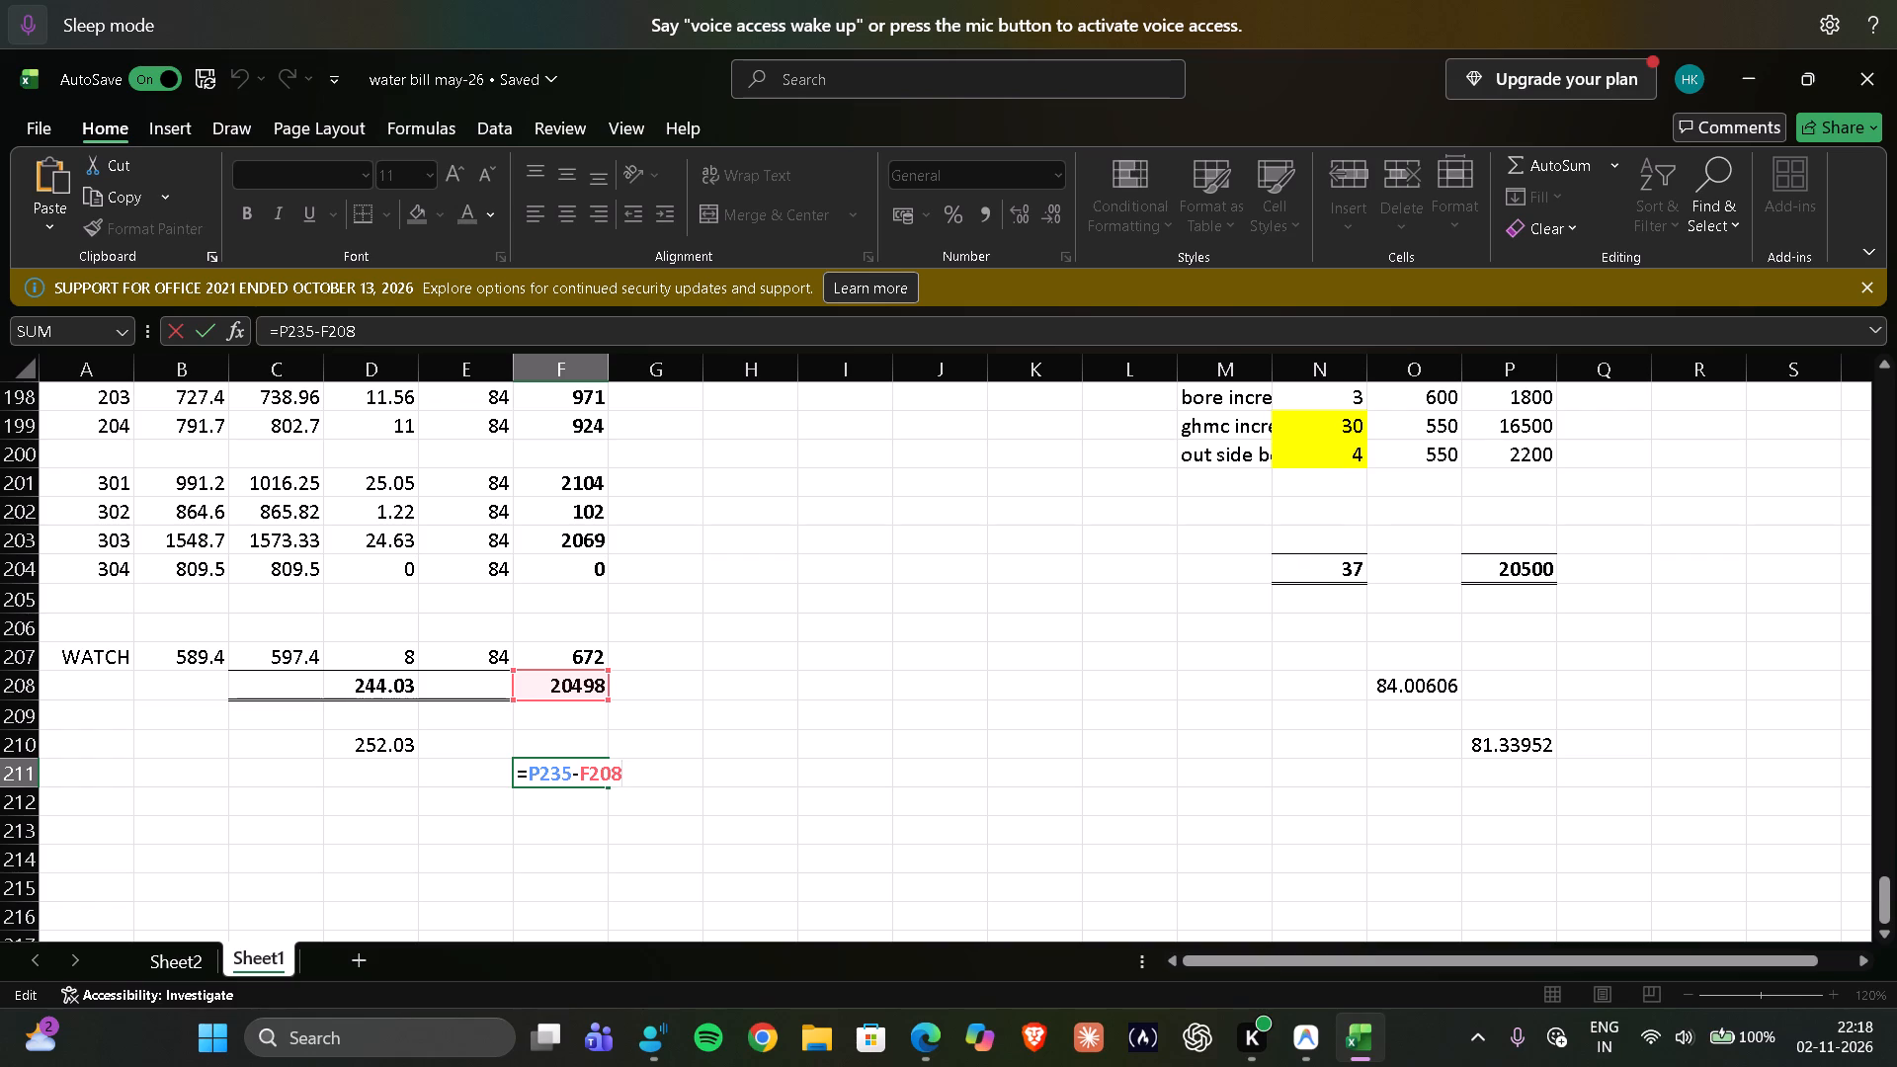
scroll(1501, 621, "down", 7)
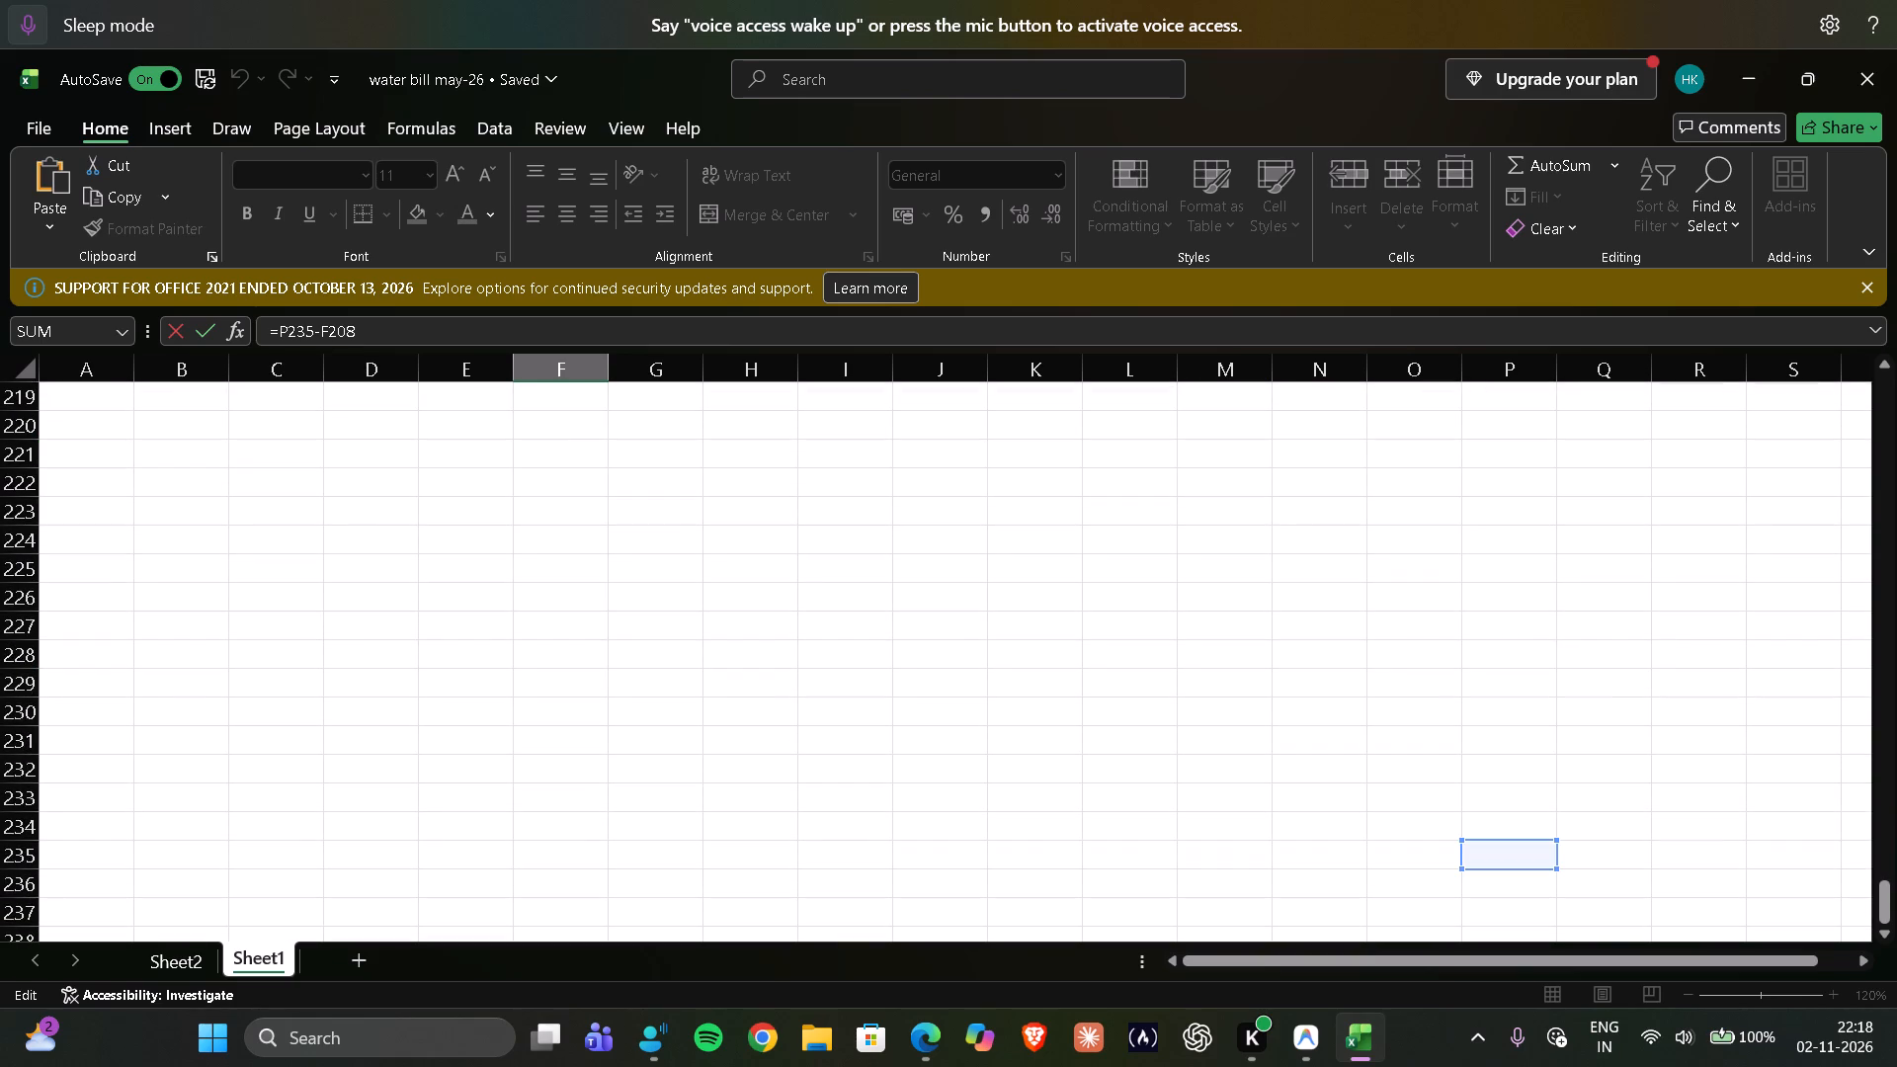
scroll(1498, 749, "down", 1)
scroll(1495, 774, "up", 9)
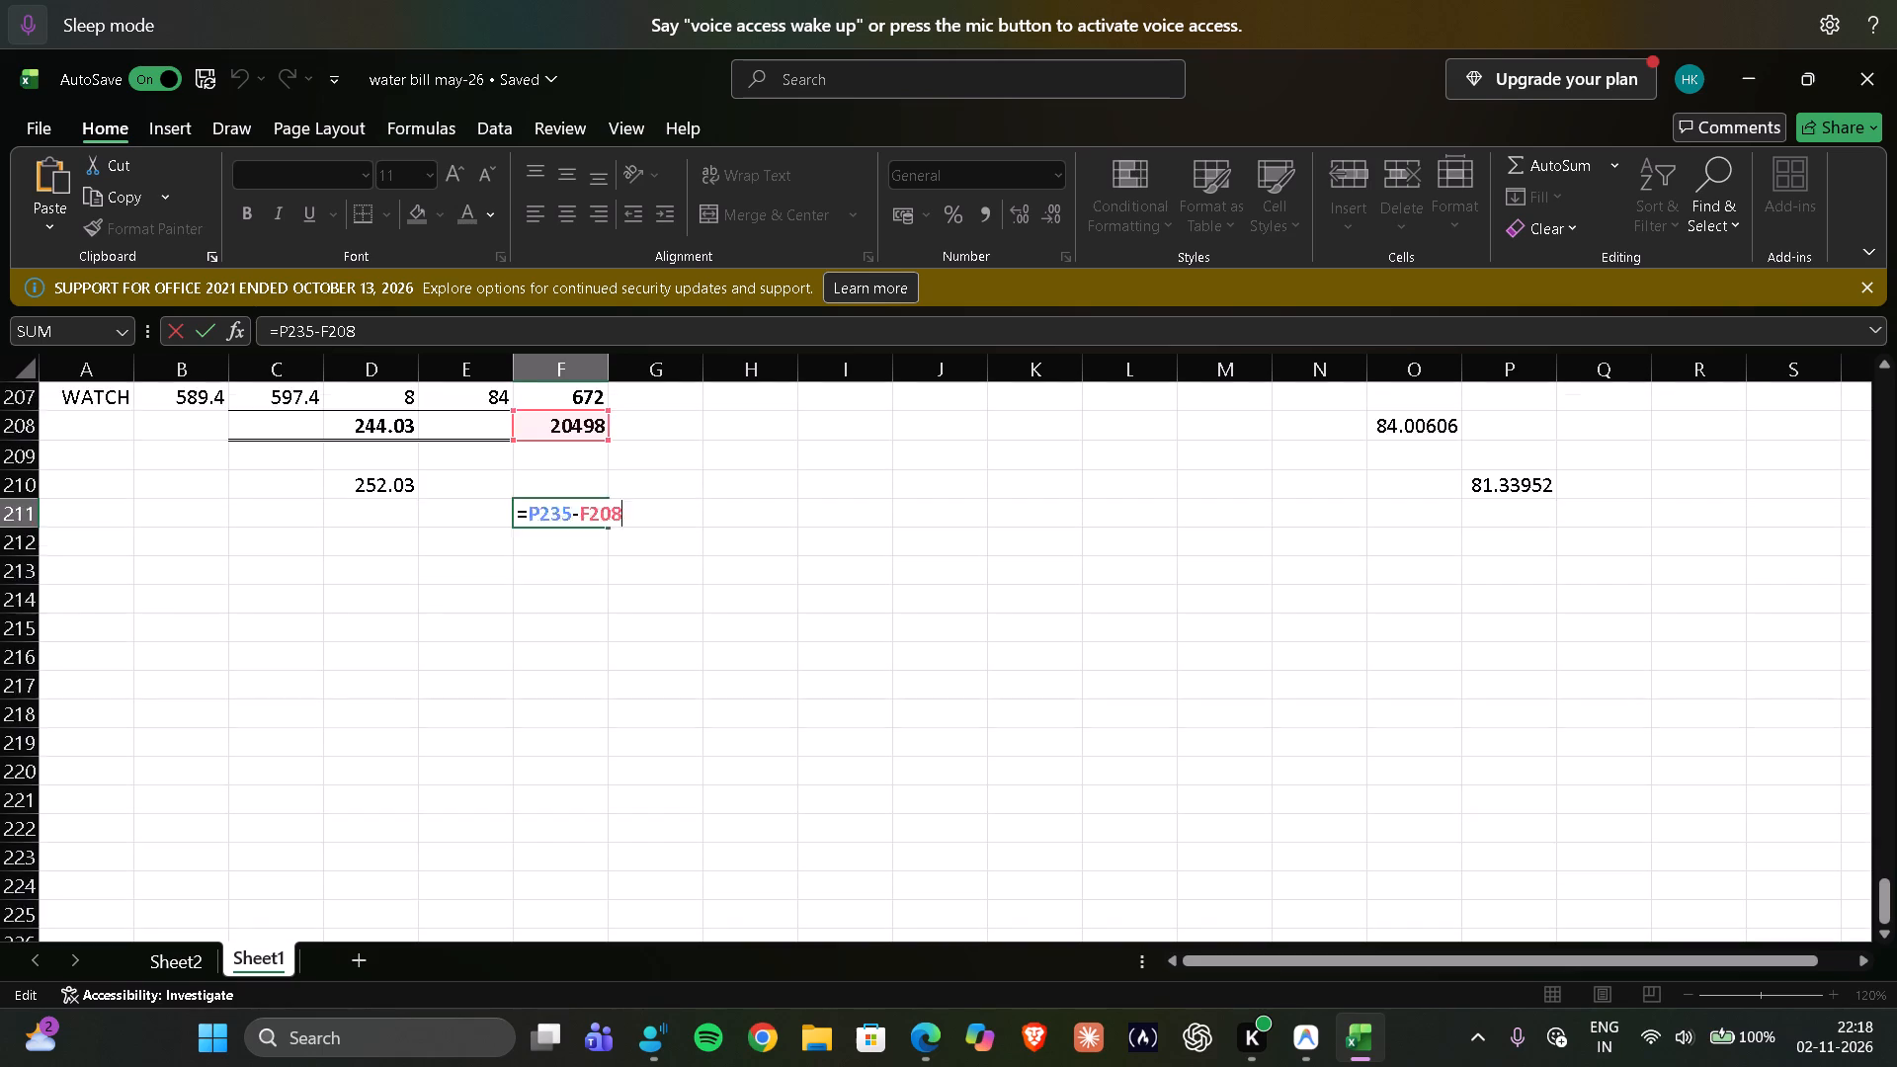
scroll(1495, 774, "up", 3)
scroll(1442, 801, "down", 4)
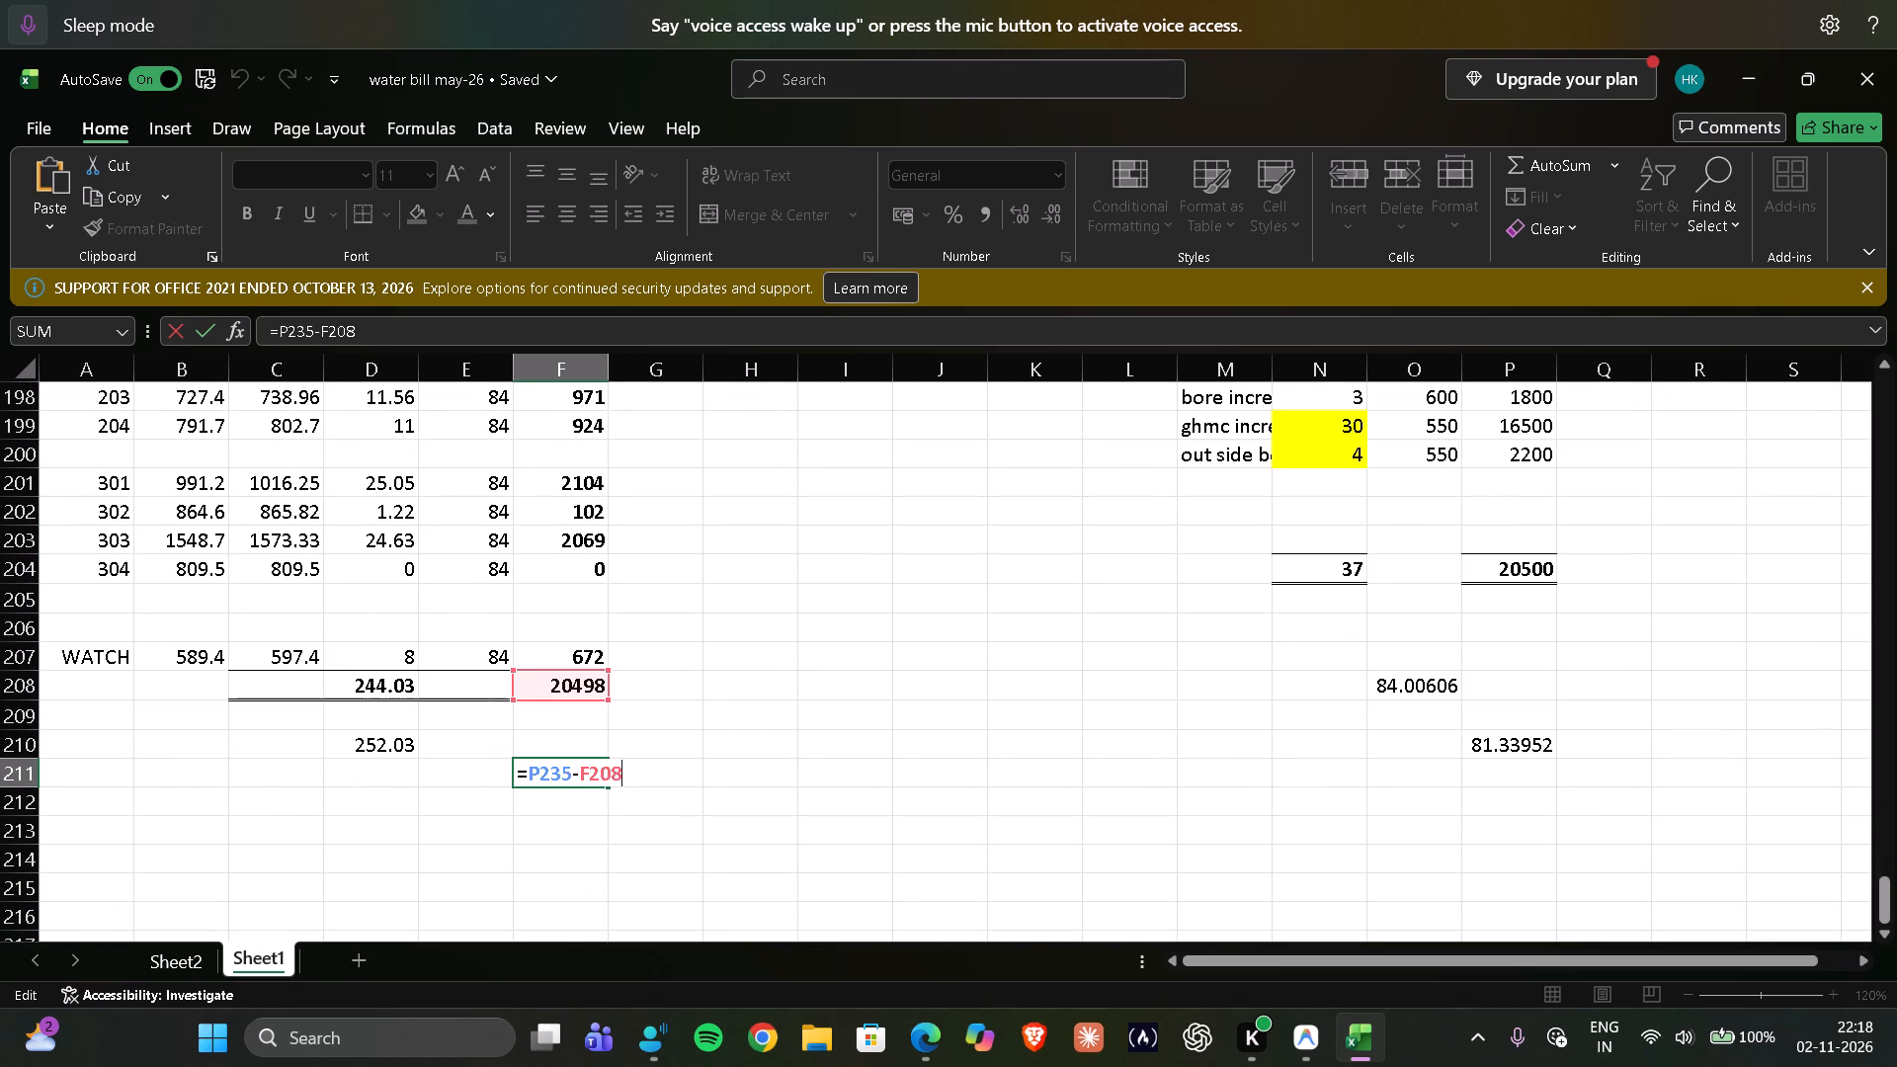
left_click(1529, 571)
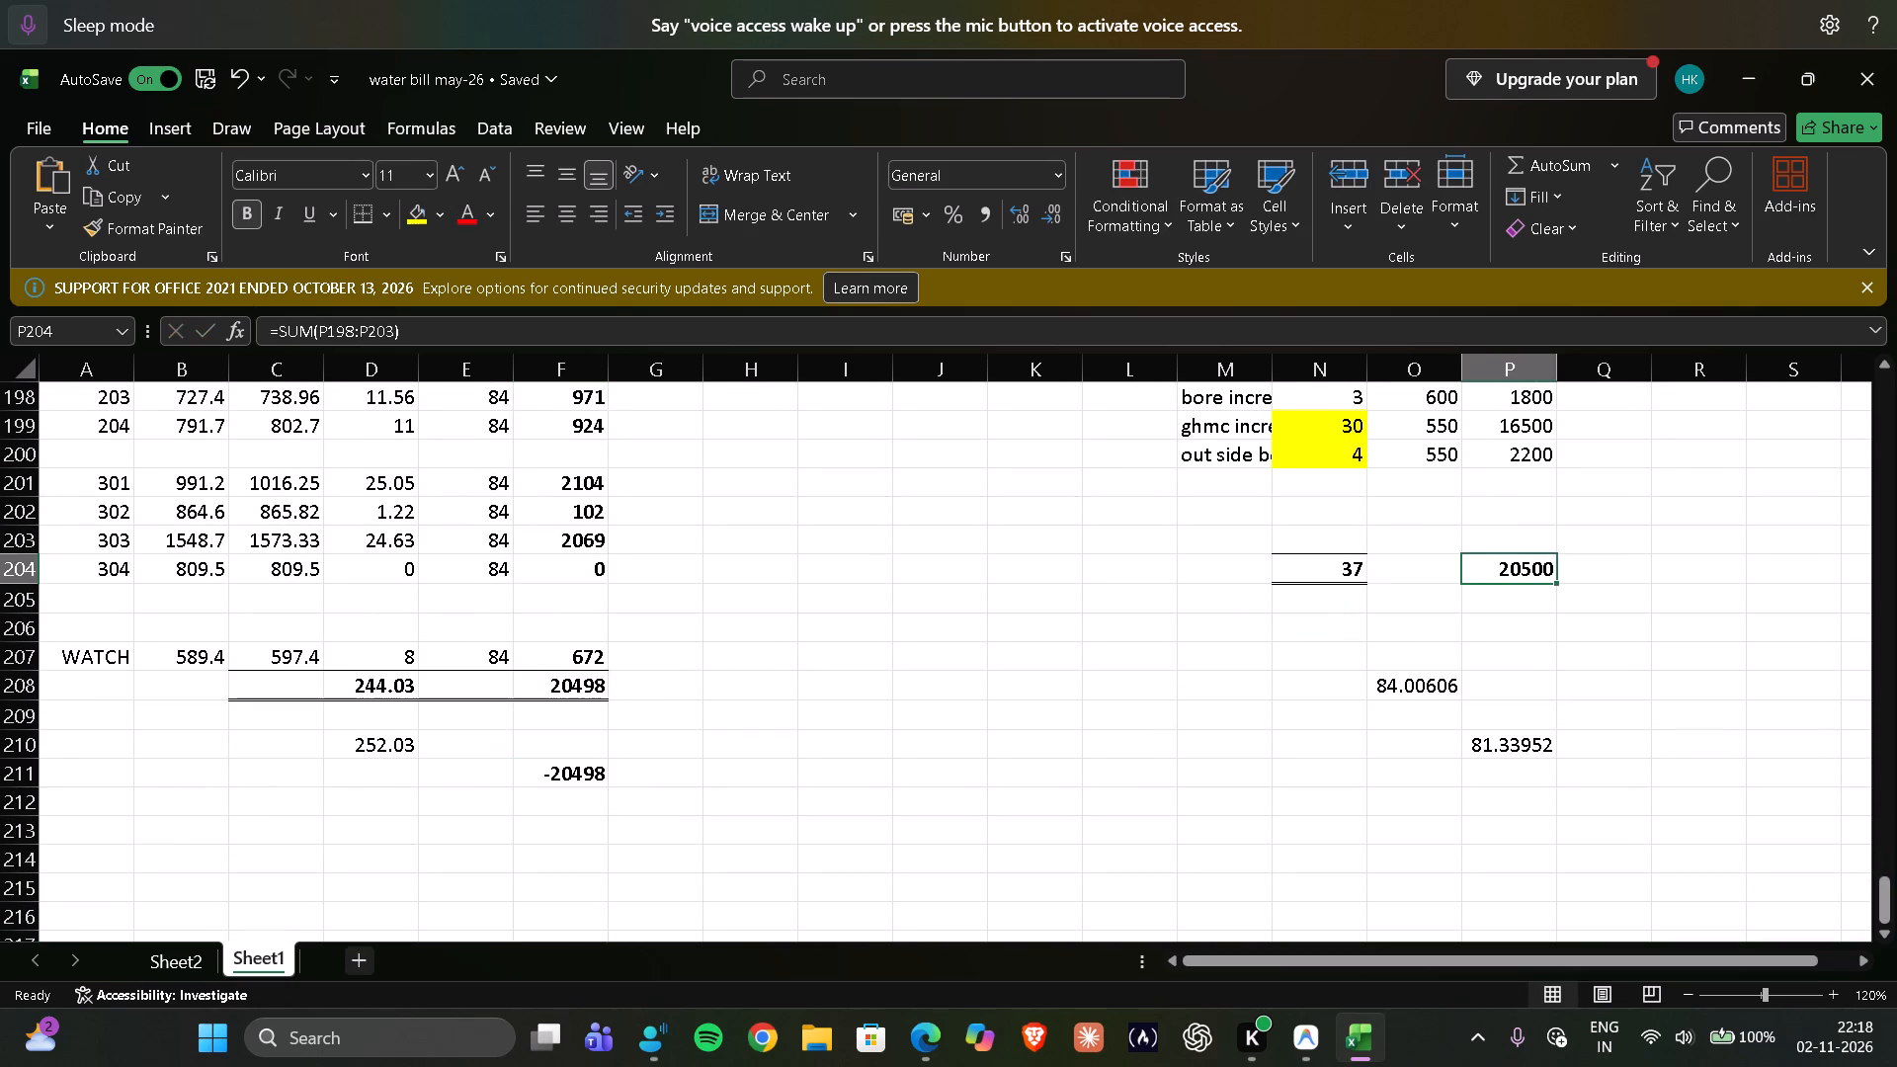
Correct the difference formula in F211 to =P204-F208.
left_click(578, 765)
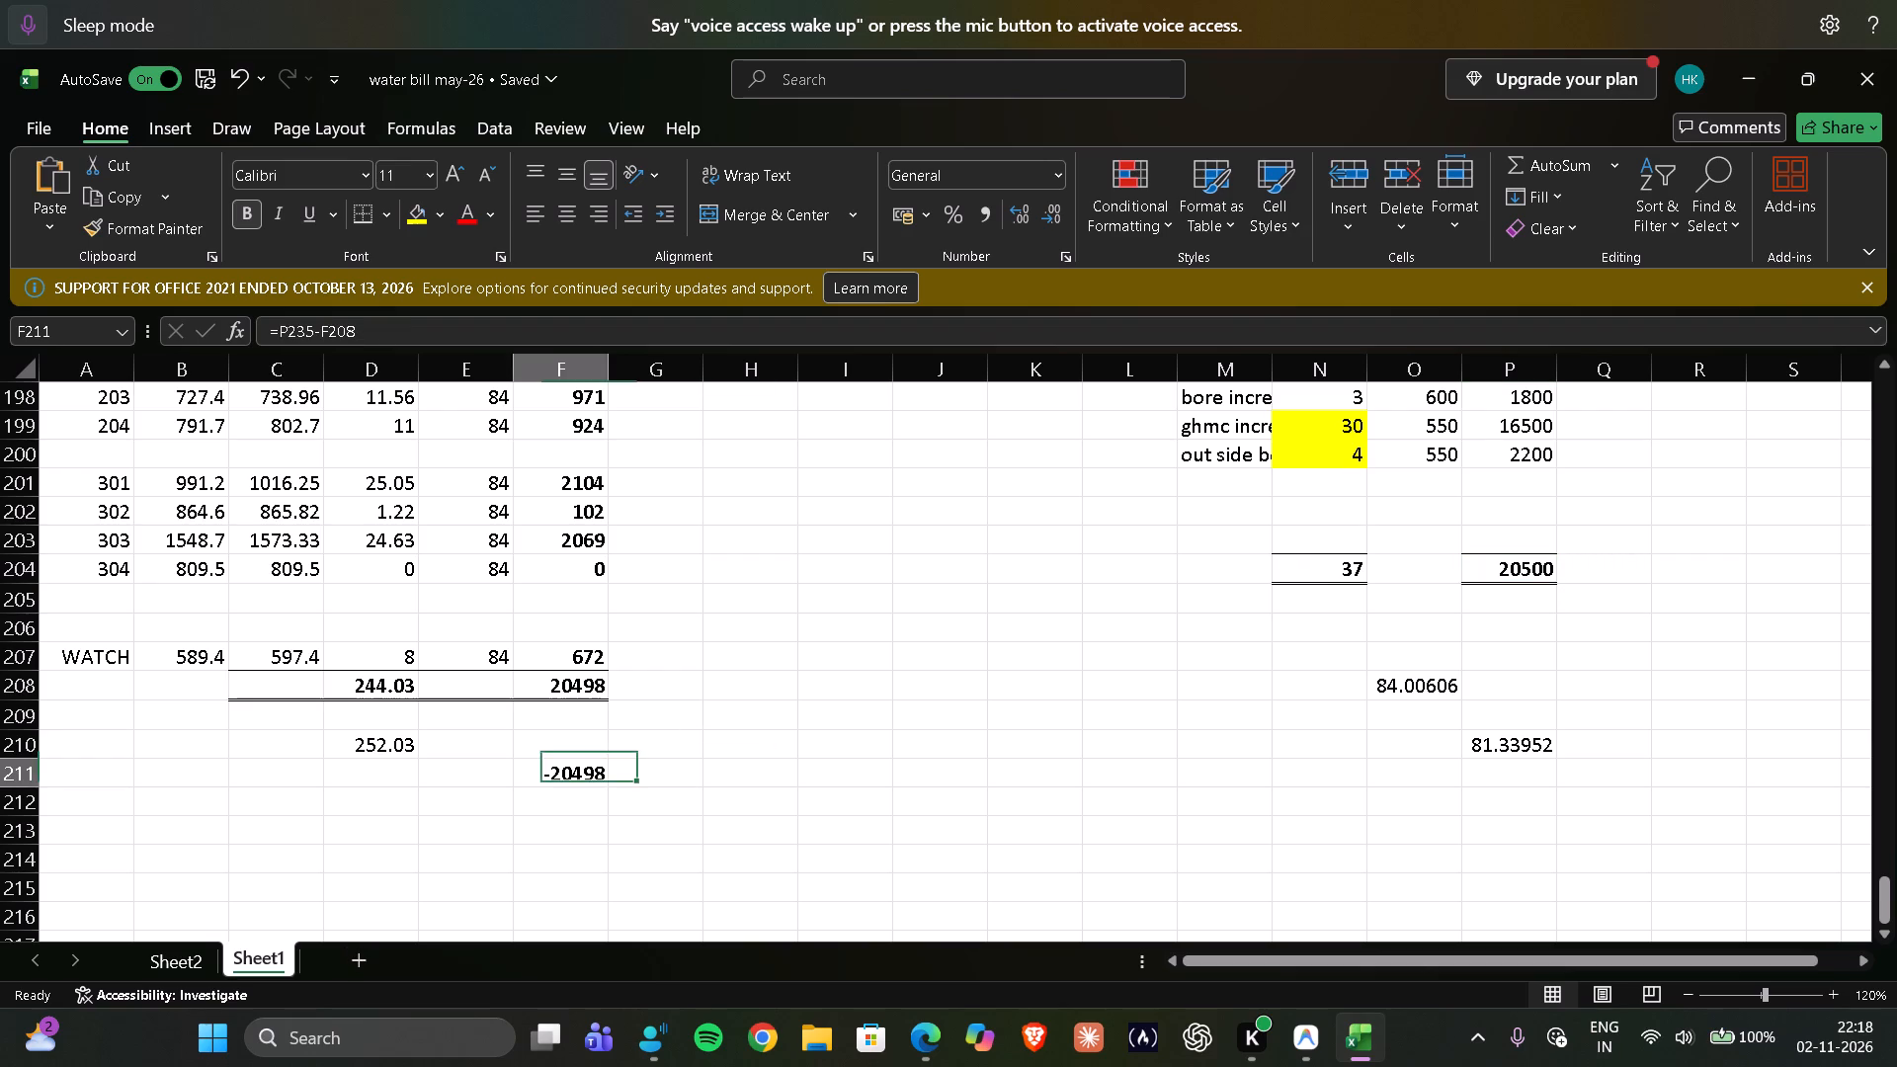
left_click(307, 330)
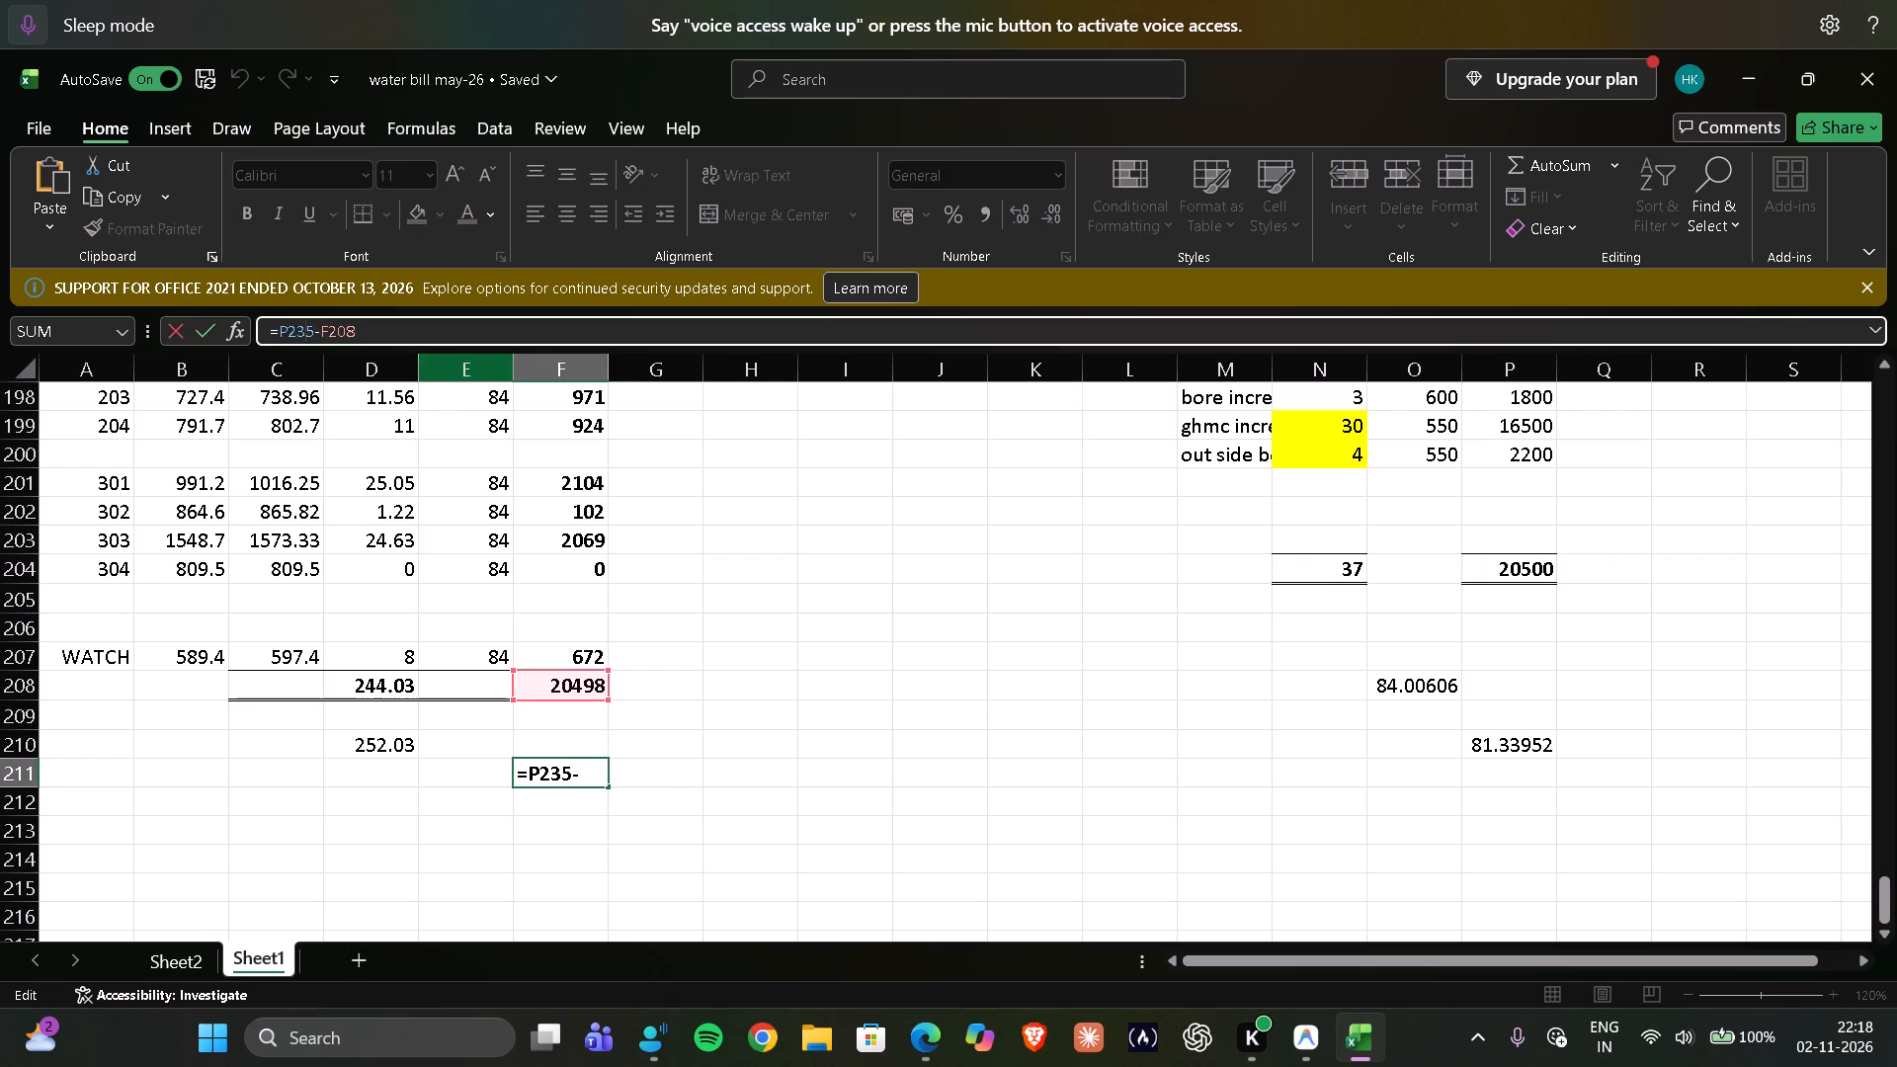
key("Right")
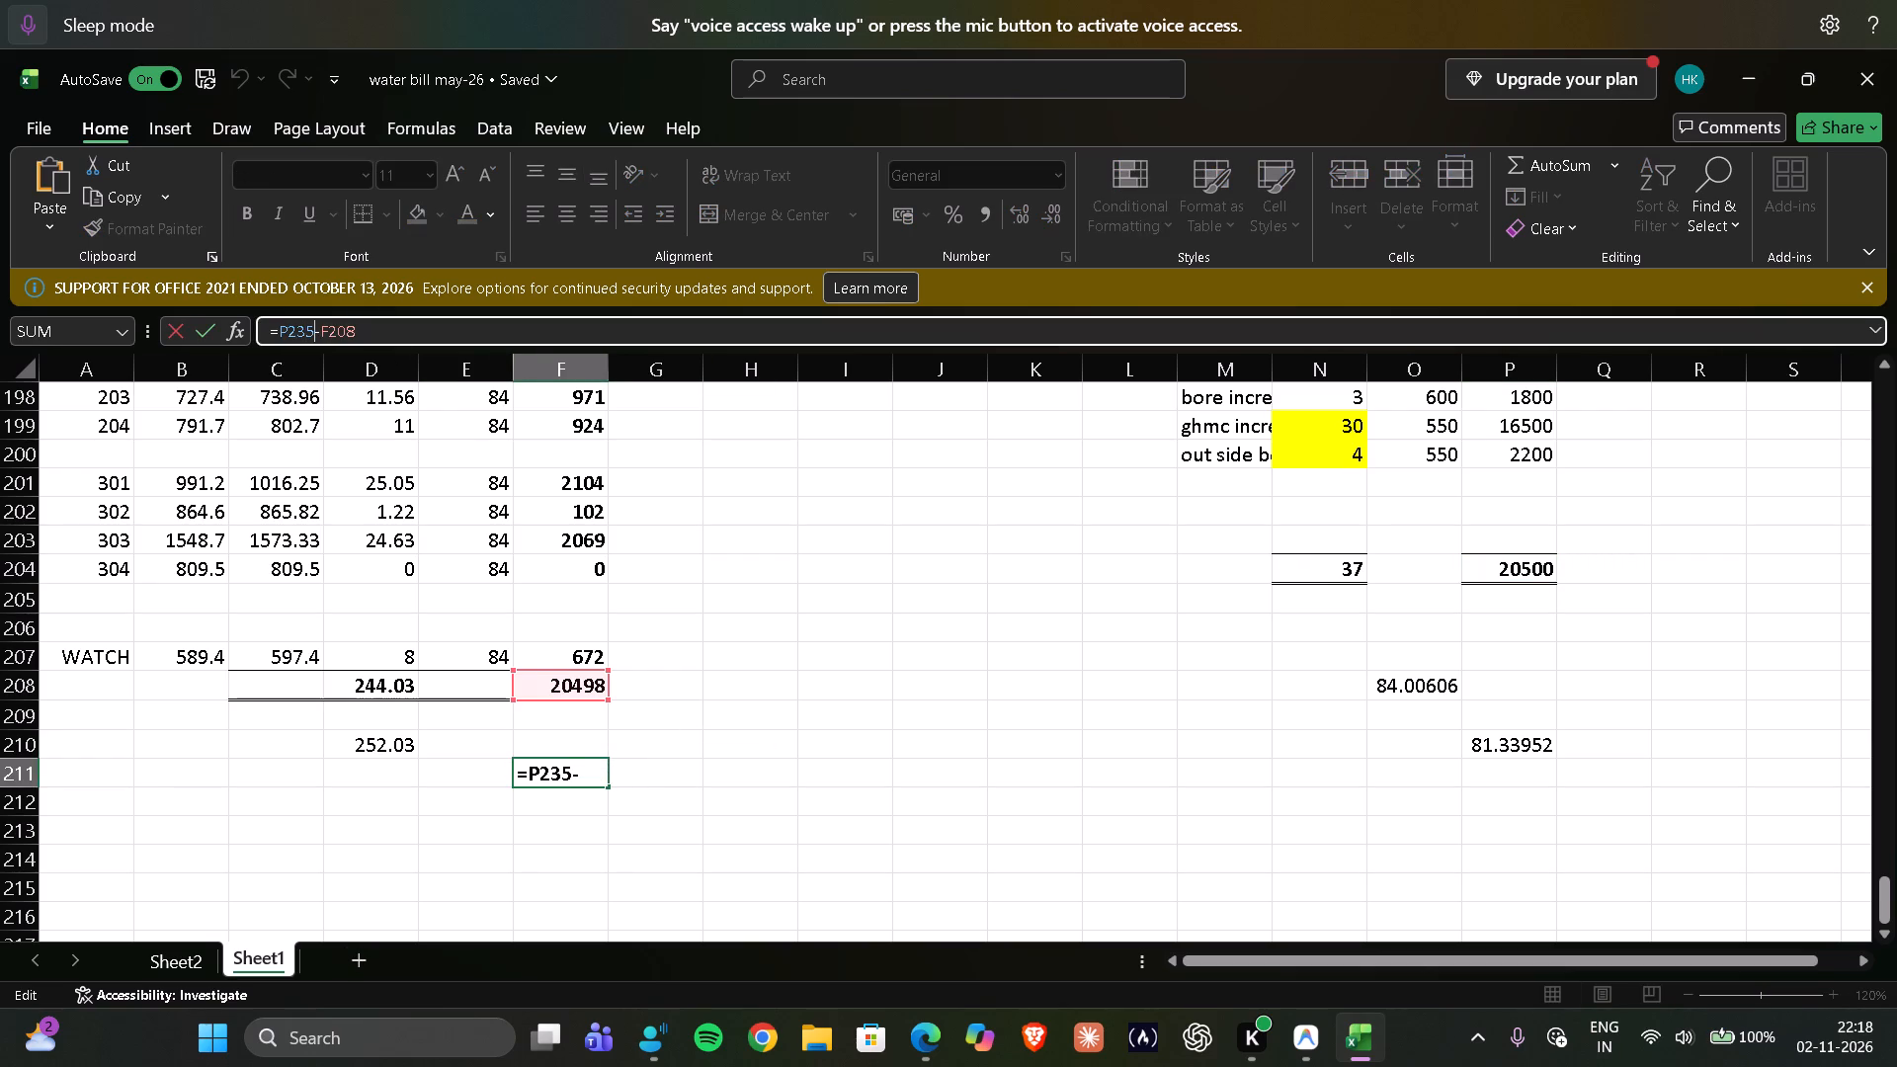
key("BackSpace")
key("BackSpace")
type("04")
key("Return")
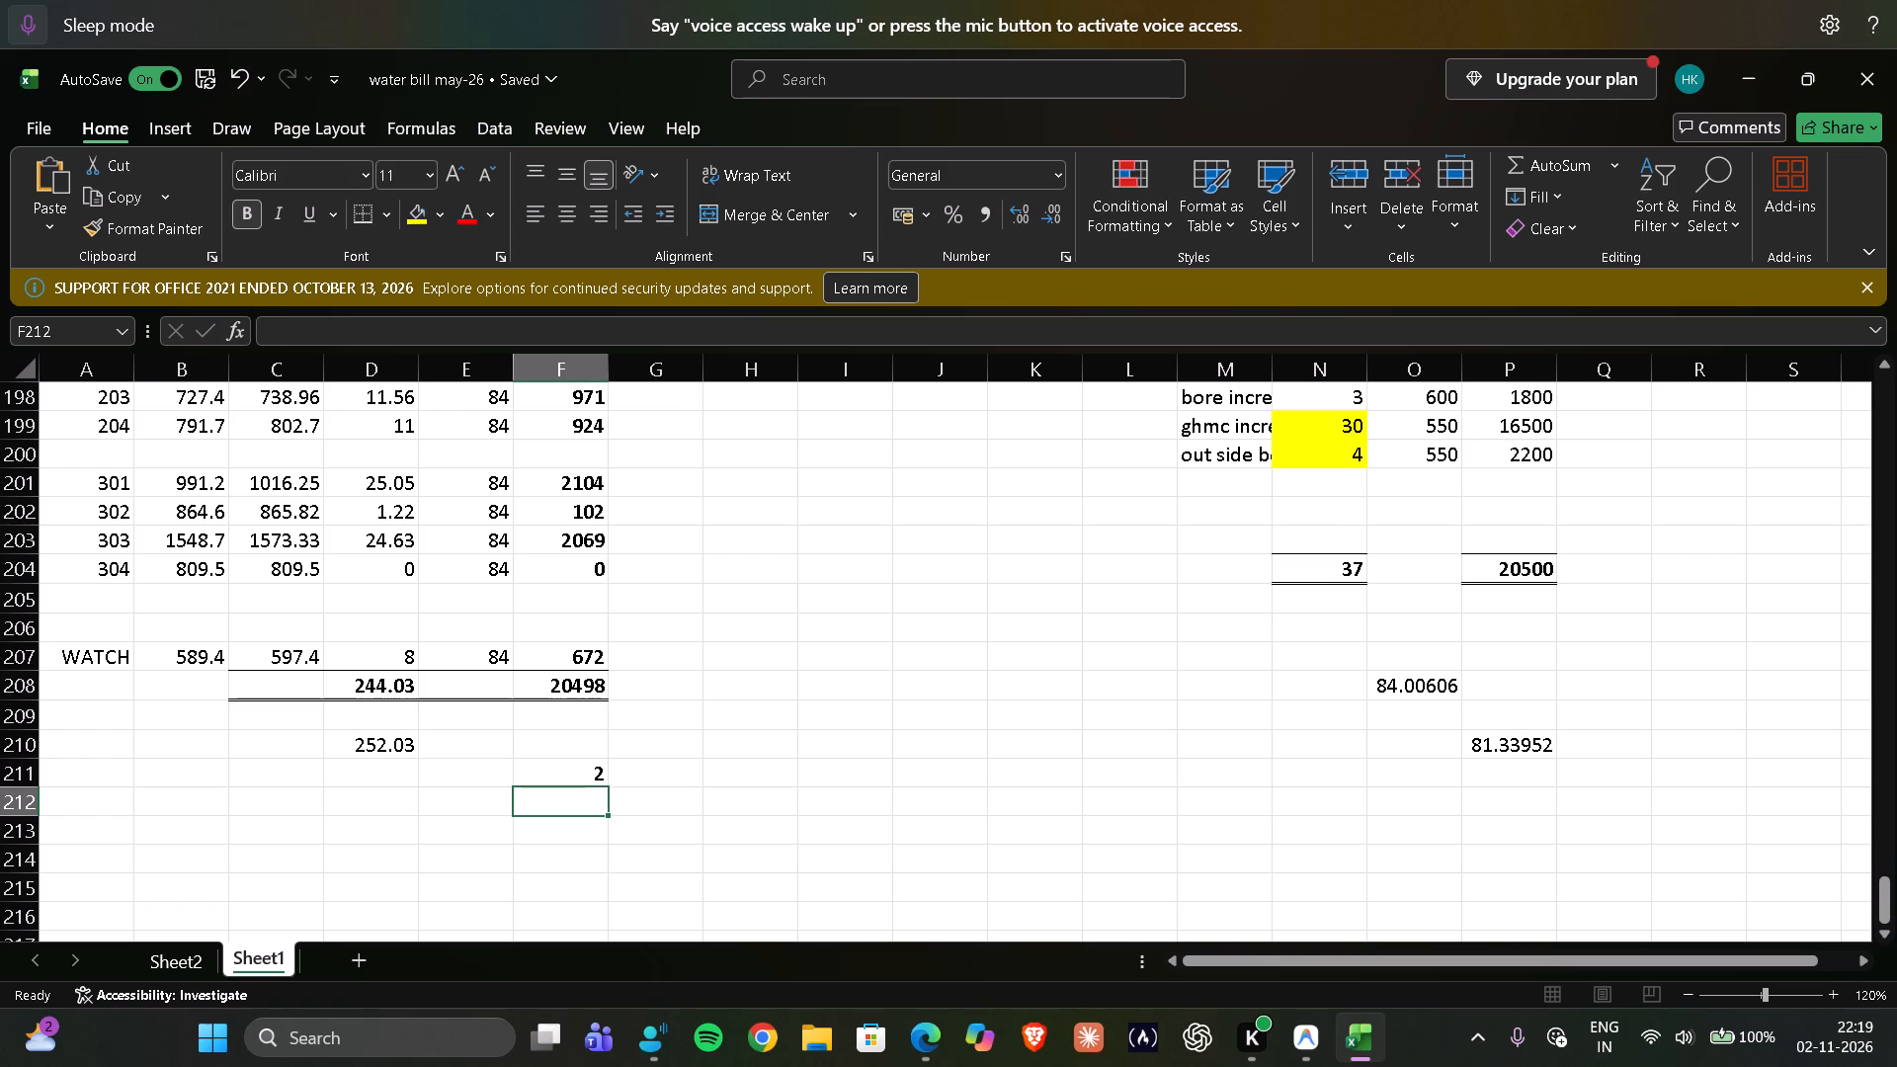
Save the water bill workbook.
key("ctrl+s")
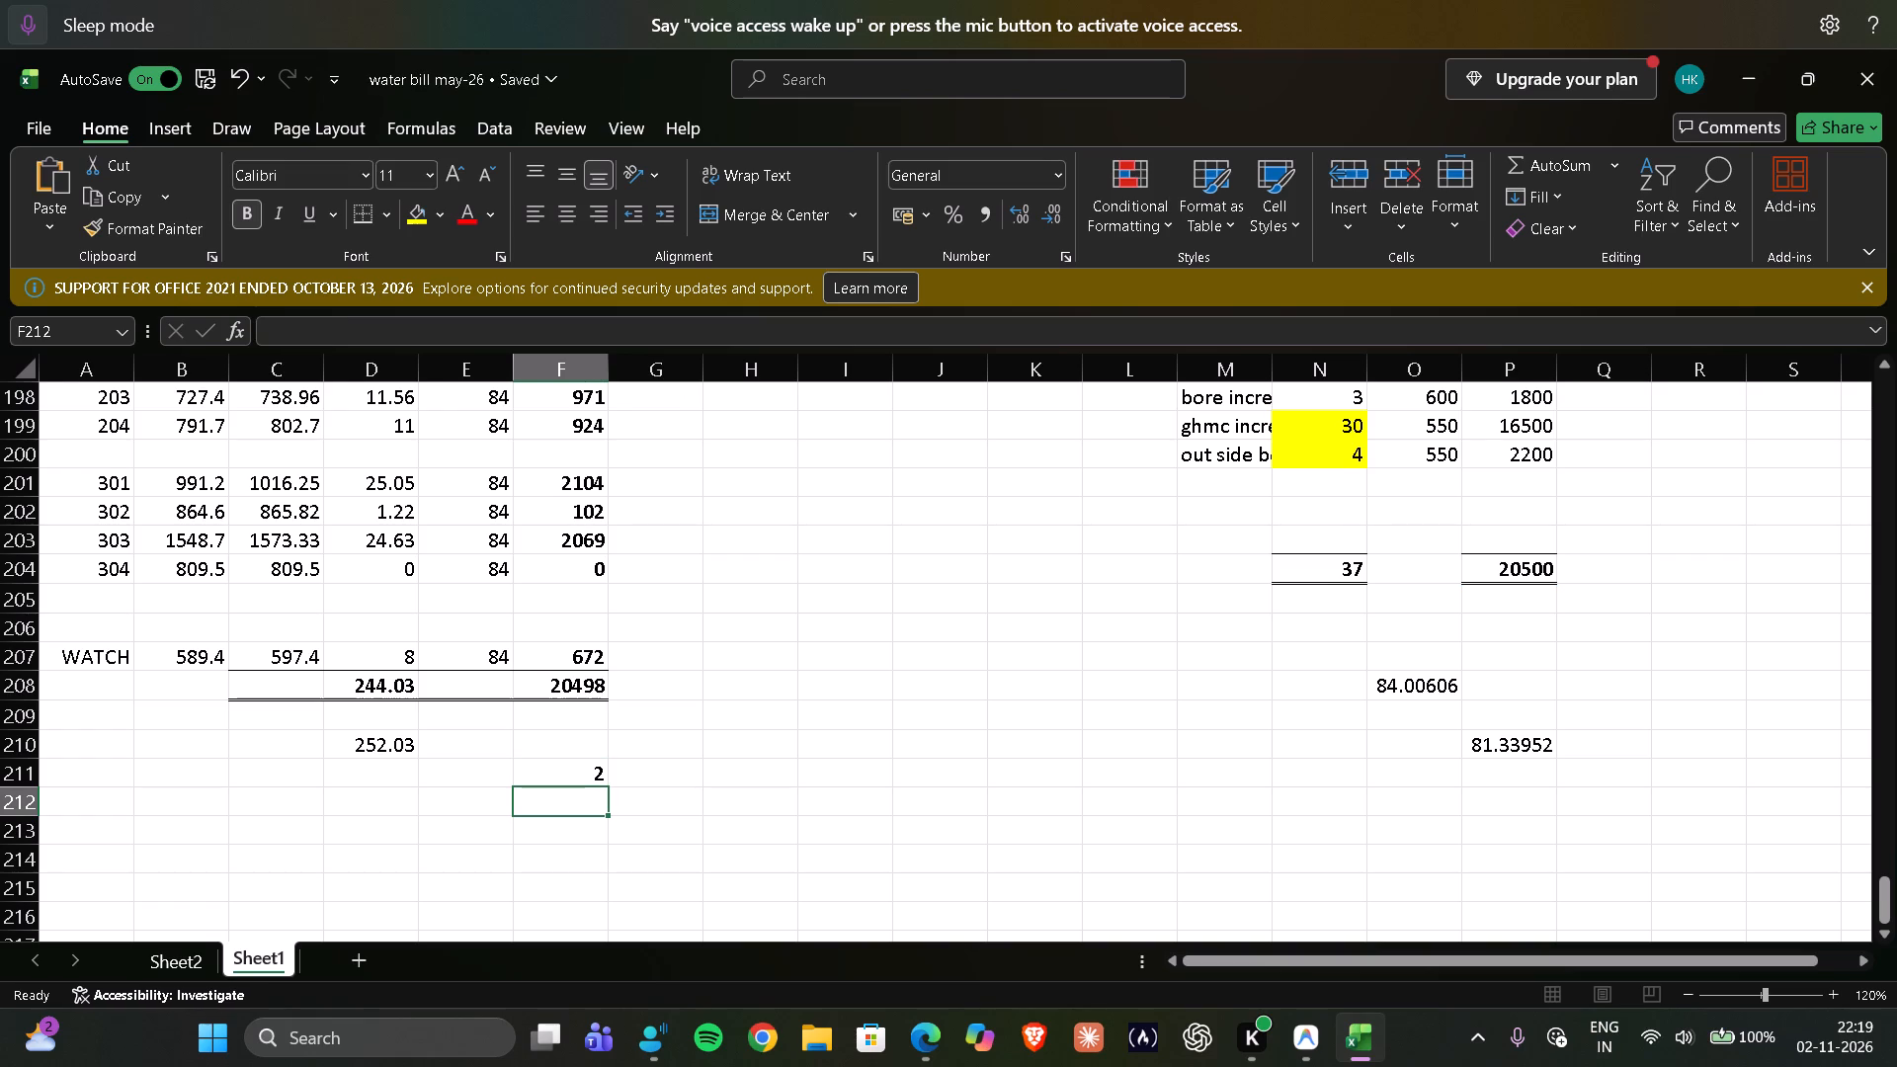
scroll(454, 632, "up", 6)
scroll(527, 637, "down", 2)
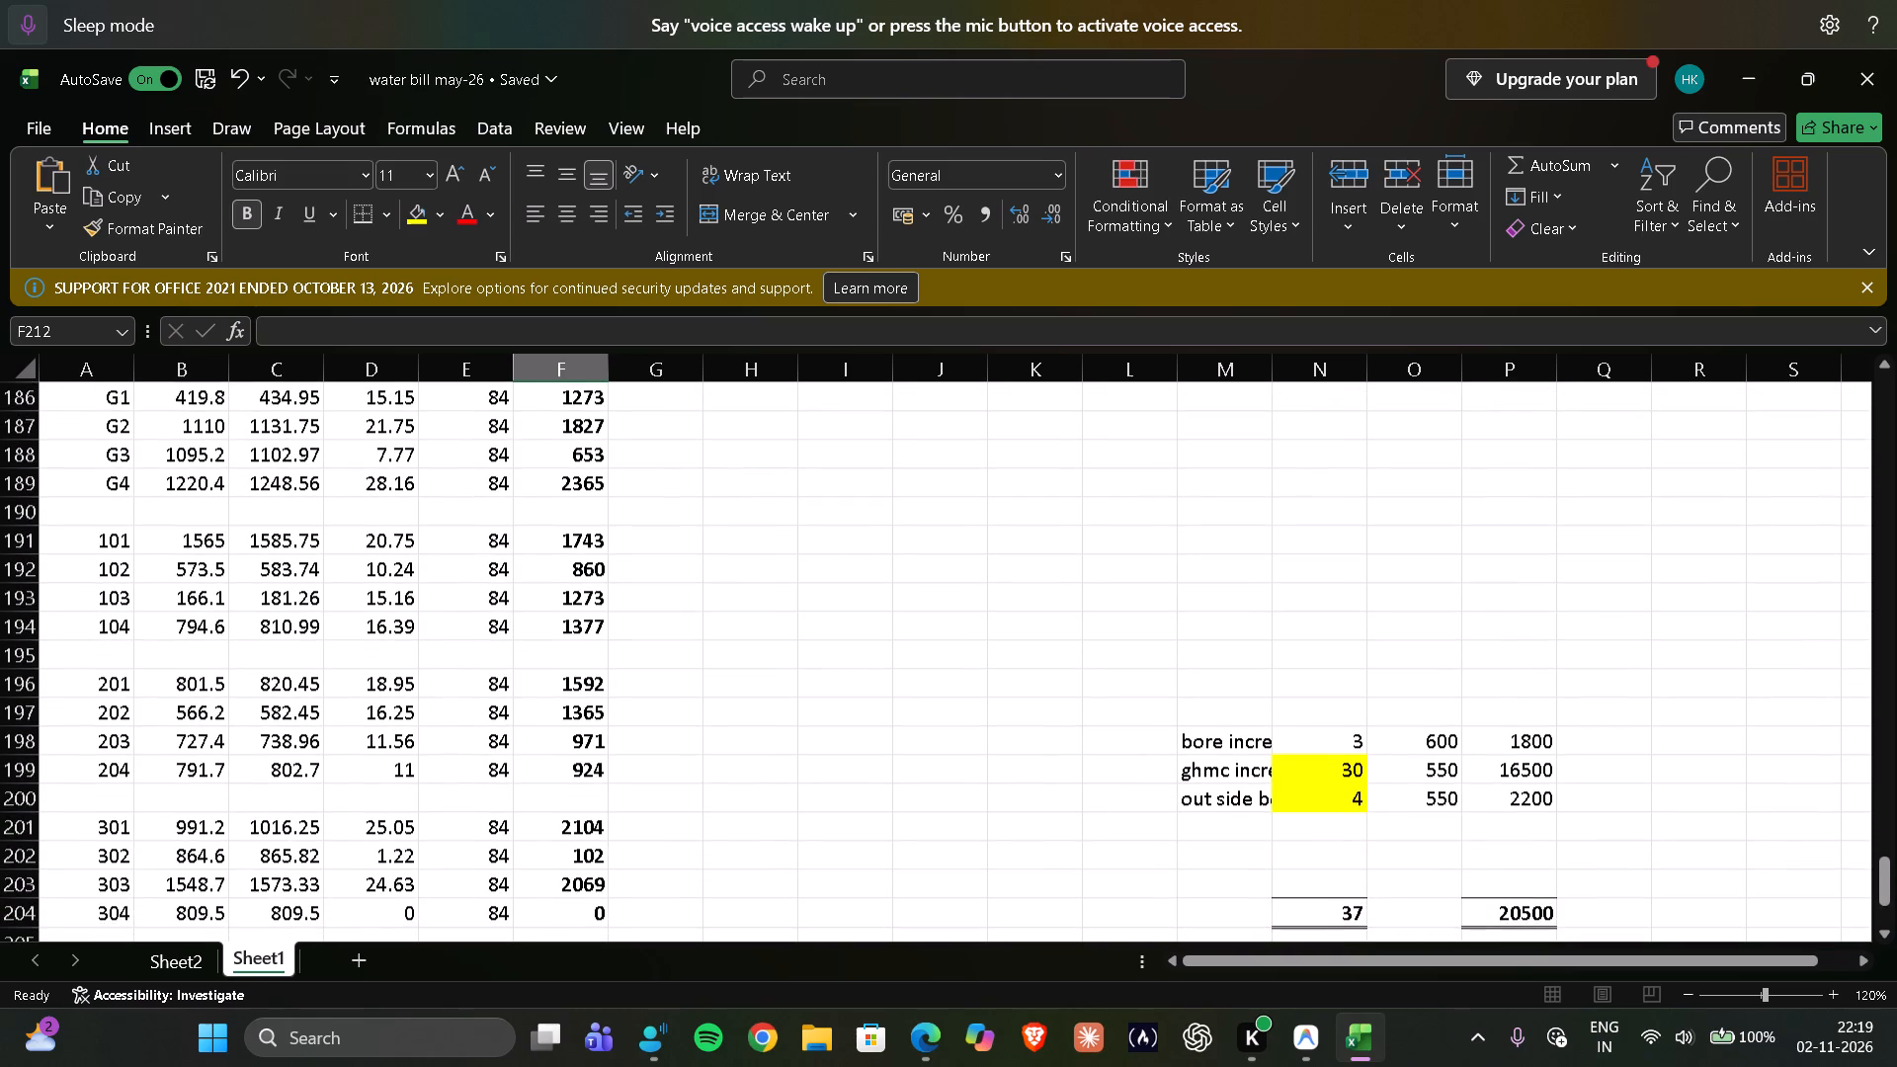
scroll(538, 642, "up", 1)
key("ctrl+s")
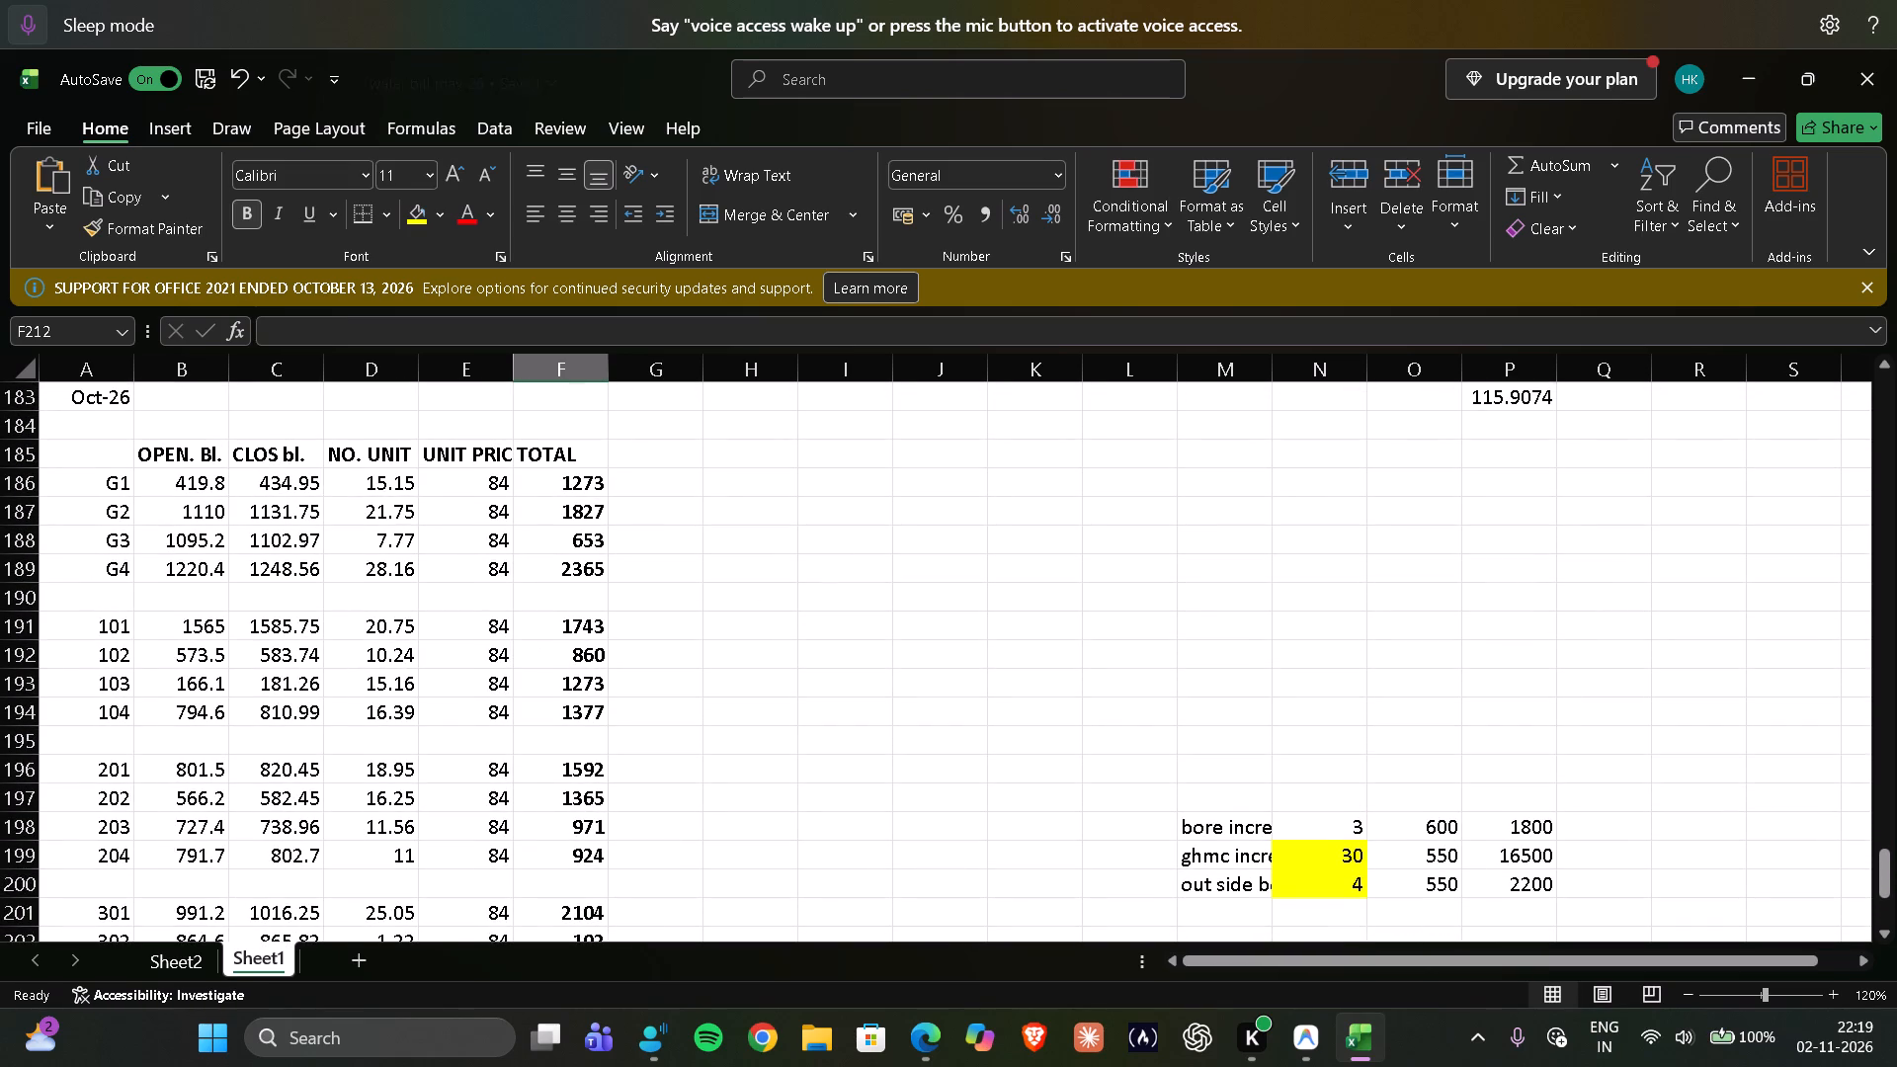